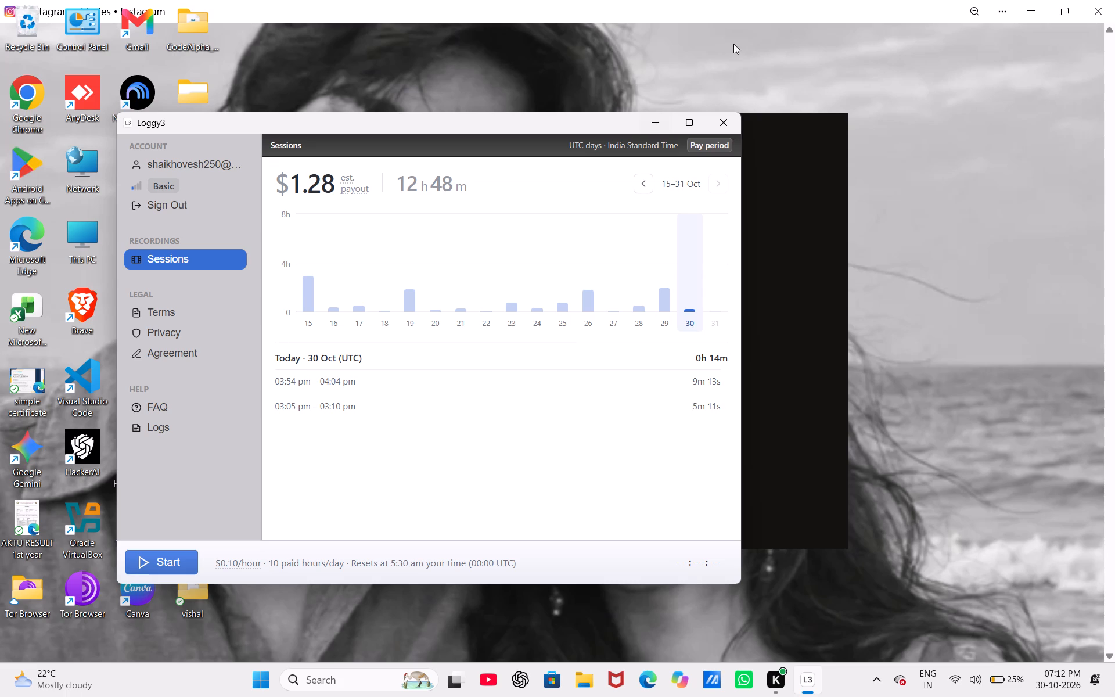
Start a recording session in Loggy3.
left_click(166, 561)
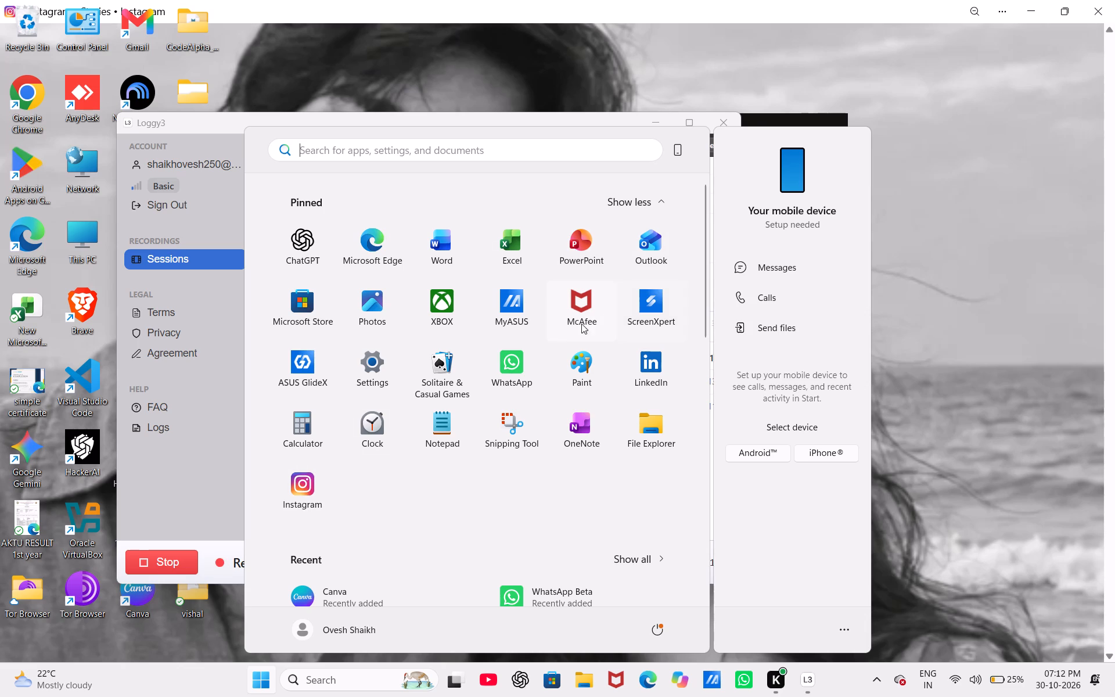
Launch the recently added Canva app.
left_click(346, 595)
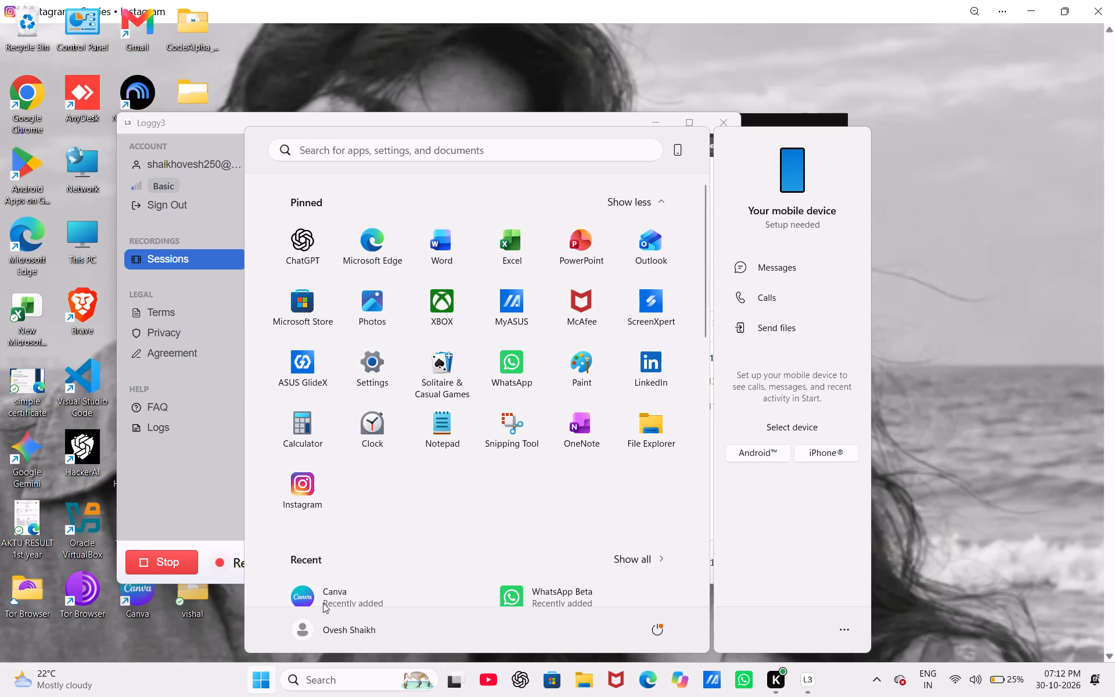
double_click(335, 588)
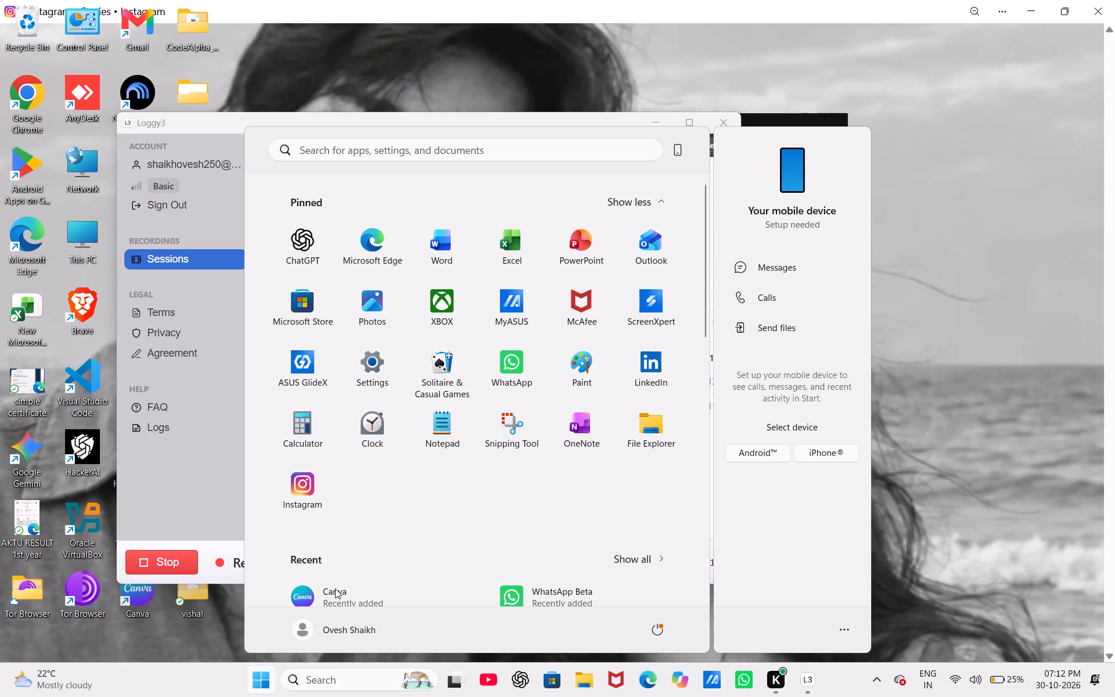
double_click(335, 588)
double_click(335, 588)
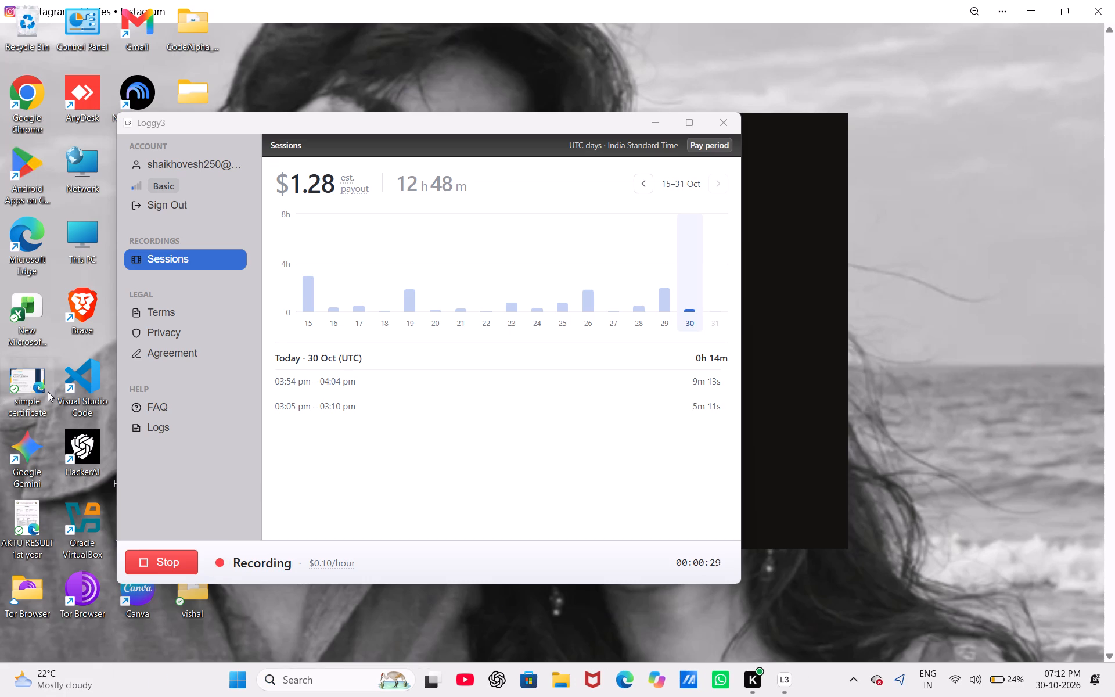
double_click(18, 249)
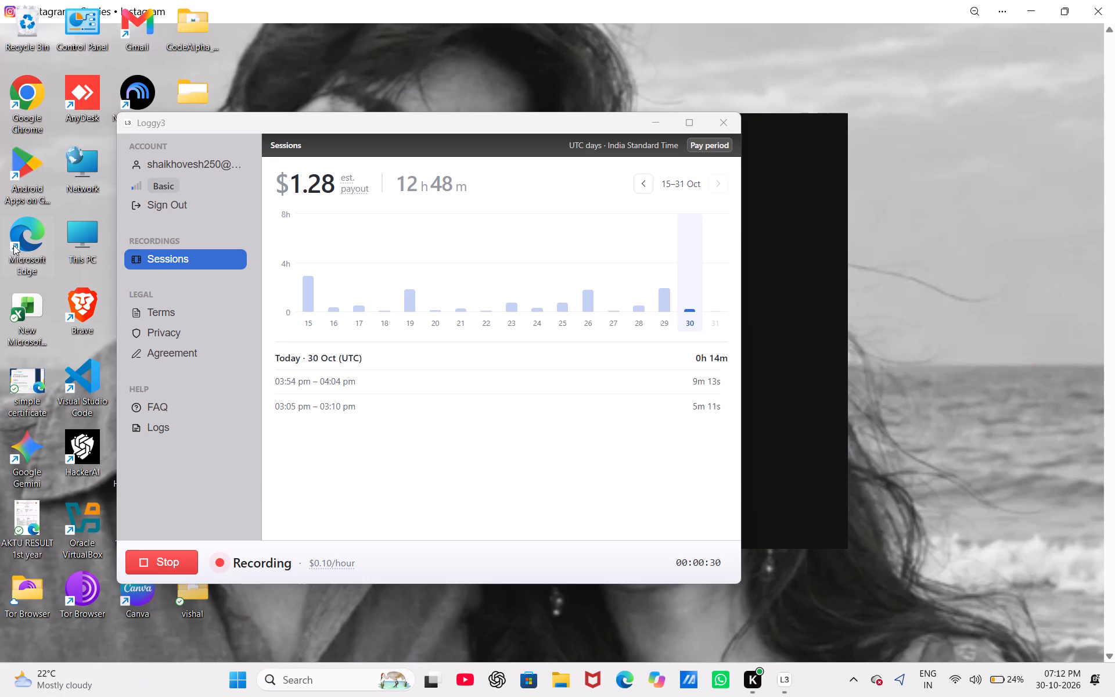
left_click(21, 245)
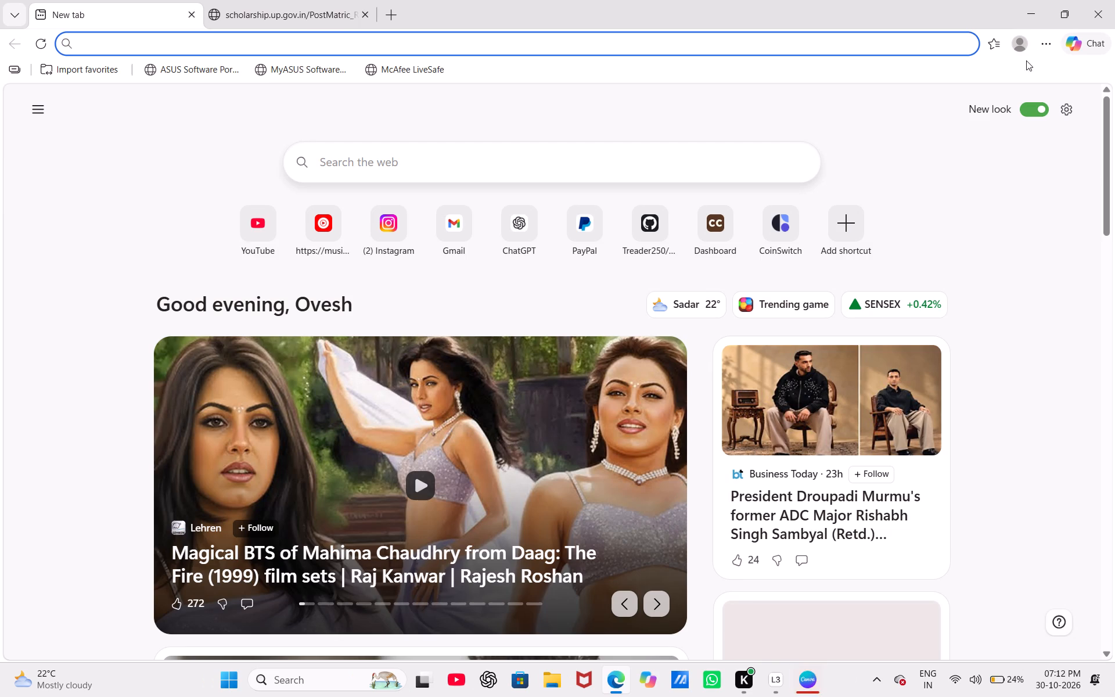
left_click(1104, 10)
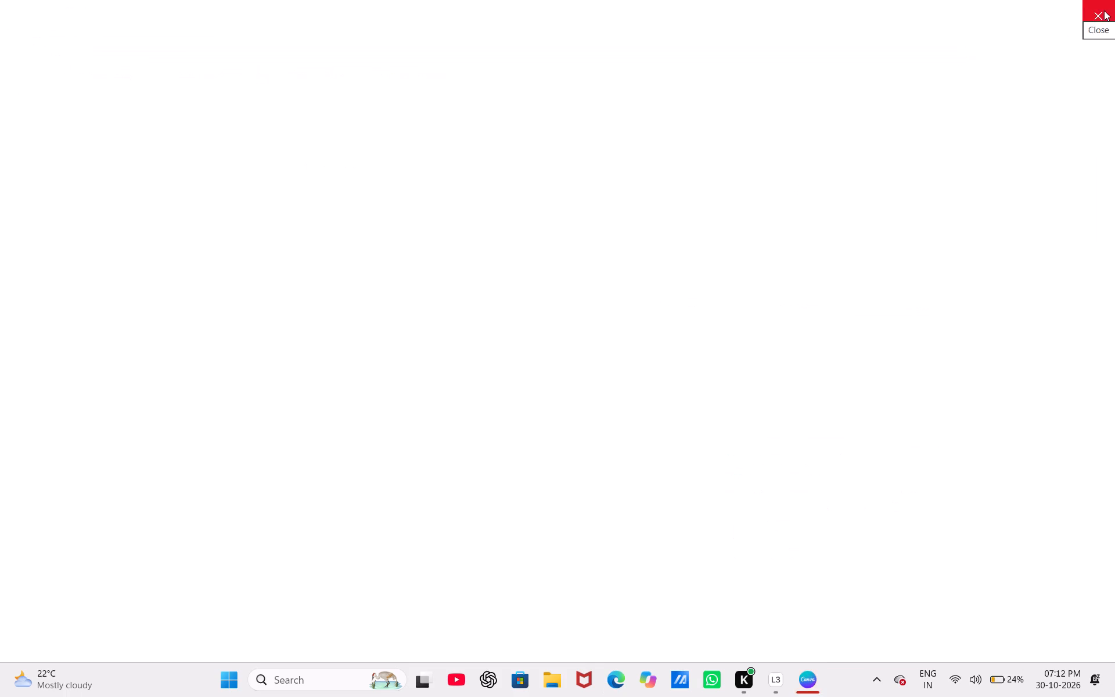
Switch to Canva and open the recent design "who is watching" from all projects.
left_click(803, 667)
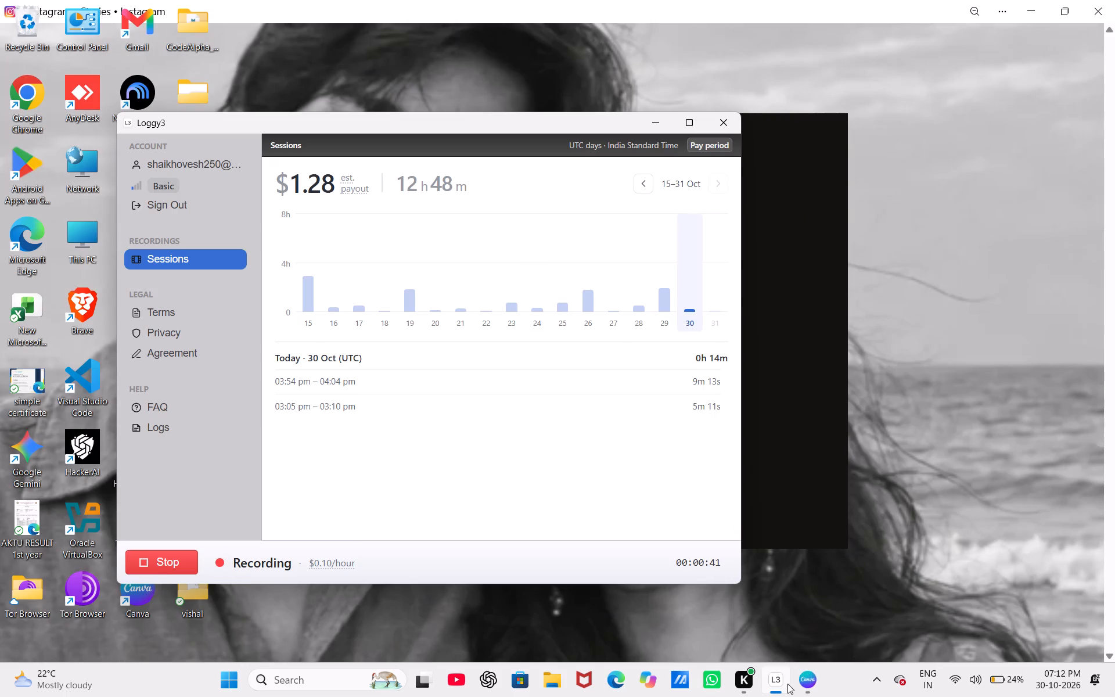
left_click(794, 614)
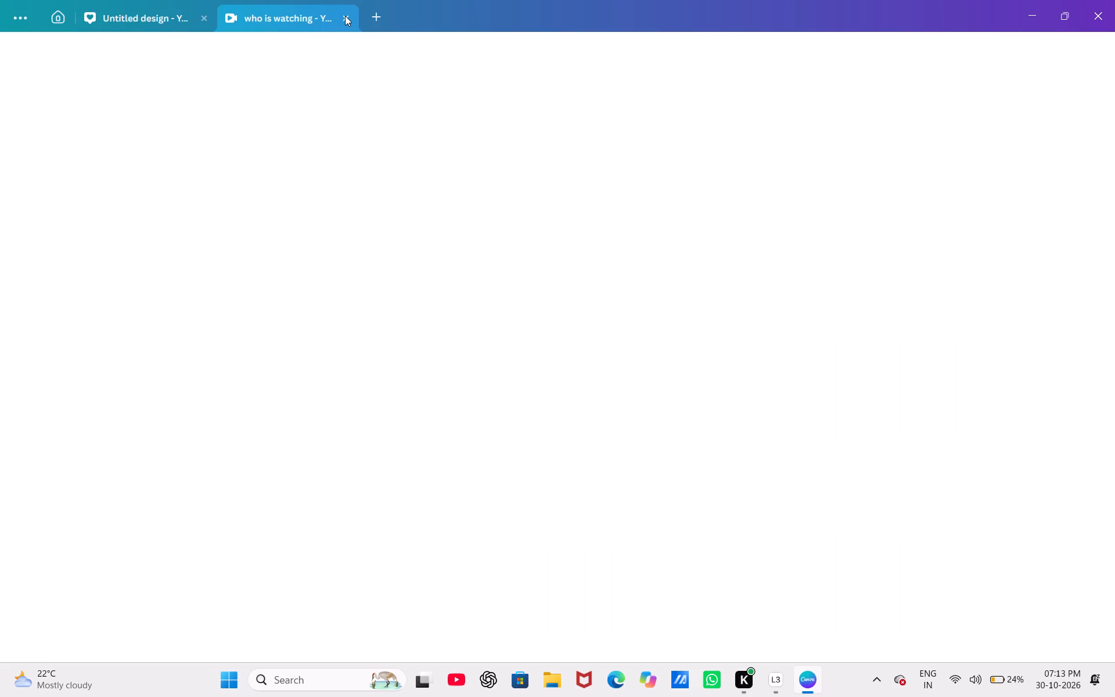
left_click(140, 10)
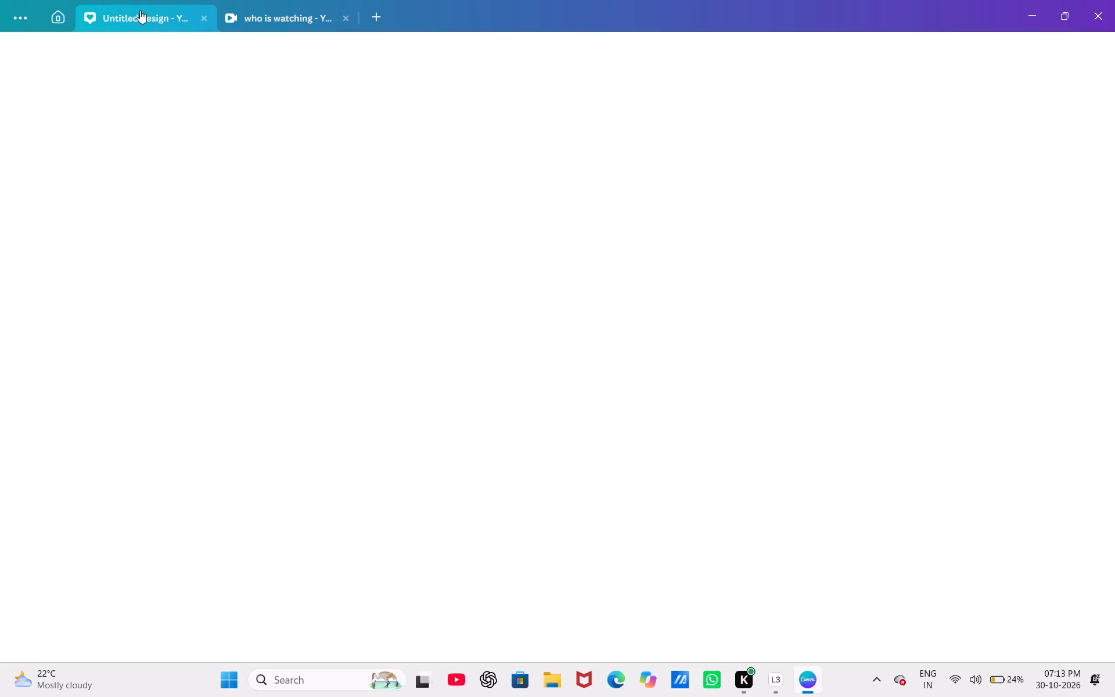
left_click(60, 20)
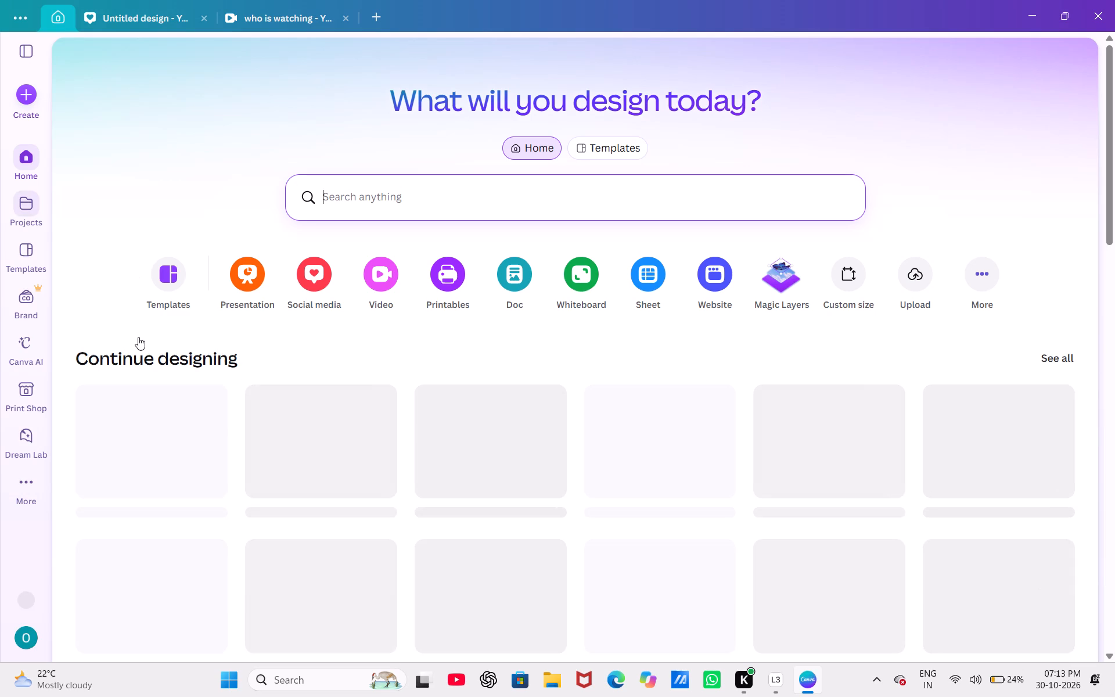
left_click(23, 210)
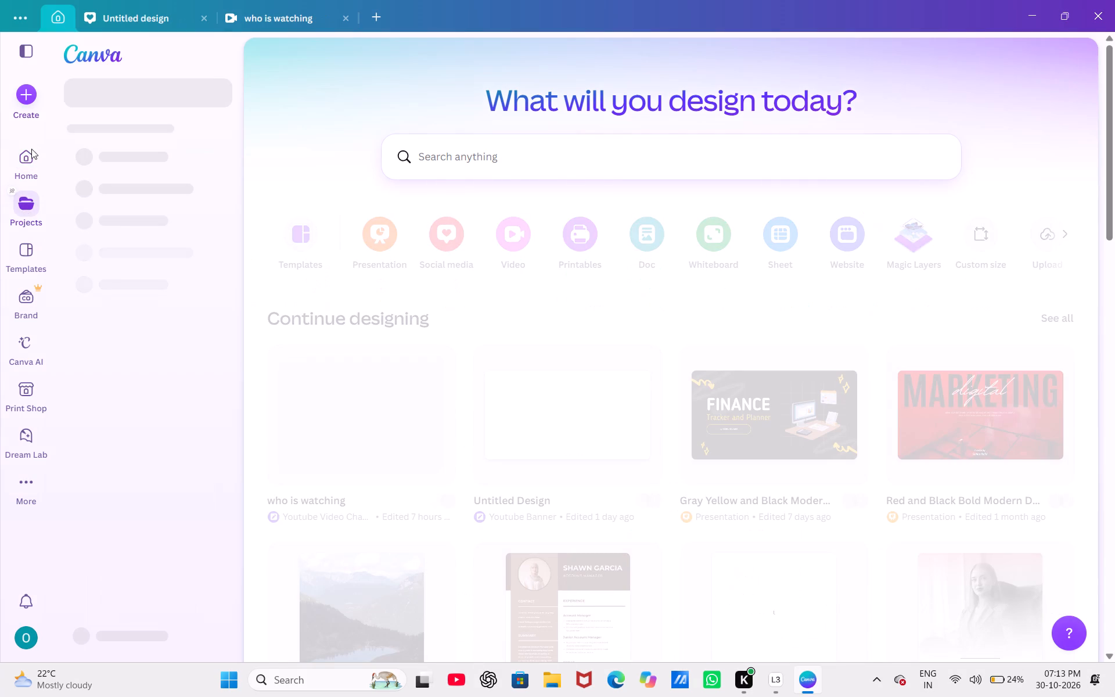
left_click(17, 102)
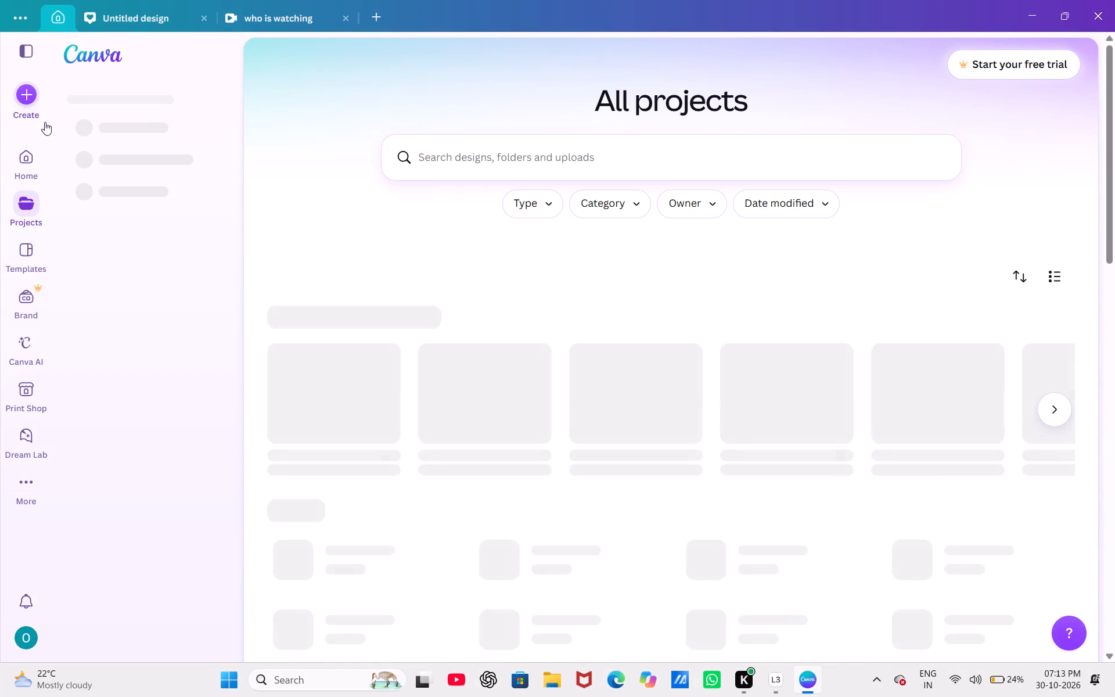
left_click(16, 168)
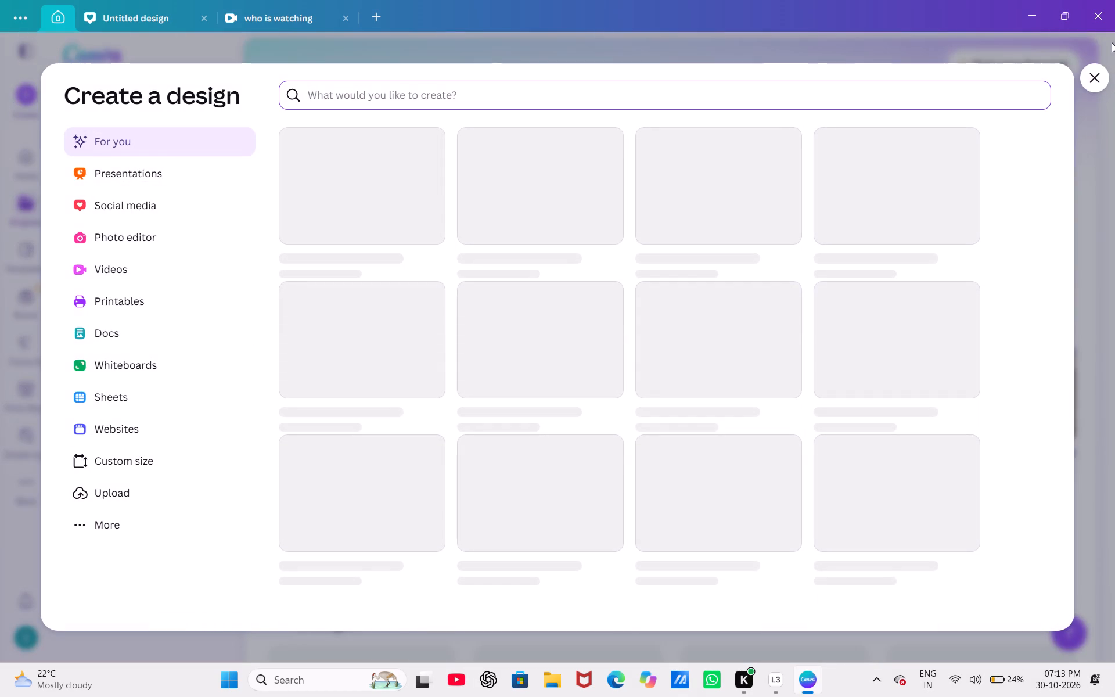
left_click(1093, 81)
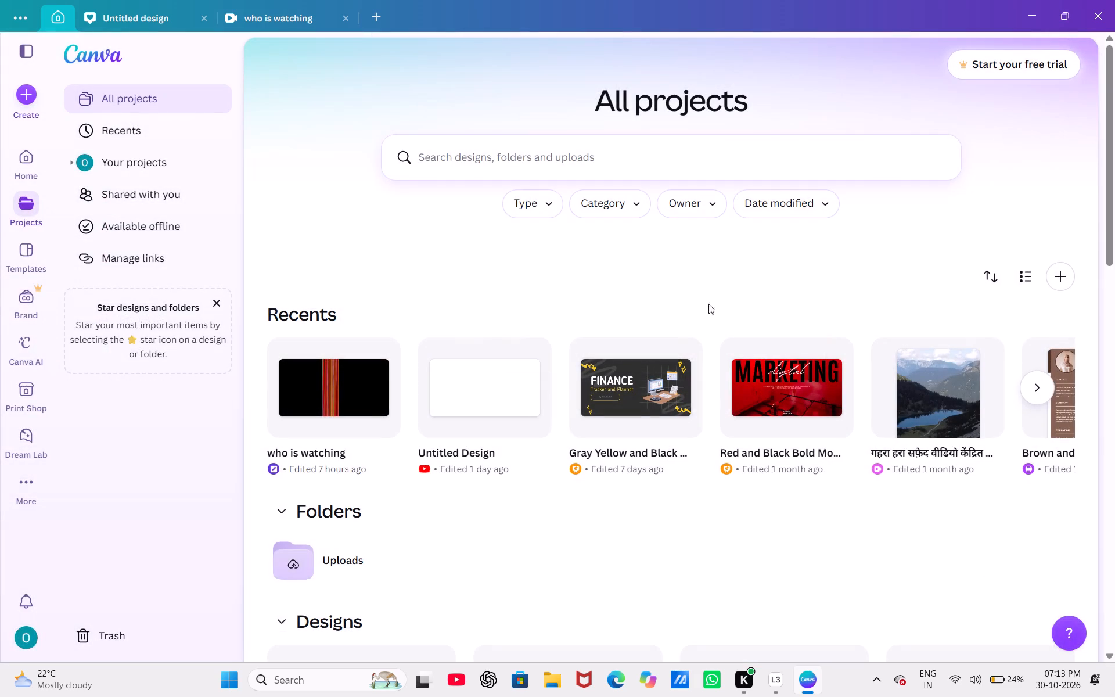
left_click(309, 415)
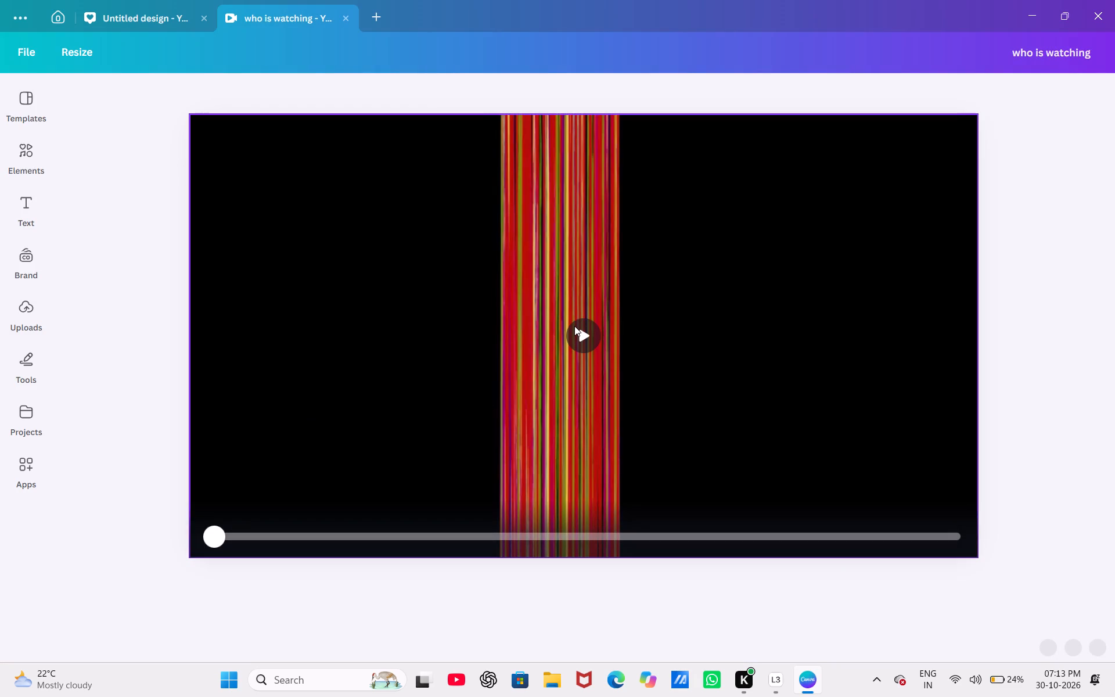
Play through the "who is watching" video to review its pages, ending on page 2.
left_click(574, 326)
left_click(583, 329)
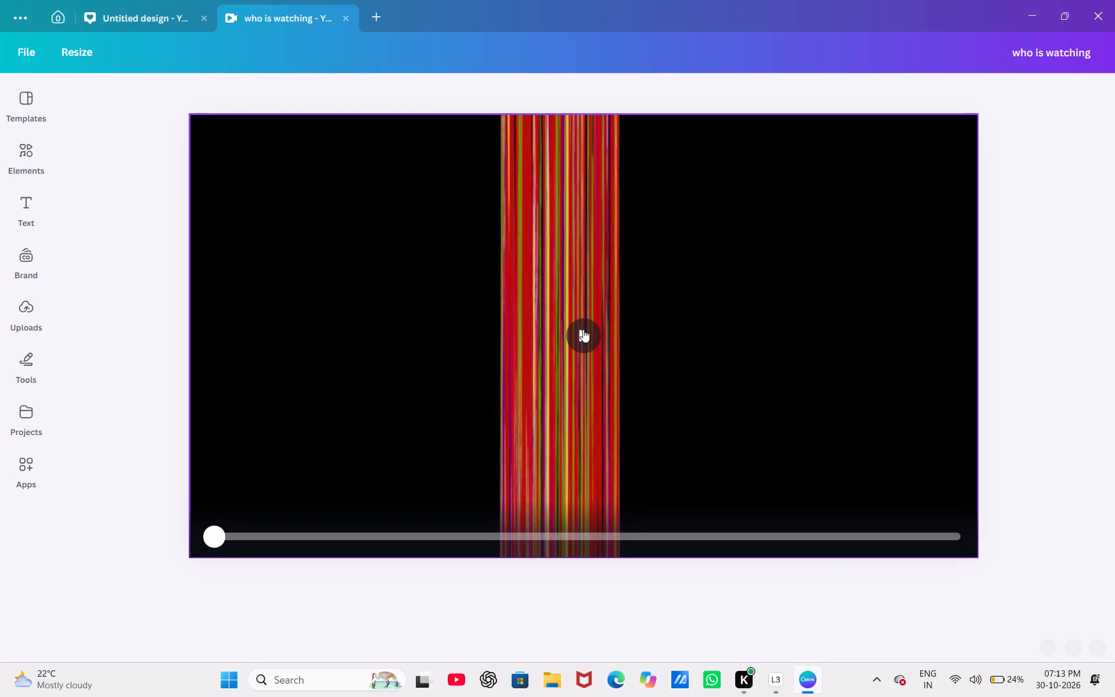
left_click(583, 329)
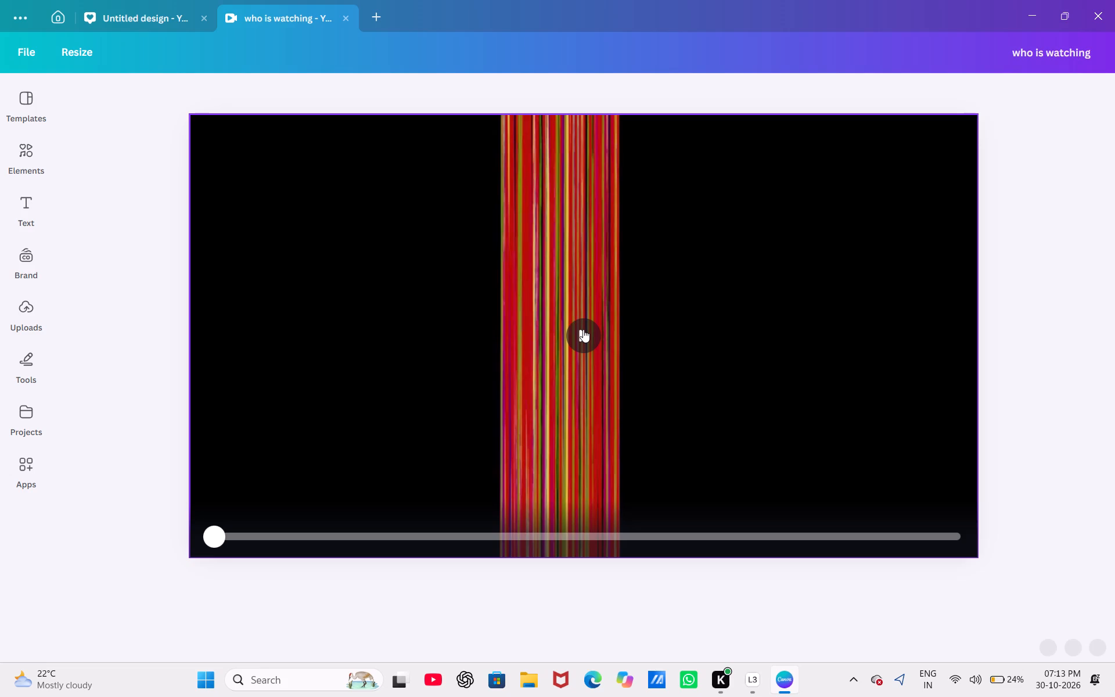
left_click(583, 329)
double_click(582, 330)
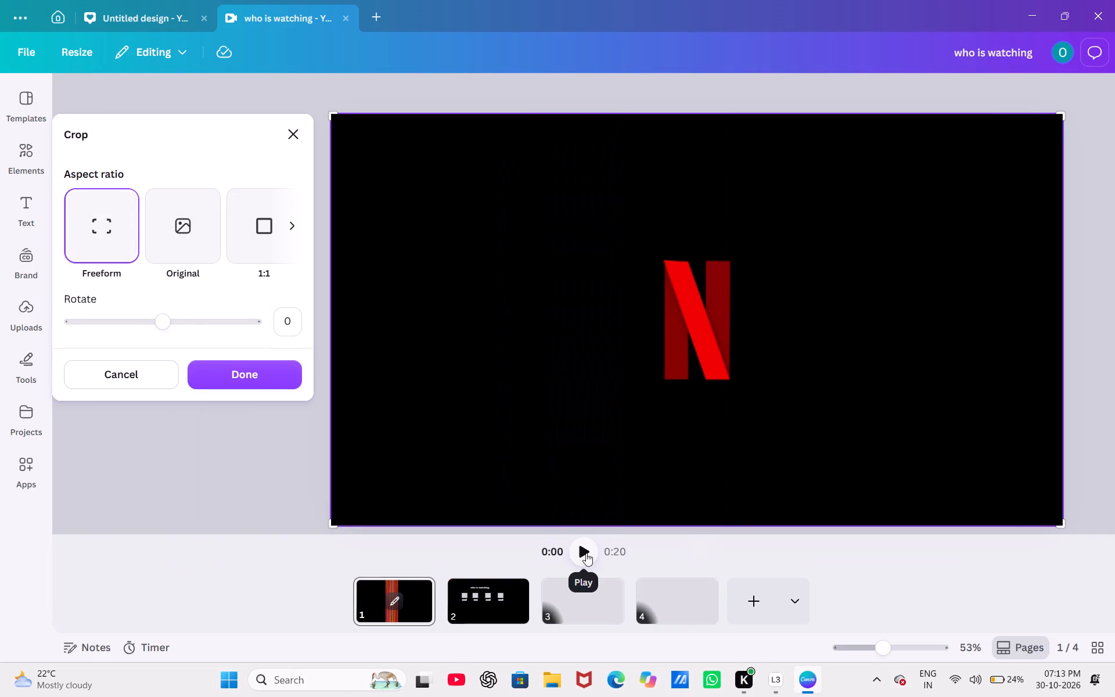
left_click(586, 553)
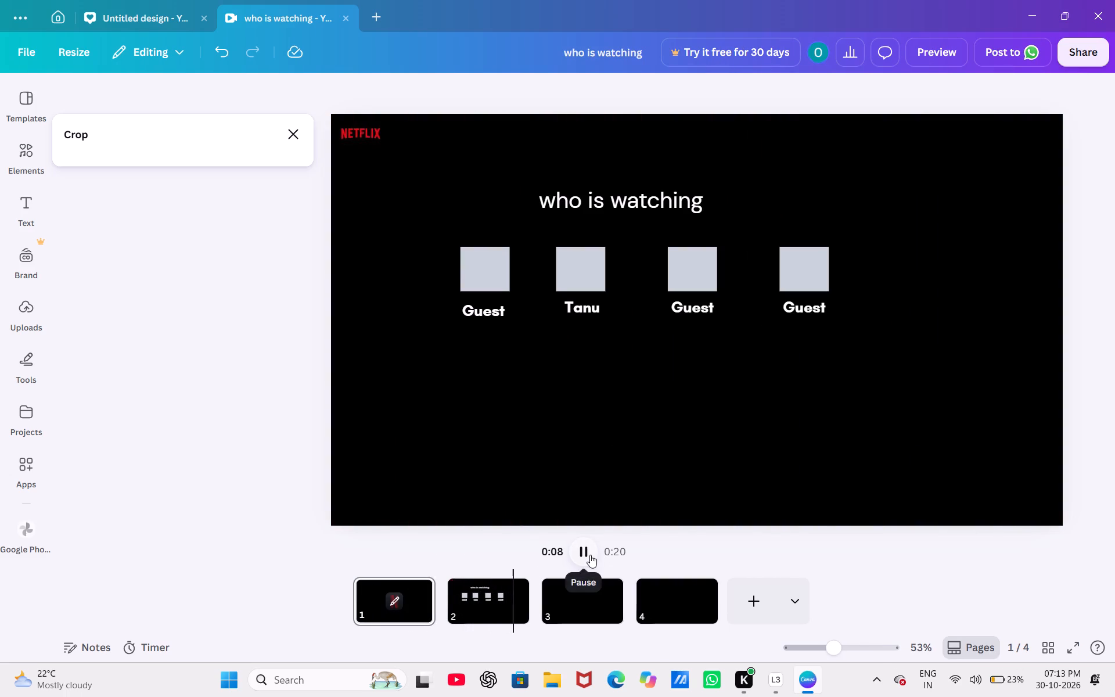
left_click(590, 555)
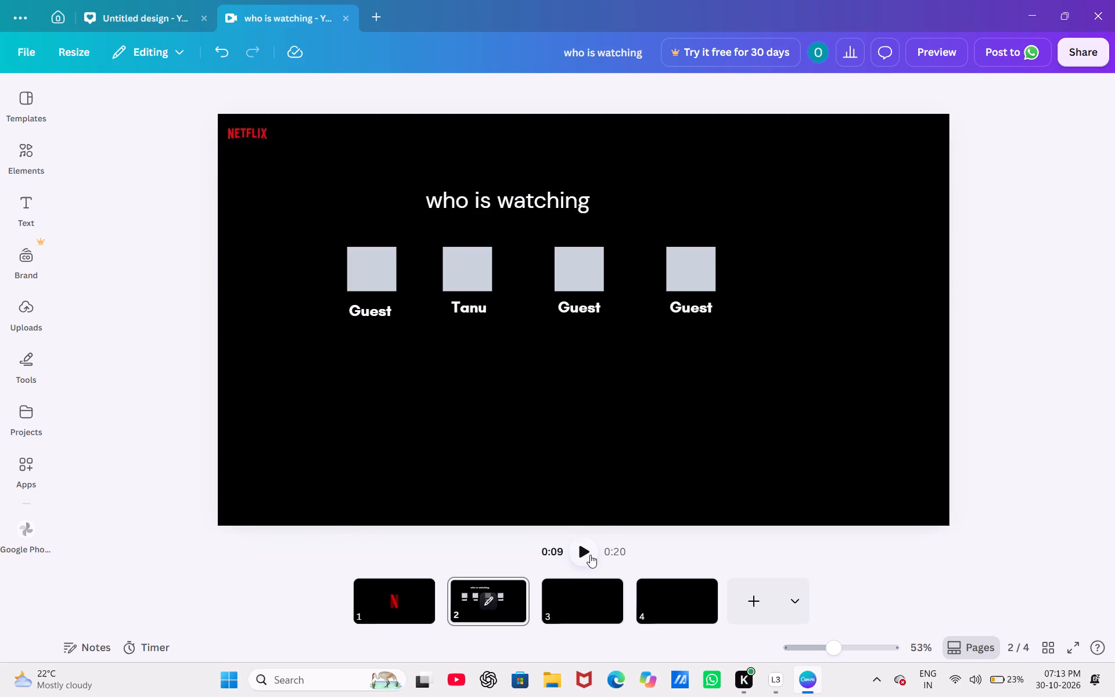
left_click(590, 555)
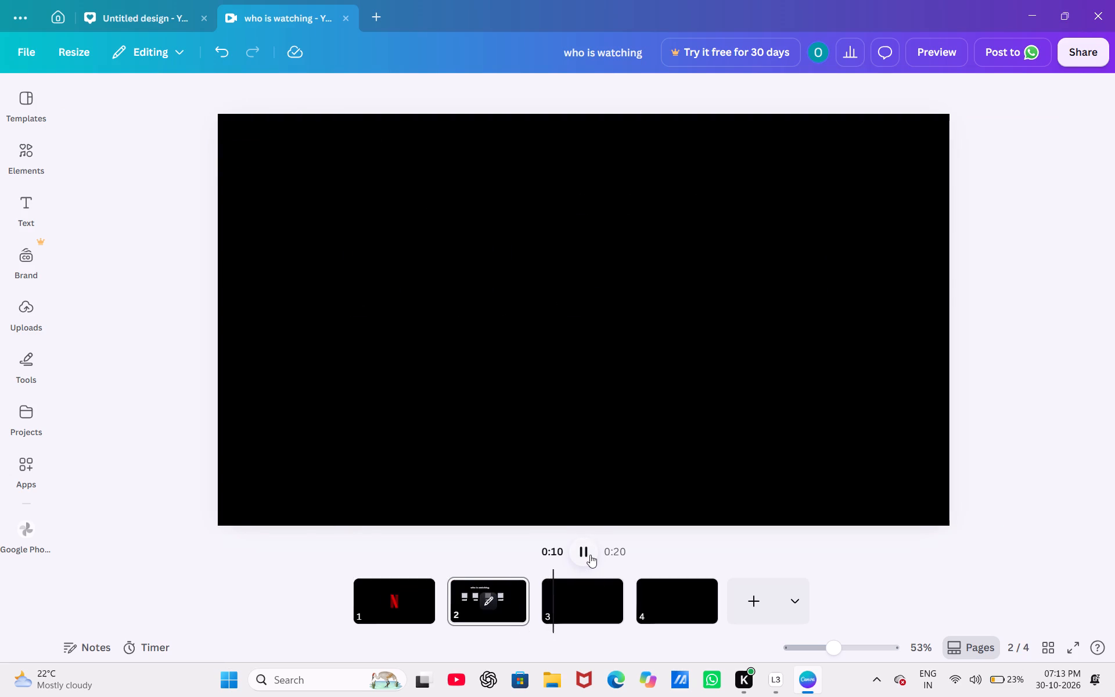
left_click(593, 603)
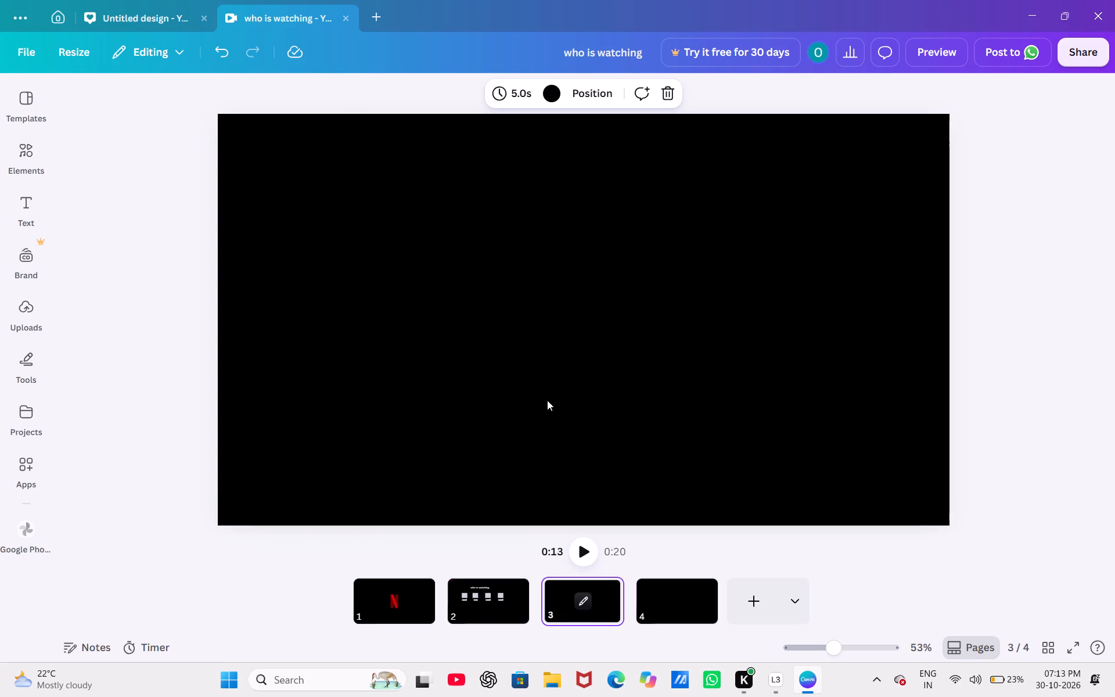
left_click(464, 605)
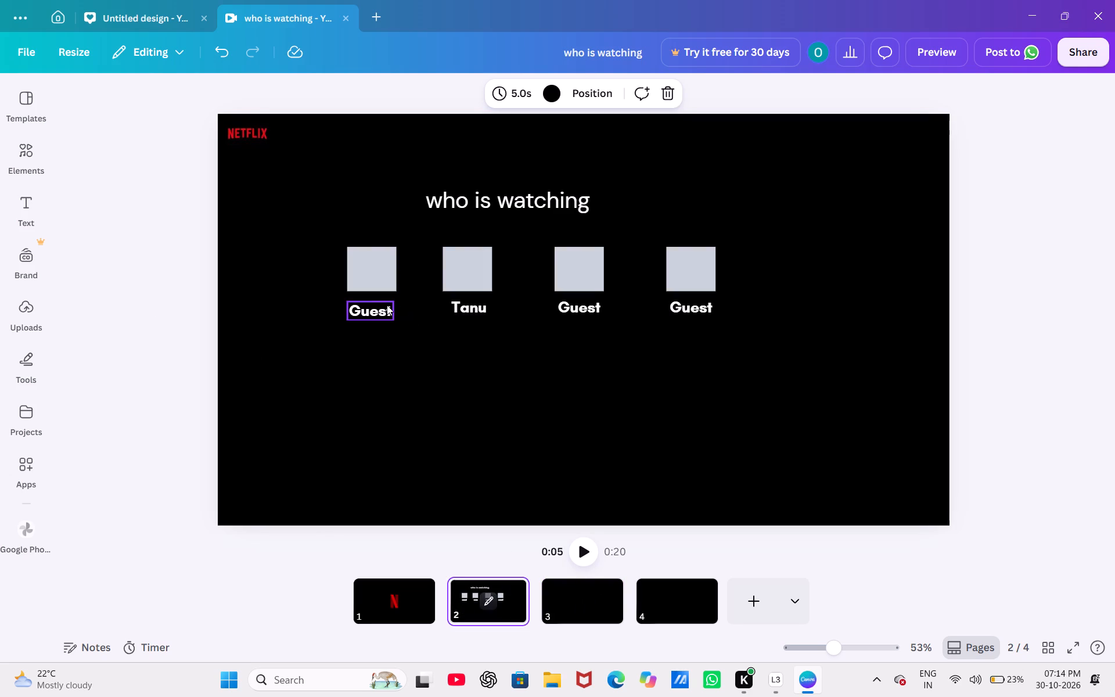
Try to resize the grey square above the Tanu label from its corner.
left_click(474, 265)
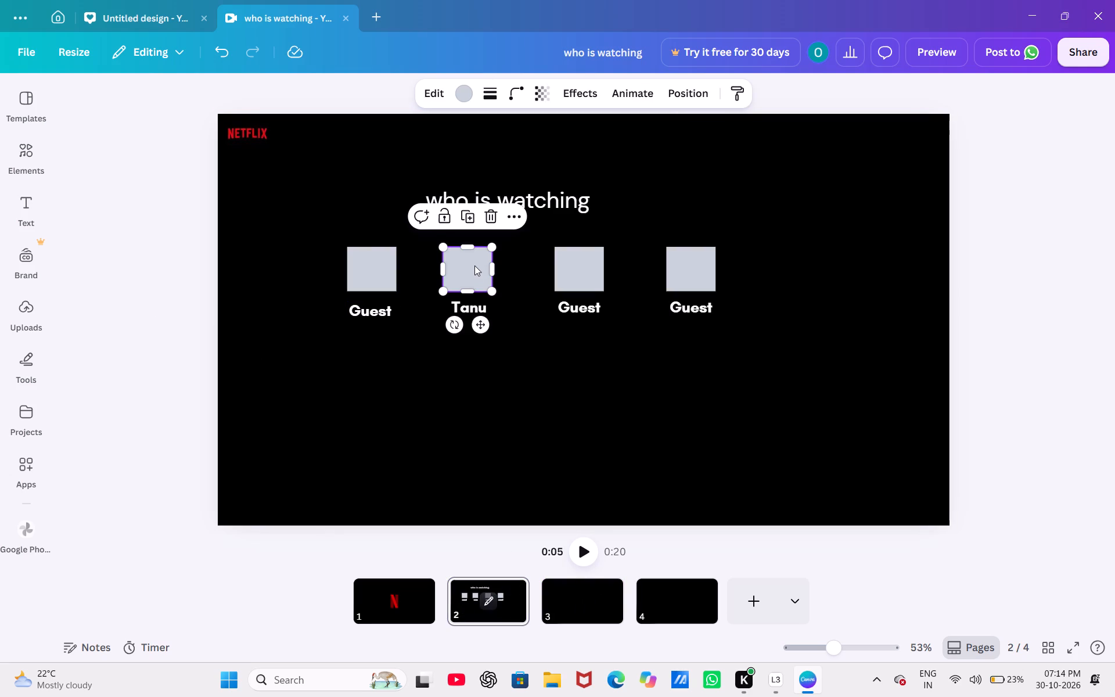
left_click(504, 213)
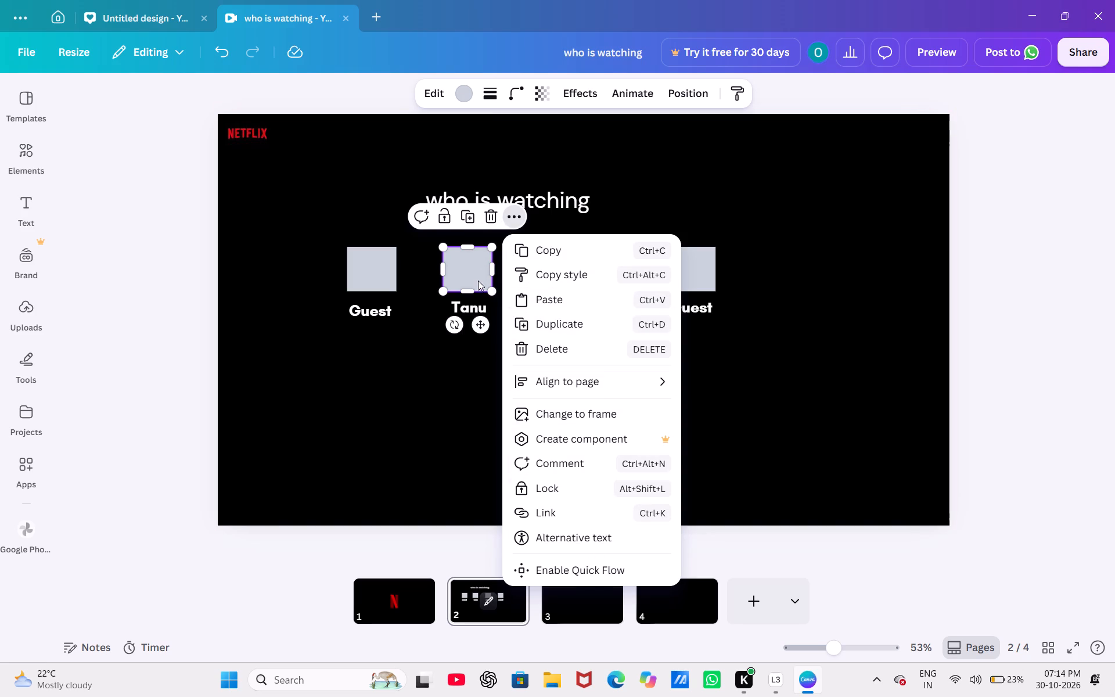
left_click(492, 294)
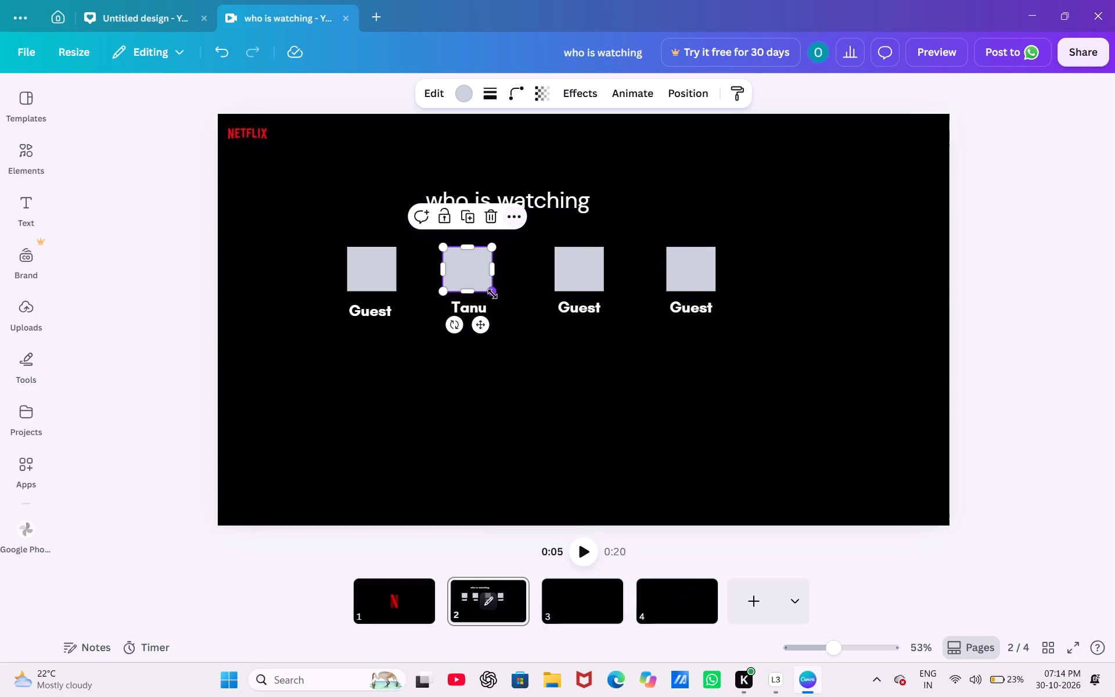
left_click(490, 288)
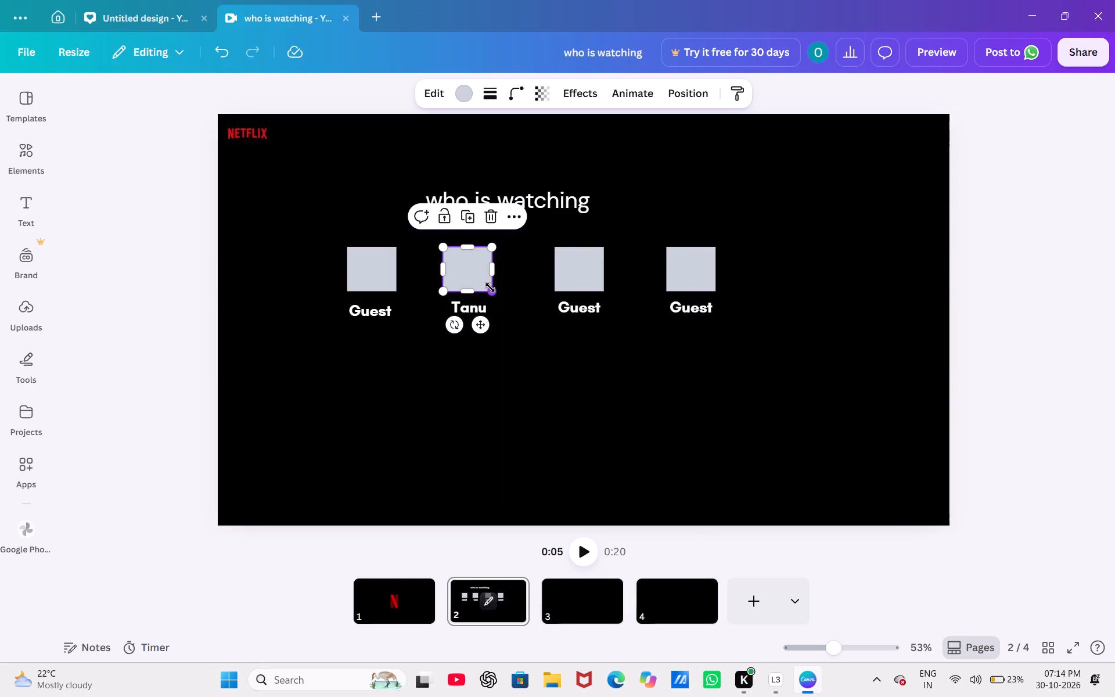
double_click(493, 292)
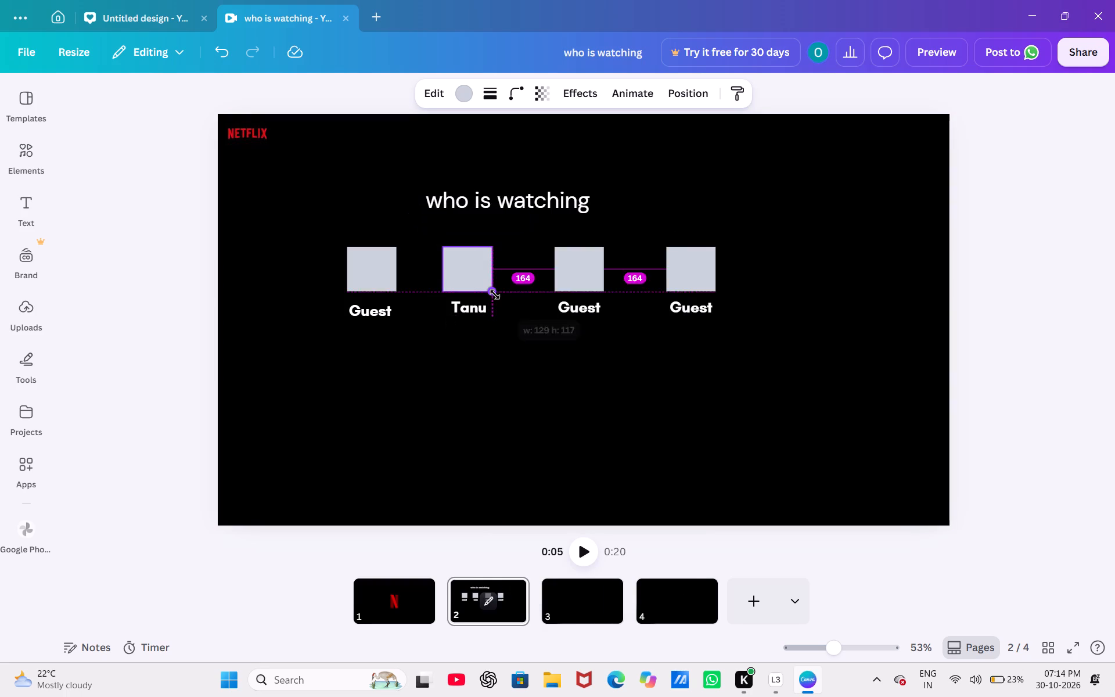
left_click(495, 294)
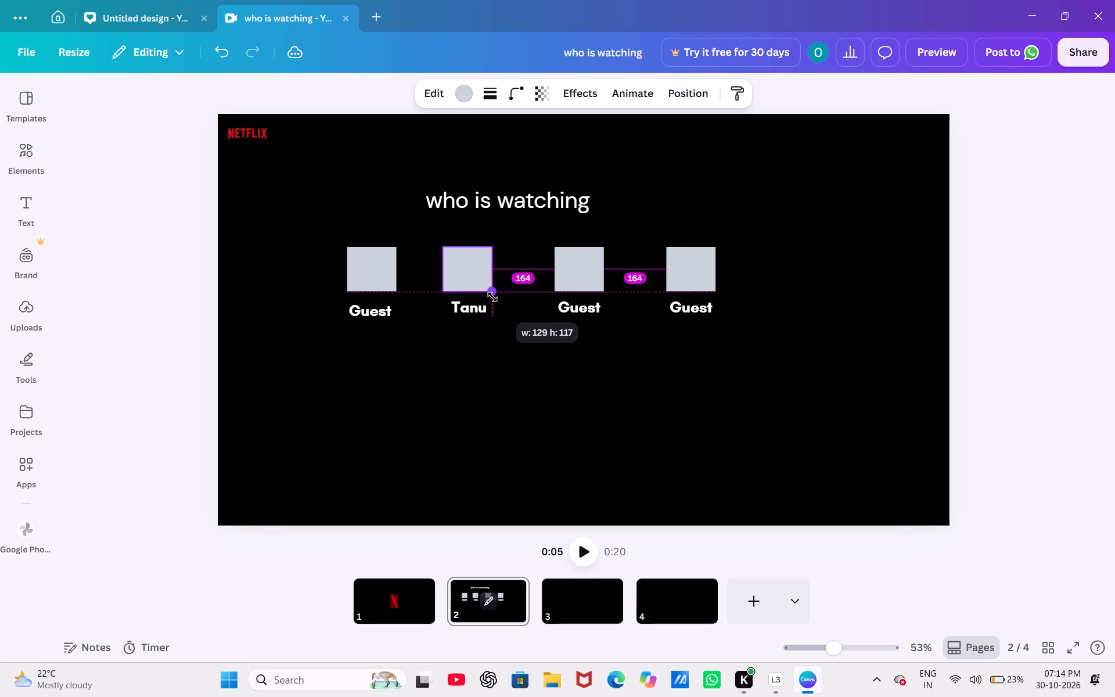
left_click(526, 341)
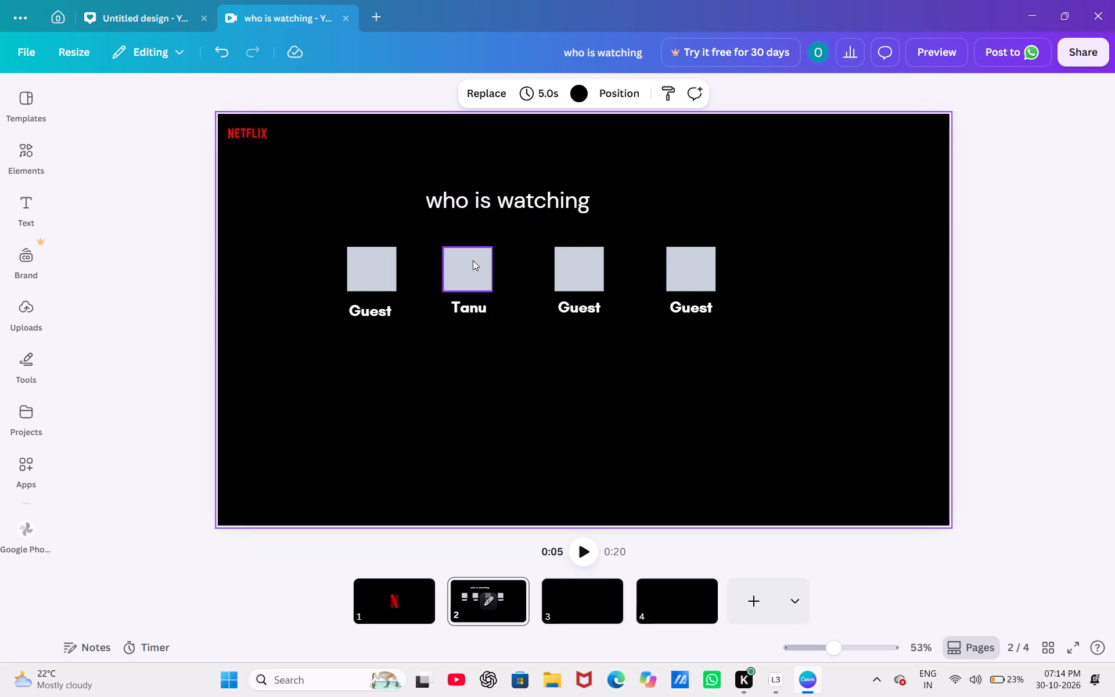
Delete the grey squares above the Tanu label and the two Guest labels that follow it.
left_click(472, 258)
left_click(485, 217)
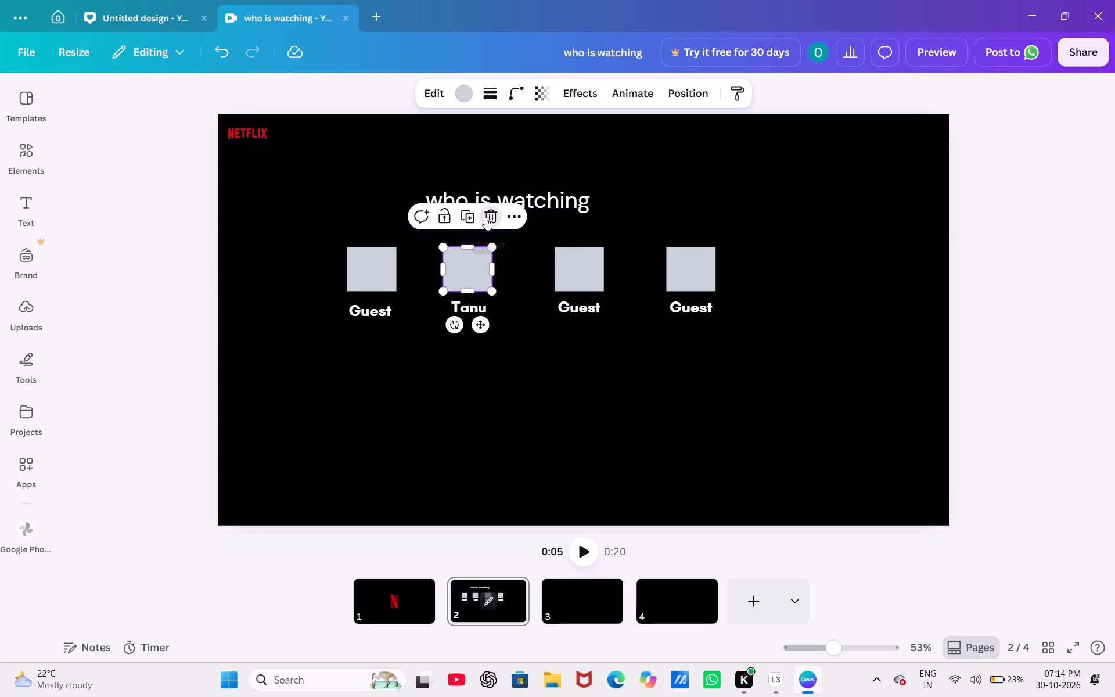
left_click(568, 275)
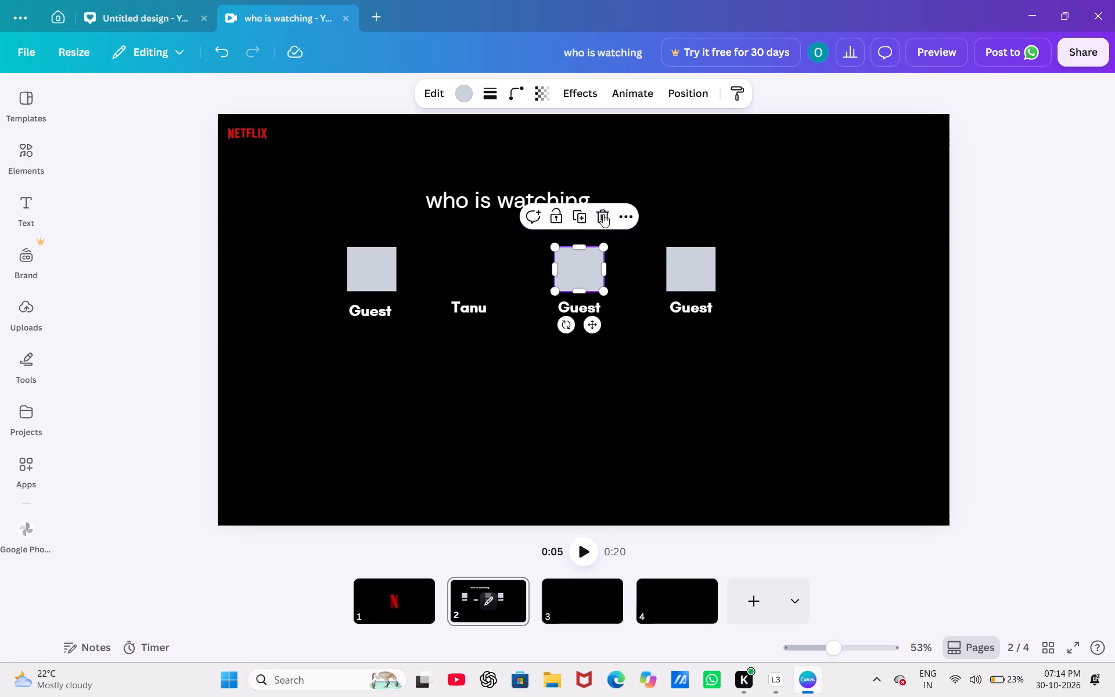
left_click(595, 214)
left_click(698, 254)
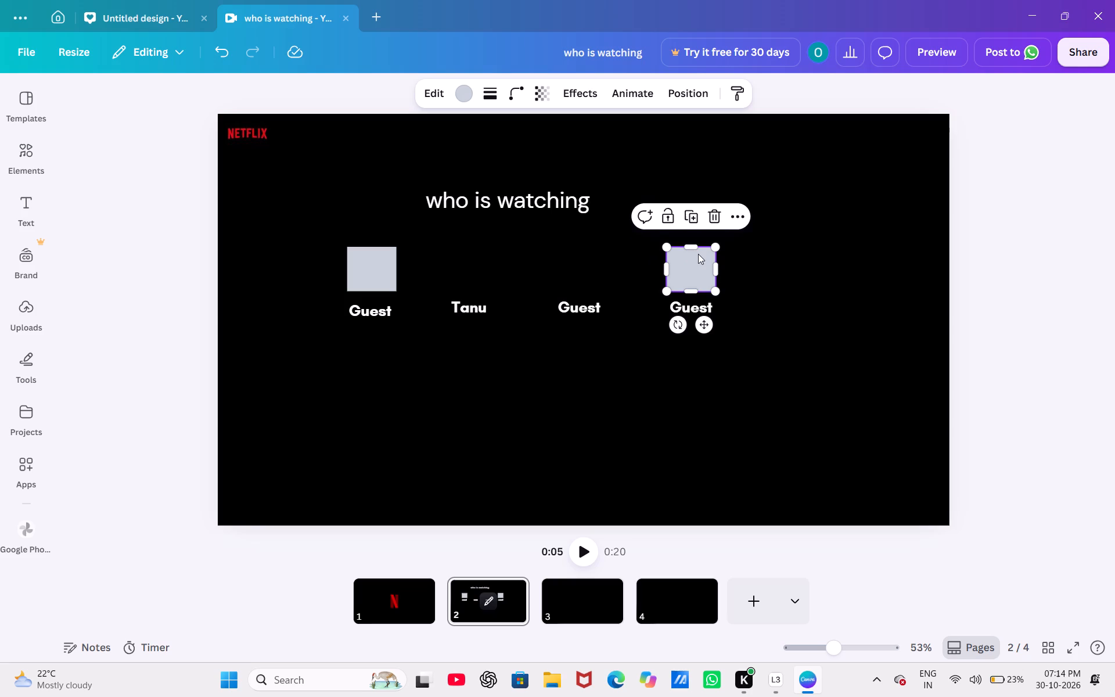
left_click(714, 213)
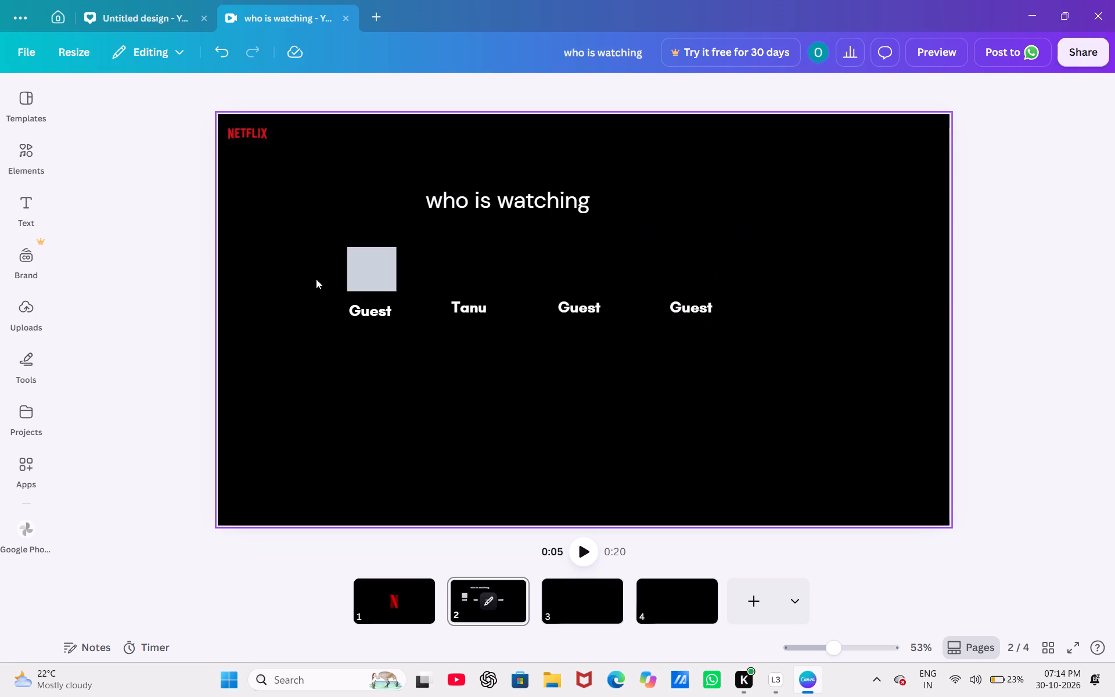
Delete the remaining grey square above the first Guest label.
left_click(352, 264)
left_click(352, 264)
left_click_drag(352, 264, 340, 266)
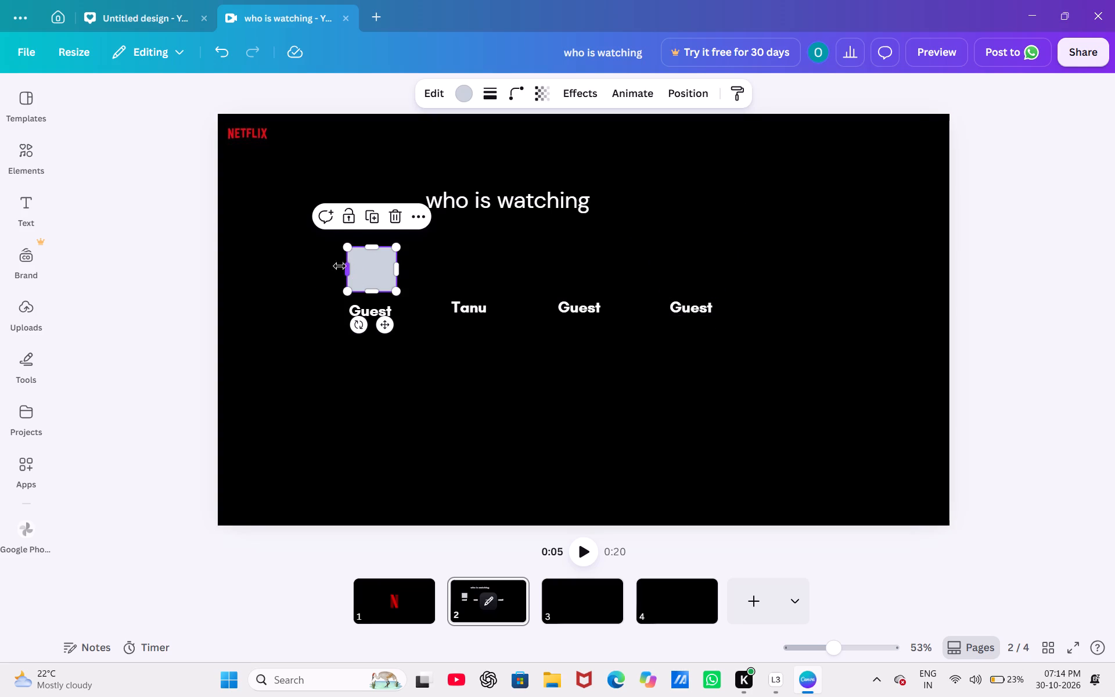
left_click_drag(340, 266, 353, 275)
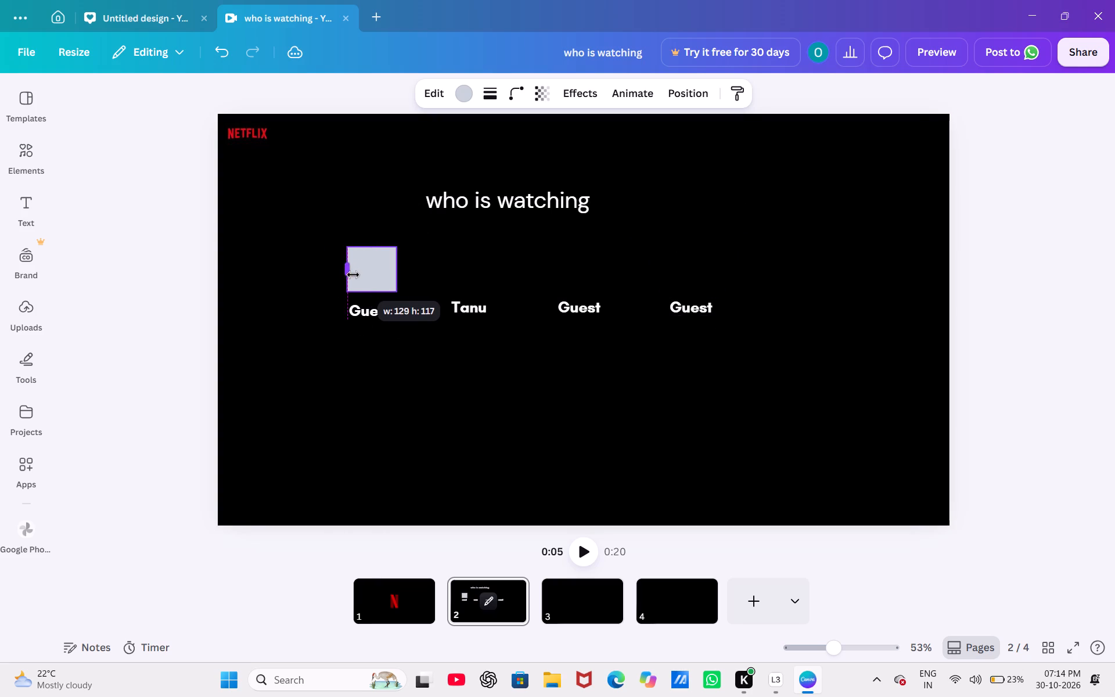
left_click_drag(353, 275, 347, 275)
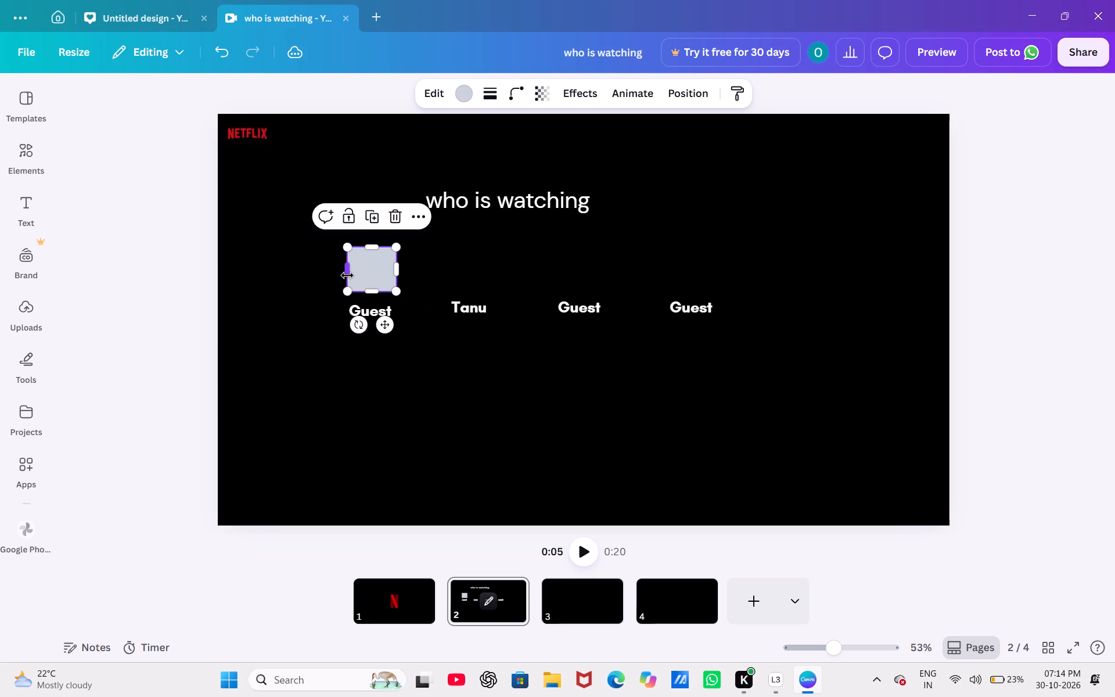
left_click(396, 207)
Nudge the first Guest label slightly sideways, keeping its height on the page.
left_click(370, 306)
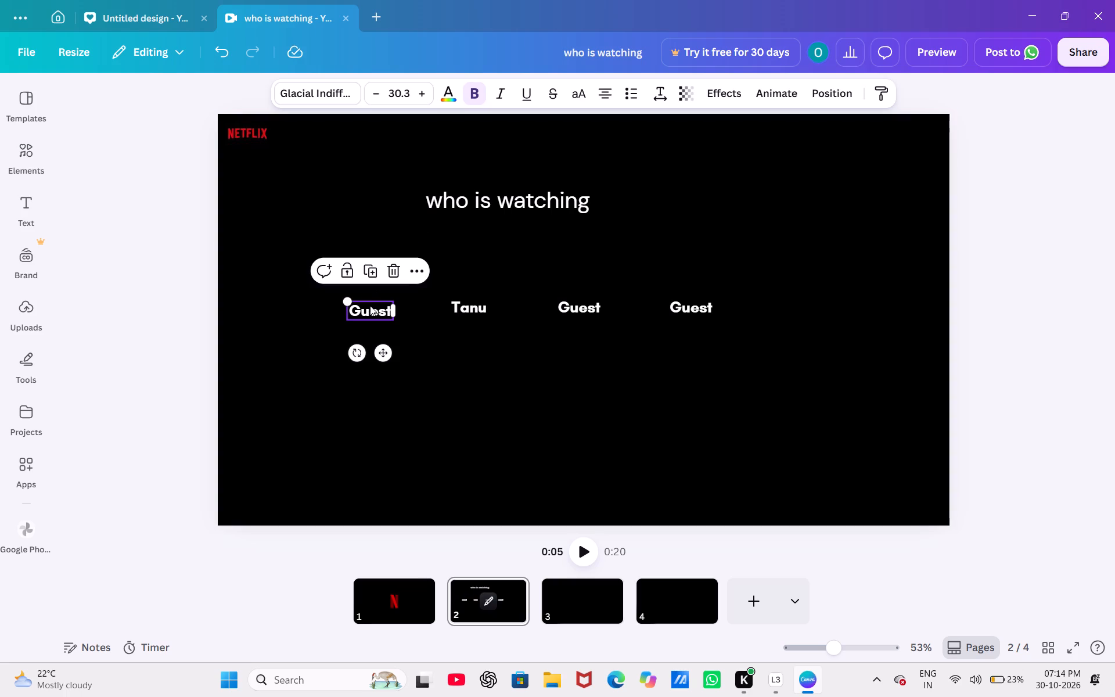
left_click(367, 307)
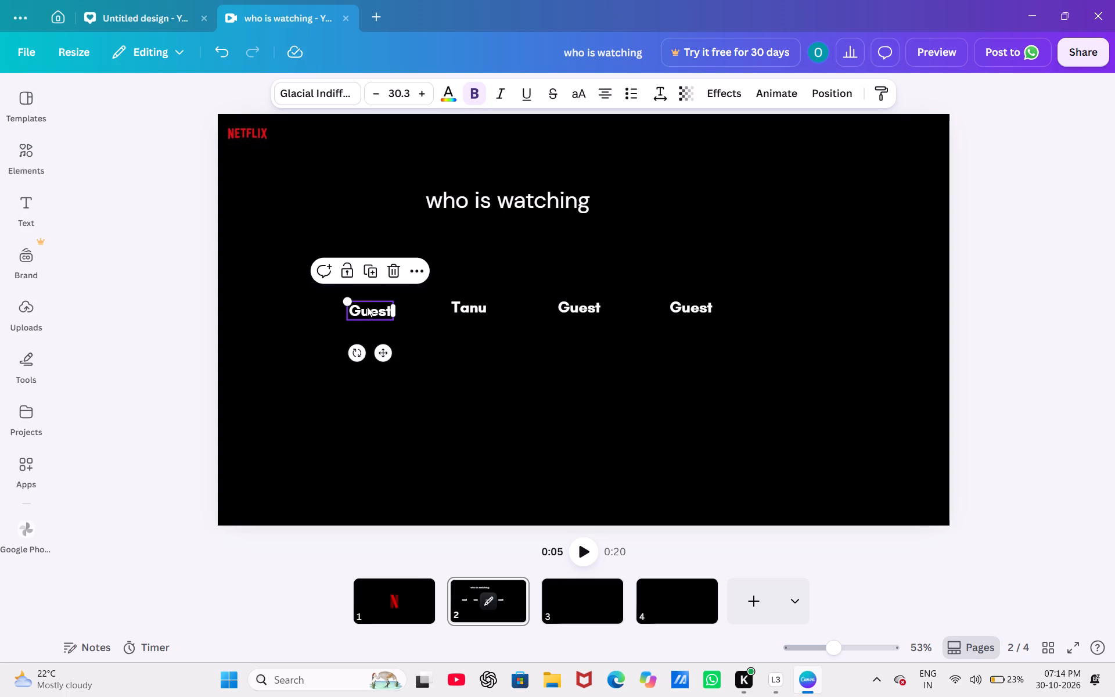
left_click(368, 303)
left_click_drag(368, 303, 365, 290)
left_click(365, 290)
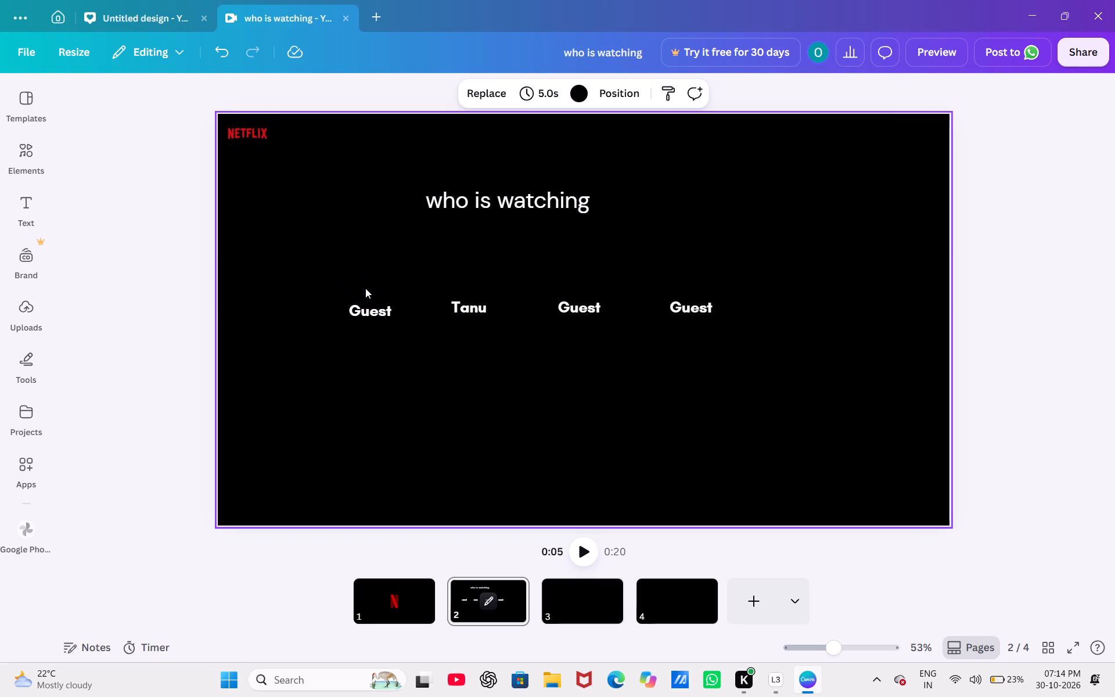
left_click(368, 304)
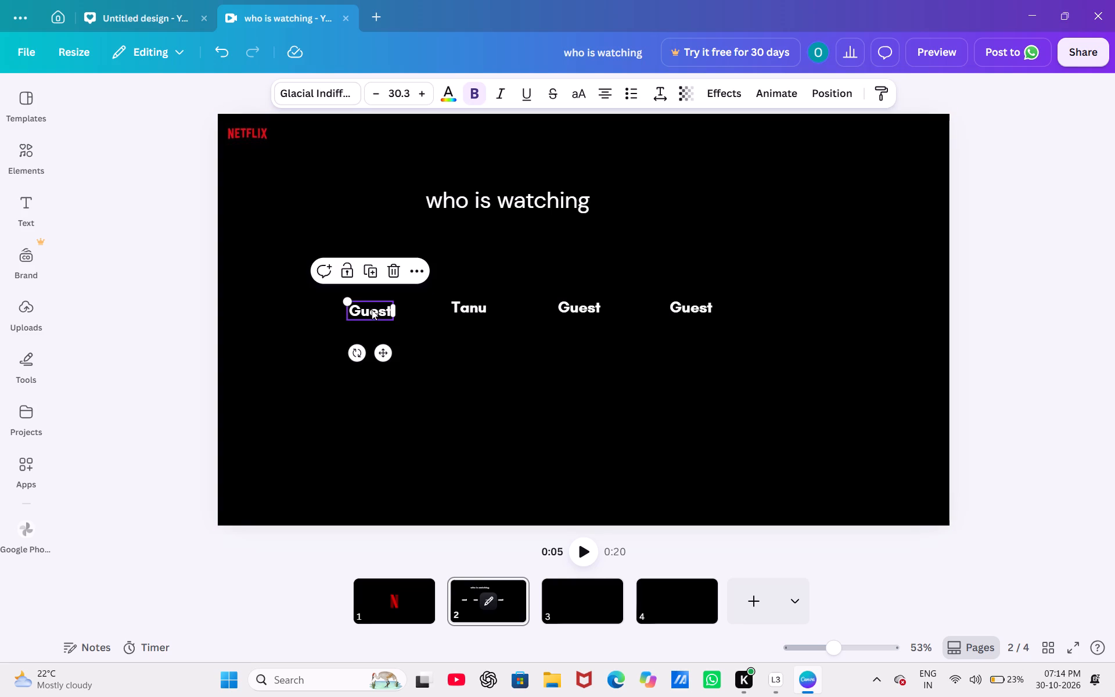
left_click(372, 310)
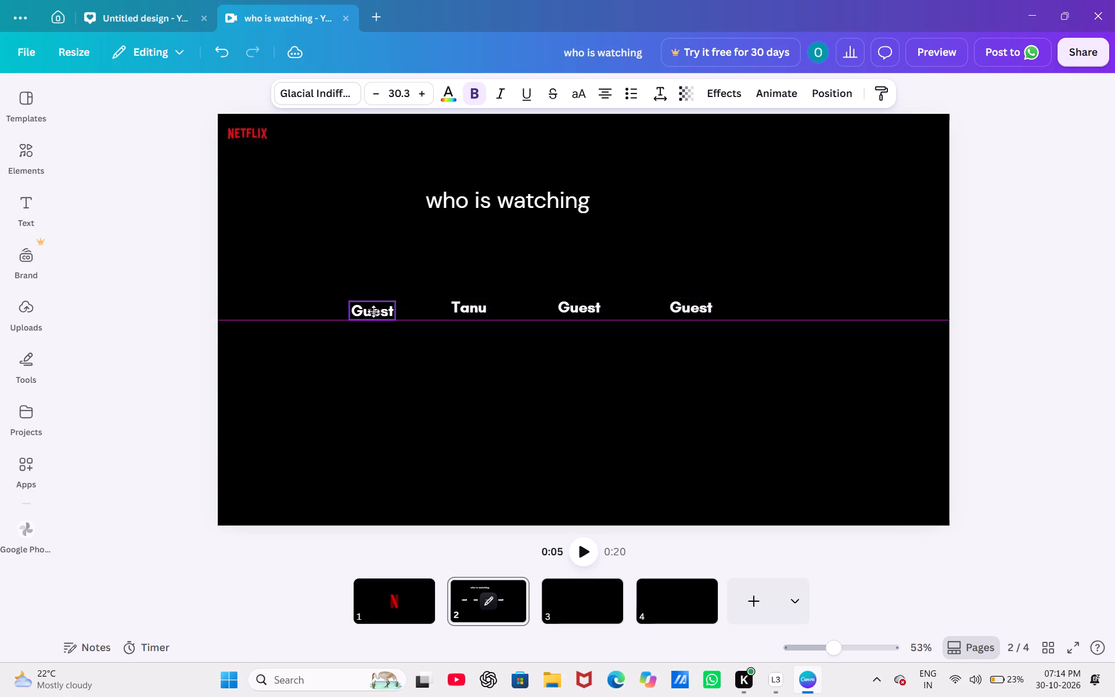
left_click(427, 380)
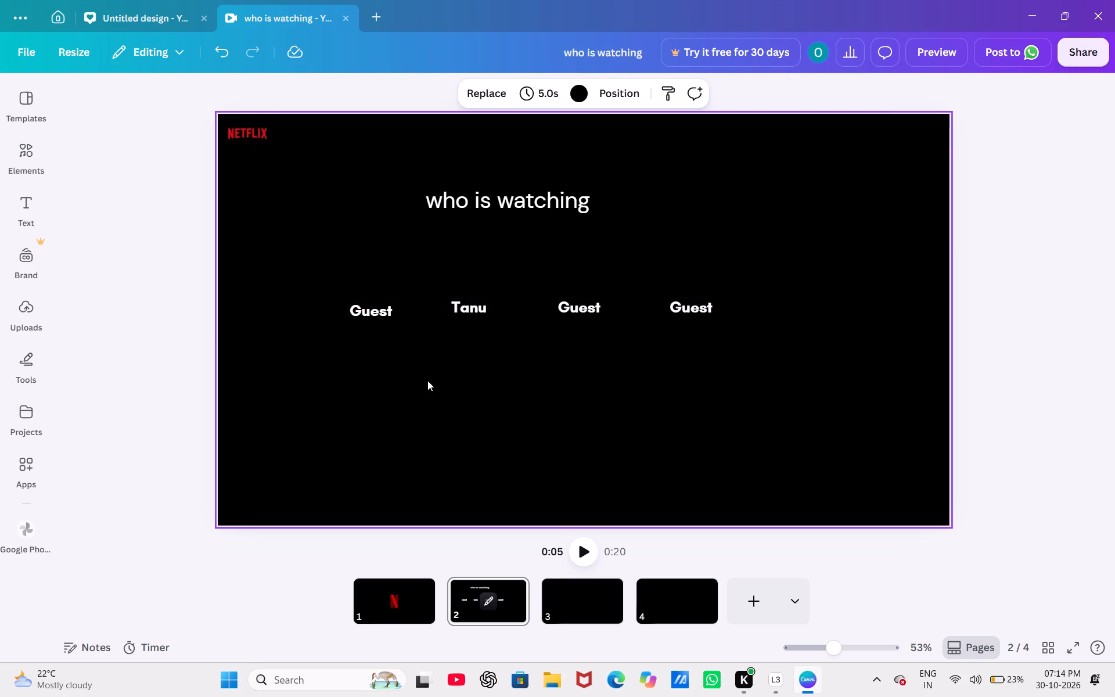
Search the elements for "frame" and add the plain square frame to page 2.
left_click(29, 299)
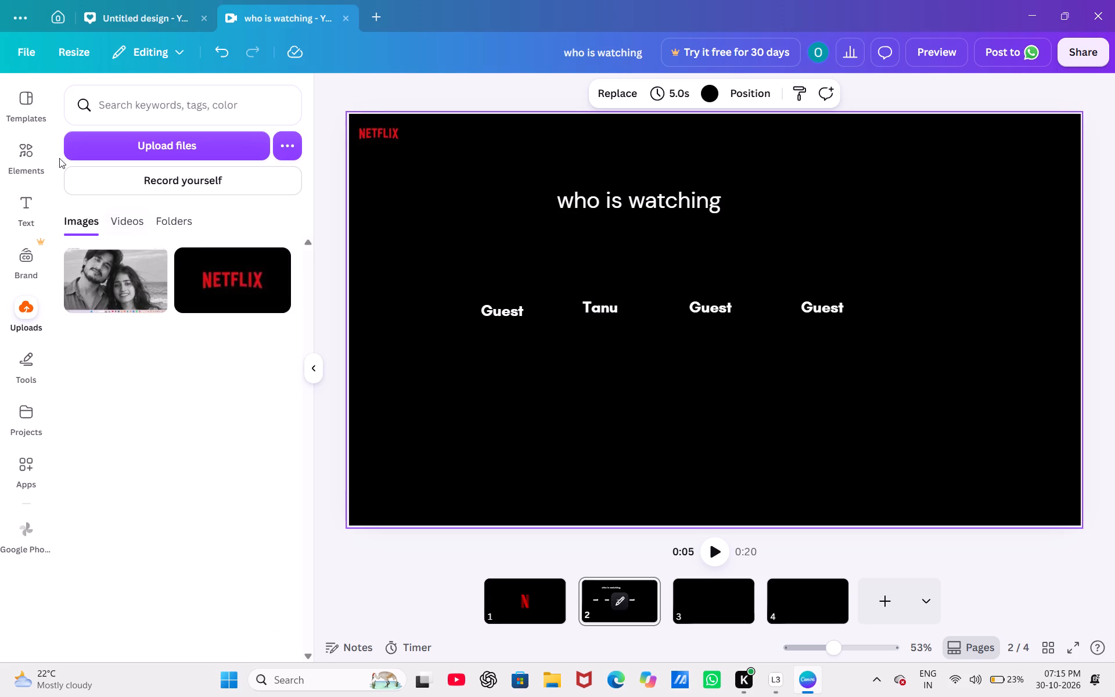
left_click(29, 170)
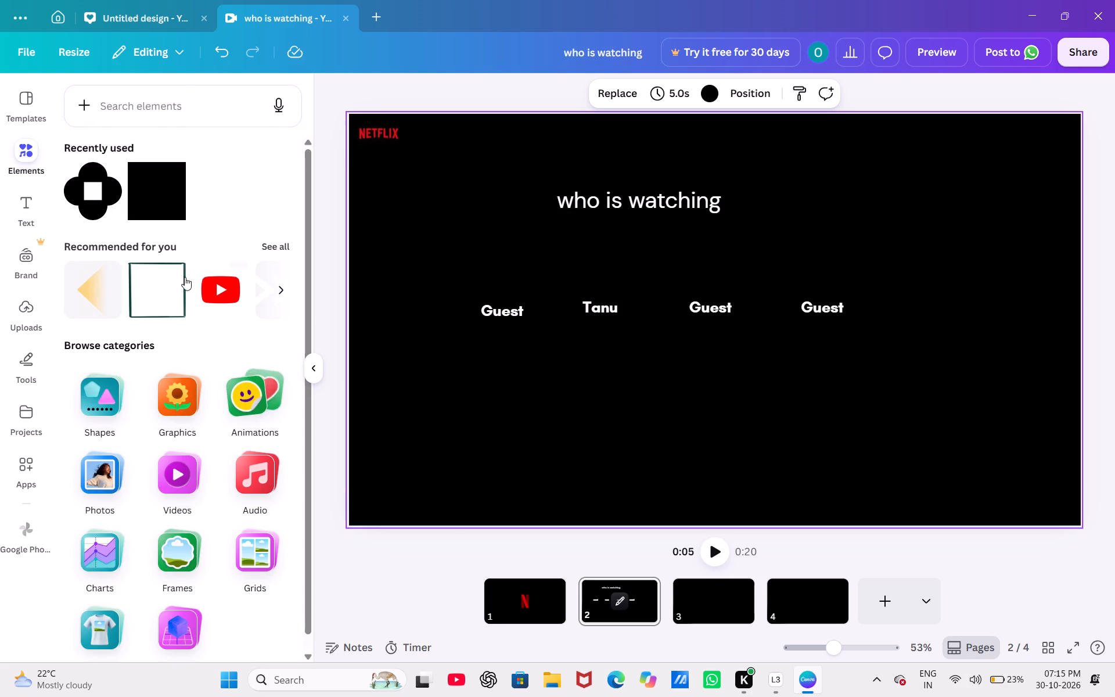
left_click(178, 107)
type("frame")
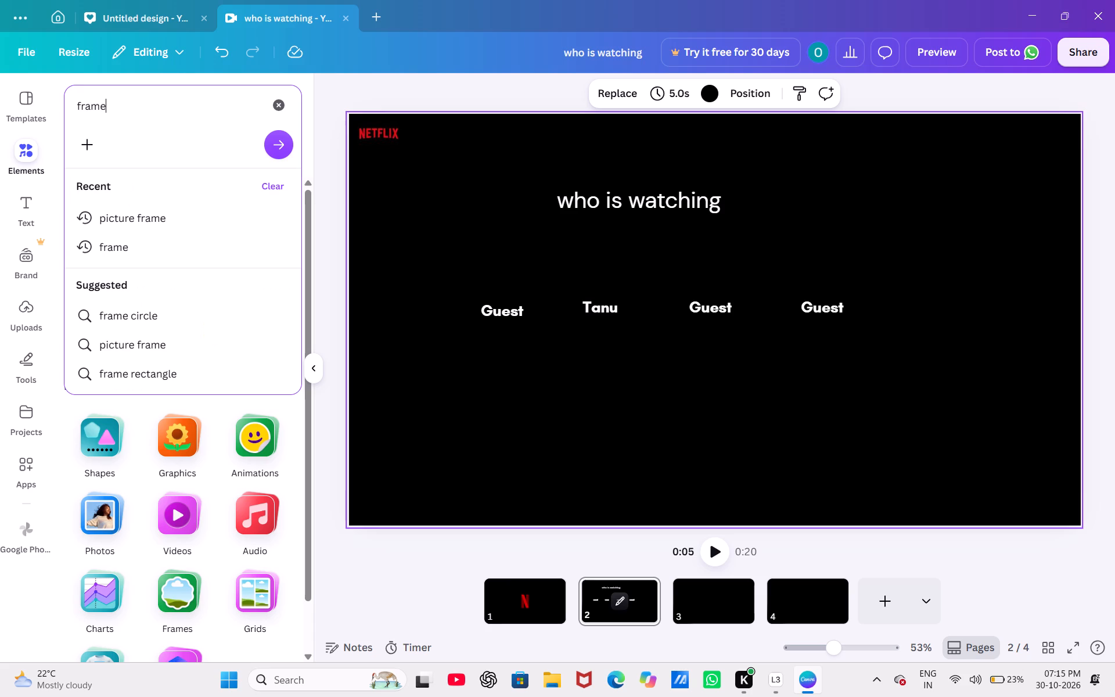
key("Return")
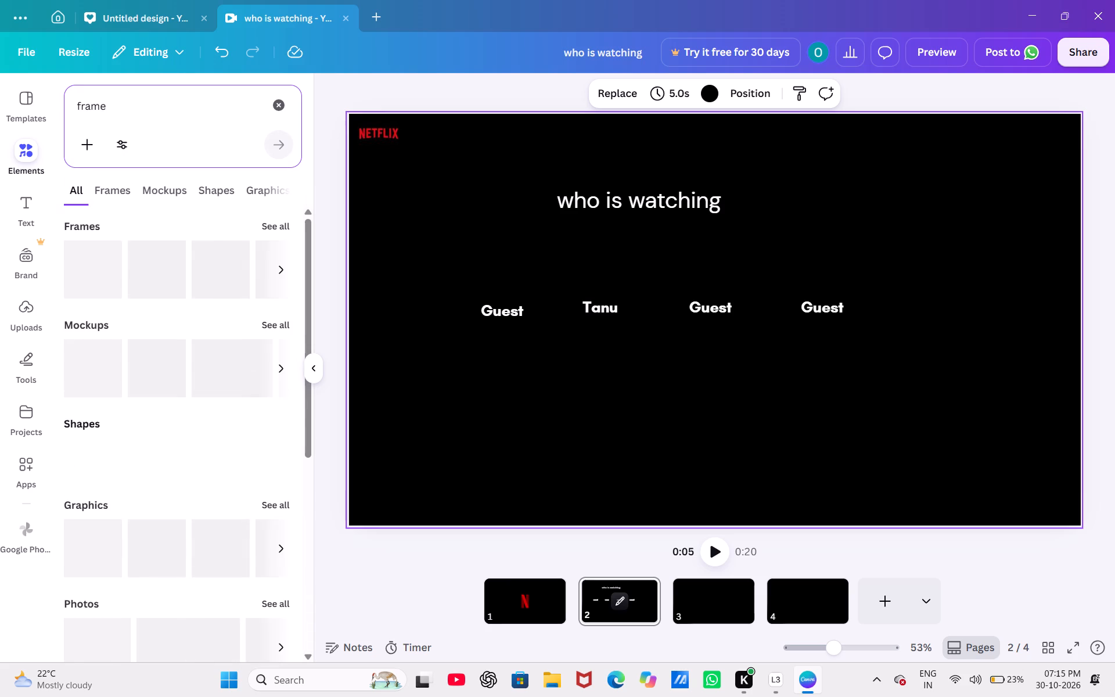
left_click(79, 256)
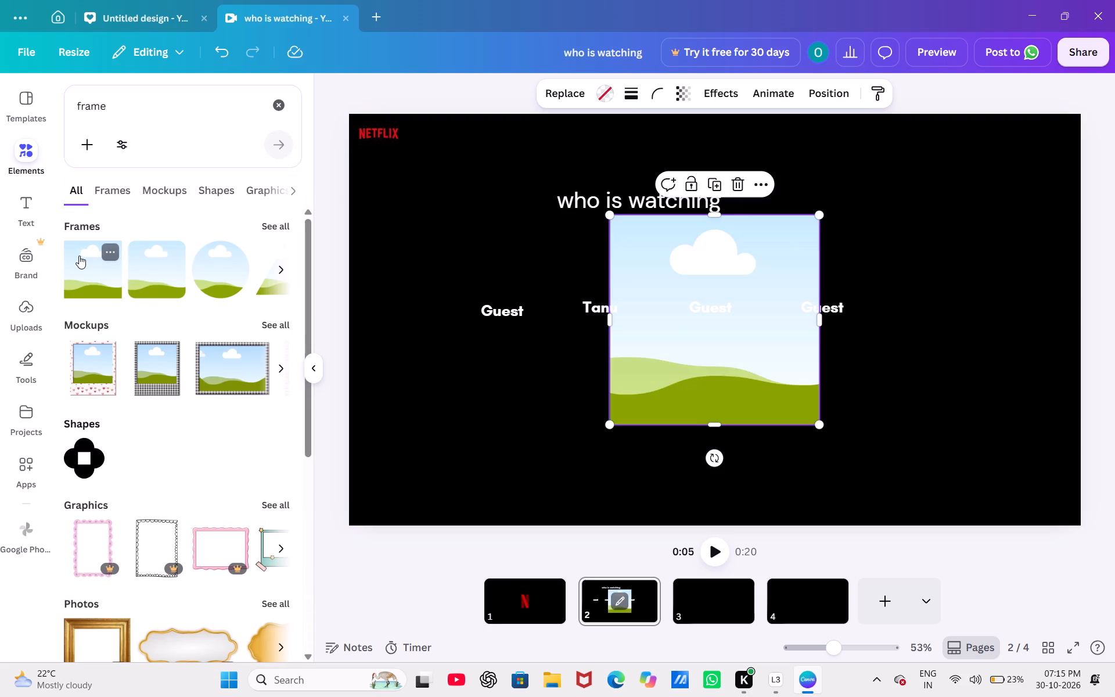
Shrink the new frame to about 175 high and make it slightly wider than tall.
left_click(710, 263)
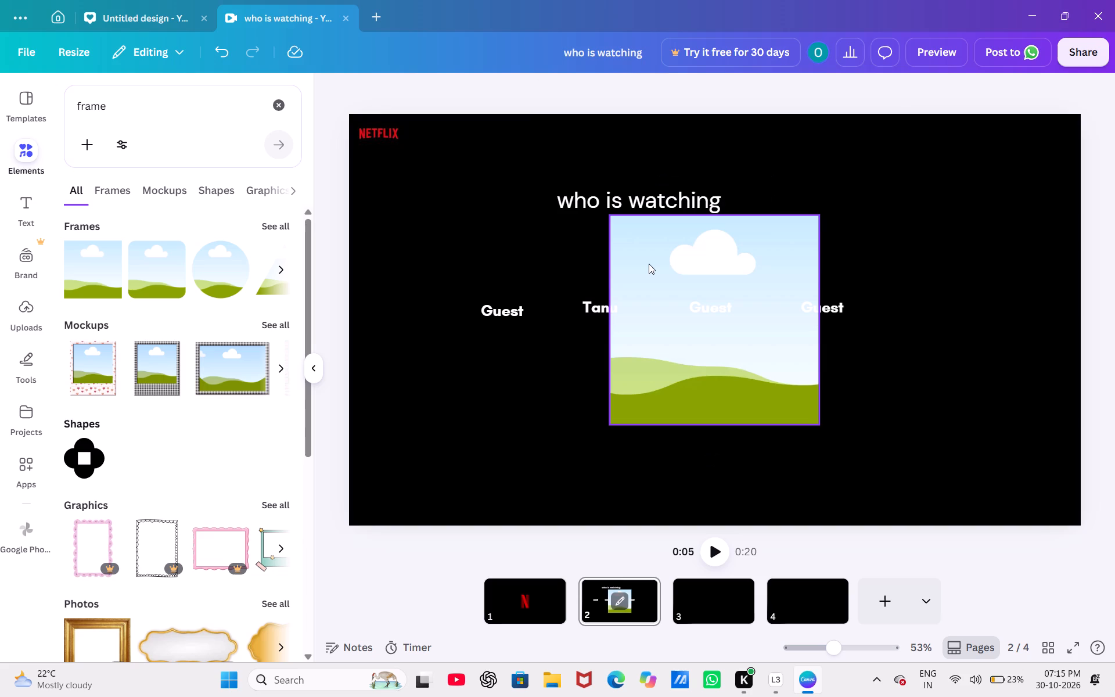
left_click(810, 420)
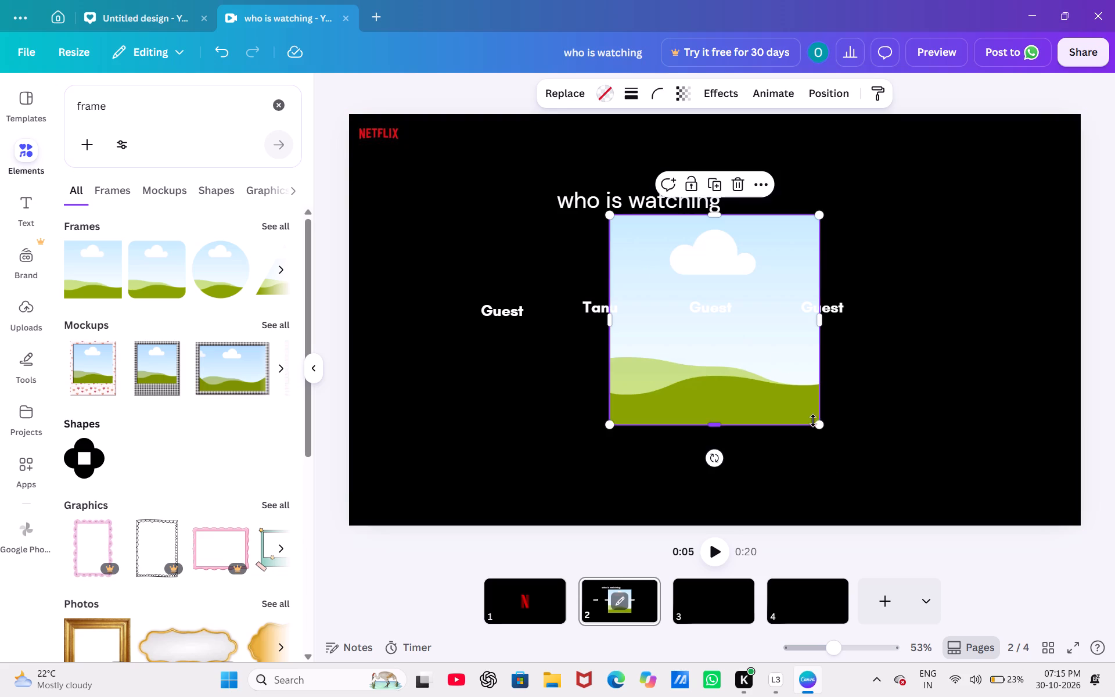
left_click_drag(822, 423, 697, 299)
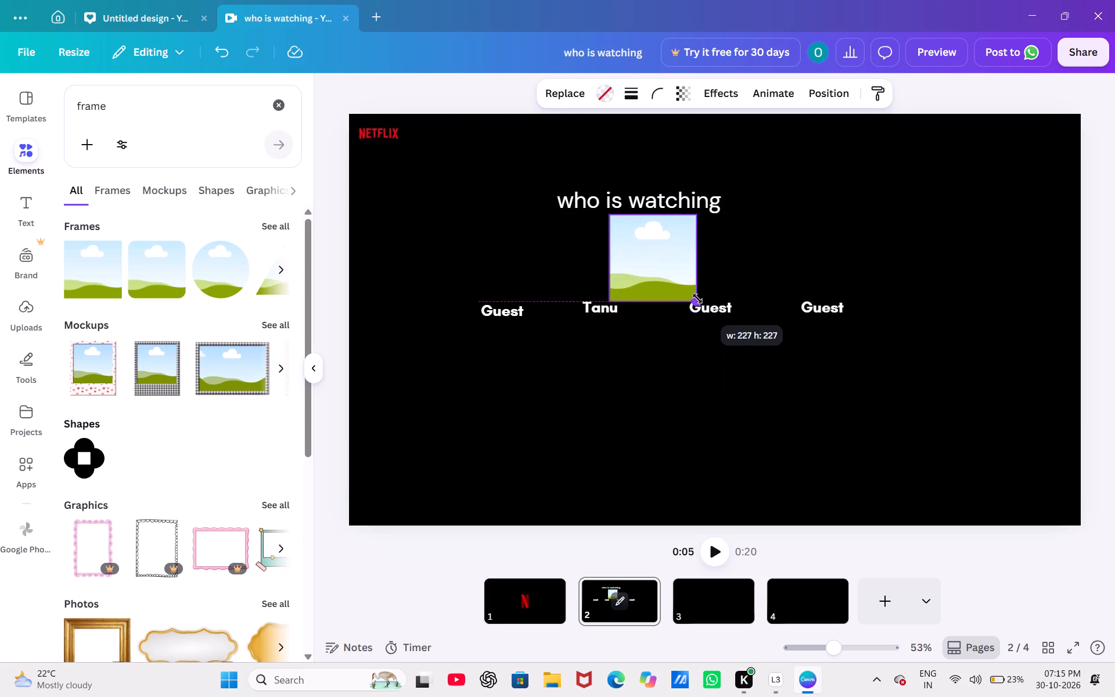
left_click_drag(697, 299, 682, 284)
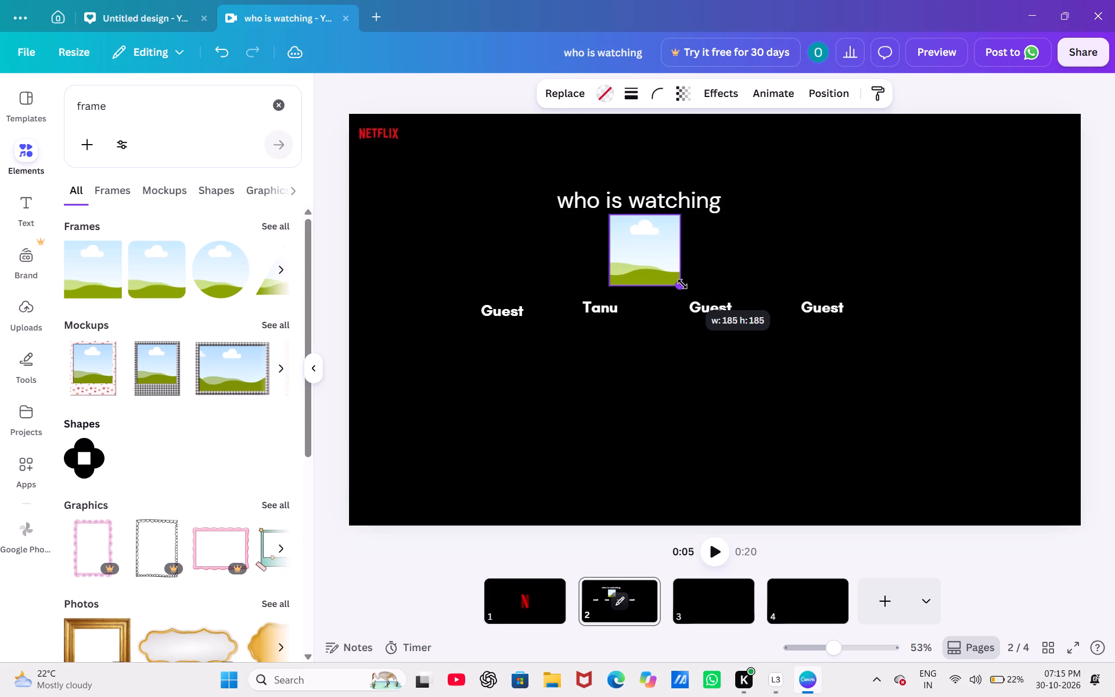
left_click_drag(682, 284, 681, 276)
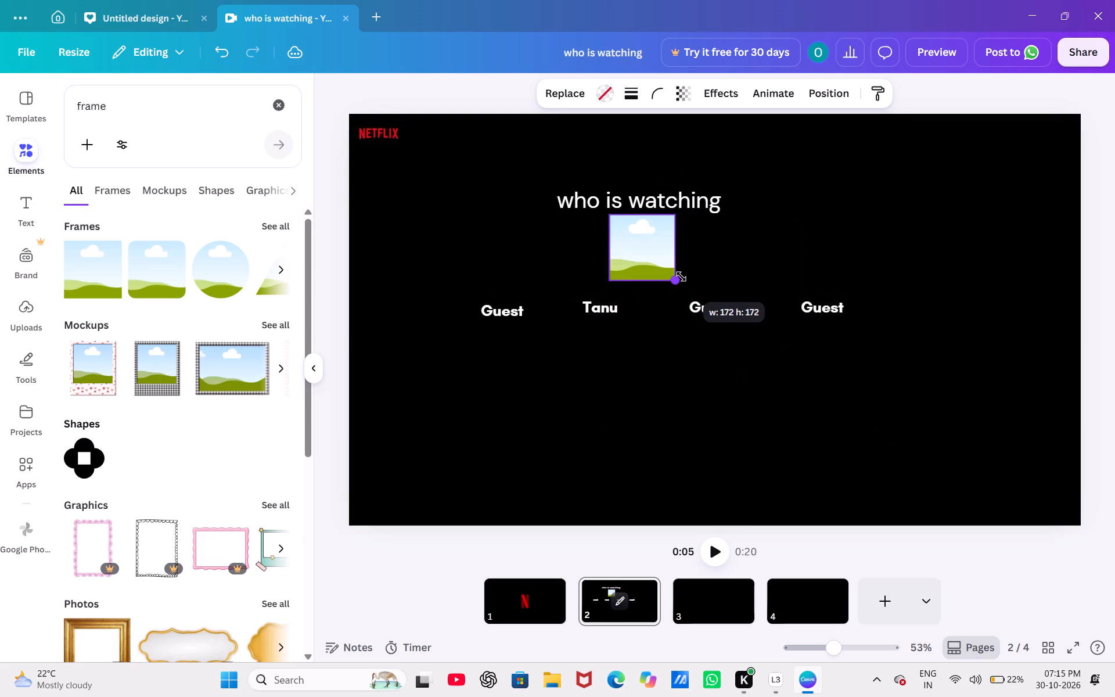
left_click_drag(681, 276, 682, 276)
left_click_drag(675, 241, 679, 241)
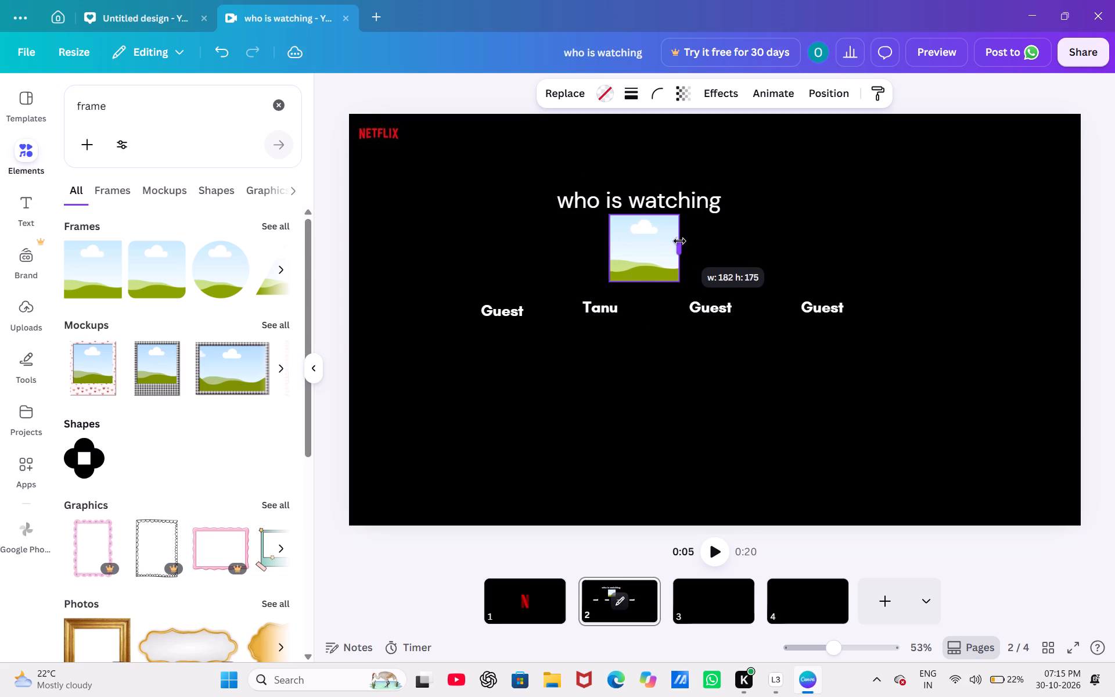
left_click_drag(679, 241, 681, 243)
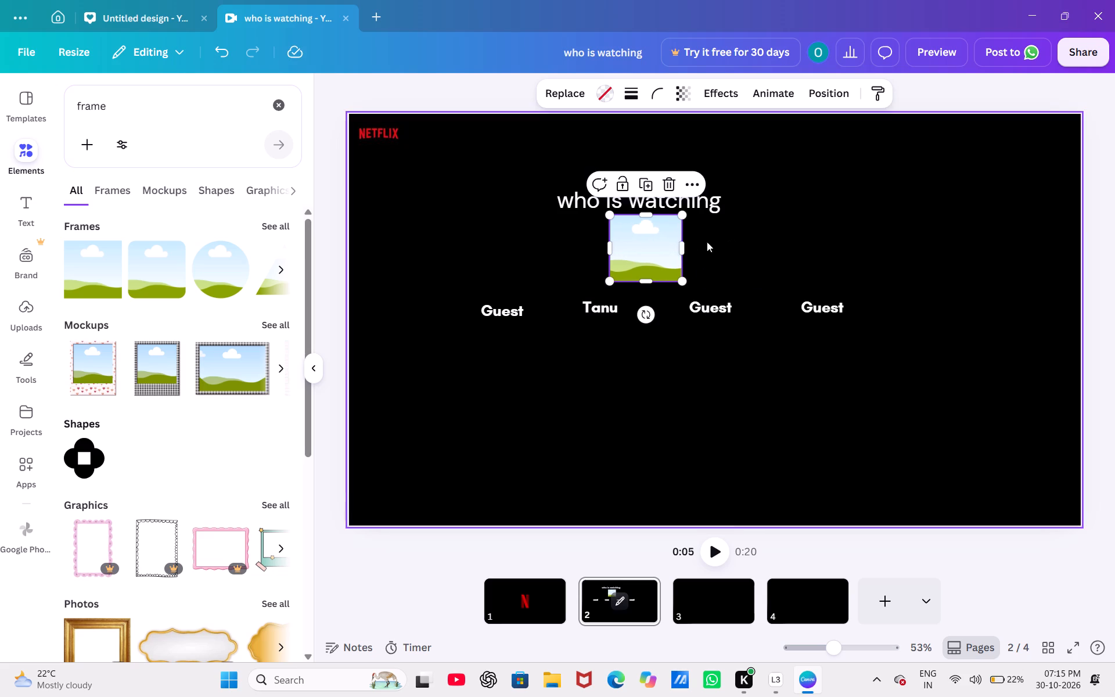
Move the frame to directly above the first Guest label.
left_click(659, 248)
left_click(648, 254)
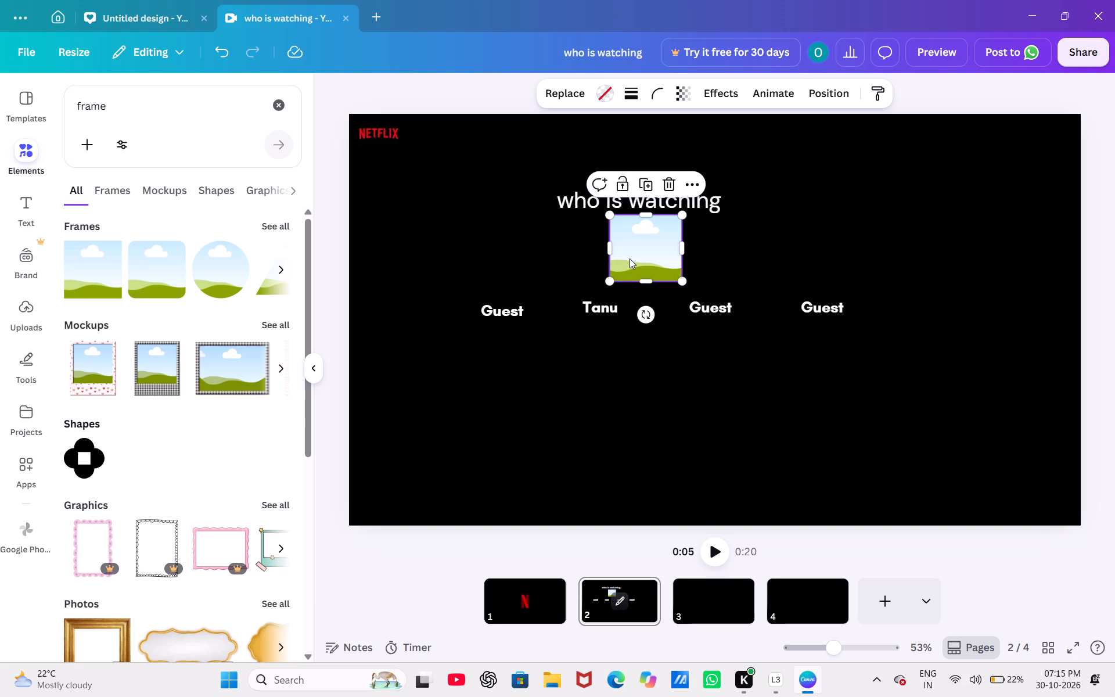
left_click_drag(630, 258, 485, 272)
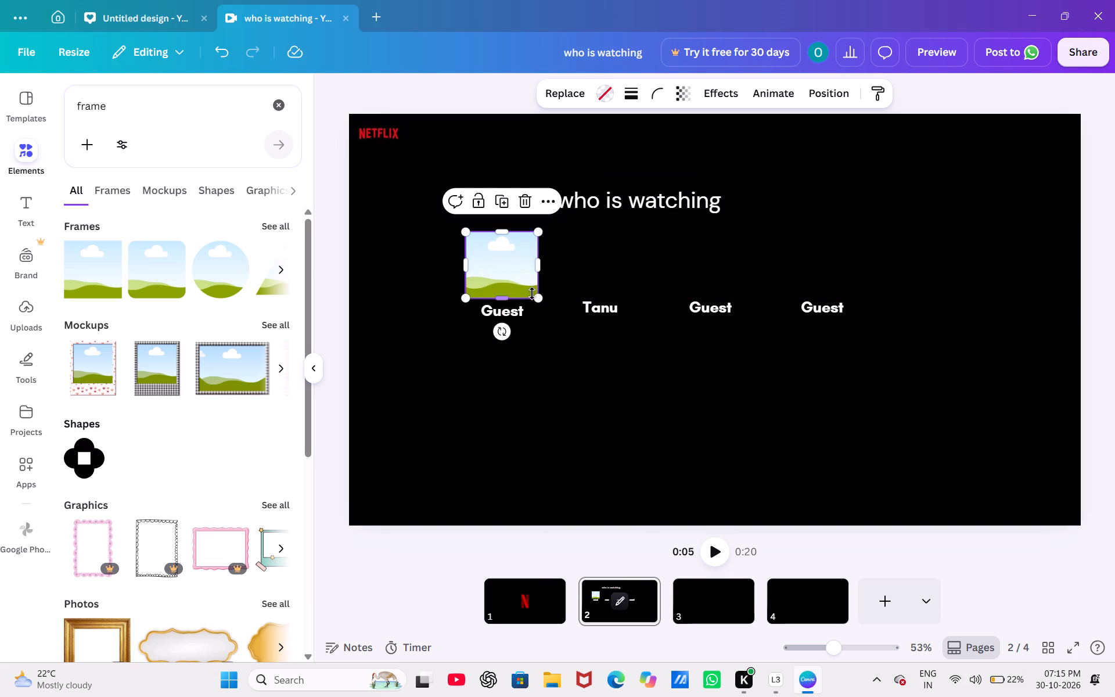
Shrink the frame a little more and centre it just above the first Guest label.
left_click_drag(533, 294, 523, 284)
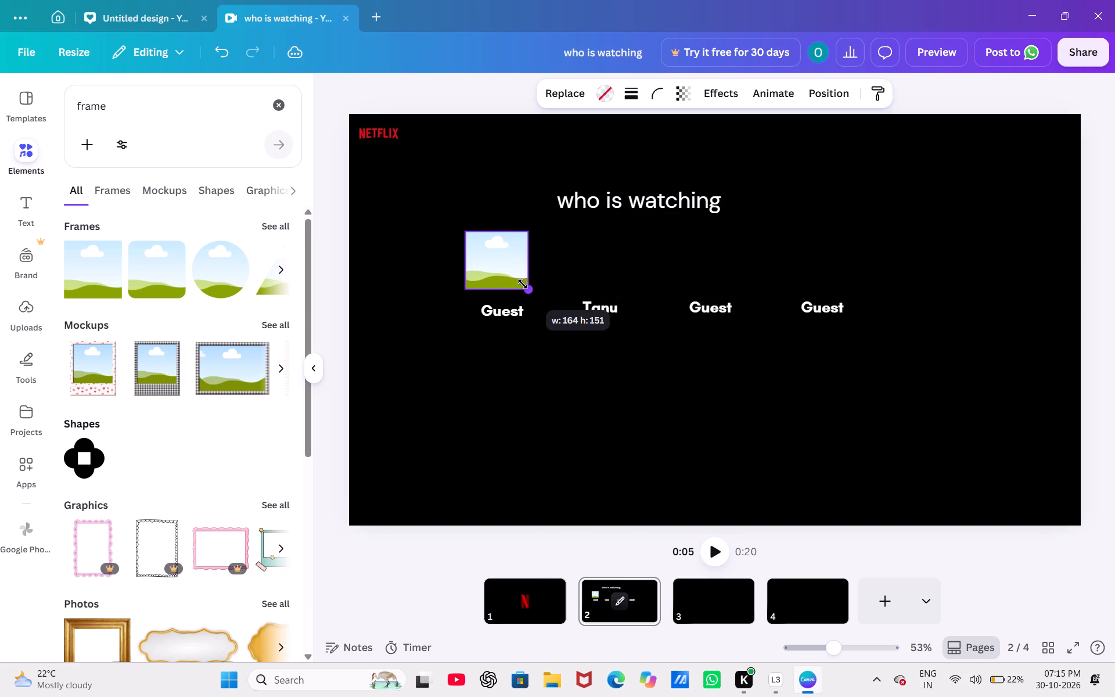
left_click_drag(523, 284, 523, 276)
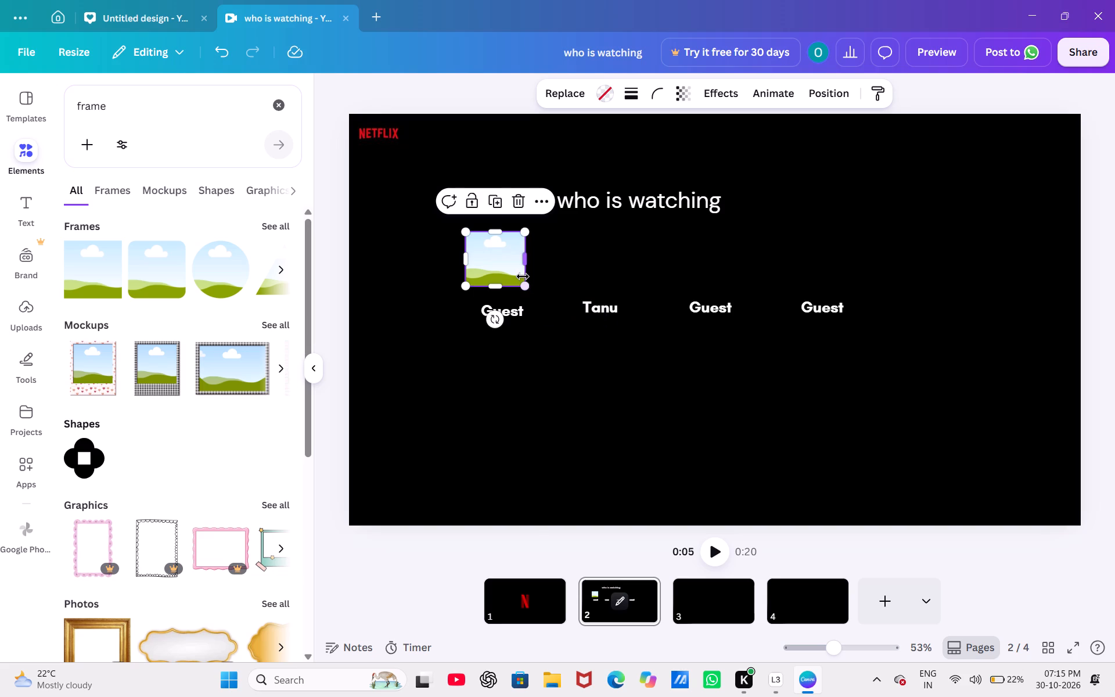
left_click(506, 268)
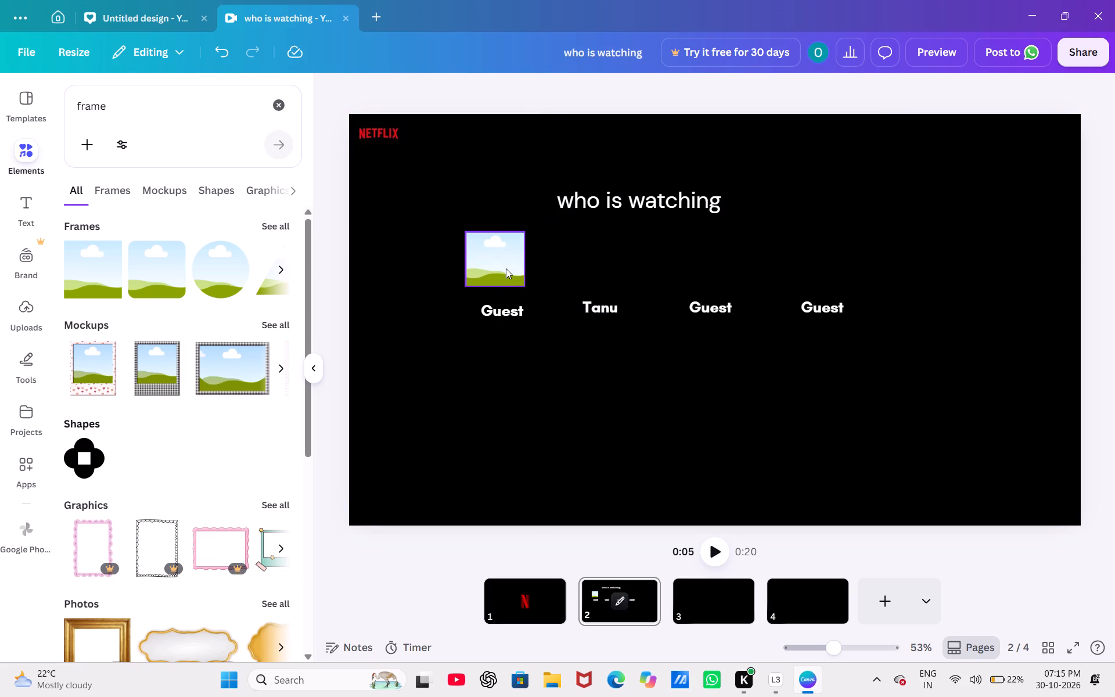
left_click_drag(499, 260, 503, 271)
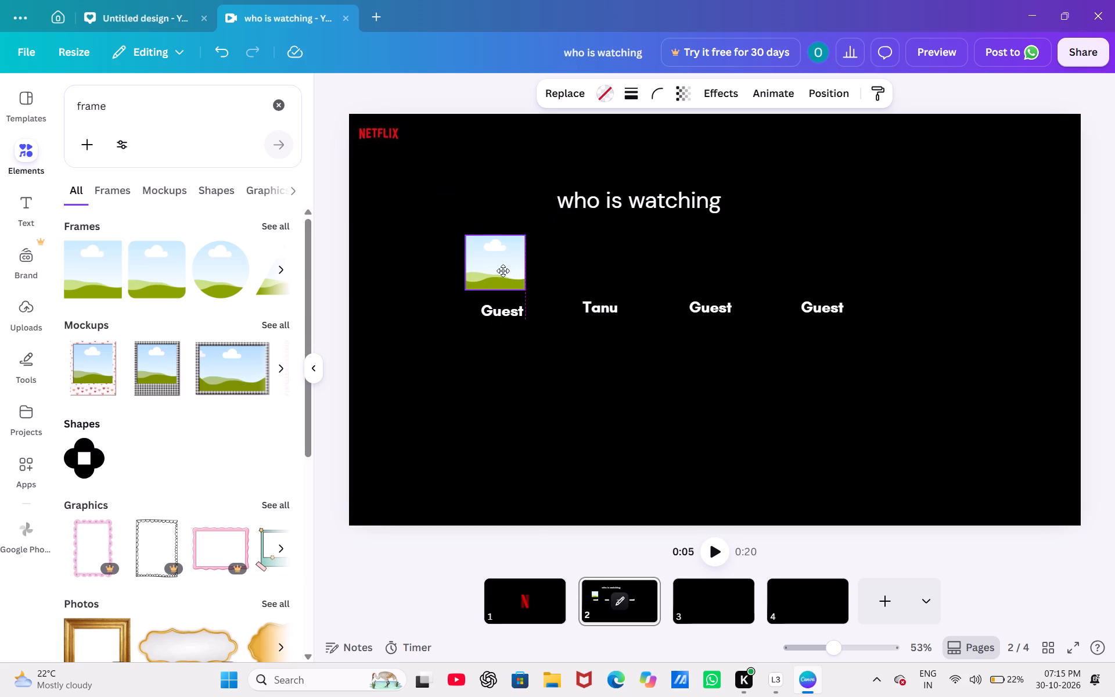
left_click_drag(503, 271, 503, 269)
left_click(559, 268)
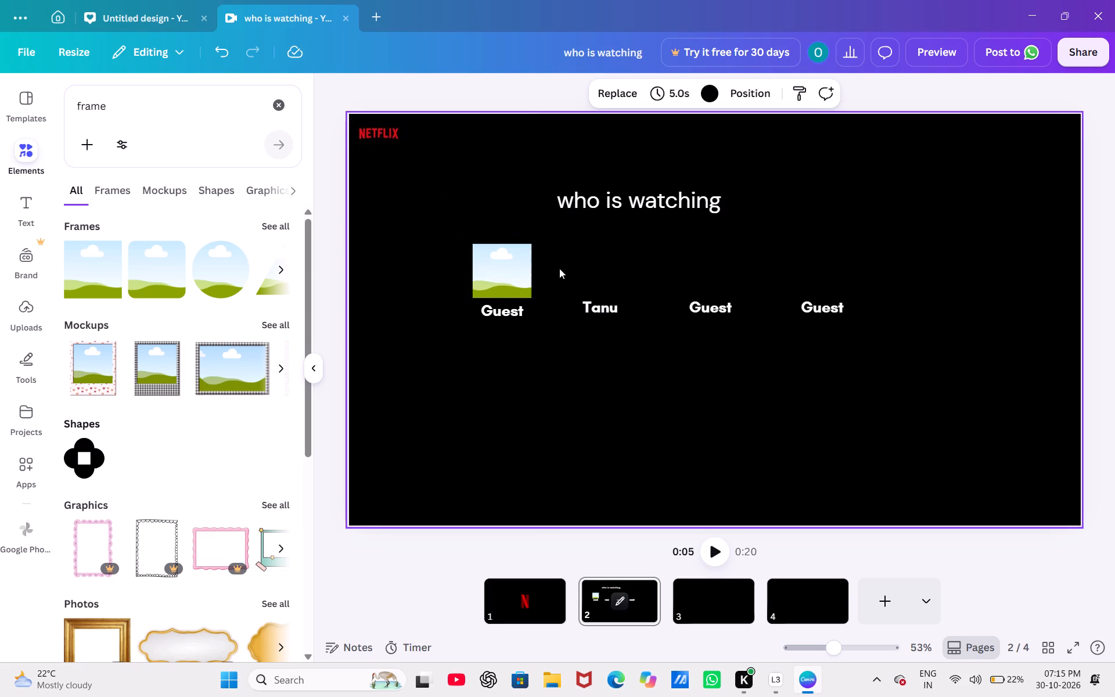
Move the picture frame slightly up, keeping it centred, to leave a small gap above the first Guest label.
left_click(501, 277)
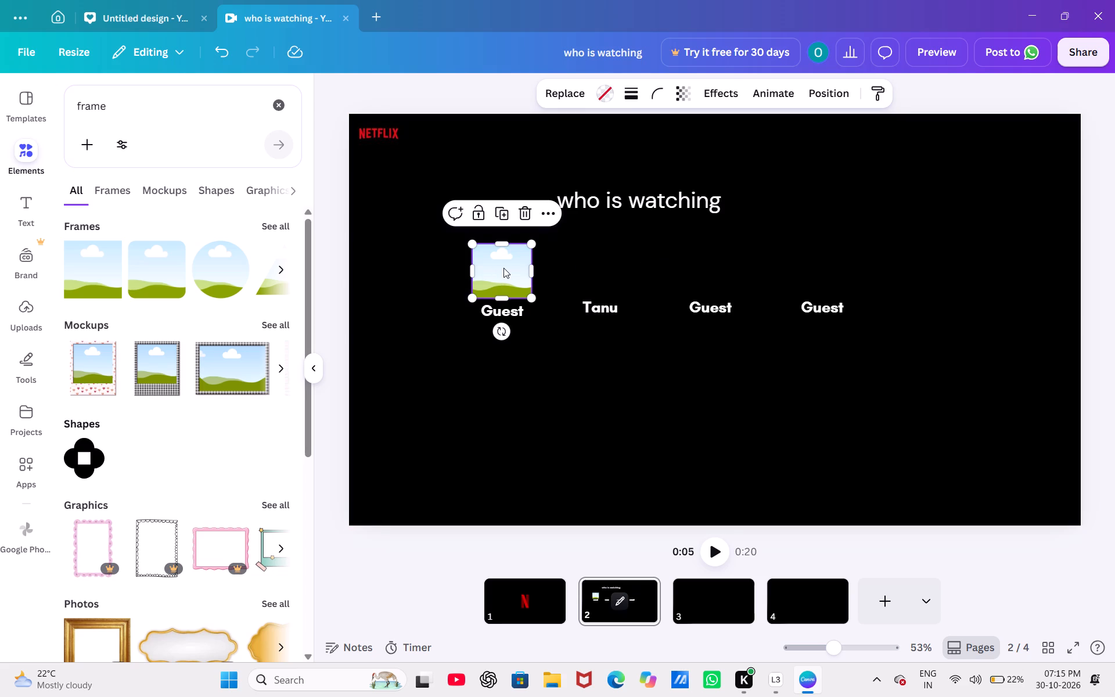
left_click(503, 268)
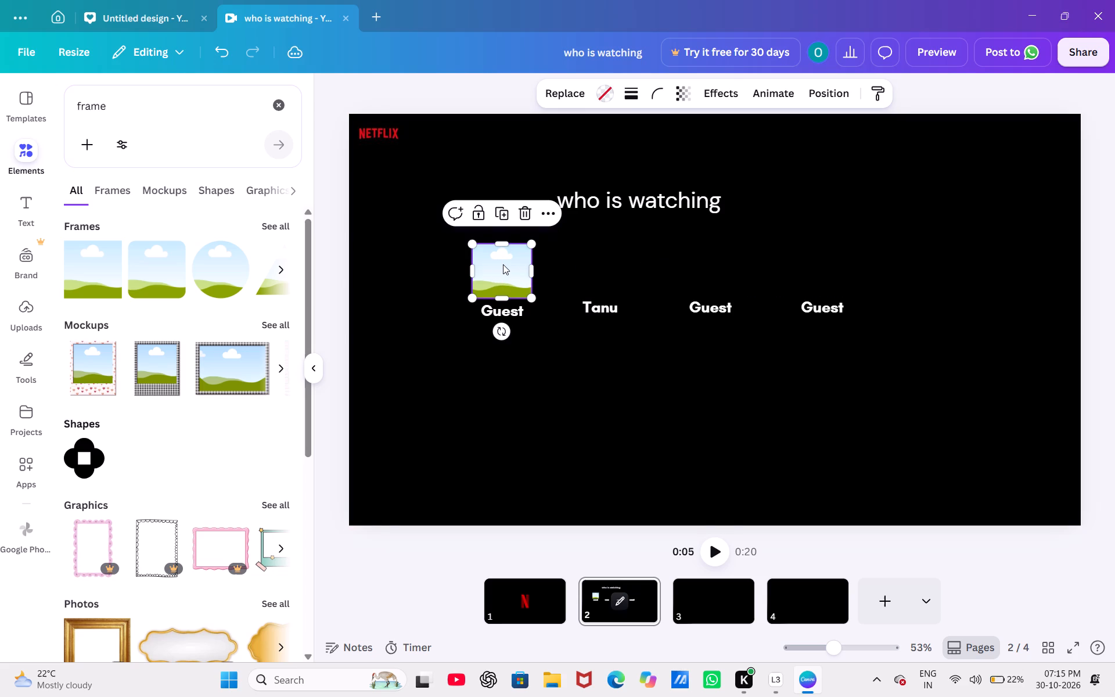
double_click(502, 257)
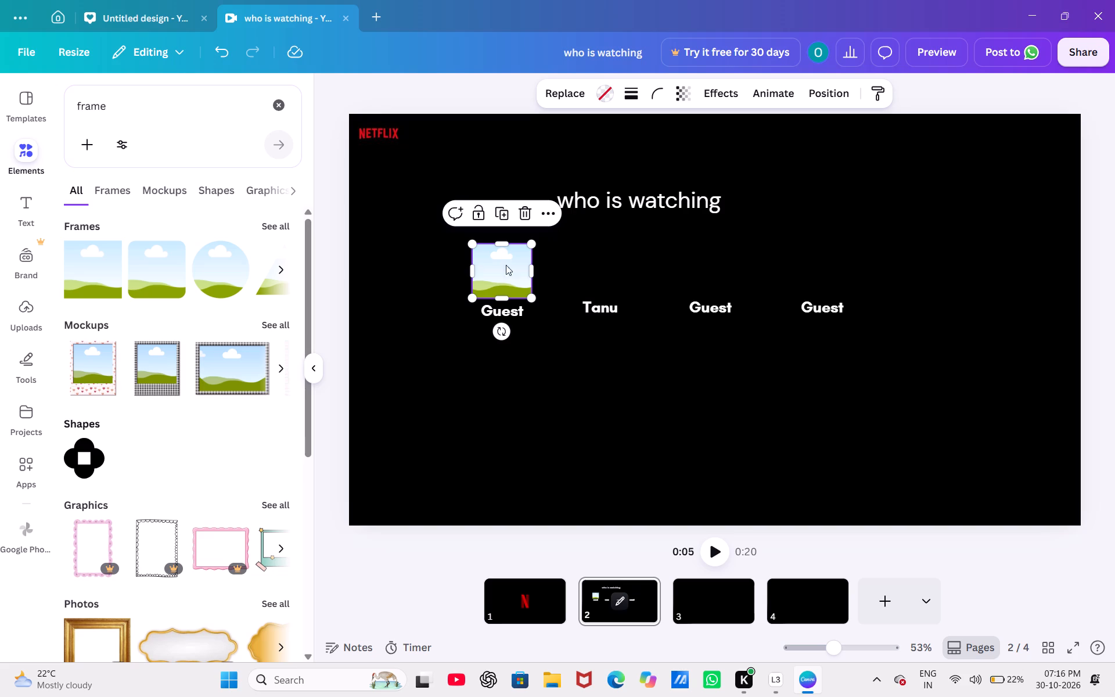
double_click(508, 277)
left_click(506, 272)
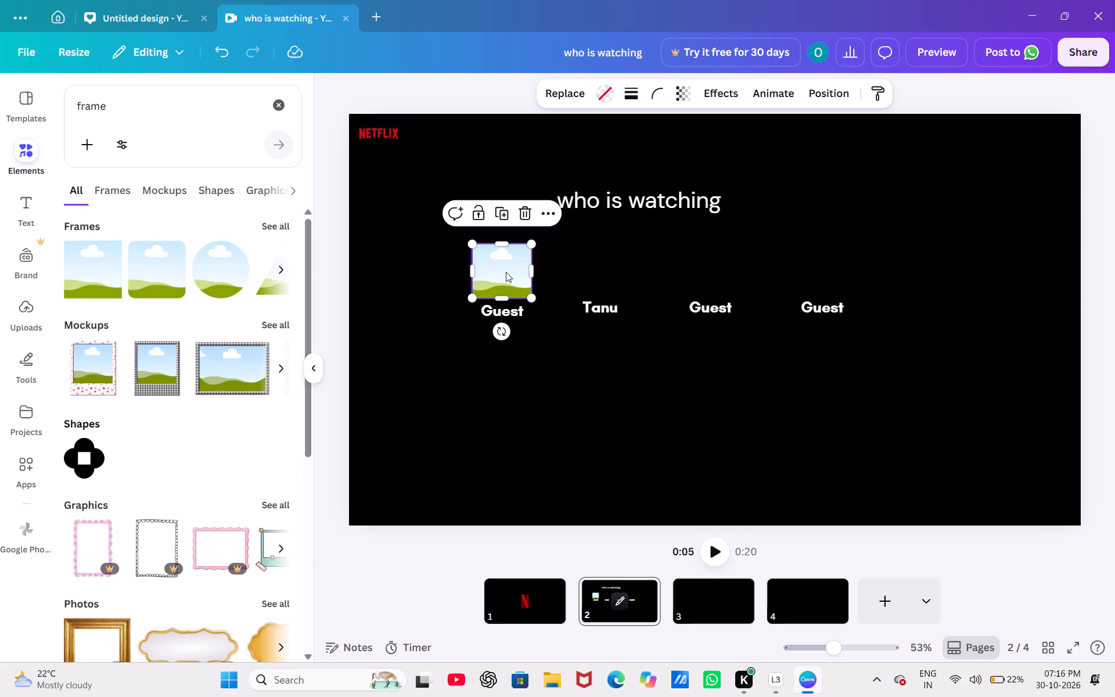
left_click(512, 268)
left_click_drag(512, 268, 512, 267)
left_click_drag(512, 267, 513, 257)
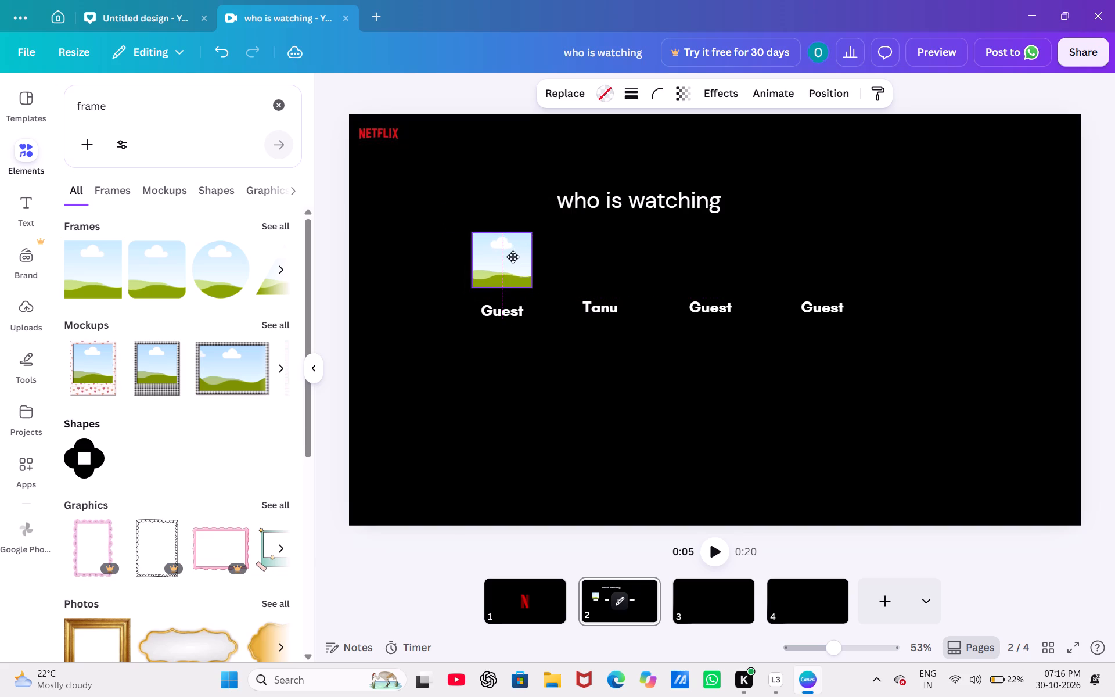
left_click_drag(513, 257, 514, 264)
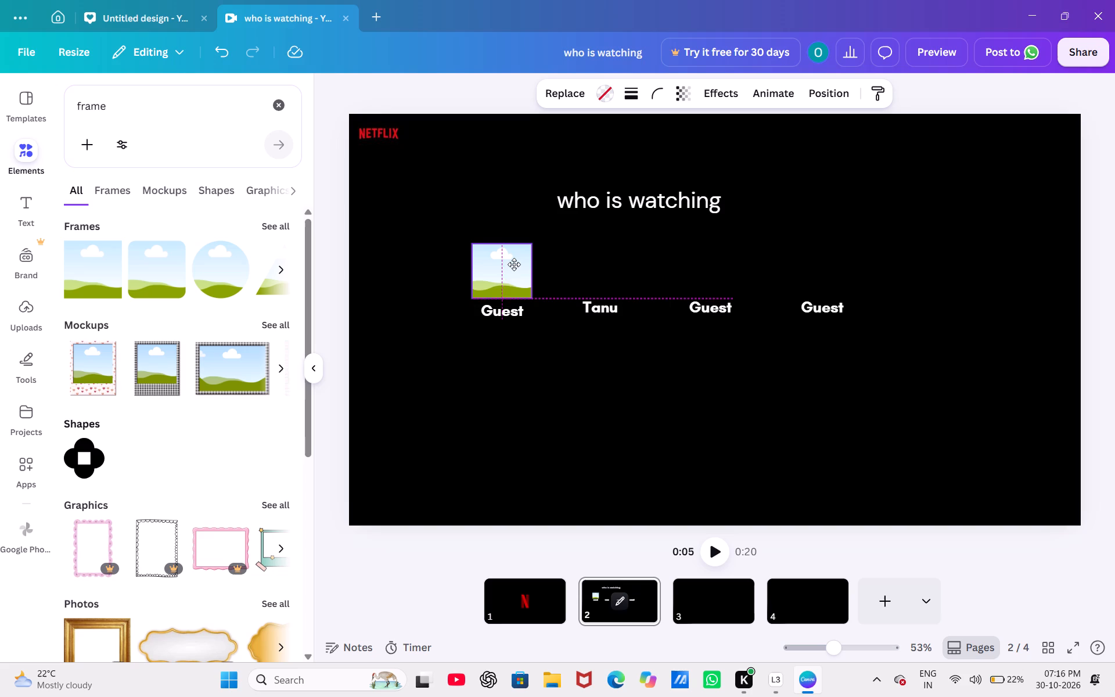
left_click_drag(514, 264, 510, 260)
left_click(510, 260)
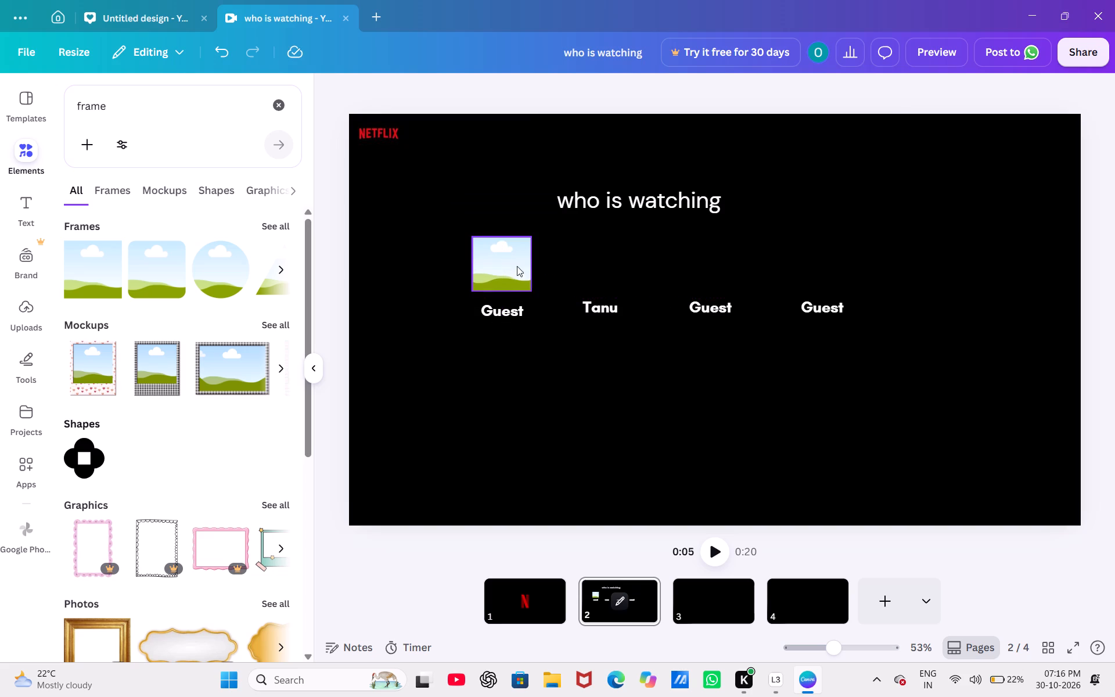
Shrink the frame above the first Guest label slightly, keeping its proportions and its upper-left corner in place.
left_click(529, 282)
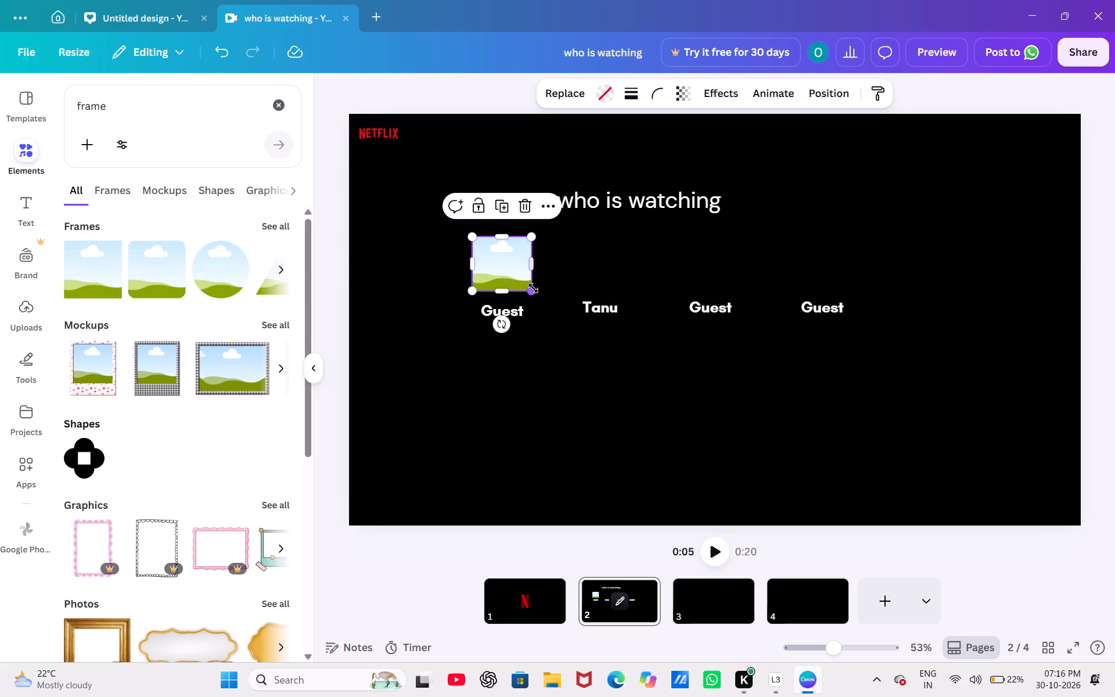
left_click(533, 288)
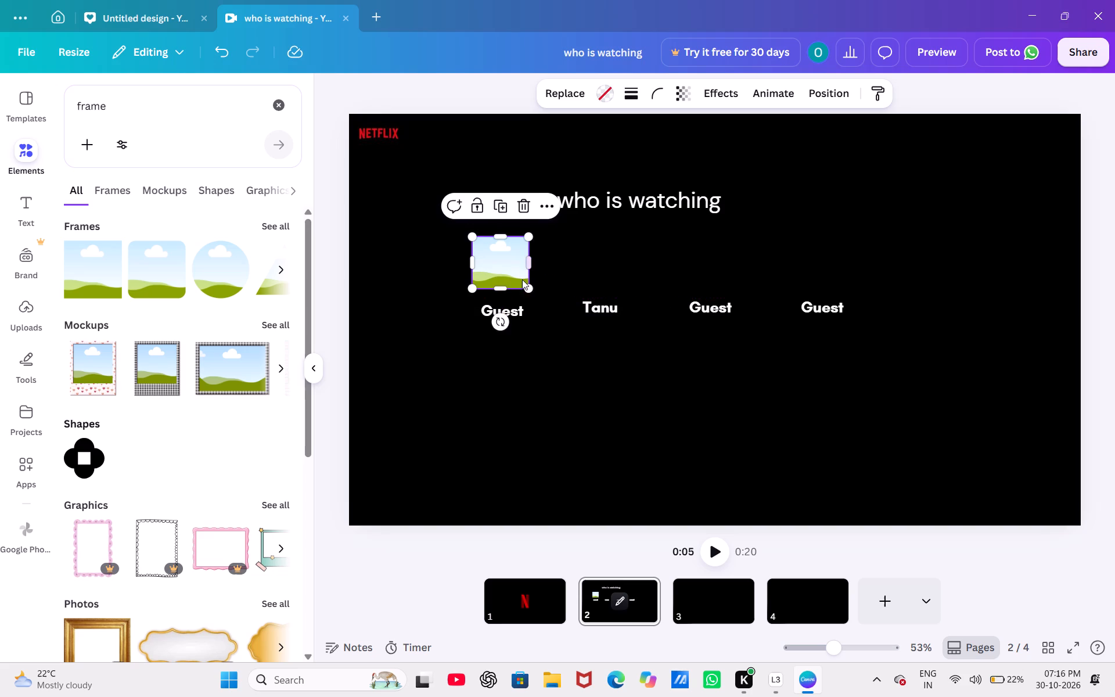
left_click(529, 284)
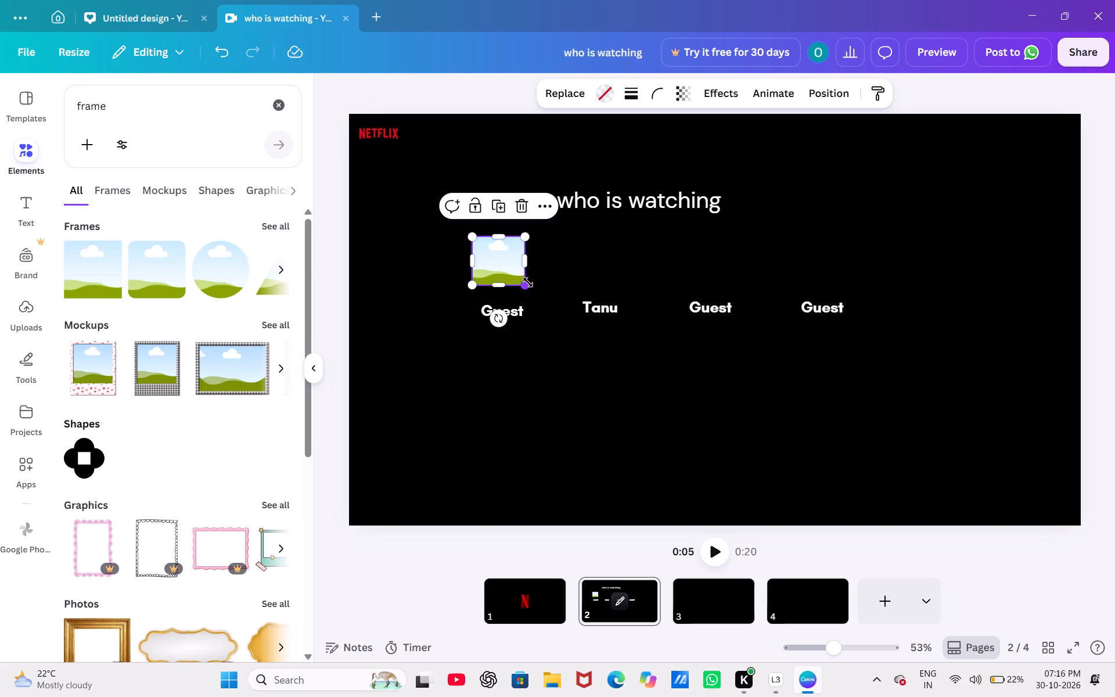
left_click(570, 271)
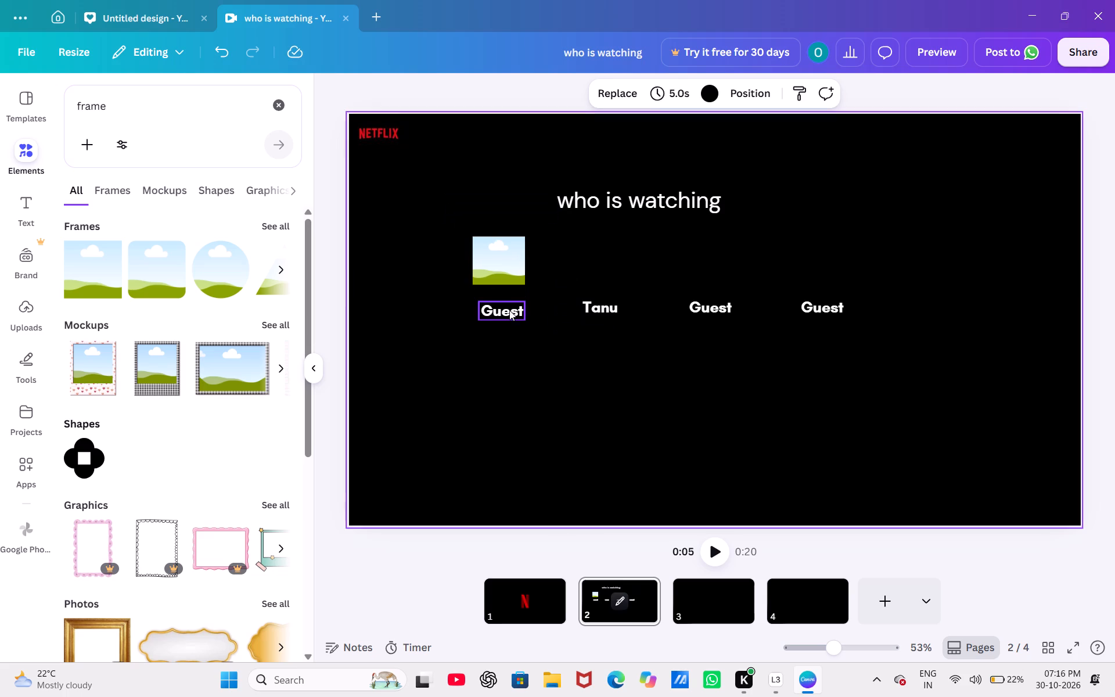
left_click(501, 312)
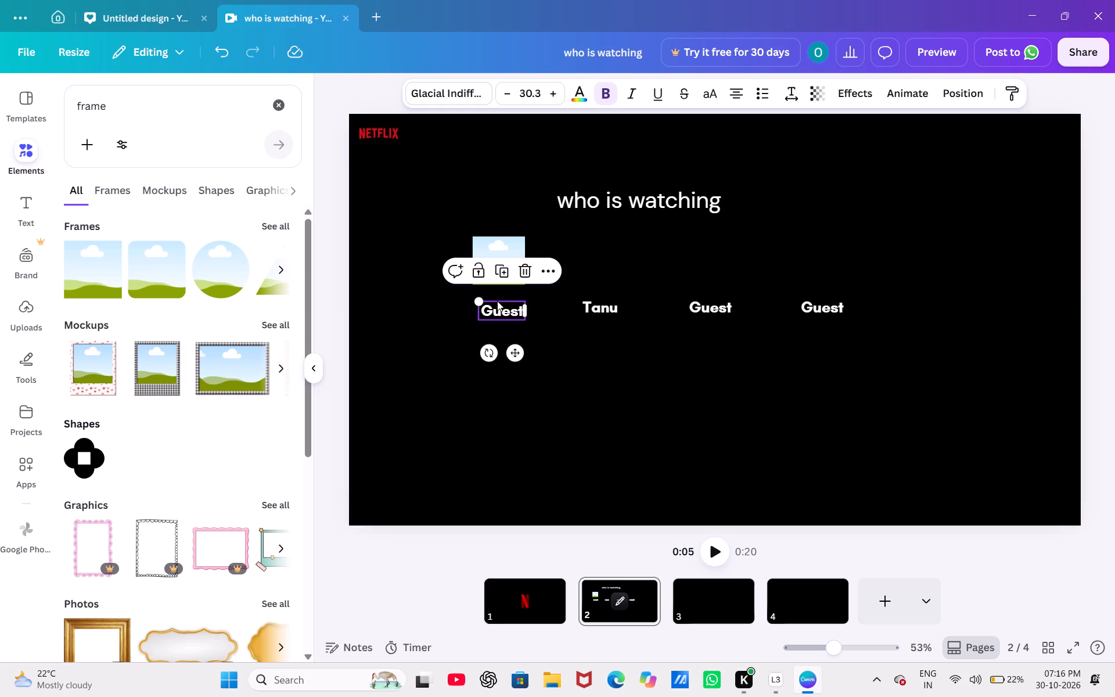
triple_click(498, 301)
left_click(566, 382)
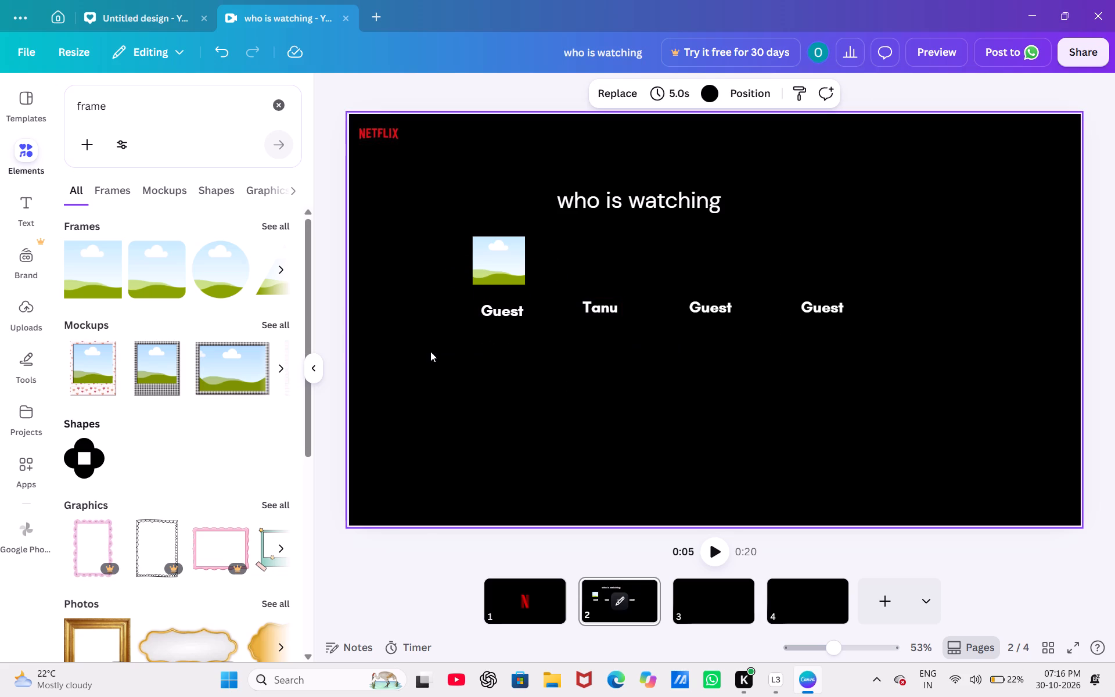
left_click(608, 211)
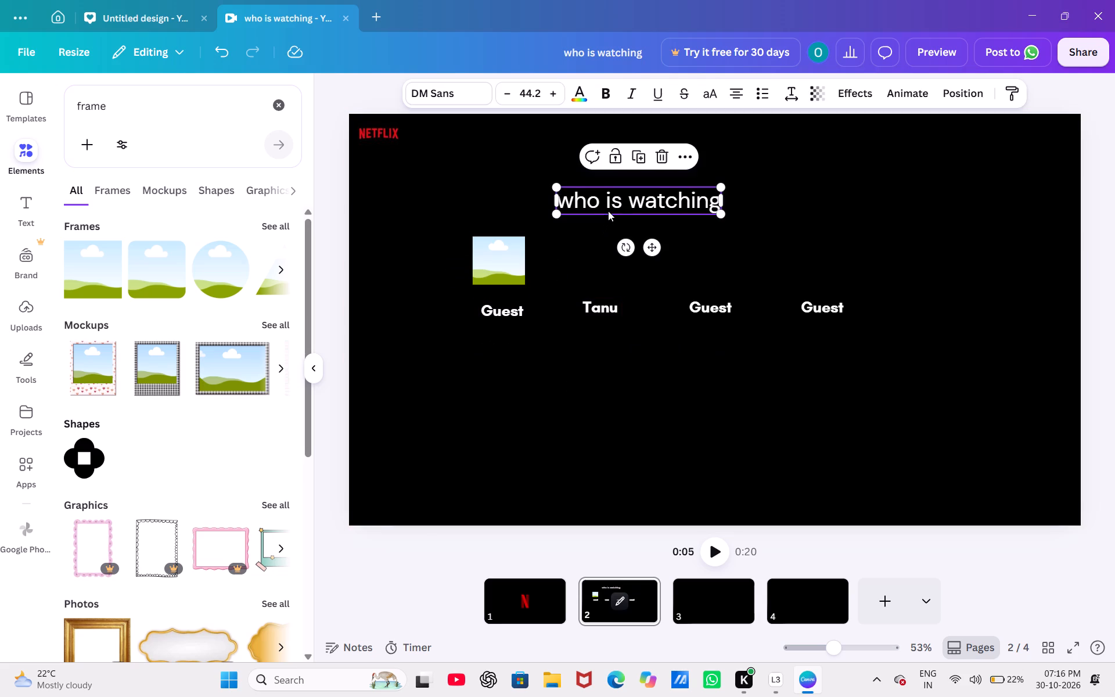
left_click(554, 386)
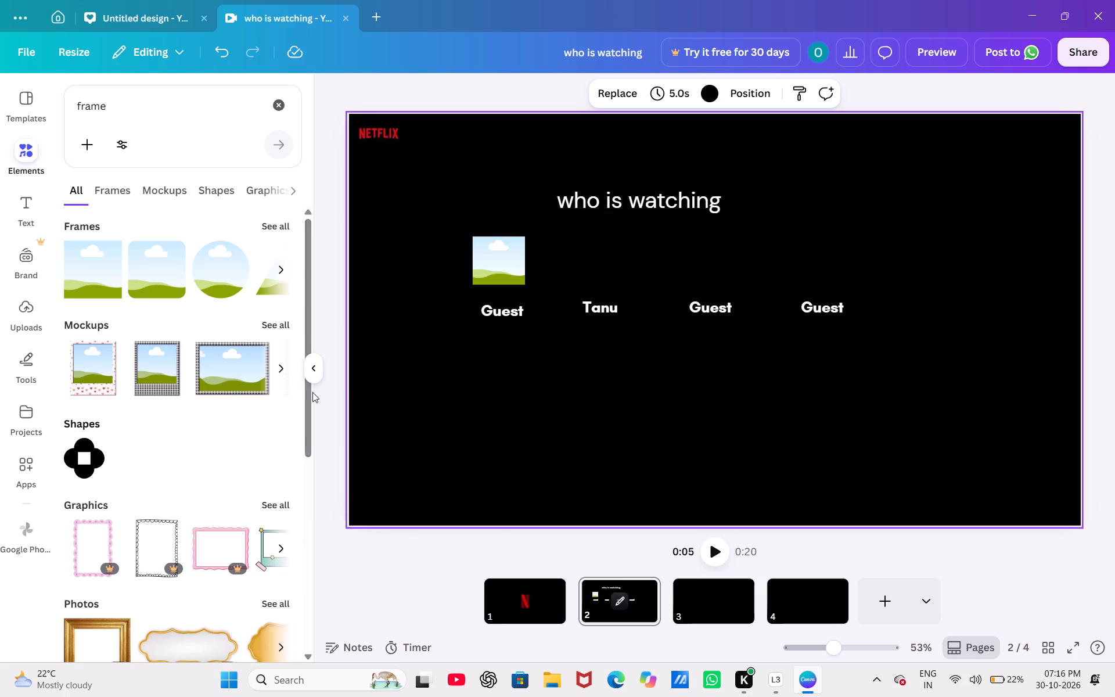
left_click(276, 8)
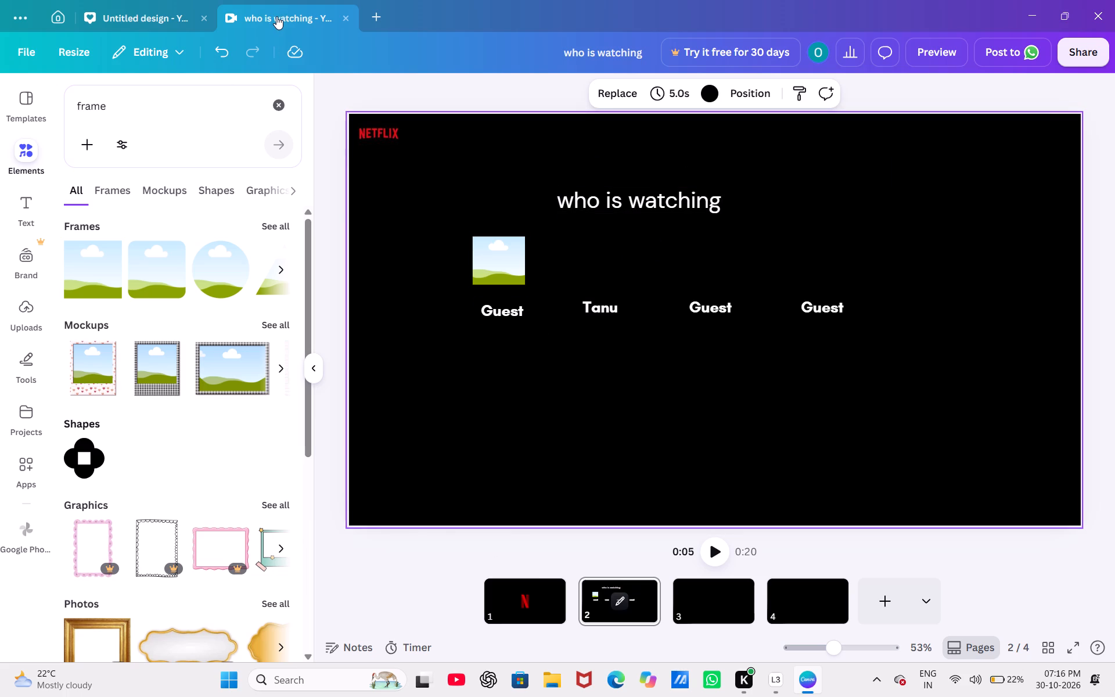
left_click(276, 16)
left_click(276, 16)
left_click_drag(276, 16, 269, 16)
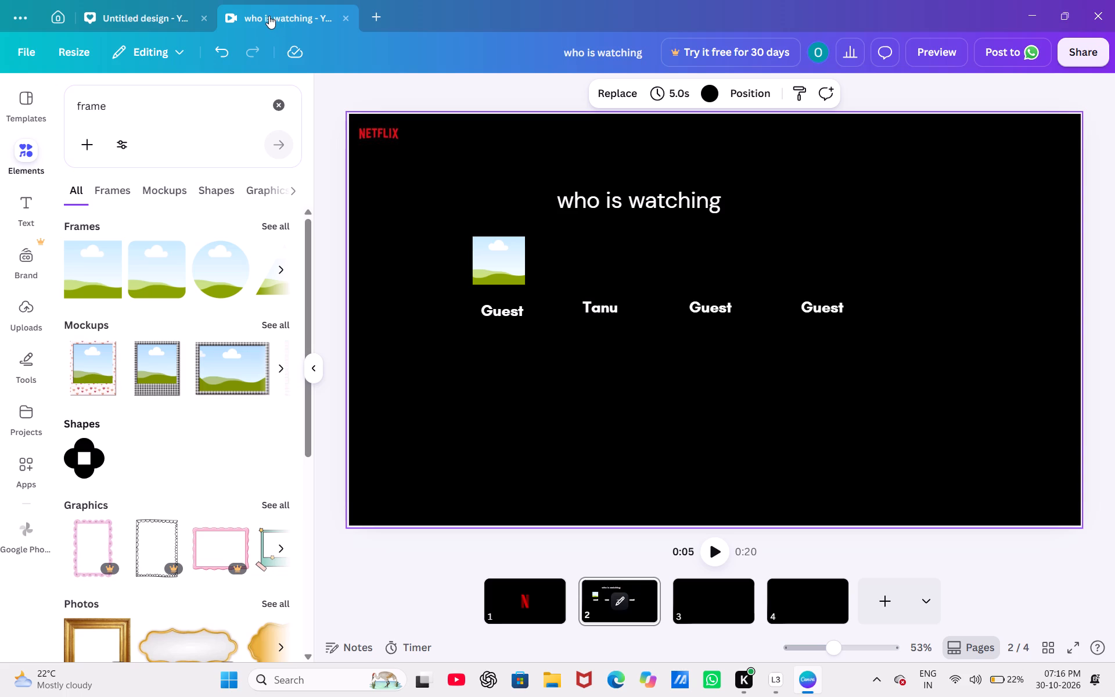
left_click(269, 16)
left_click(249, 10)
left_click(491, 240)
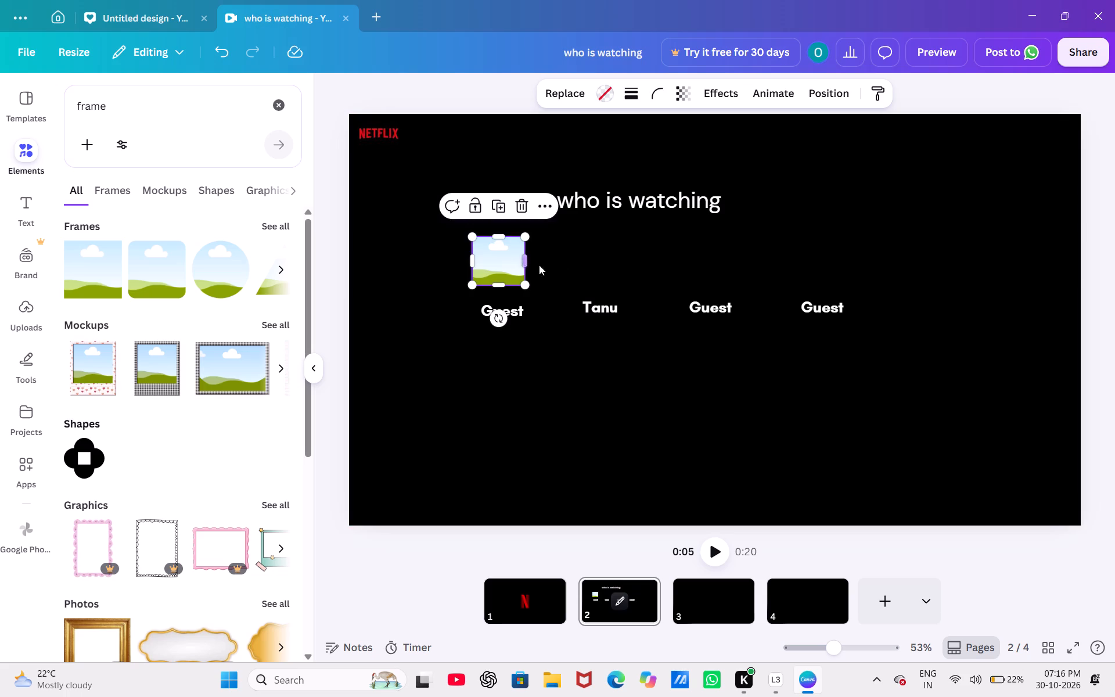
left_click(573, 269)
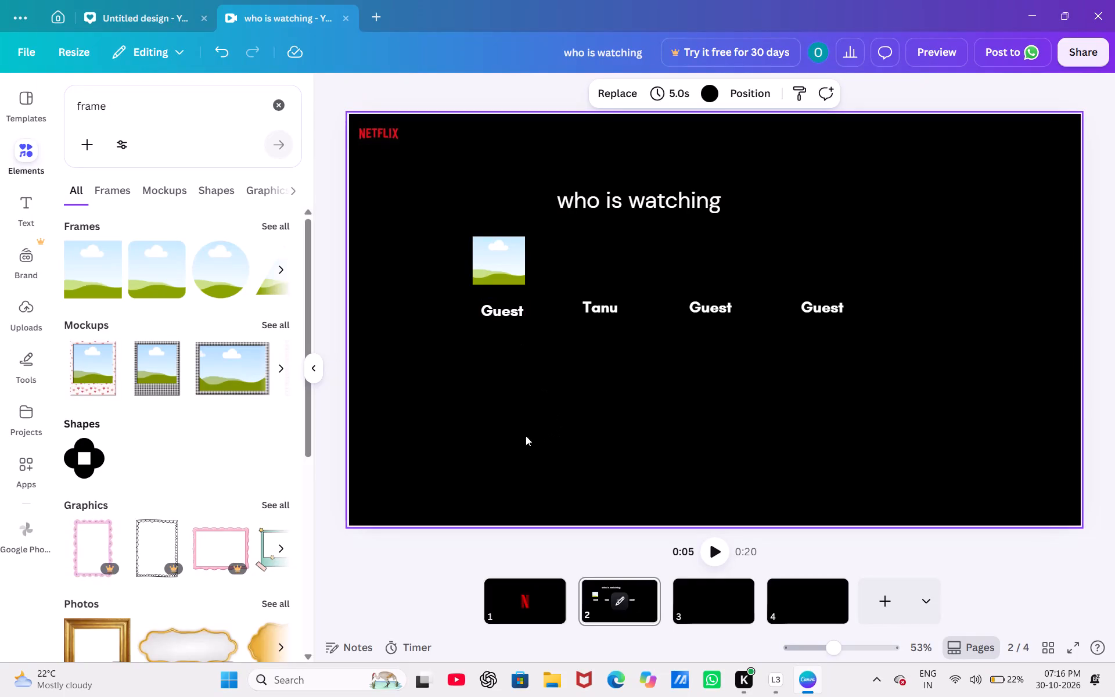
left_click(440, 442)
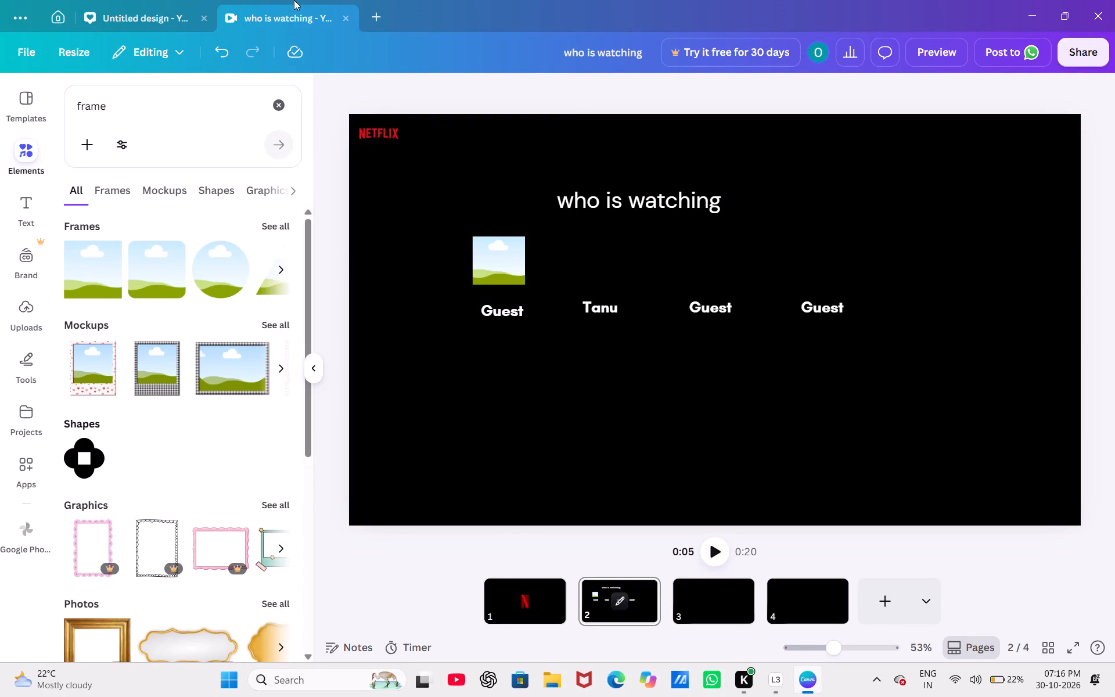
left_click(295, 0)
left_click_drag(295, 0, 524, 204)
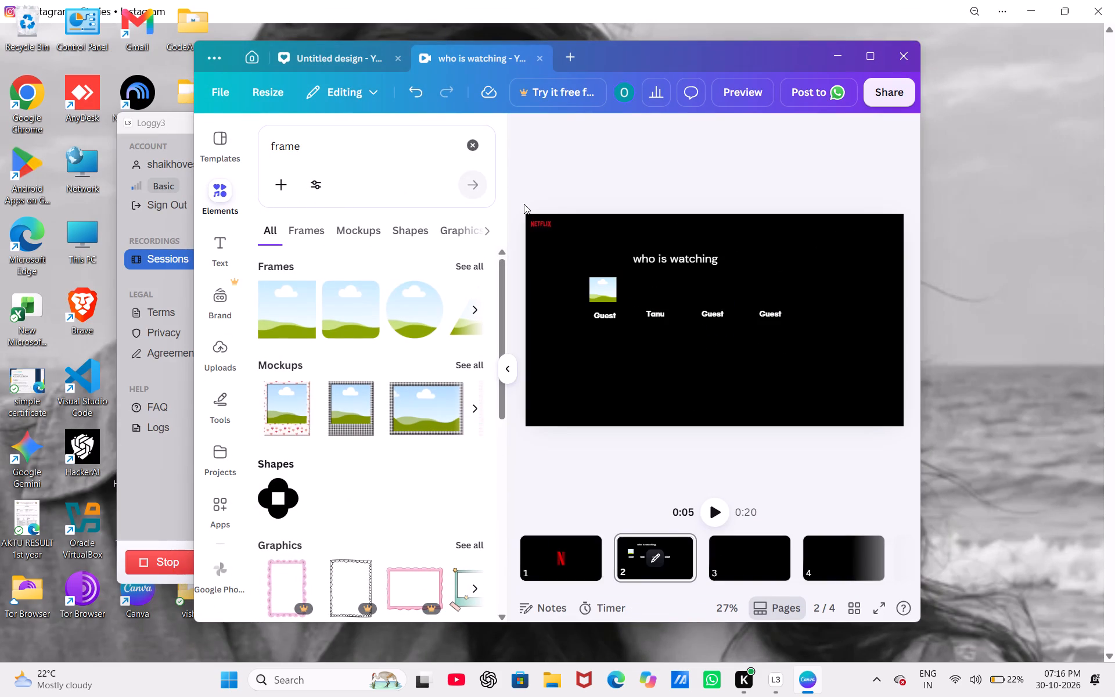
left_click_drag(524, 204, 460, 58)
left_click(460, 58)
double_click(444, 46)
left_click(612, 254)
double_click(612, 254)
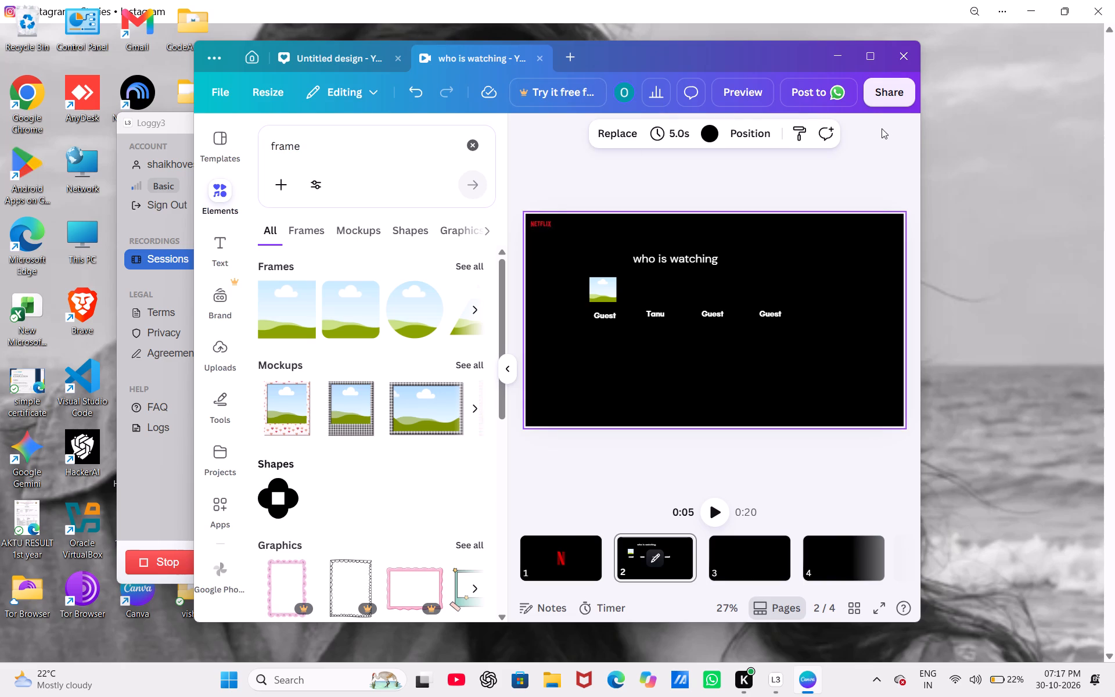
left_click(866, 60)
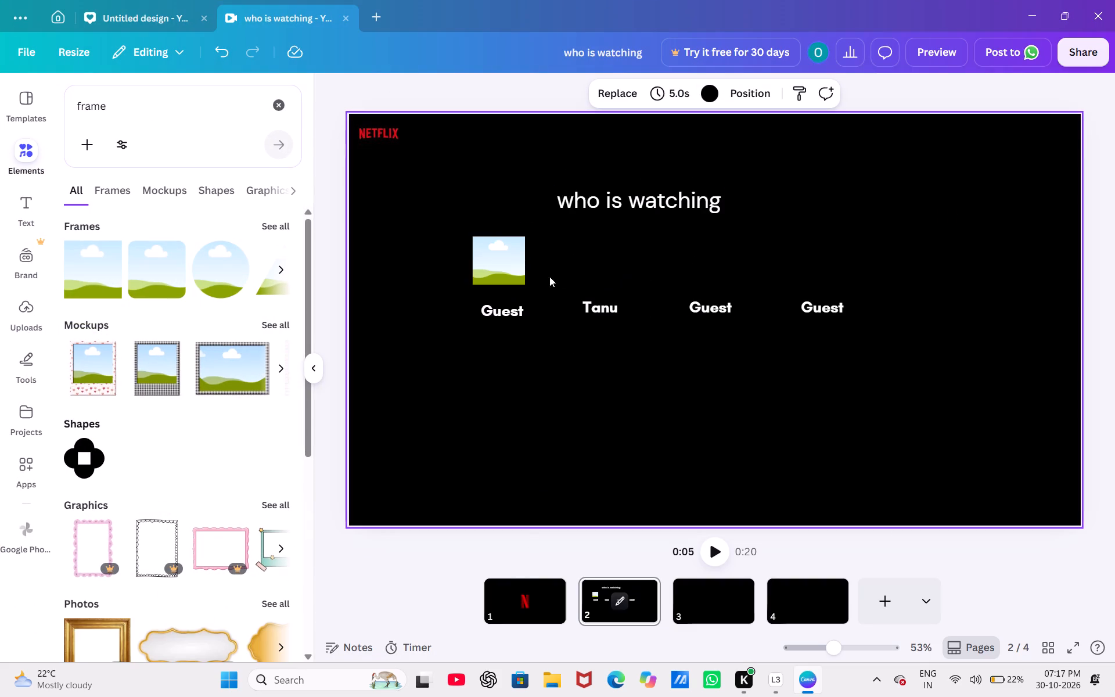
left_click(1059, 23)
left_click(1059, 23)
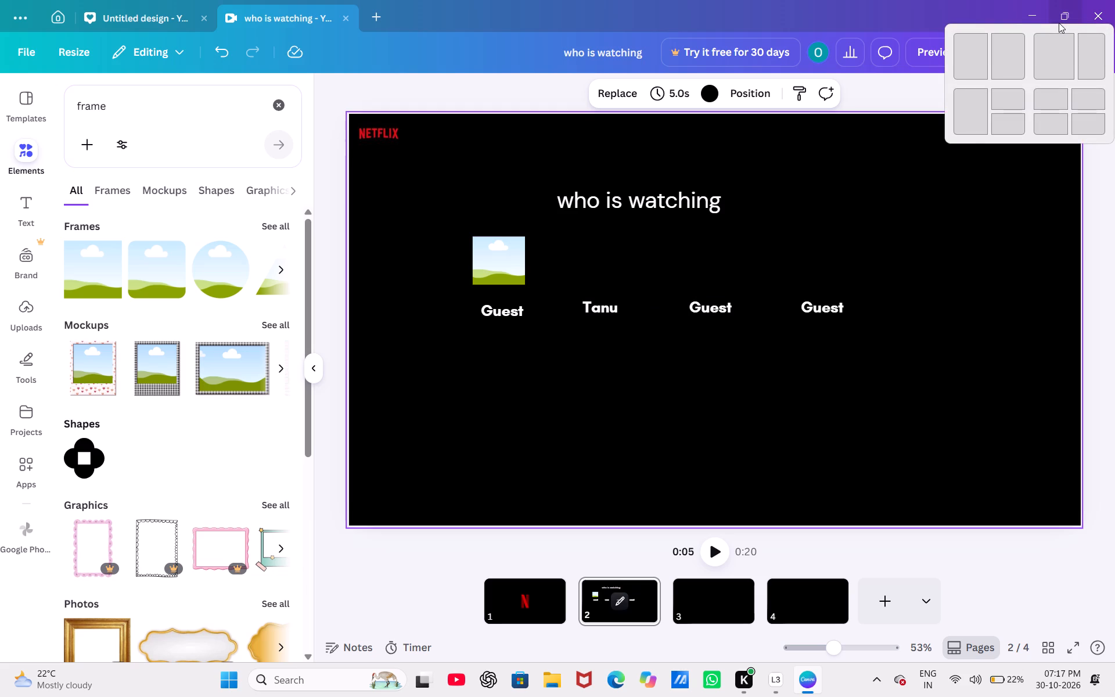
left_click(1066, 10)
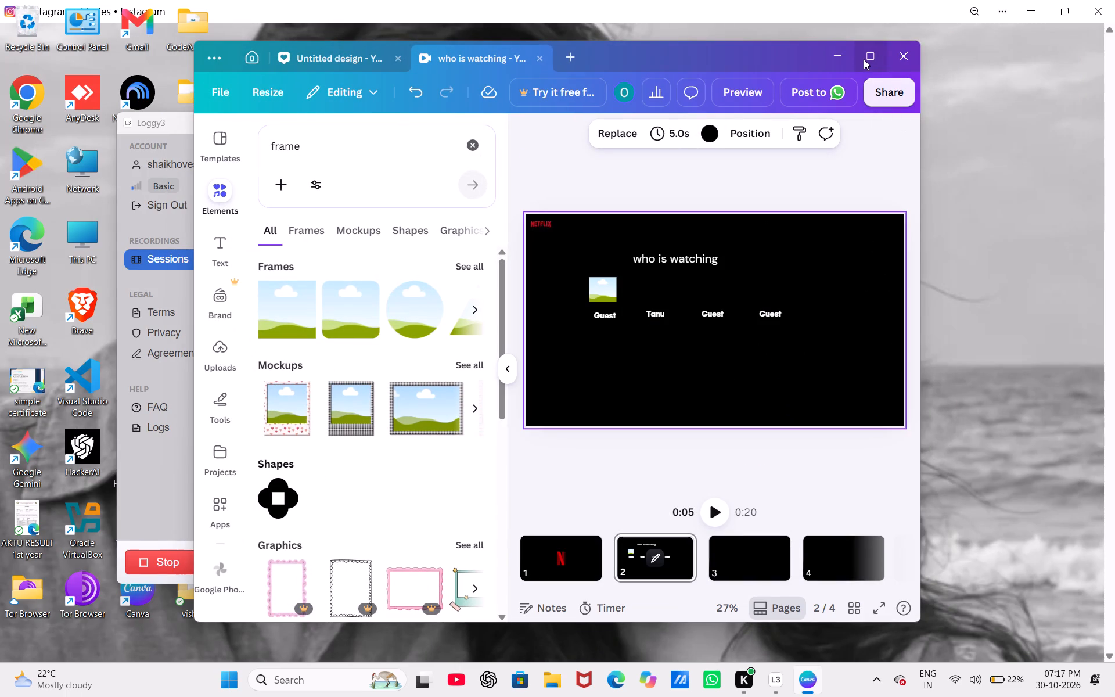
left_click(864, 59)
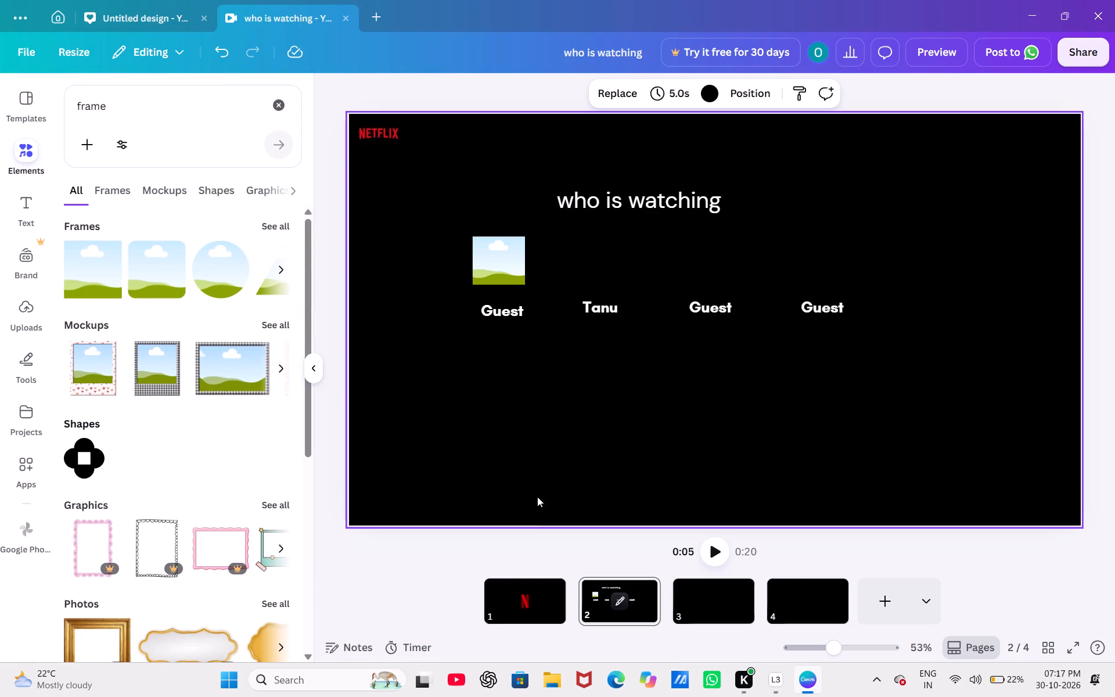
Preview the intro clip on page 1 and play the video from page 2.
left_click(499, 605)
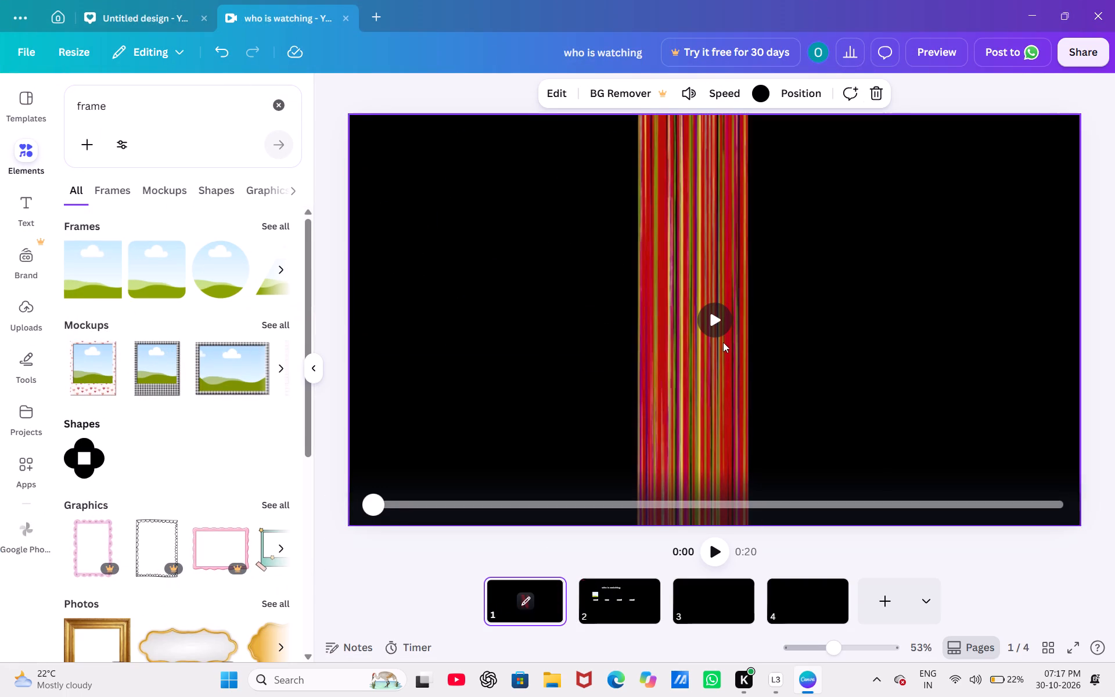
left_click(718, 318)
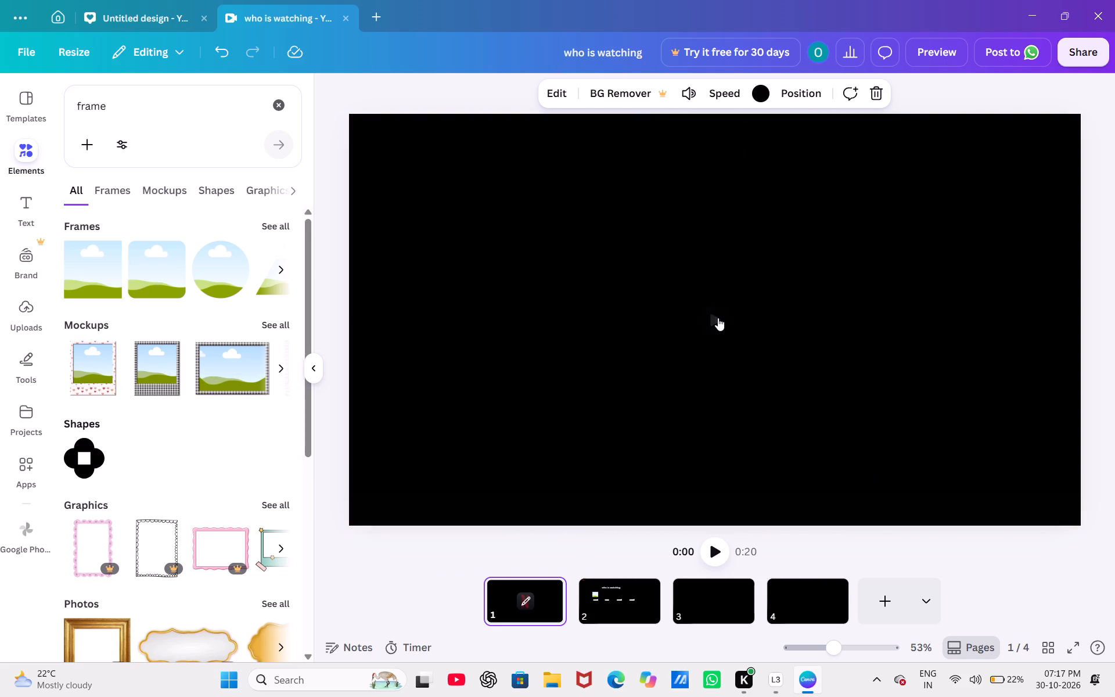
left_click(638, 586)
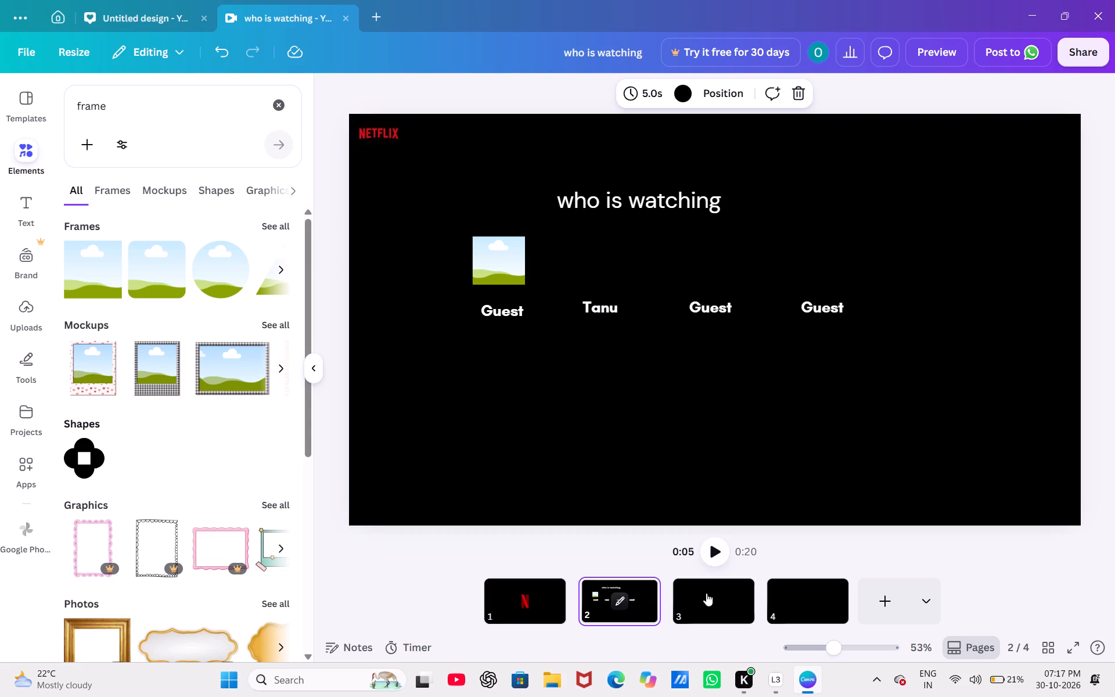
left_click(712, 551)
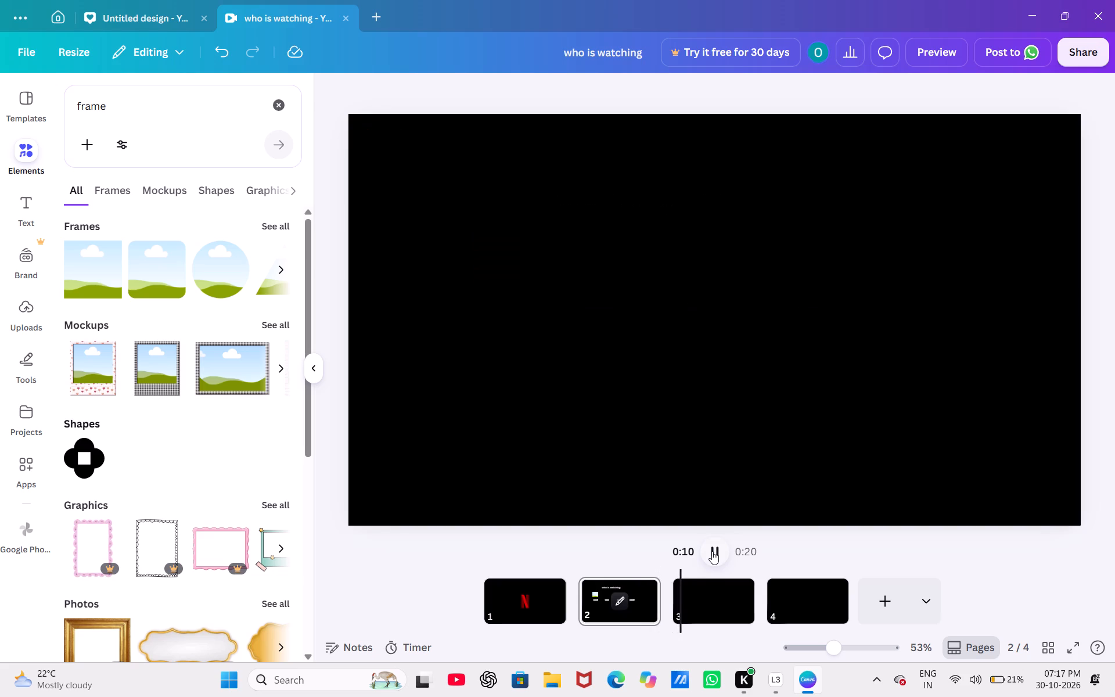
Open page 2's timeline, play its clip, and examine the tracks of its labels, frame and background.
left_click(627, 604)
scroll(548, 502, "down", 1)
scroll(548, 502, "up", 2)
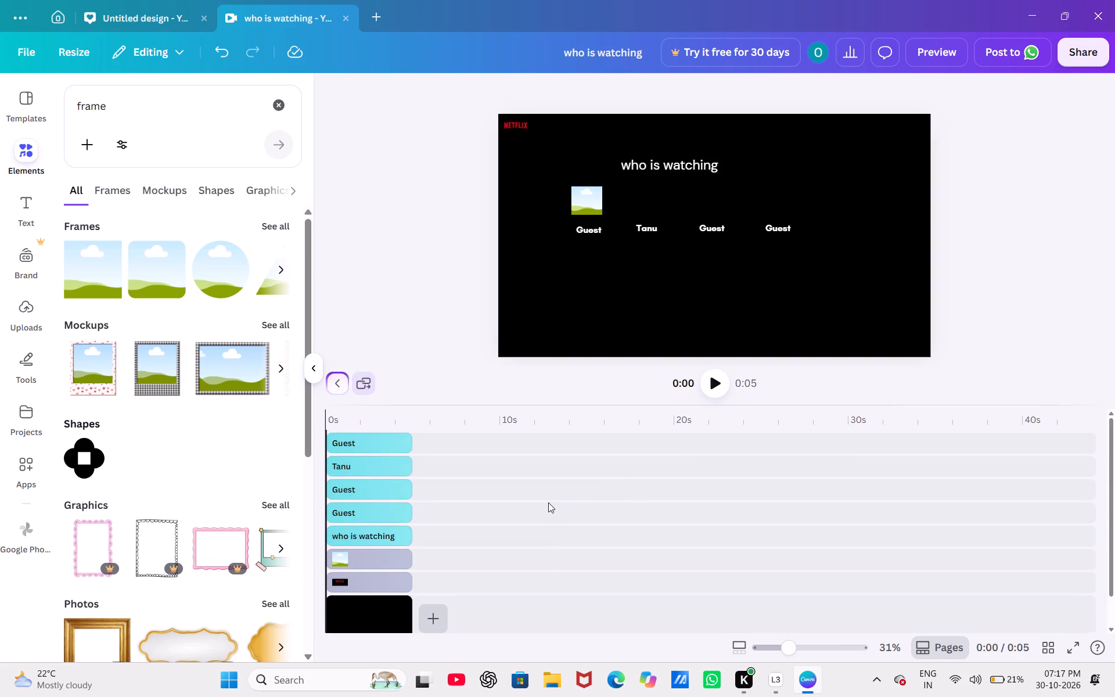
left_click(703, 379)
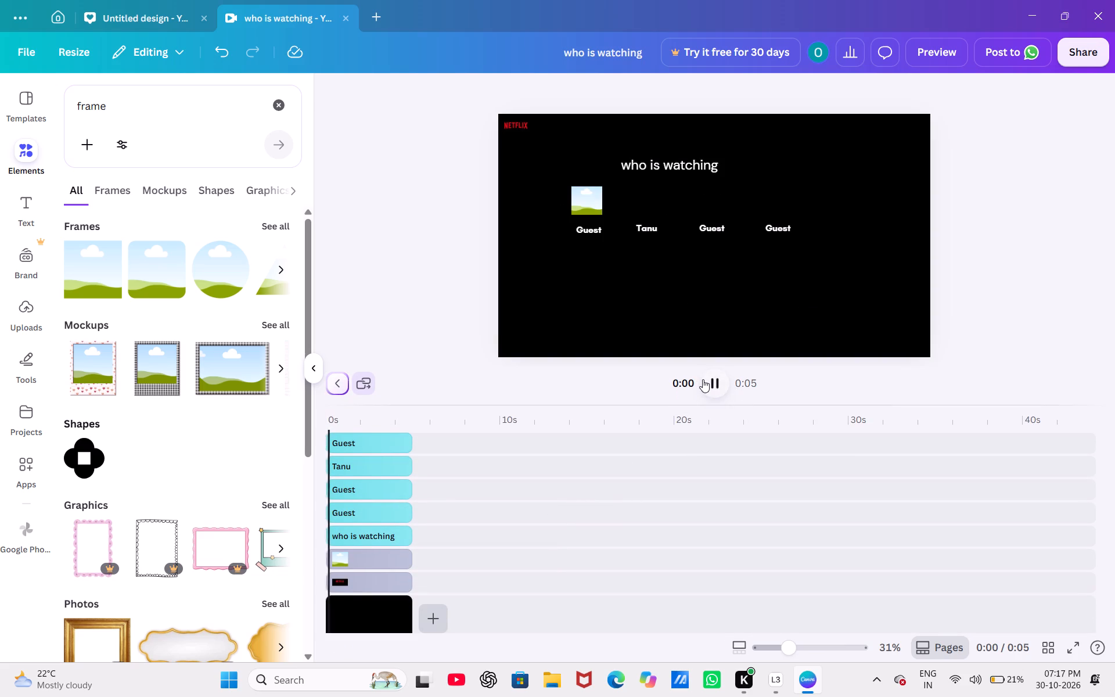
scroll(575, 497, "up", 1)
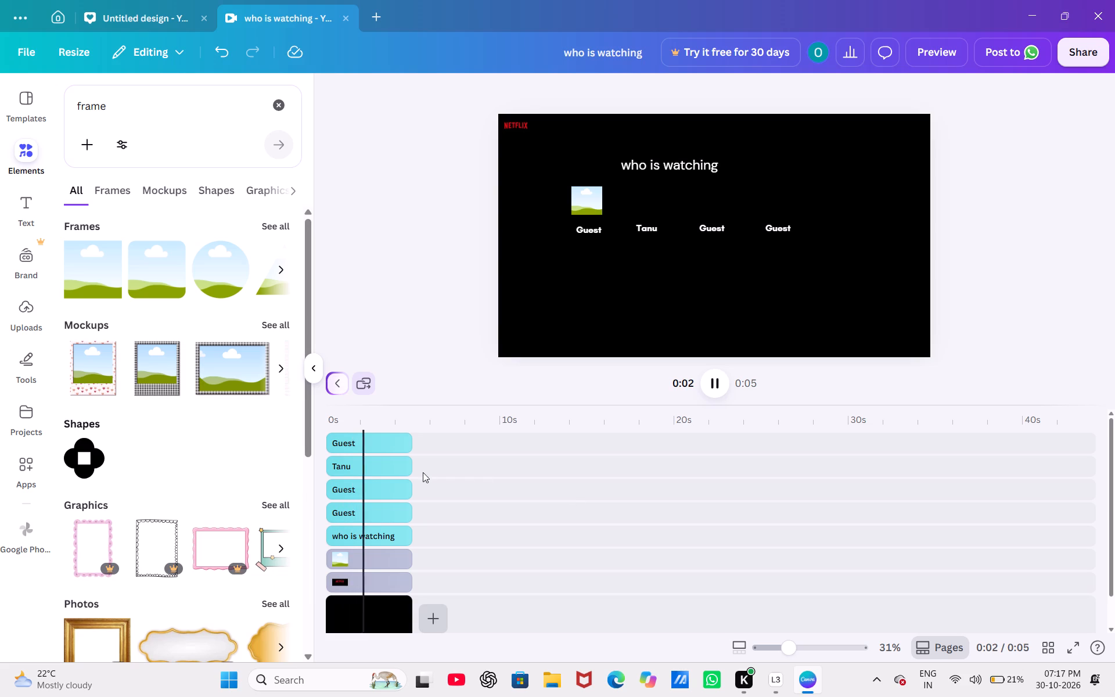
scroll(366, 484, "right", 1)
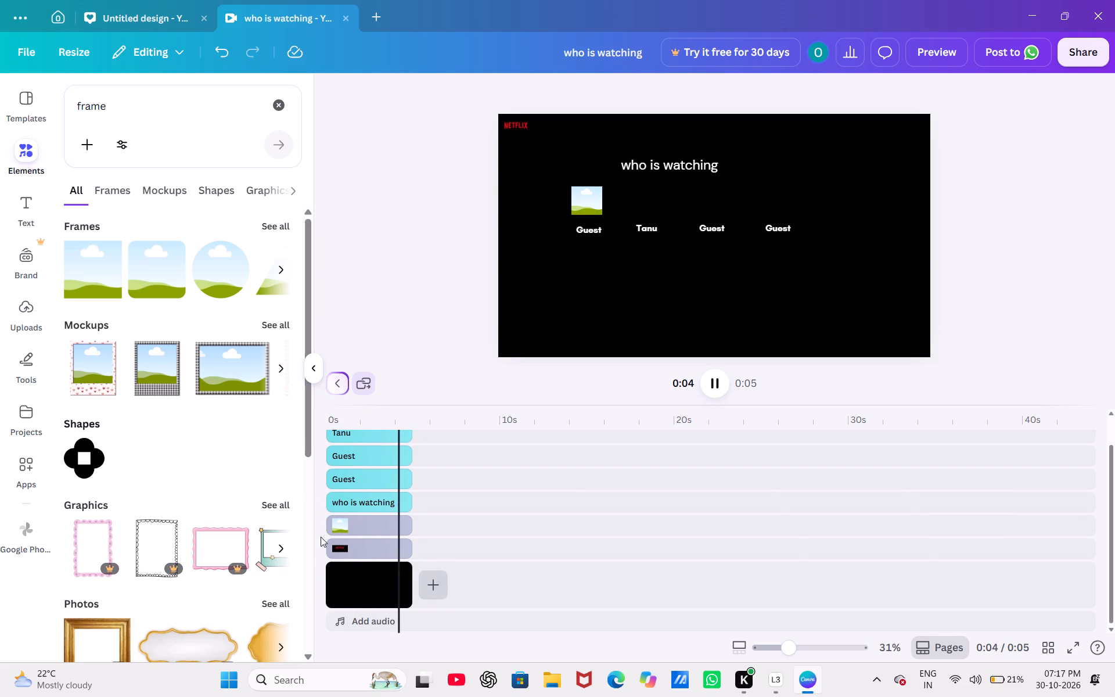
left_click(330, 579)
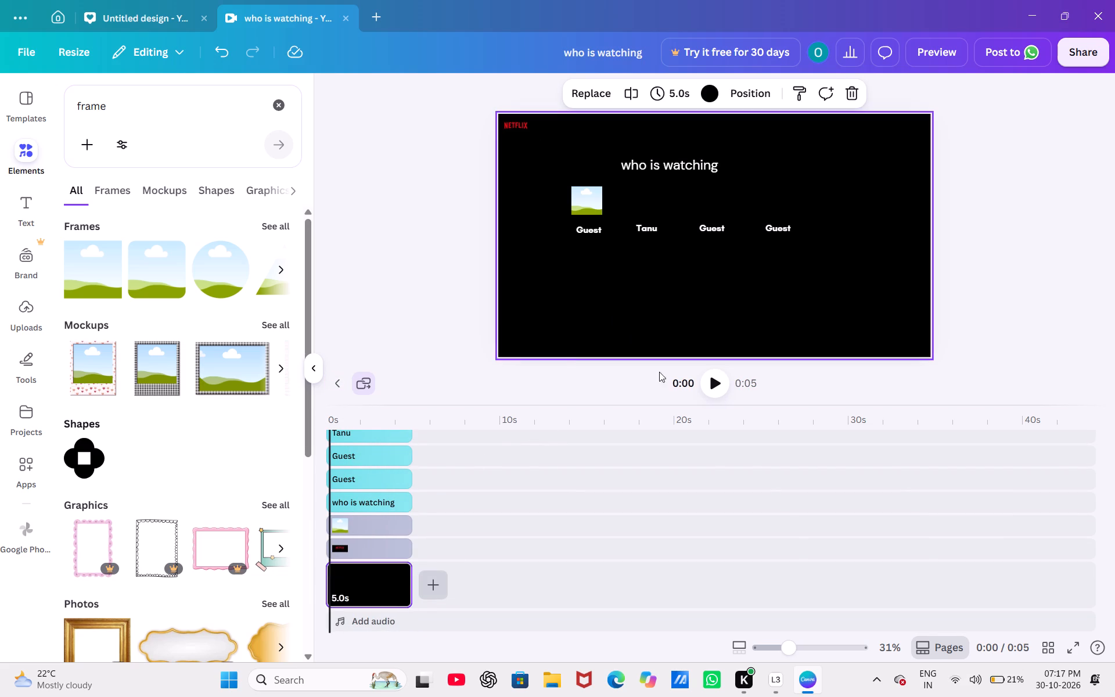
triple_click(664, 296)
scroll(664, 296, "up", 1)
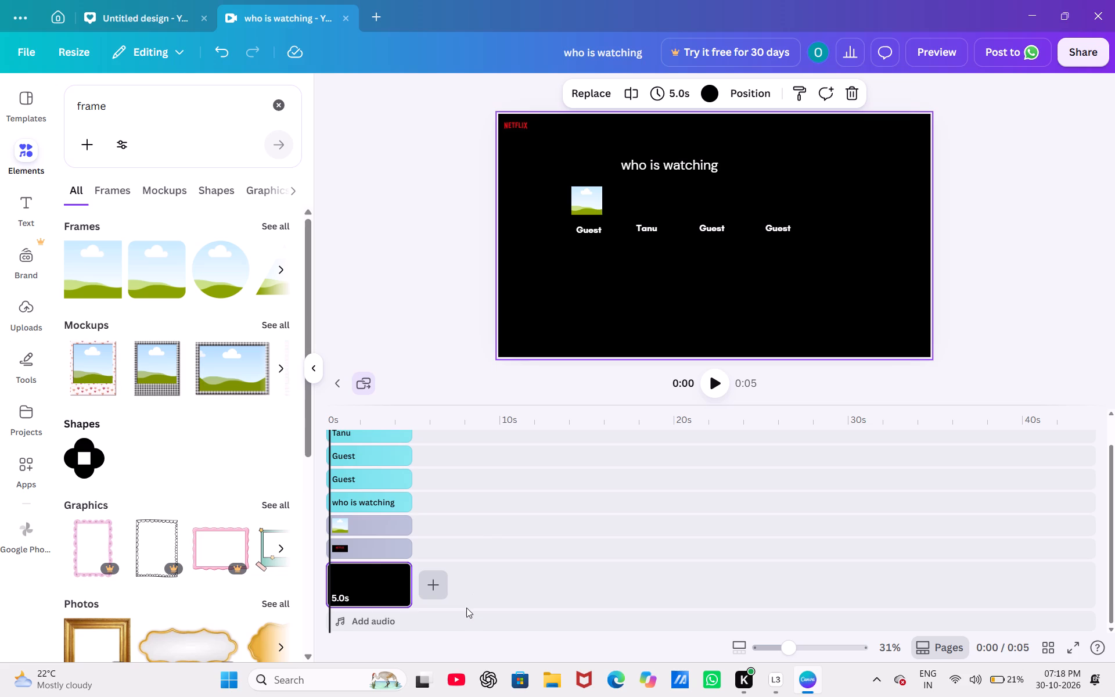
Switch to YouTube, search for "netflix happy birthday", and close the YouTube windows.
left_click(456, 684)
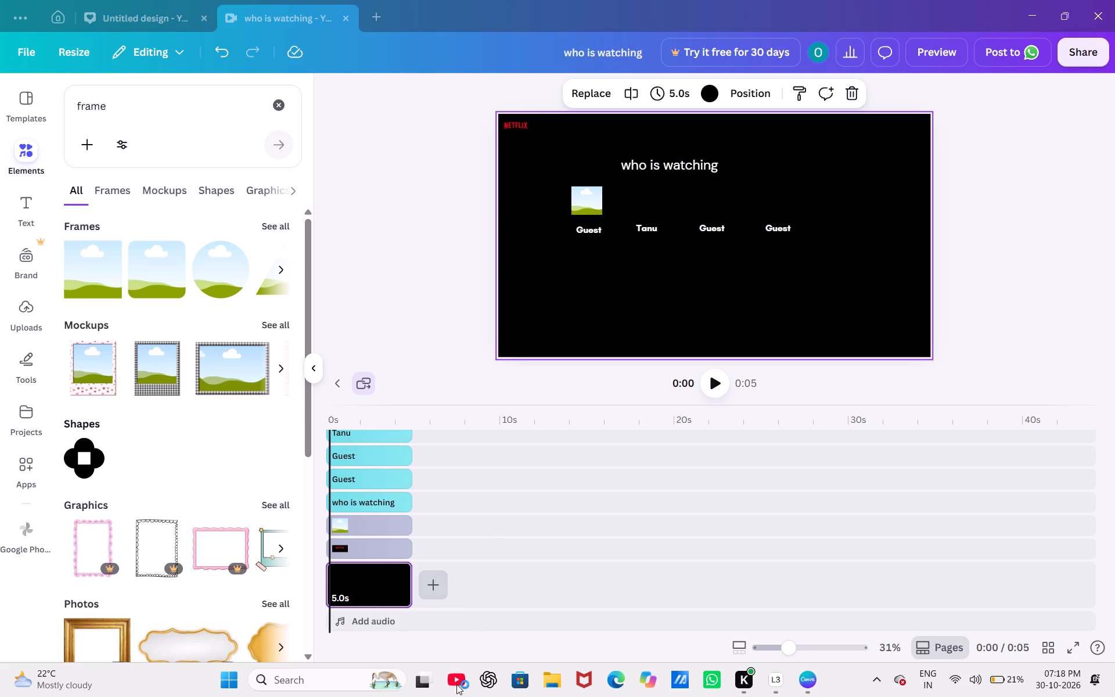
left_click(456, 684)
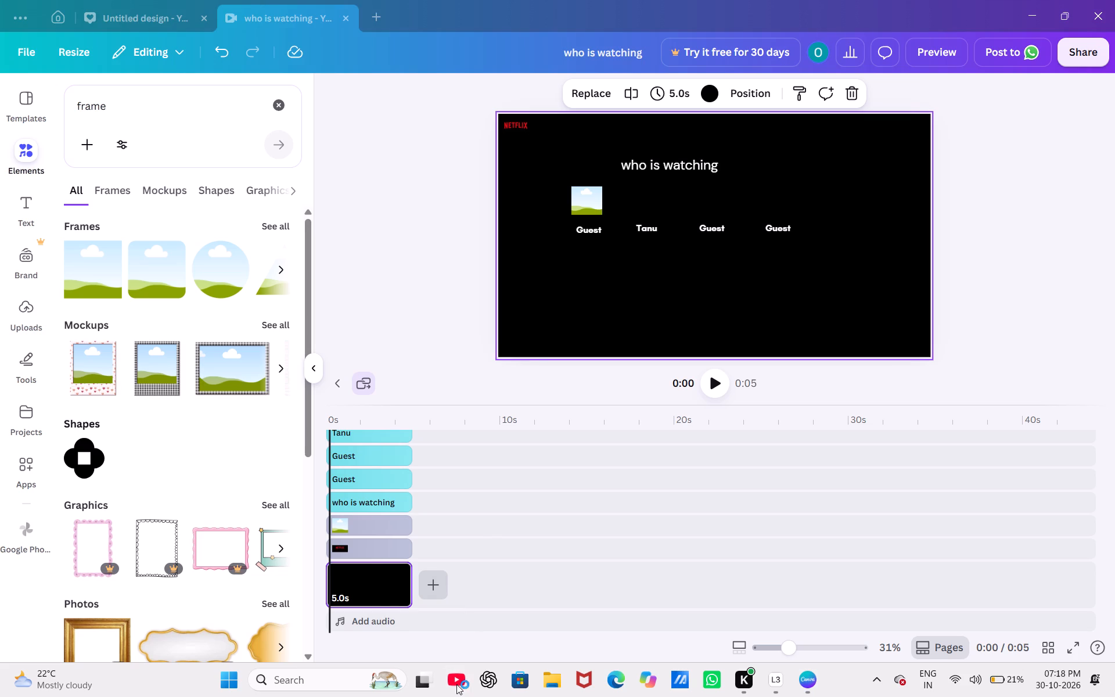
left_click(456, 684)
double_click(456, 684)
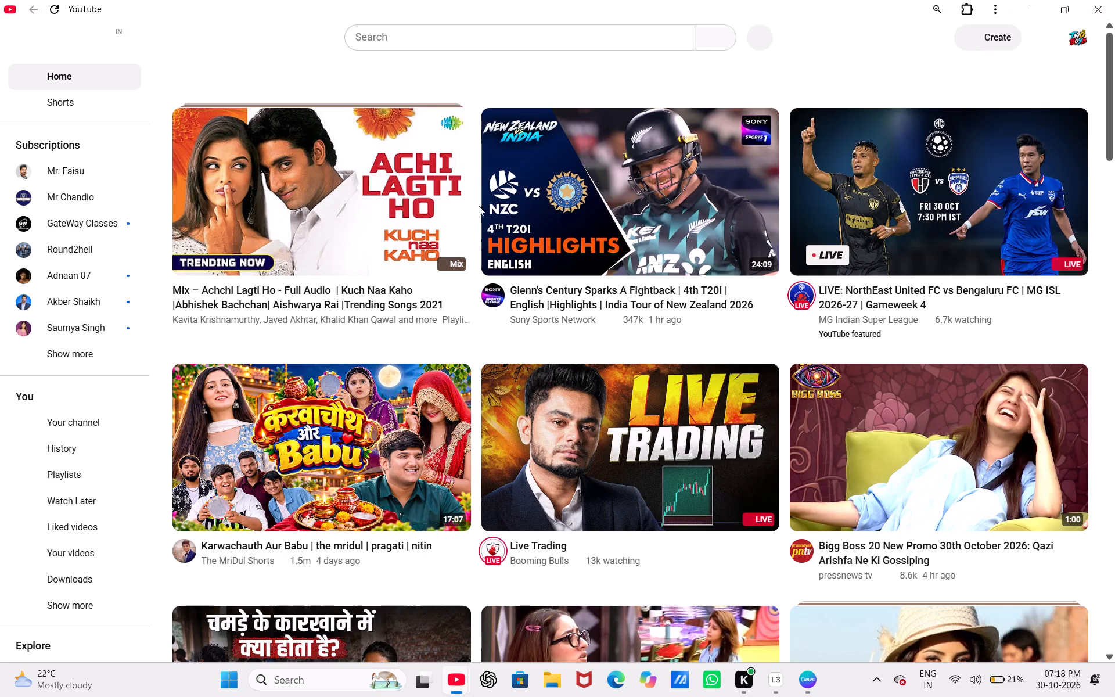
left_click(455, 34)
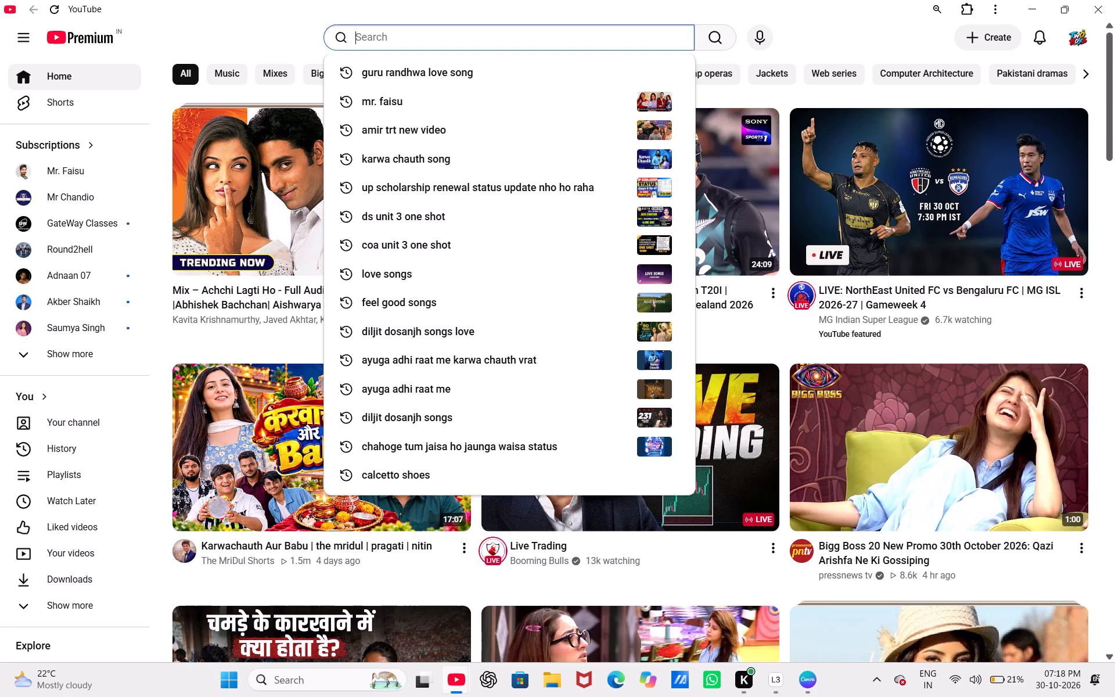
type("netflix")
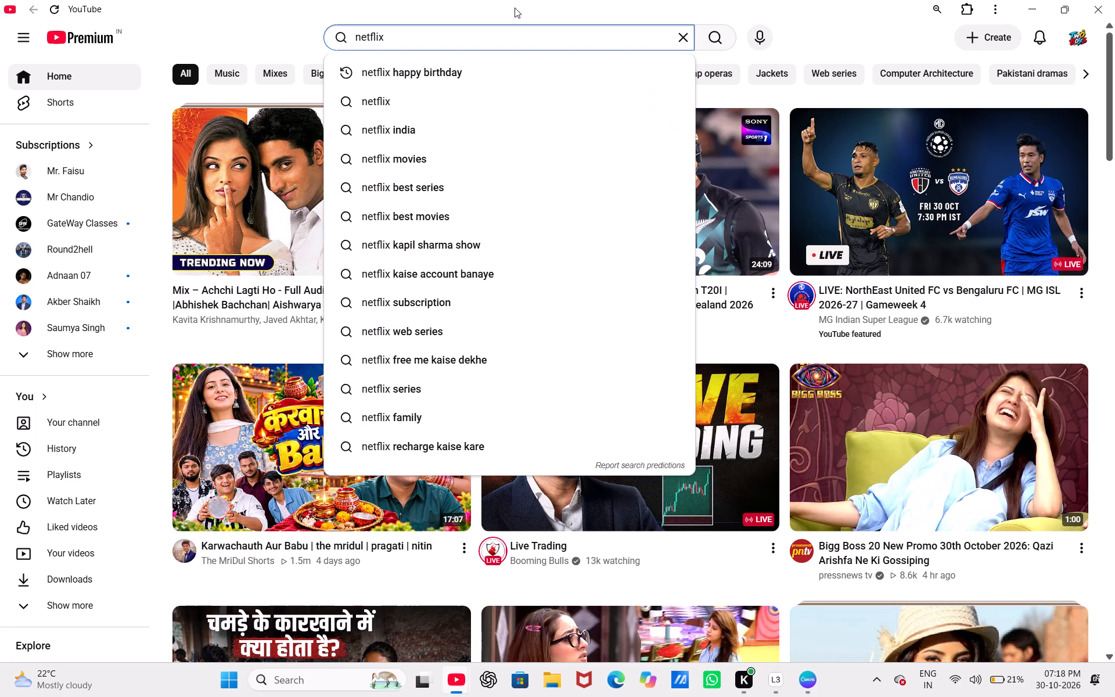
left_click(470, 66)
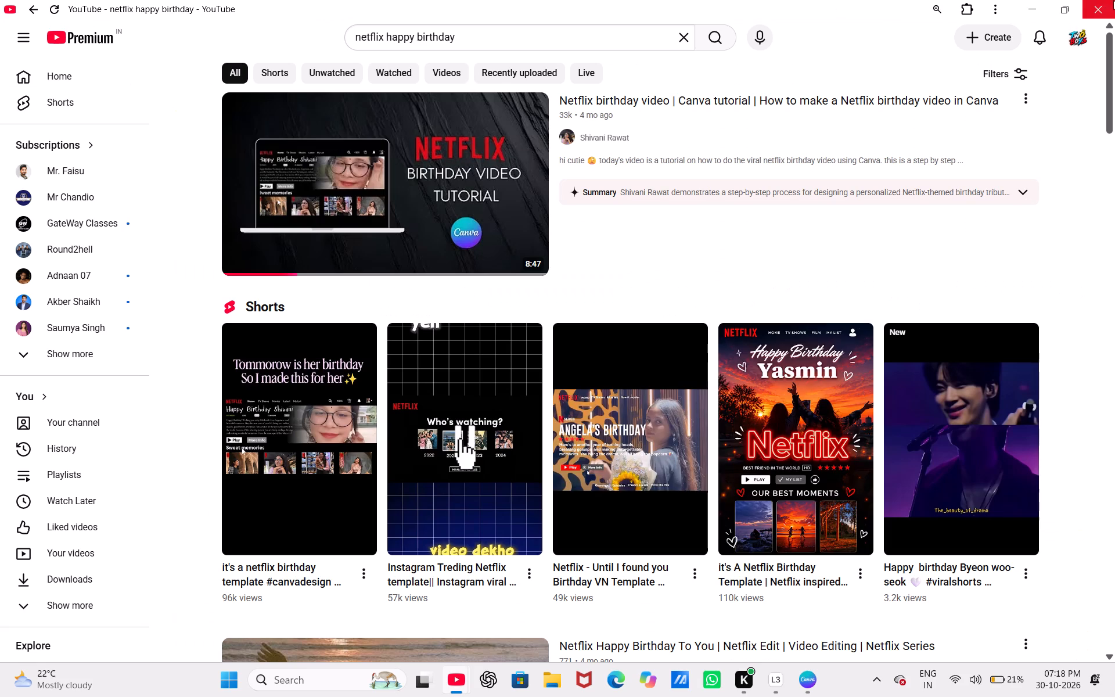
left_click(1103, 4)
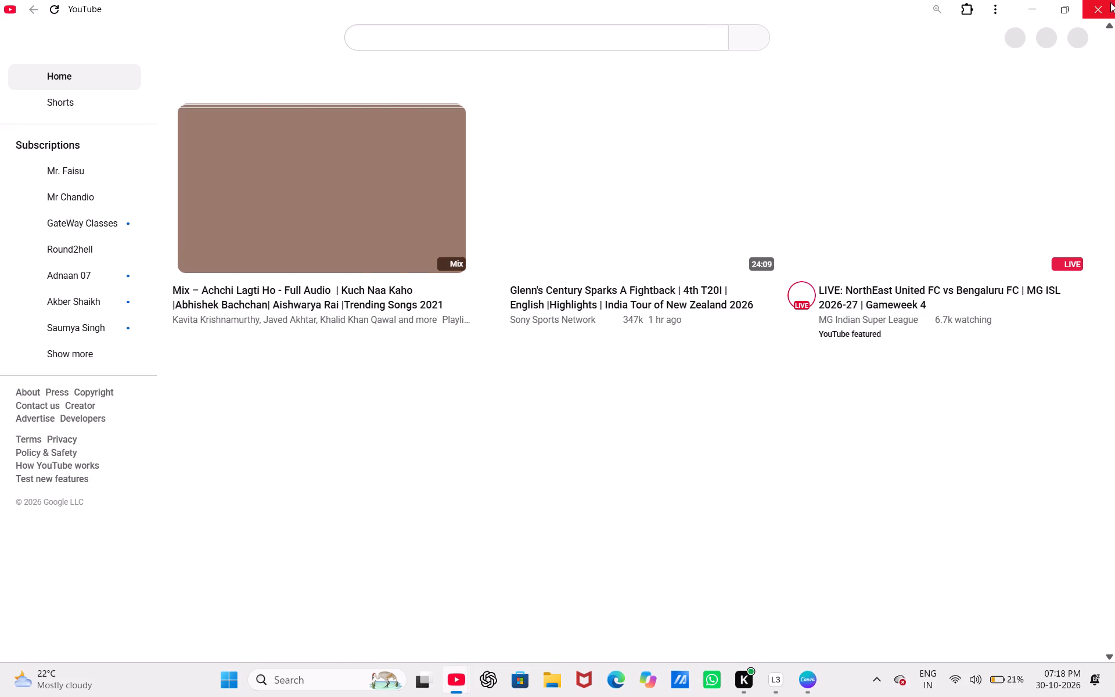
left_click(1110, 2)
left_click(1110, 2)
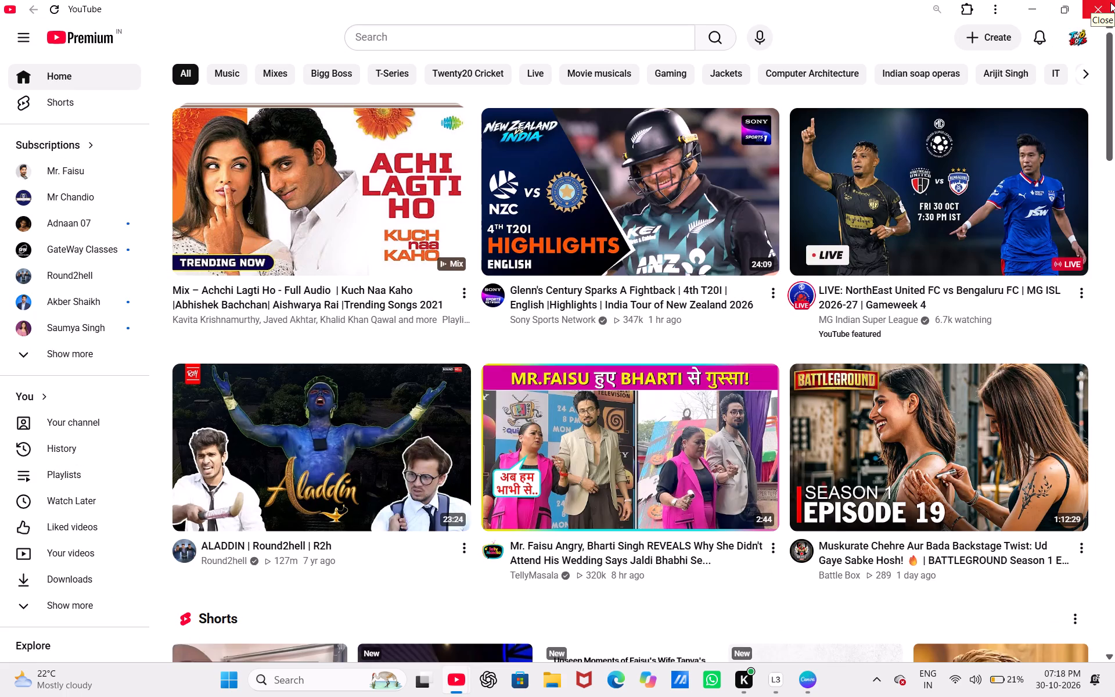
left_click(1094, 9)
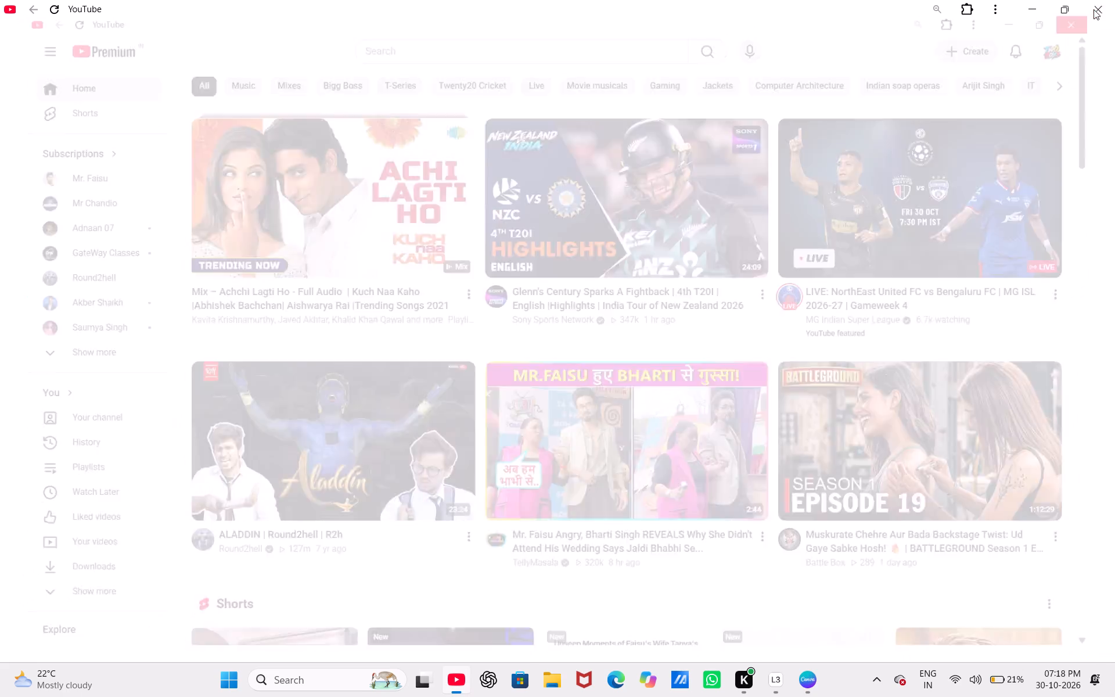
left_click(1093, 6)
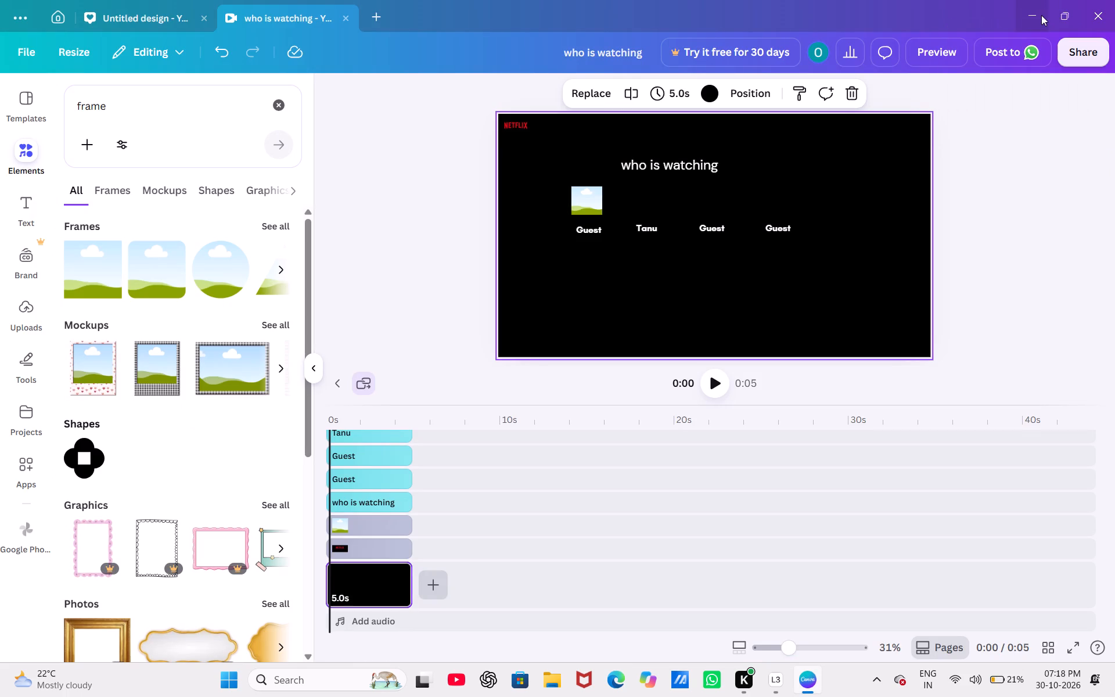
Minimise the Canva window and move the Loggy3 window aside to uncover the desktop icons.
left_click(1041, 15)
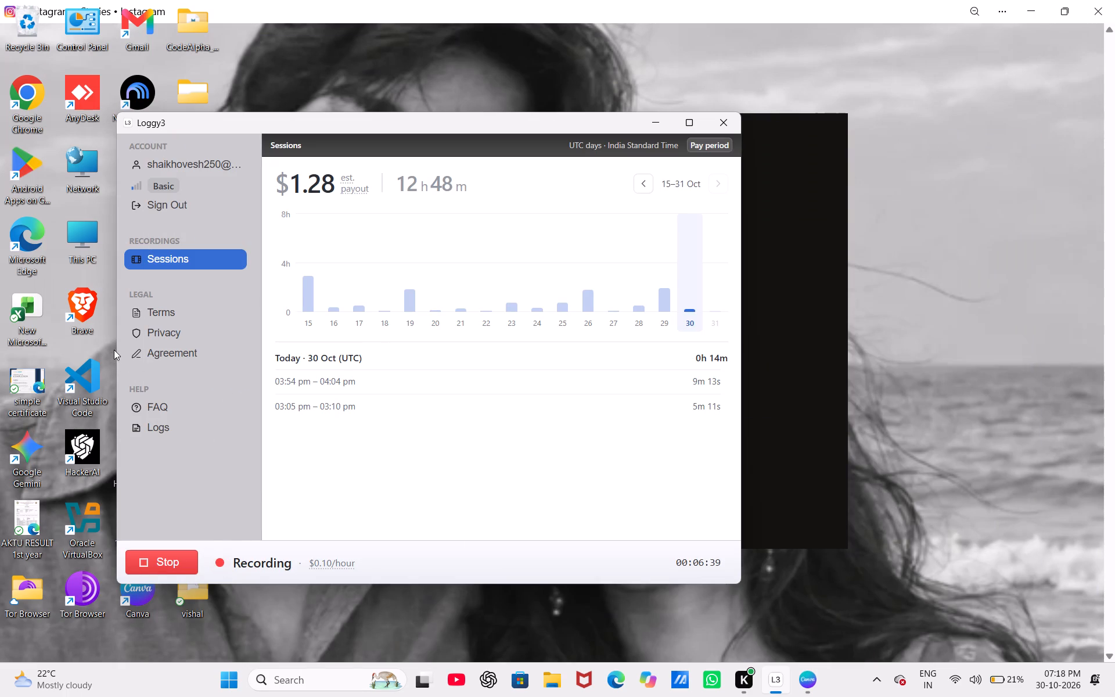
left_click_drag(112, 335, 120, 329)
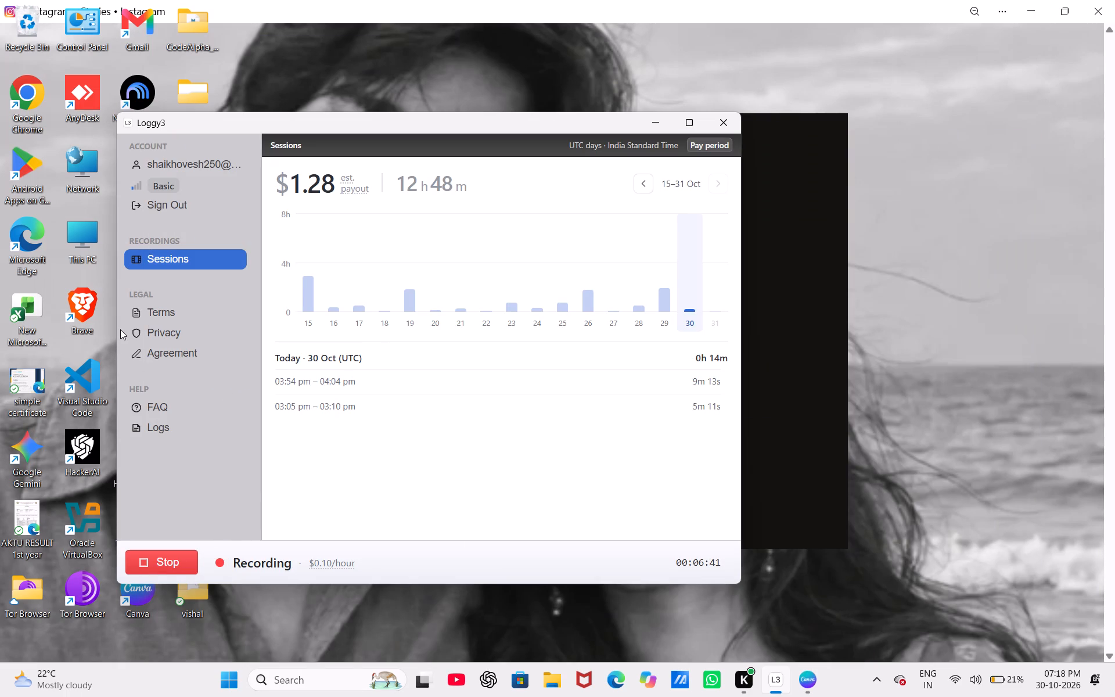
left_click_drag(120, 329, 121, 328)
left_click(121, 328)
left_click_drag(109, 317, 114, 314)
left_click(114, 314)
left_click_drag(530, 121, 868, 135)
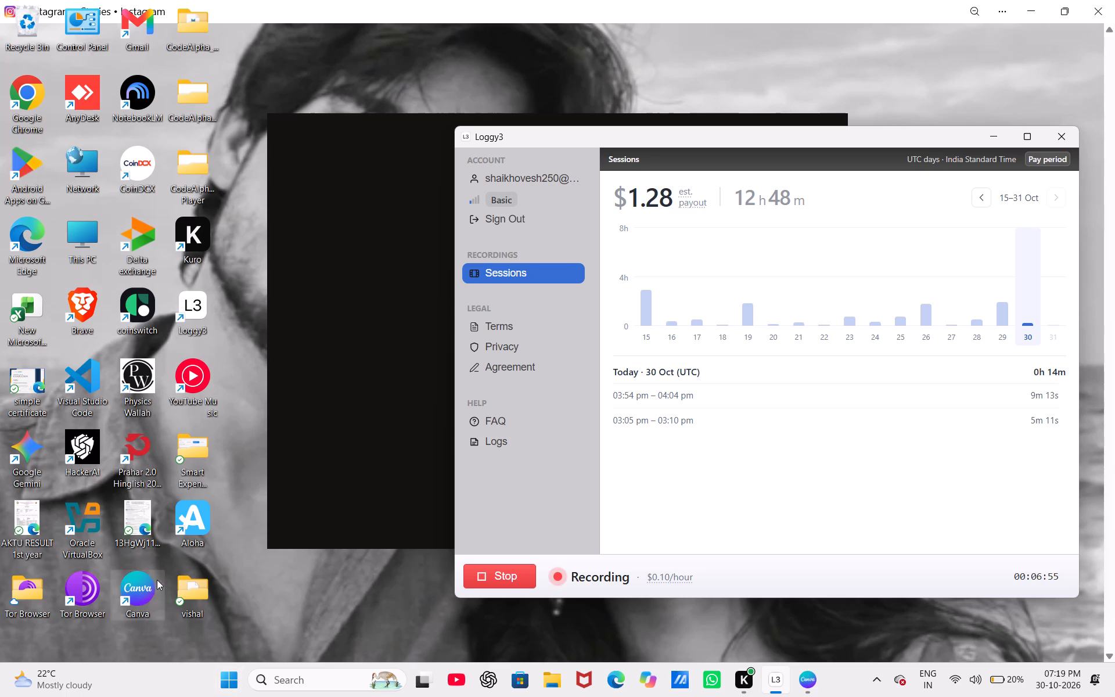
Browse the desktop folder vishal, including its "meri video" and "meri raani saari me" subfolders, and close the file window.
double_click(173, 588)
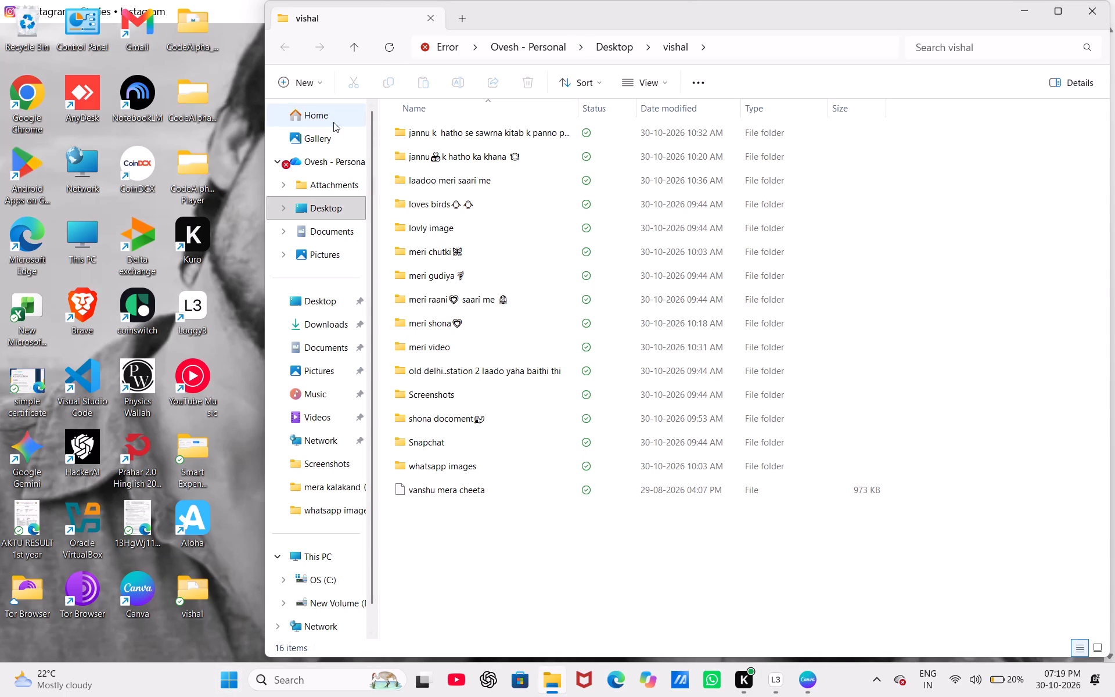
left_click(333, 117)
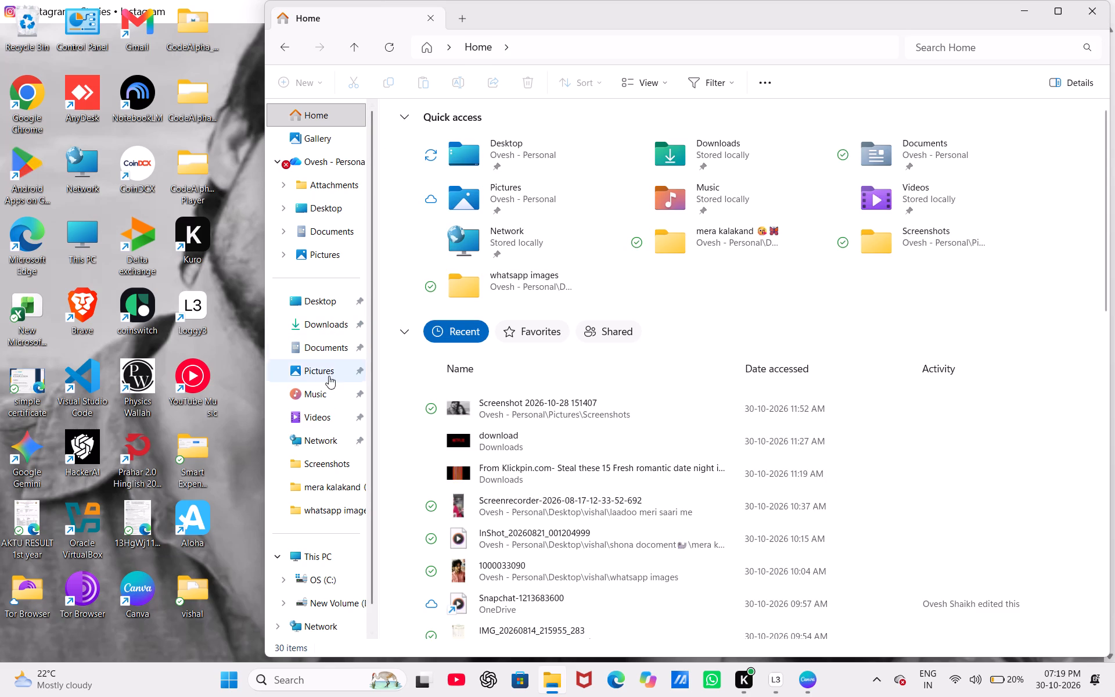
left_click(316, 301)
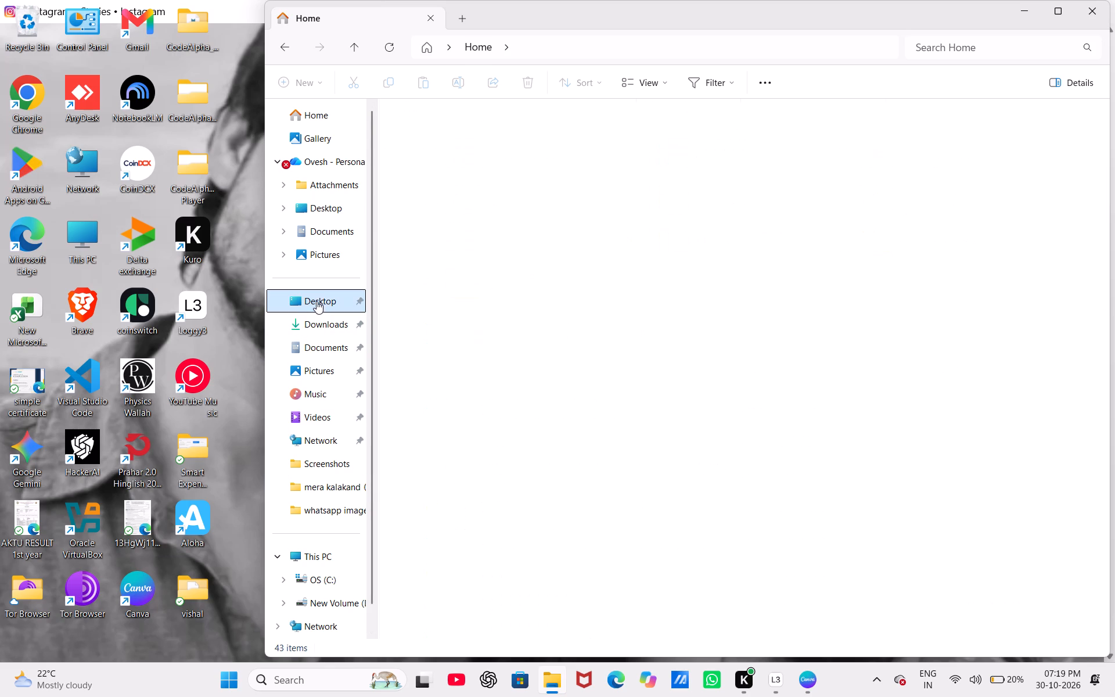
left_click(454, 255)
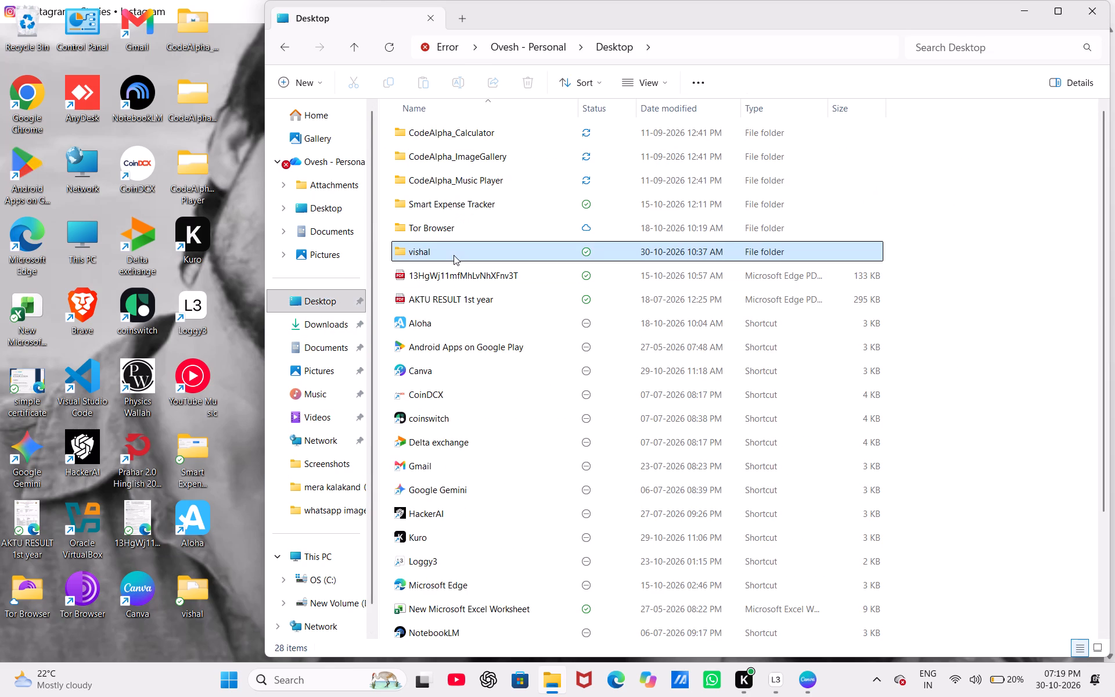
double_click(454, 255)
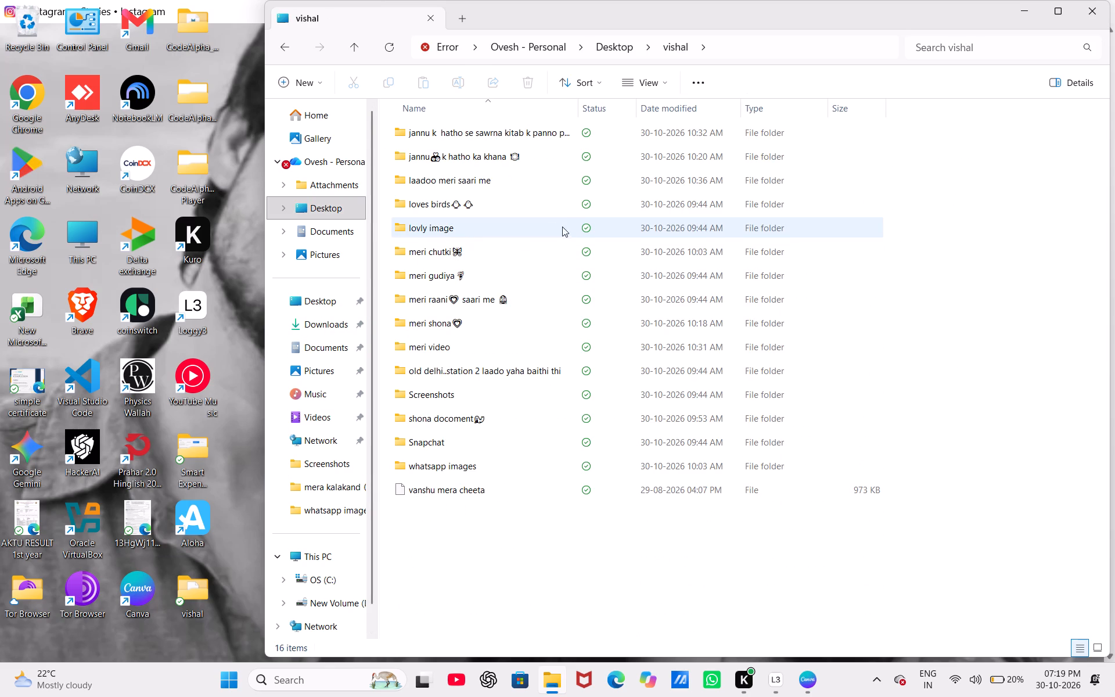
scroll(553, 231, "down", 1)
double_click(525, 351)
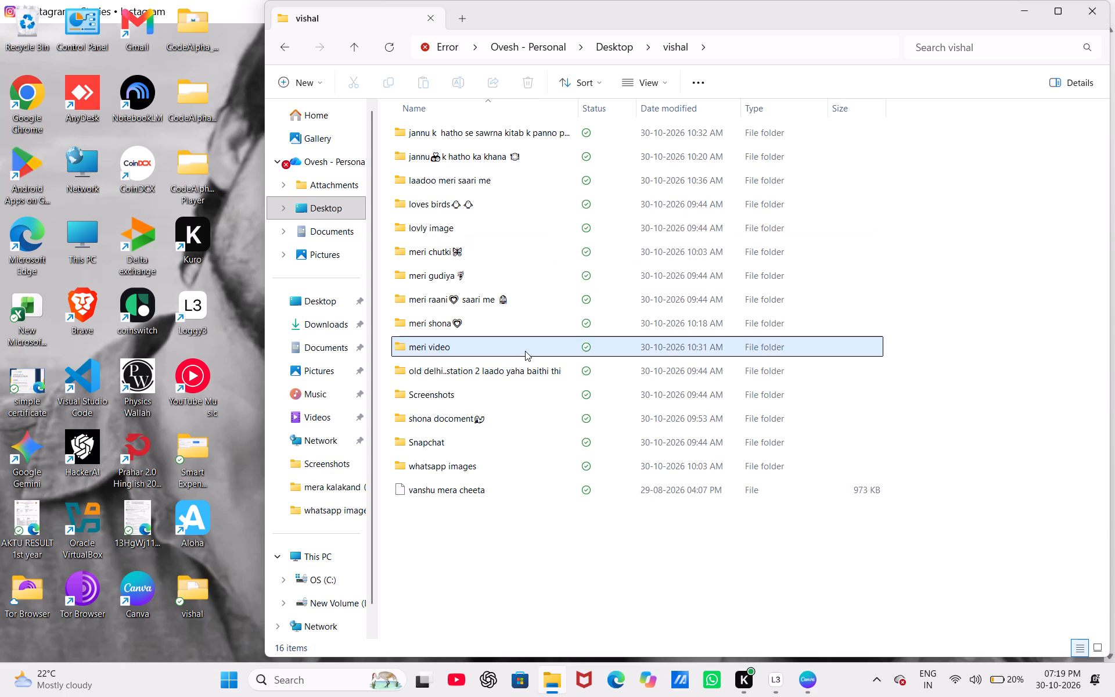
left_click(286, 42)
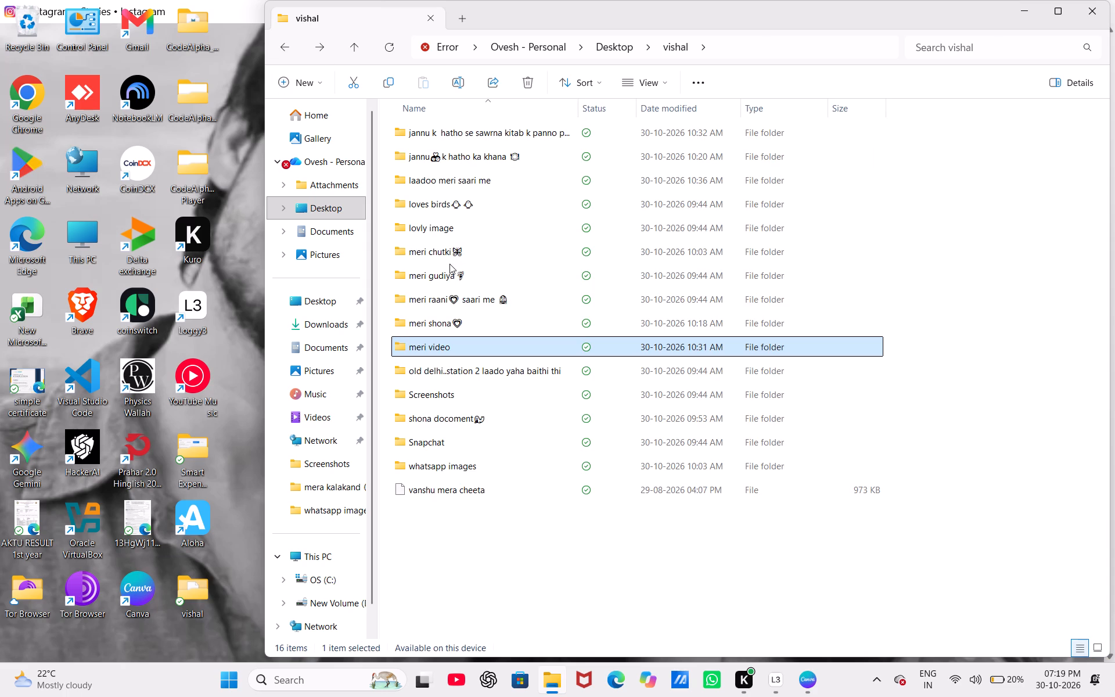
double_click(452, 293)
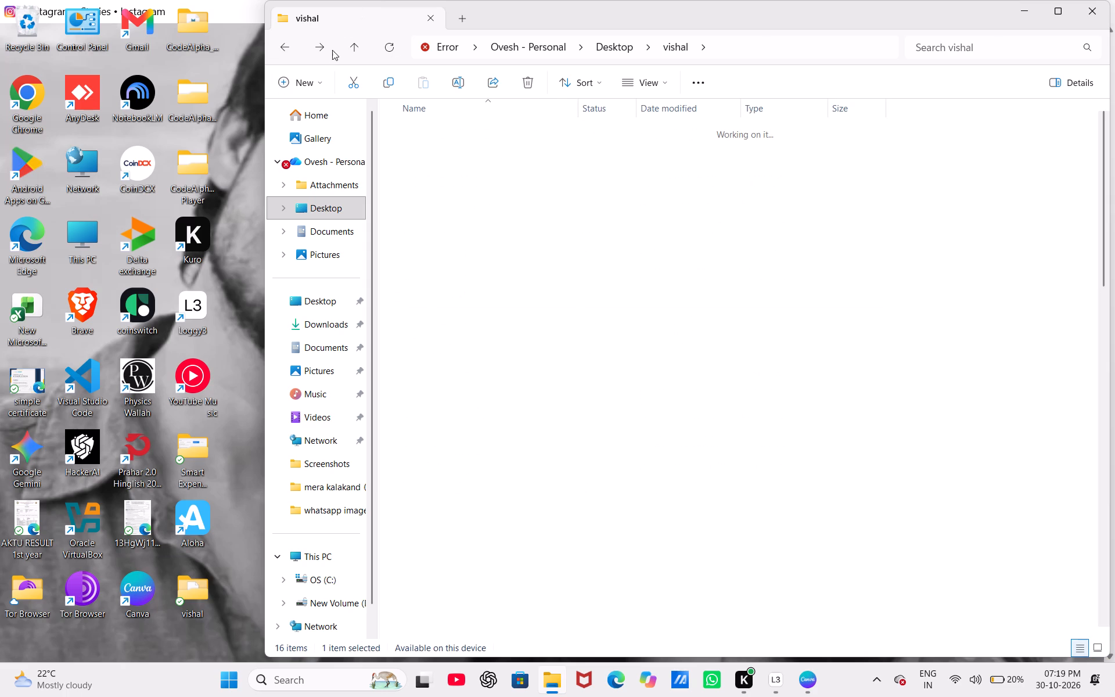
left_click(286, 44)
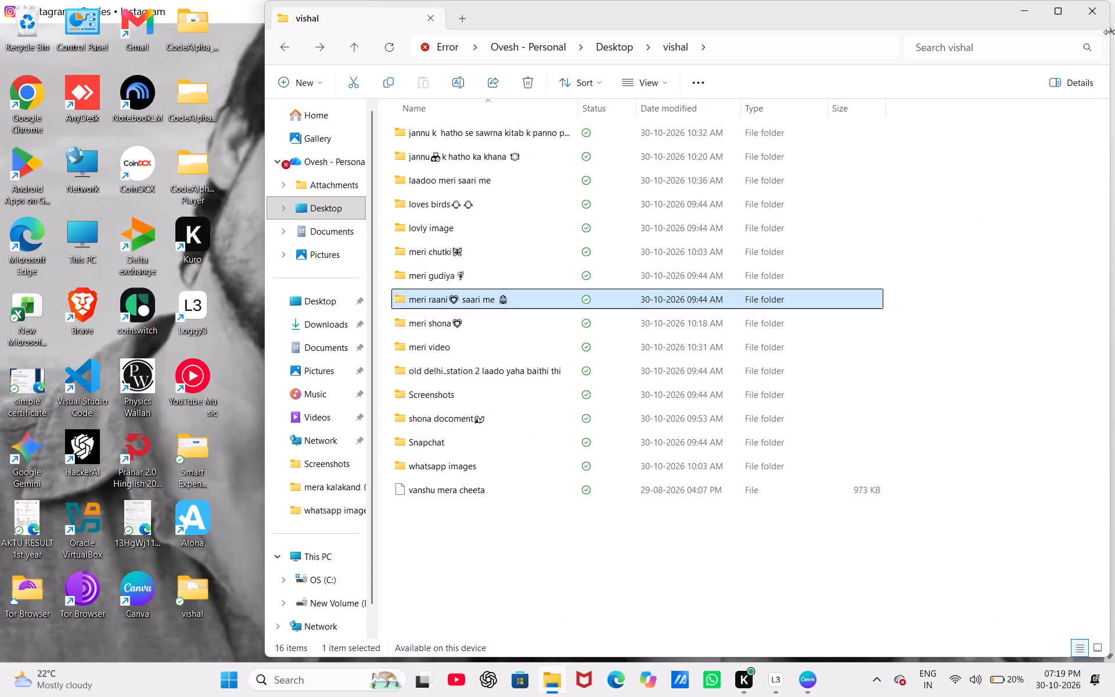
left_click(1097, 20)
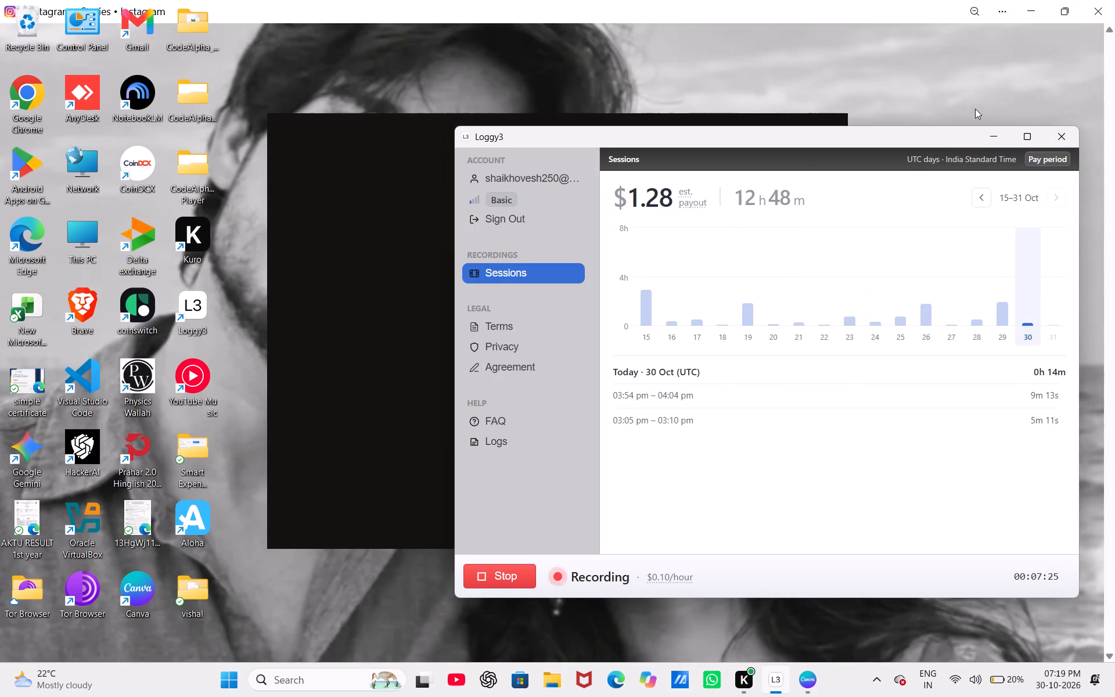
Switch to YouTube and search for "netflix happy birthday" using the earlier search suggestion.
left_click(458, 681)
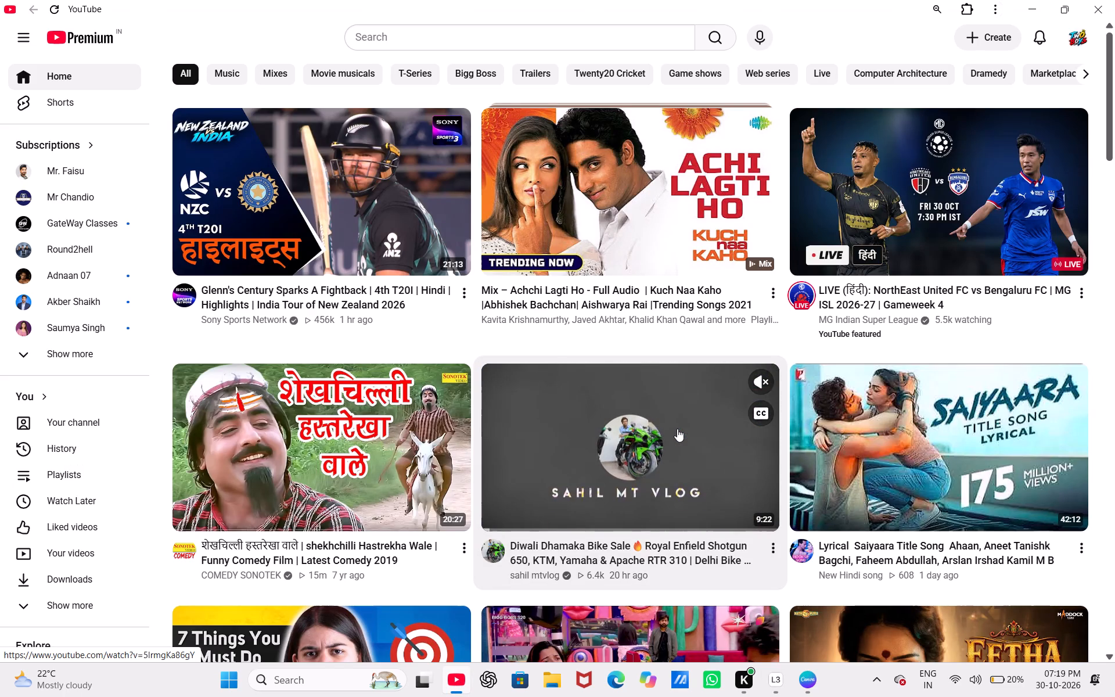
left_click(569, 27)
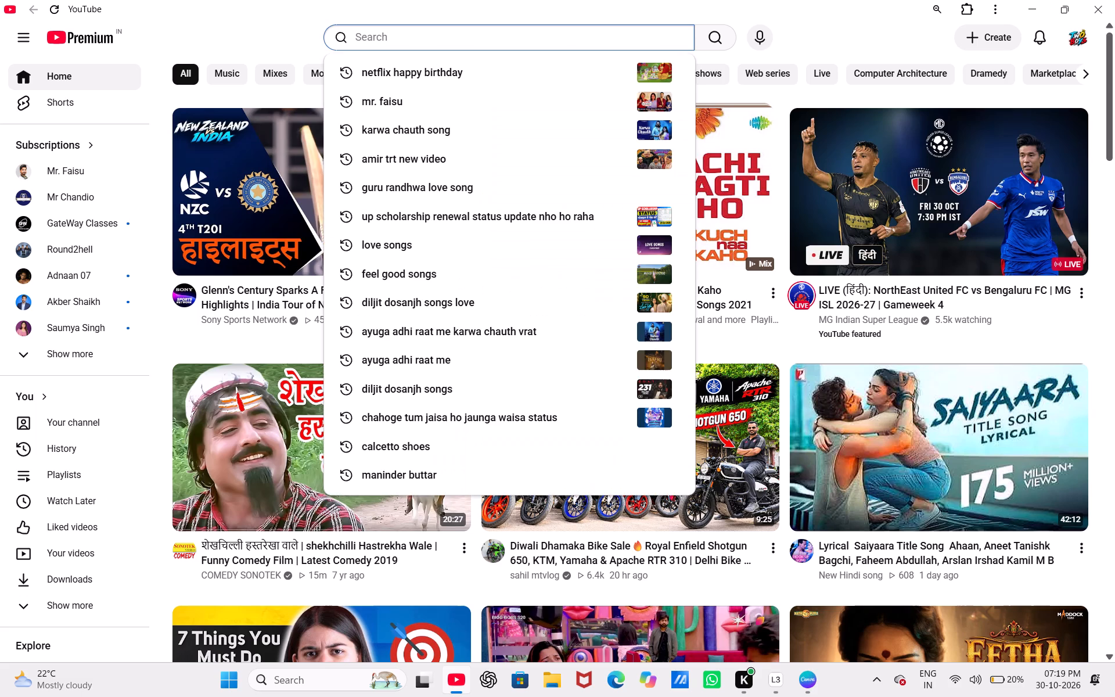
left_click(462, 78)
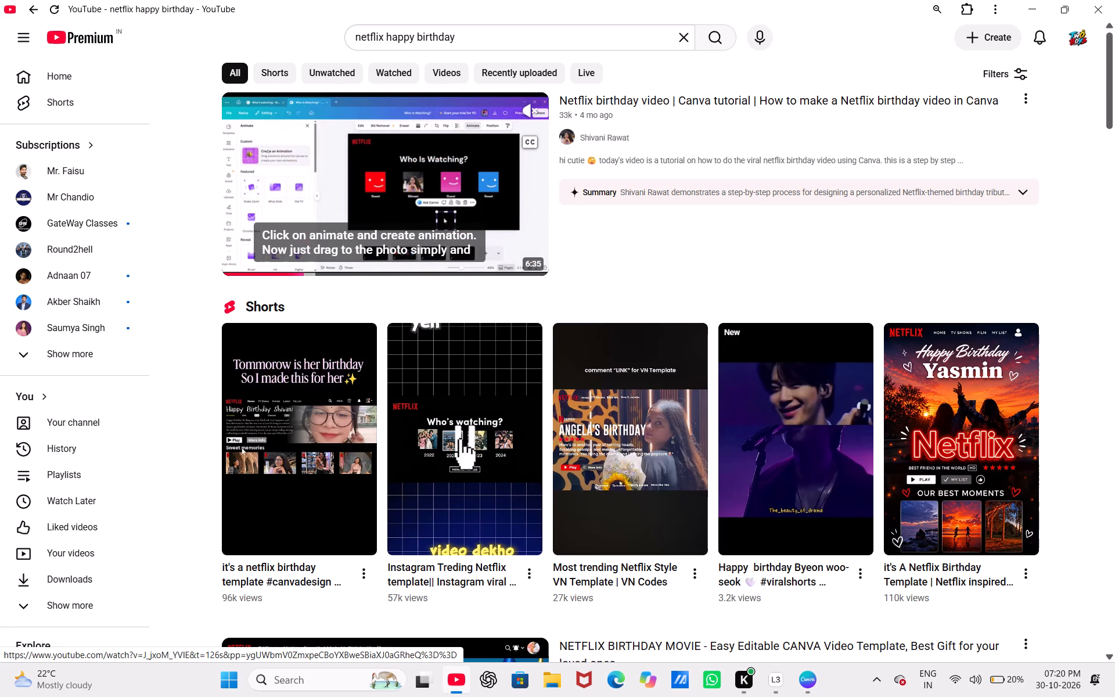
Open the Netflix birthday video Canva tutorial and step back through it in full screen to examine the "Who Is Watching?" heading and frame layout.
left_click(339, 185)
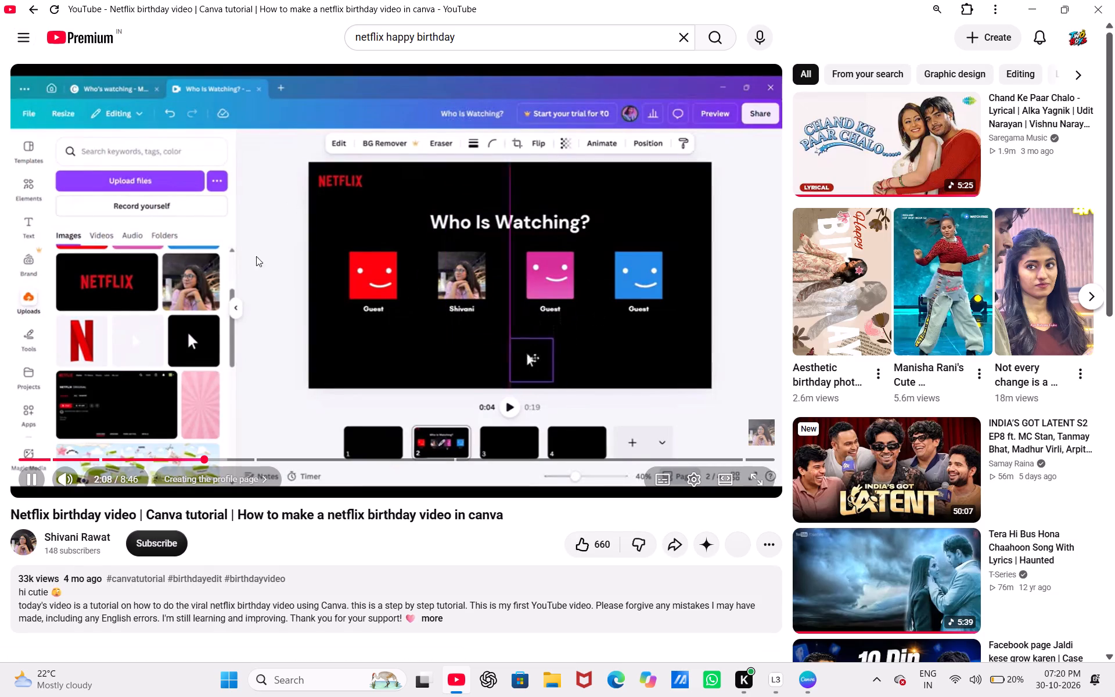
left_click(232, 305)
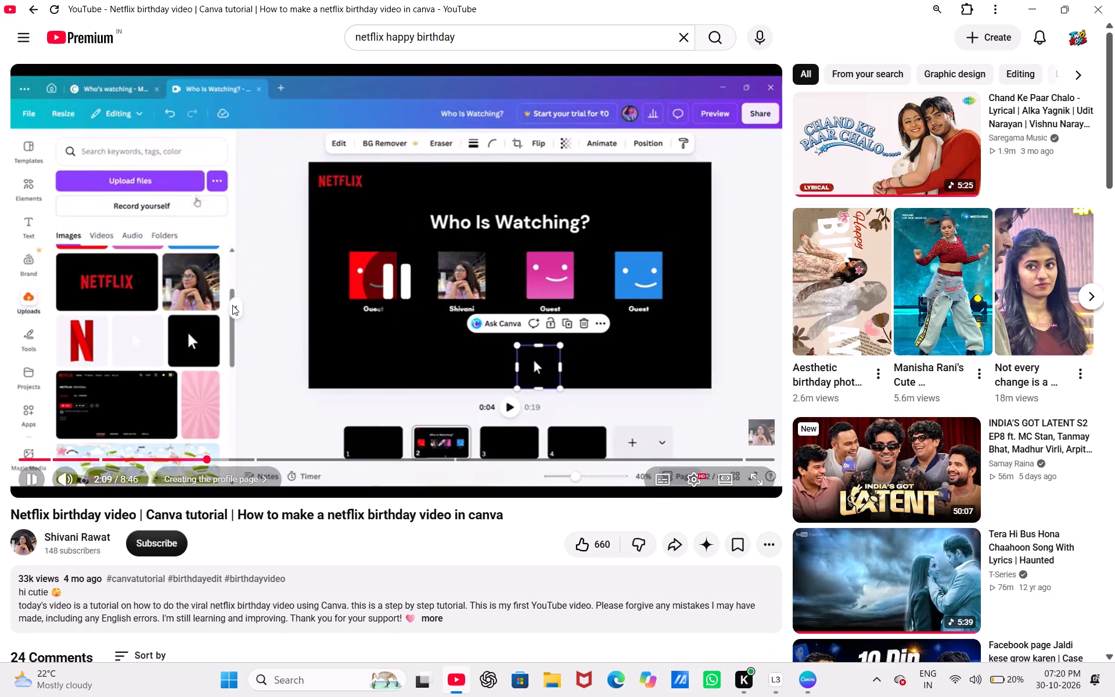
left_click(751, 480)
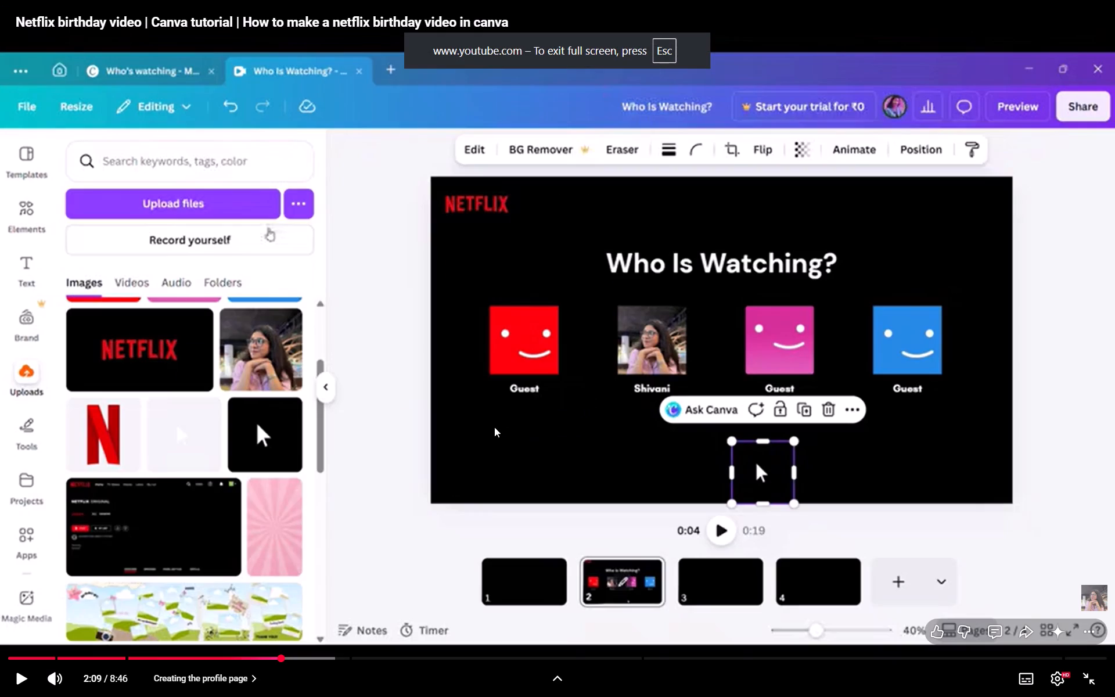
type("jjj")
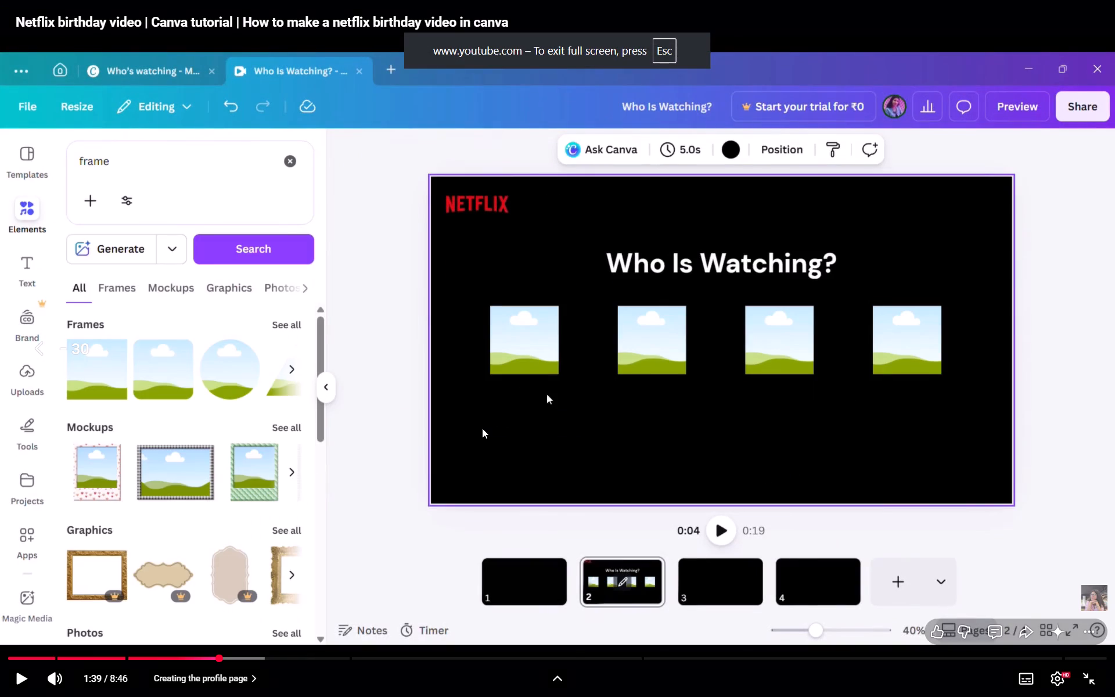
key("space")
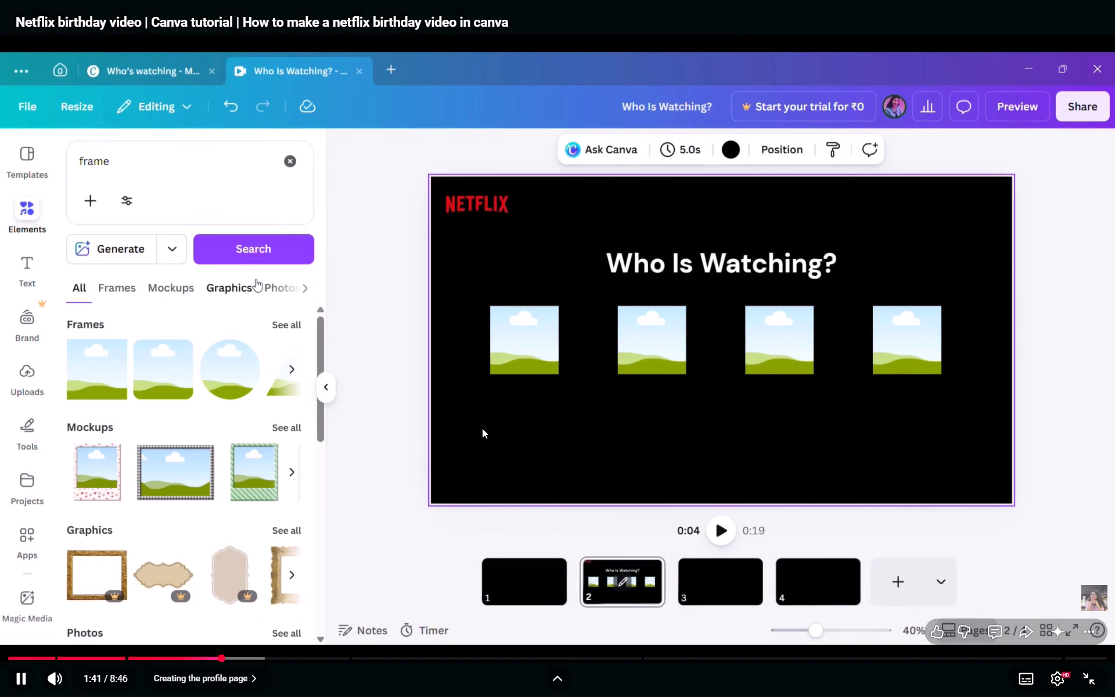
type("jj")
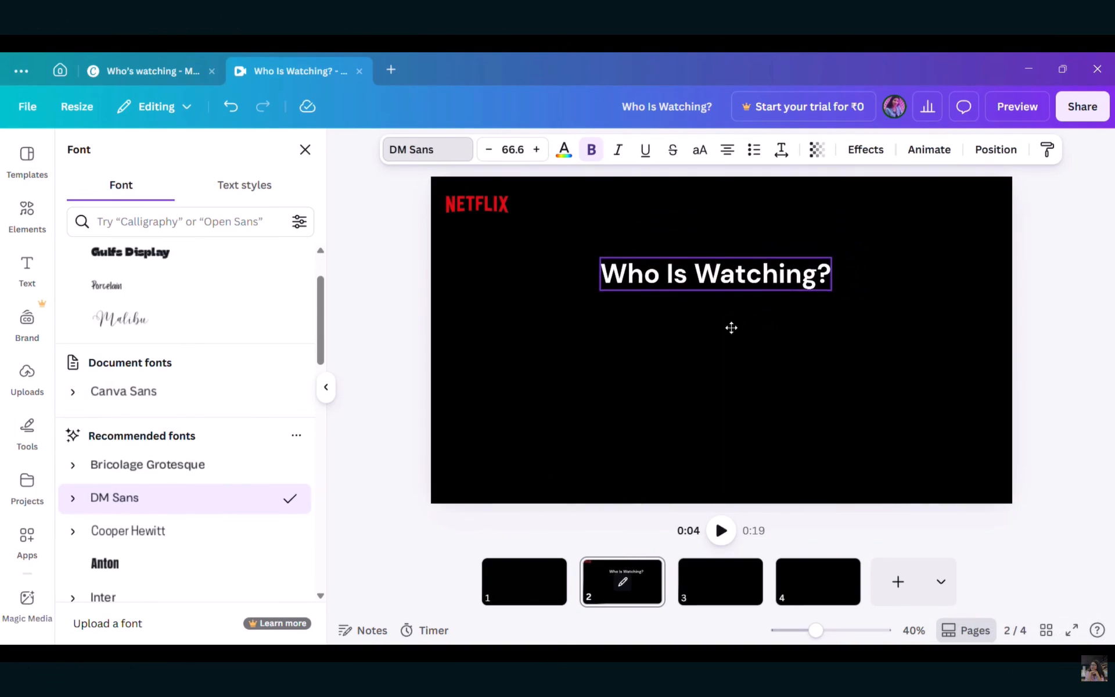
type("nb")
key("space")
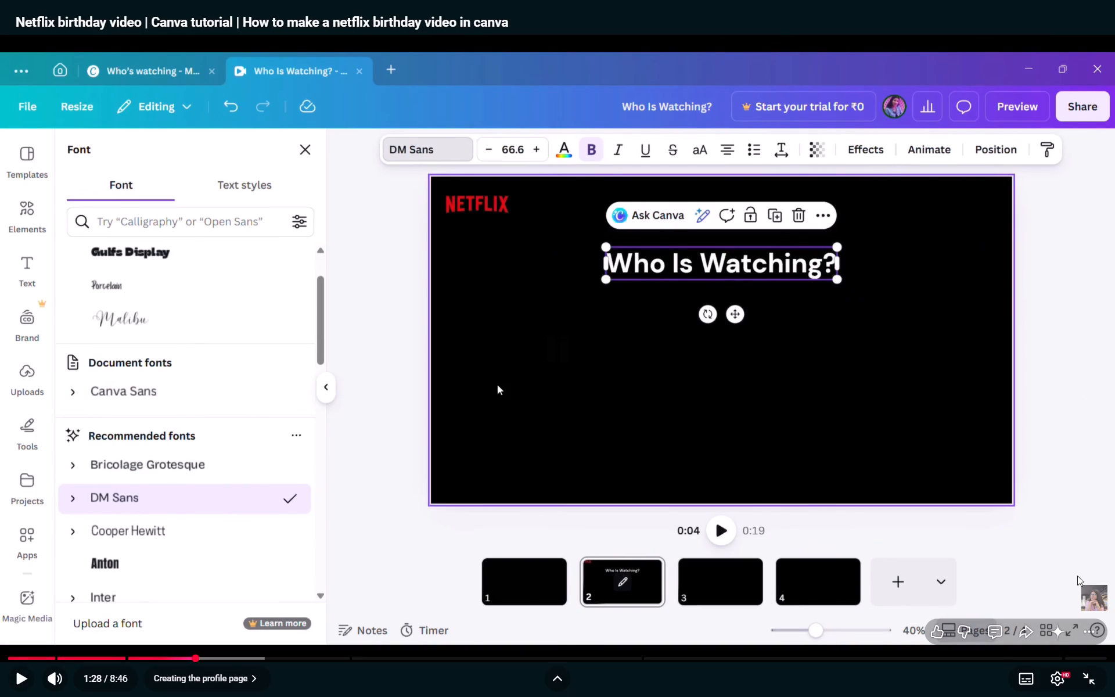
left_click(1094, 678)
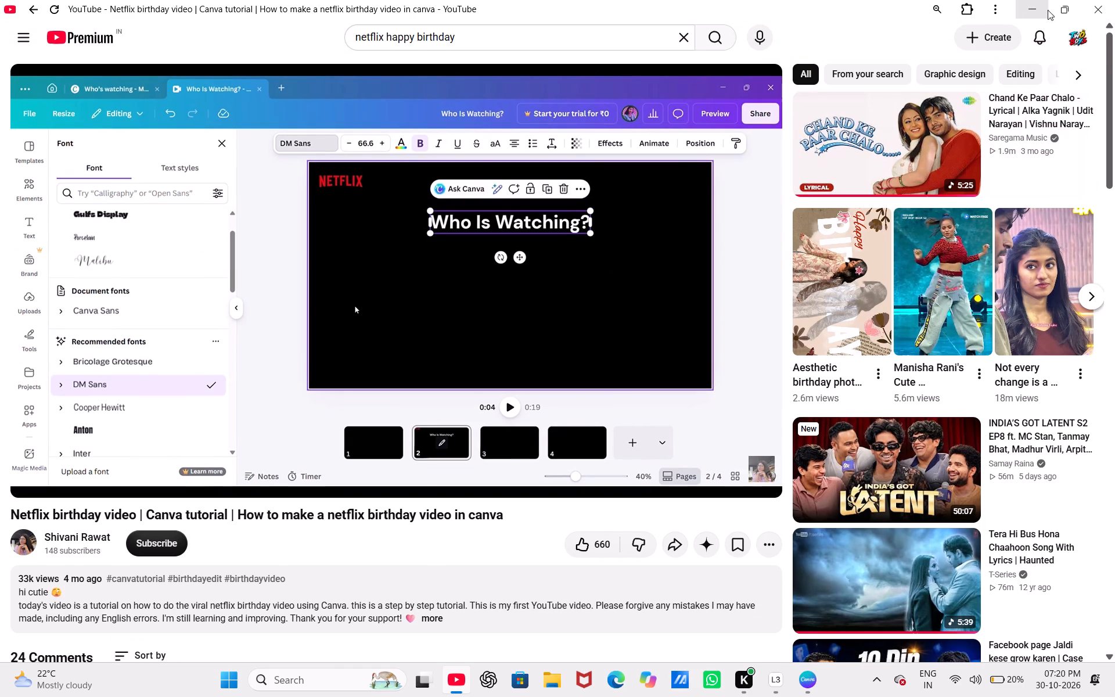
left_click(1055, 8)
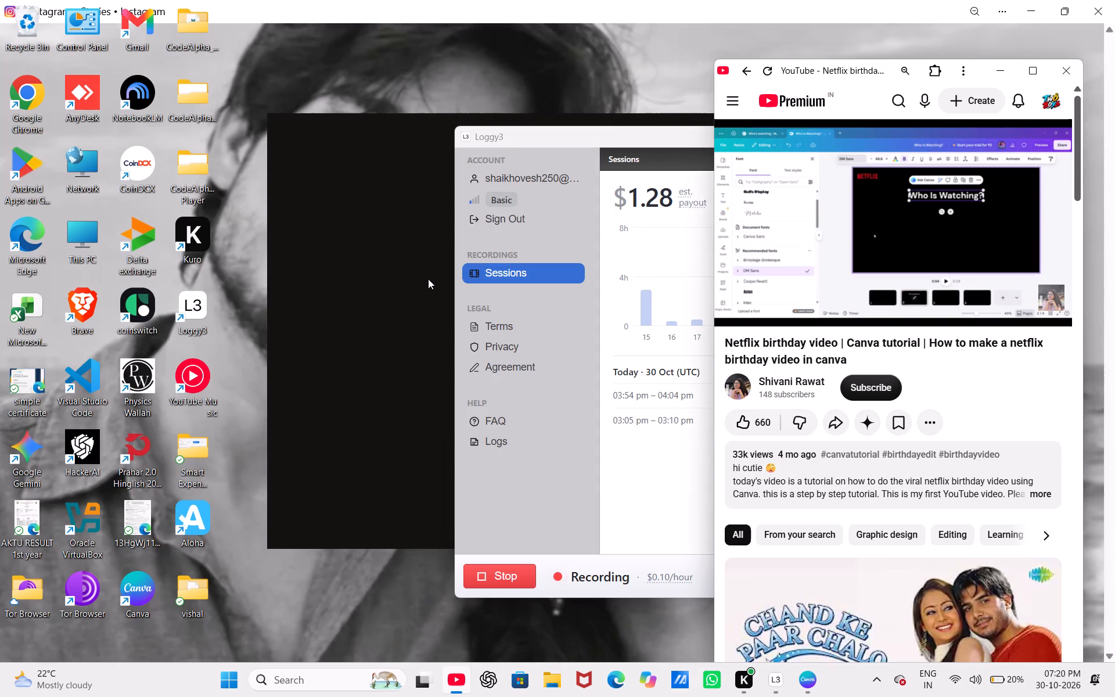
Switch to Canva and open the "who is watching" heading on the black page for text editing.
left_click(805, 677)
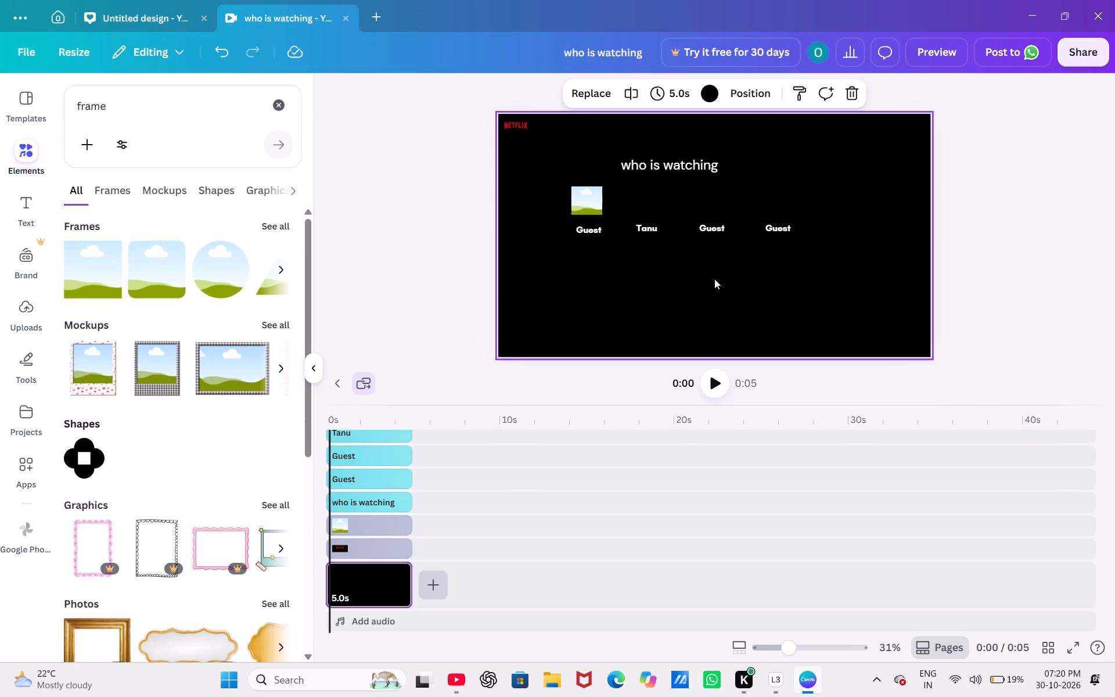
left_click(713, 277)
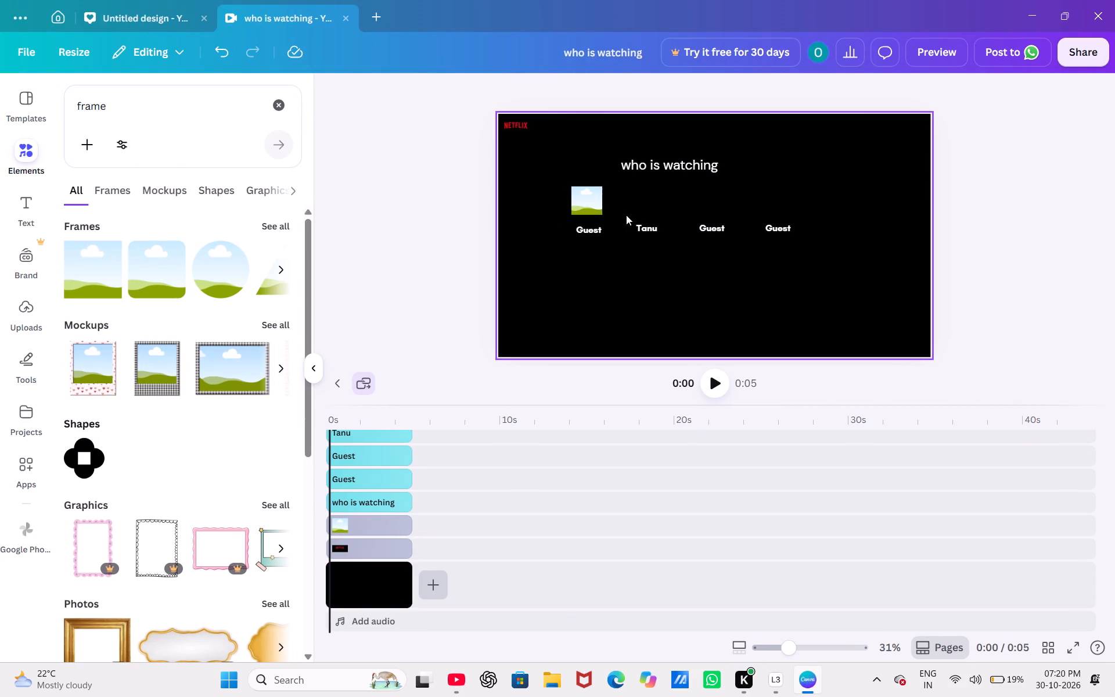
left_click(689, 157)
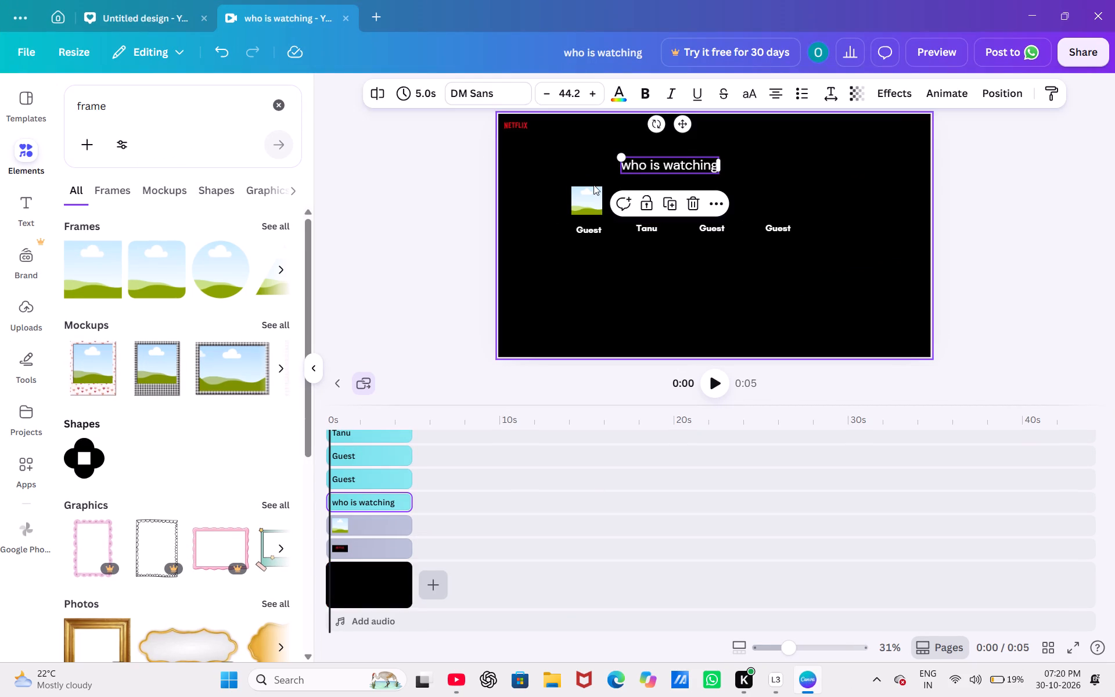
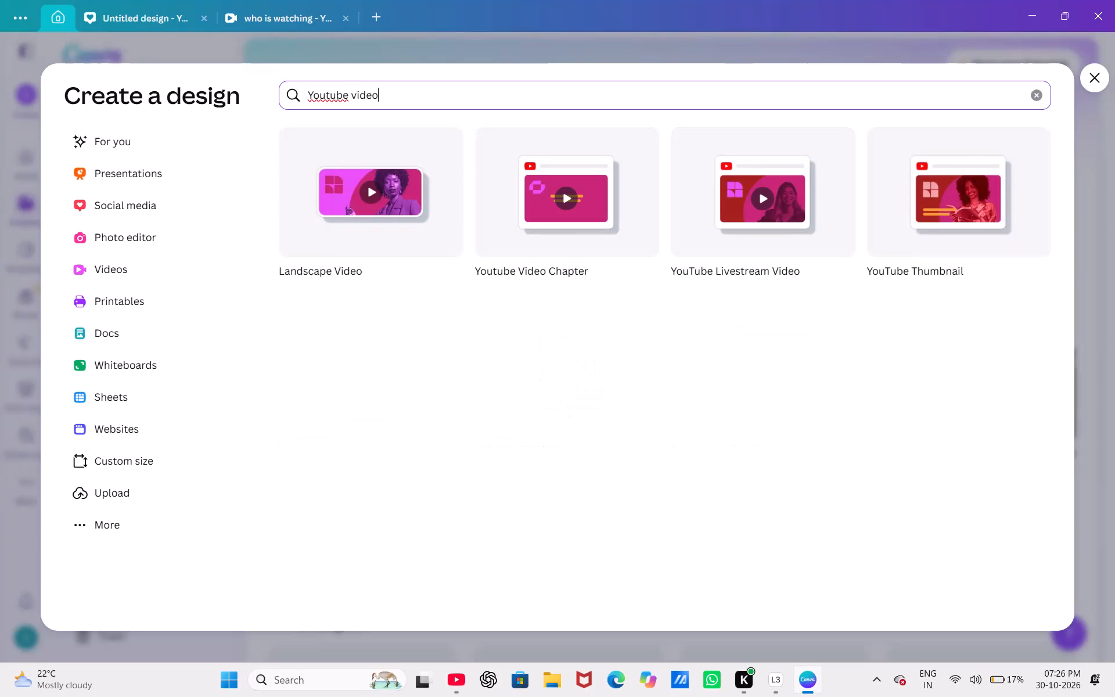
Search the design types for "Youtube video" and create a new Youtube Video Chapter design.
key("Return")
left_click(593, 189)
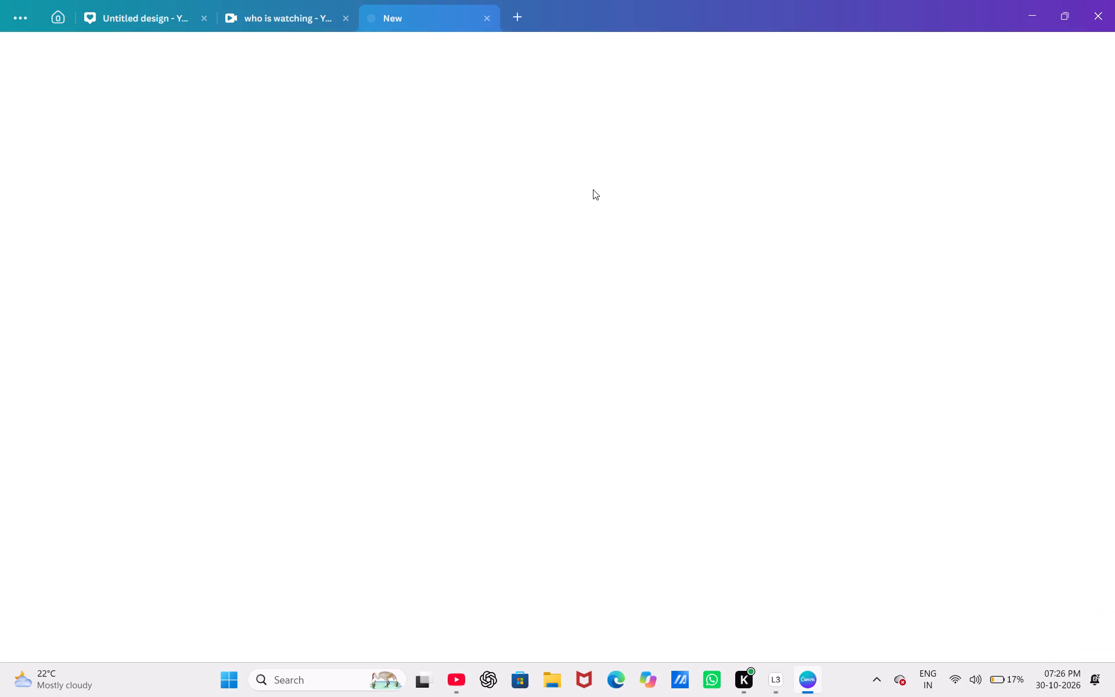
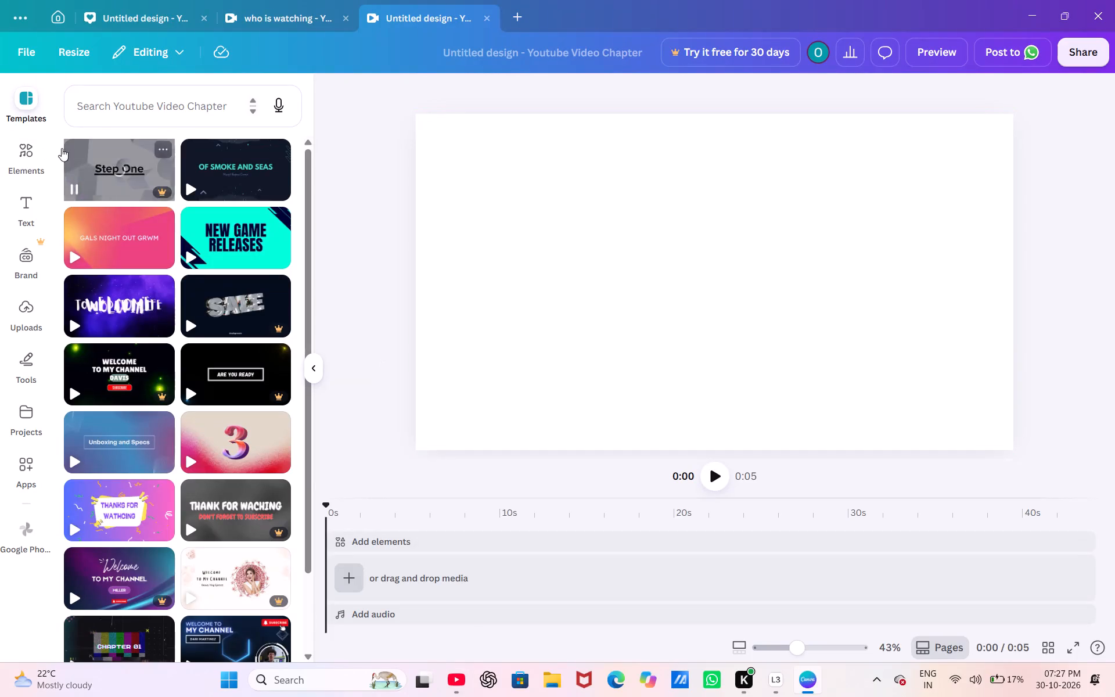
Add the uploaded 4.0s Netflix logo intro video to the blank first page.
left_click(26, 221)
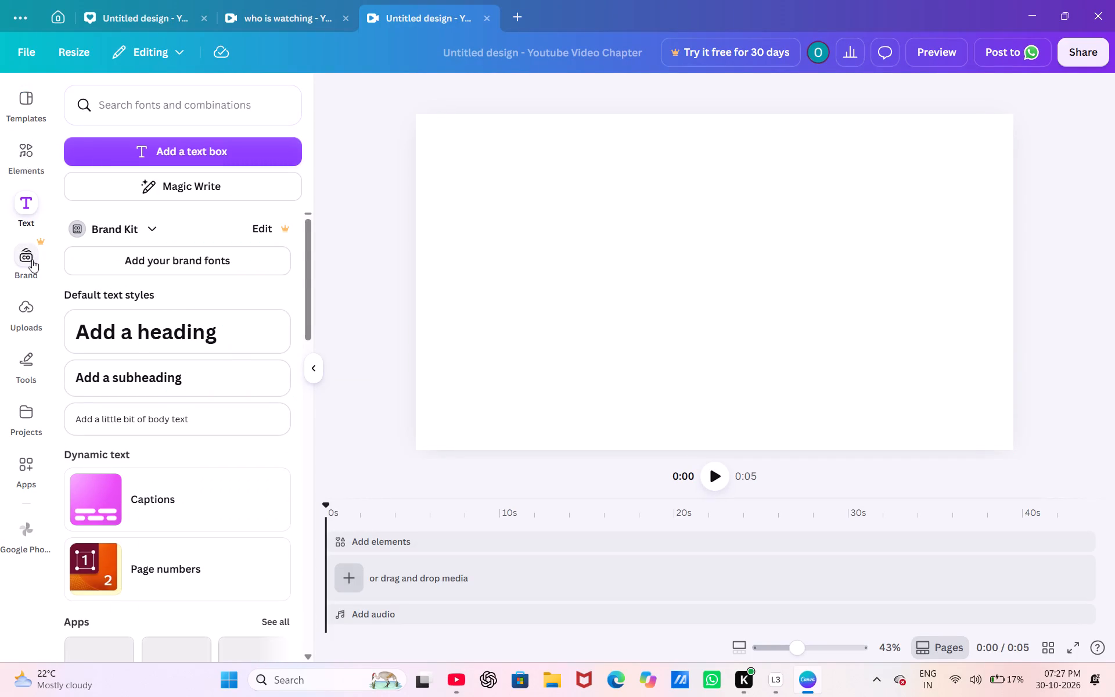
left_click(24, 300)
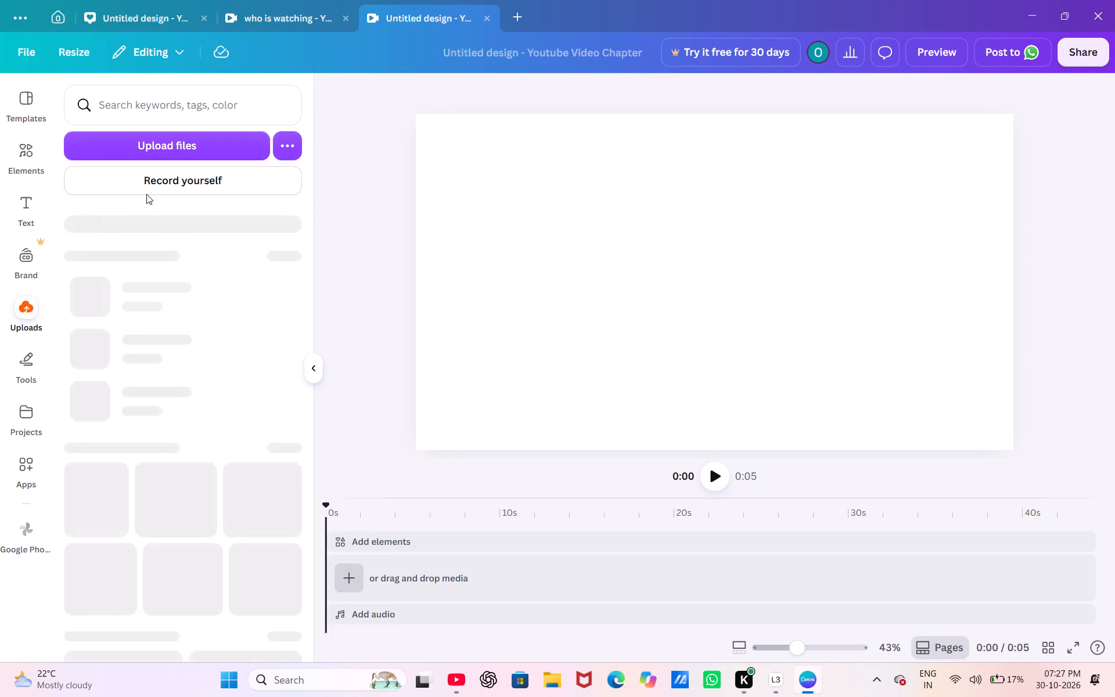
left_click(132, 222)
left_click(155, 281)
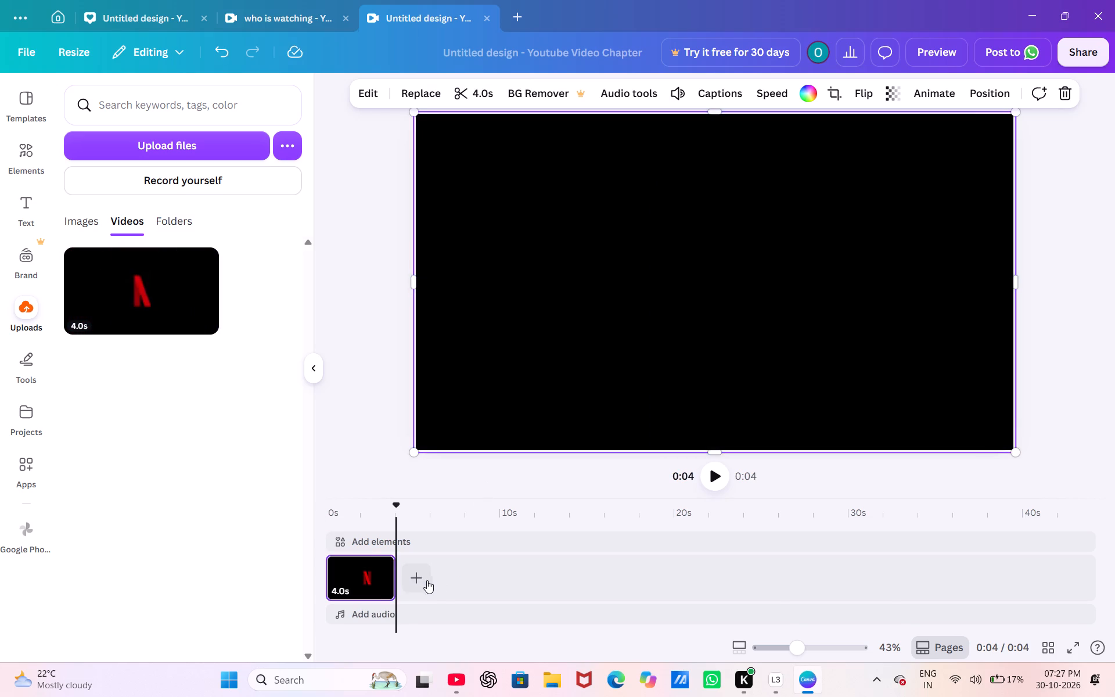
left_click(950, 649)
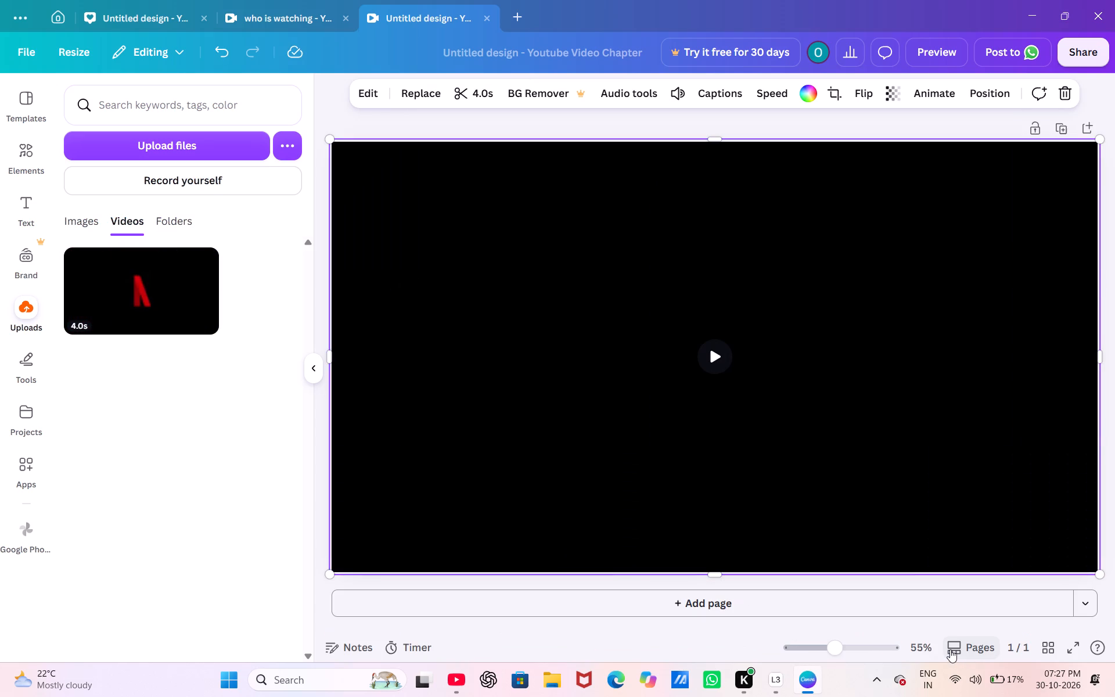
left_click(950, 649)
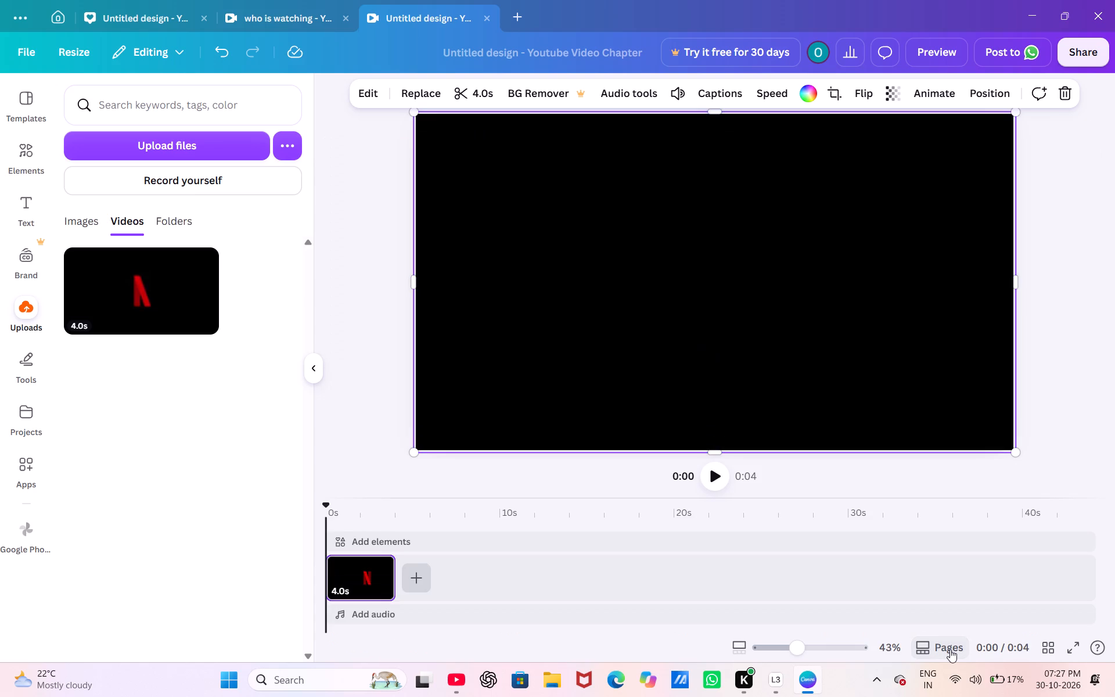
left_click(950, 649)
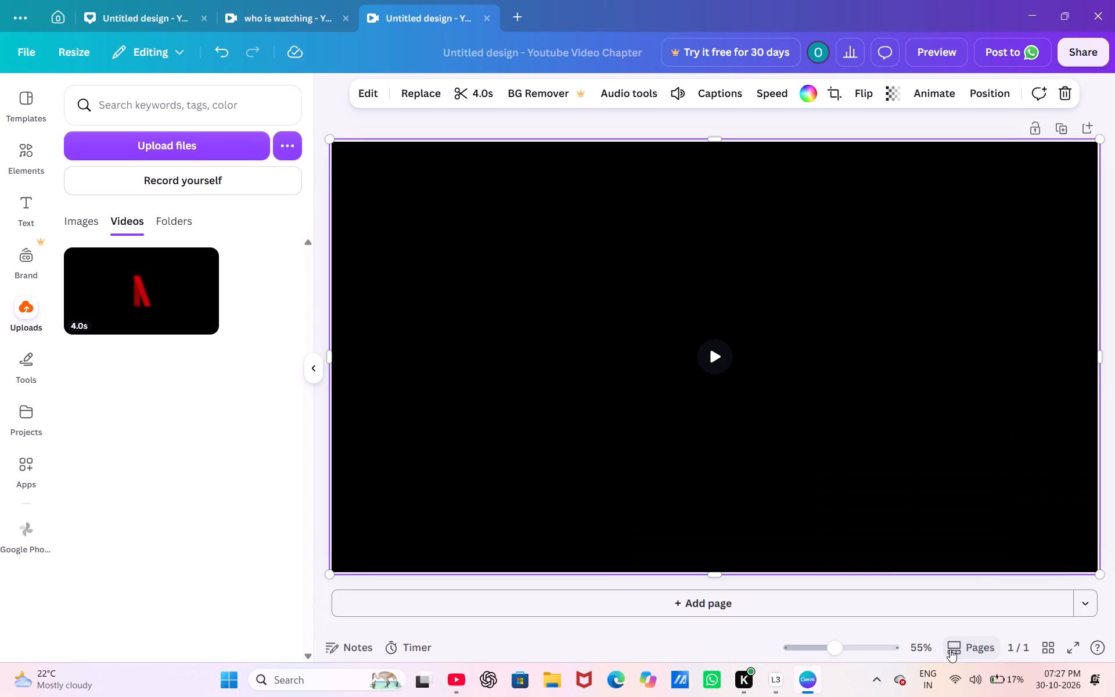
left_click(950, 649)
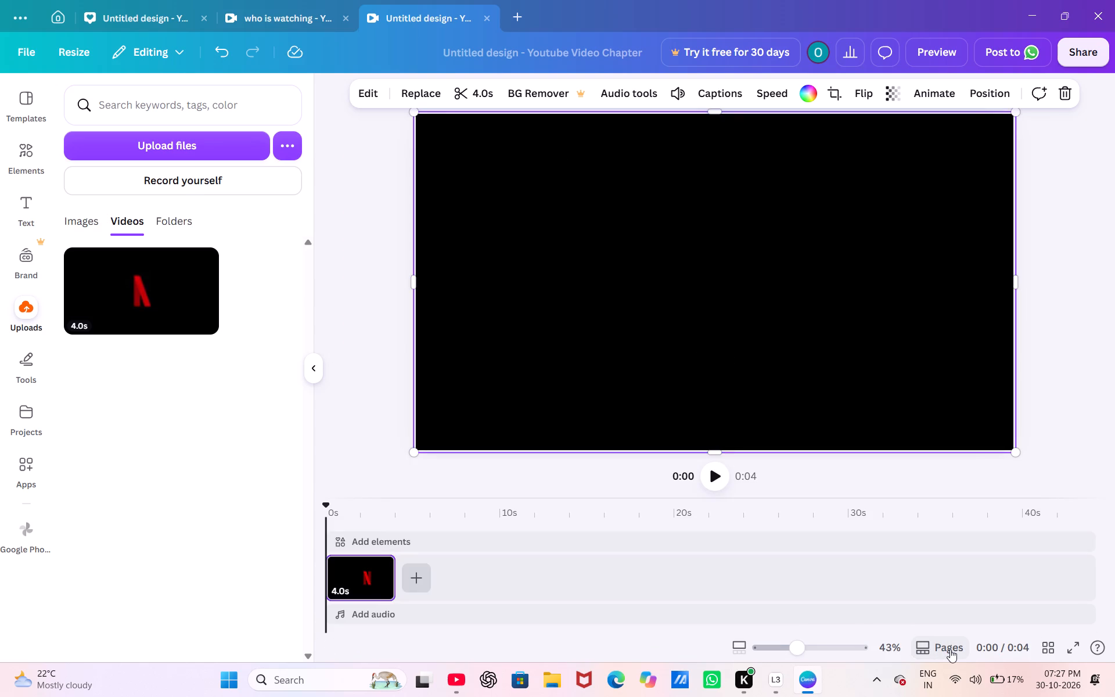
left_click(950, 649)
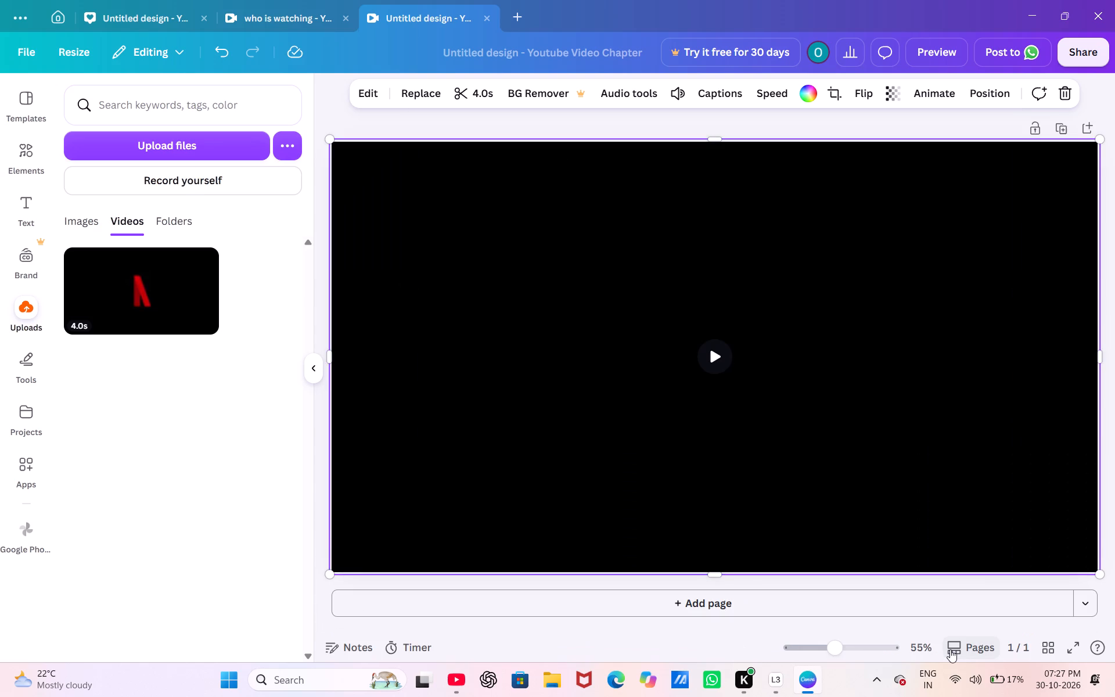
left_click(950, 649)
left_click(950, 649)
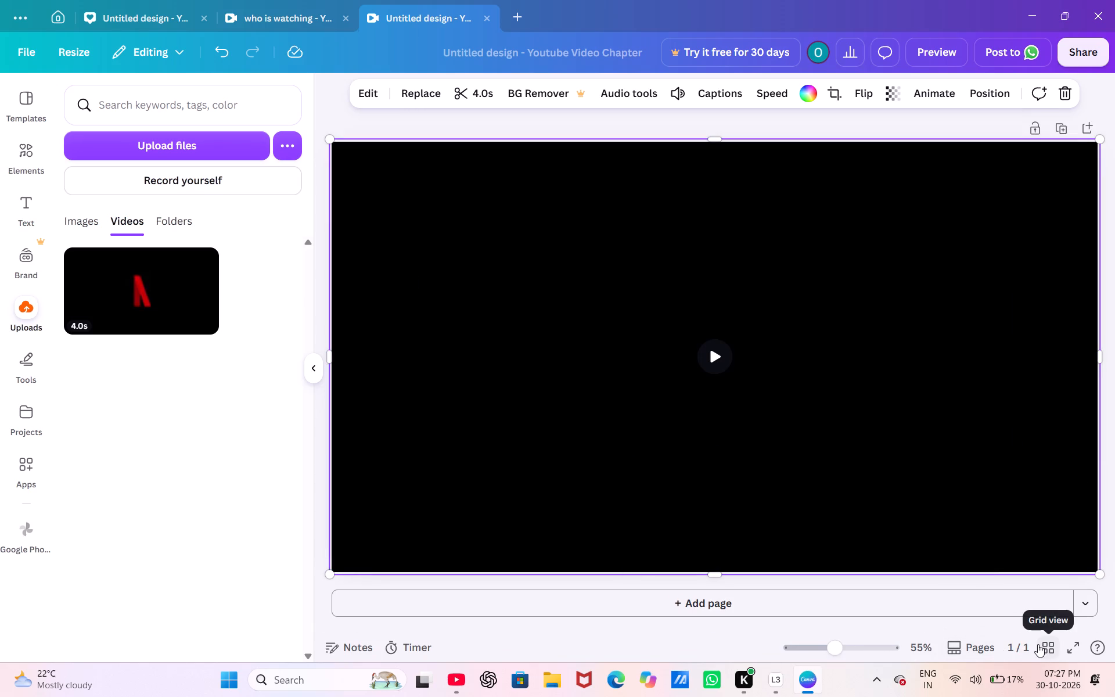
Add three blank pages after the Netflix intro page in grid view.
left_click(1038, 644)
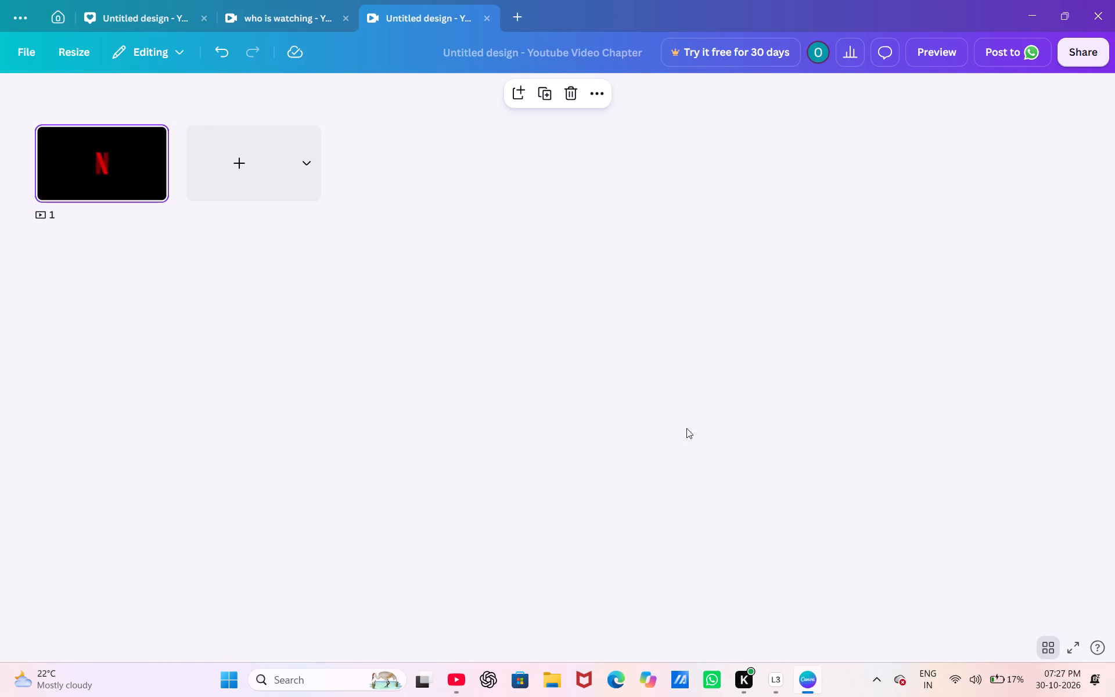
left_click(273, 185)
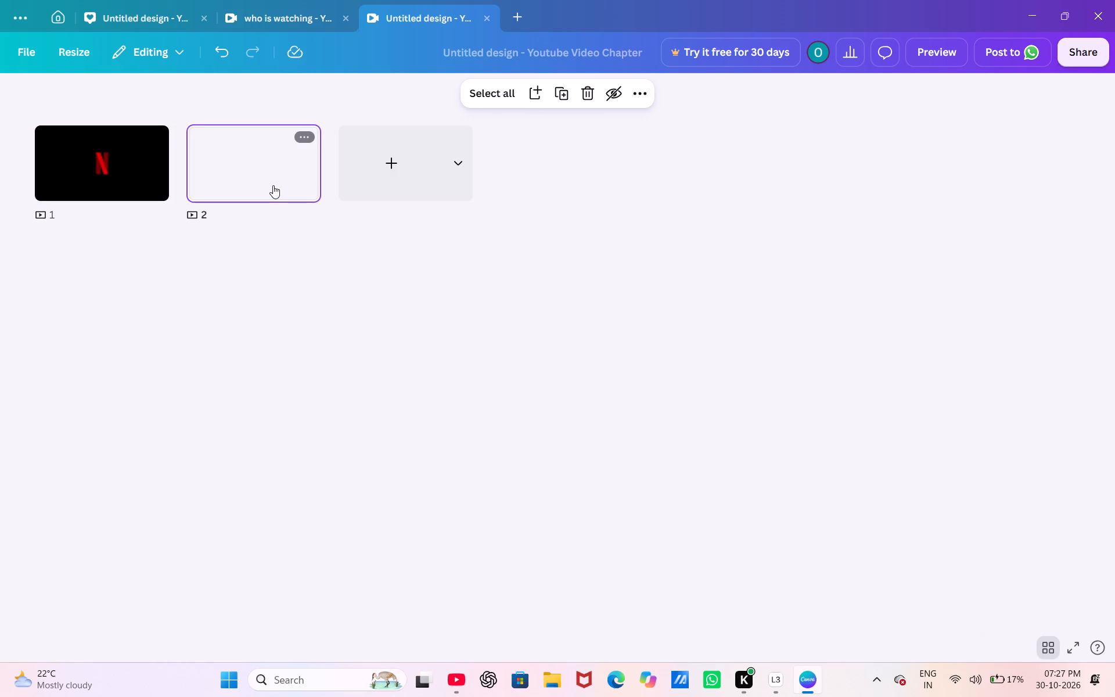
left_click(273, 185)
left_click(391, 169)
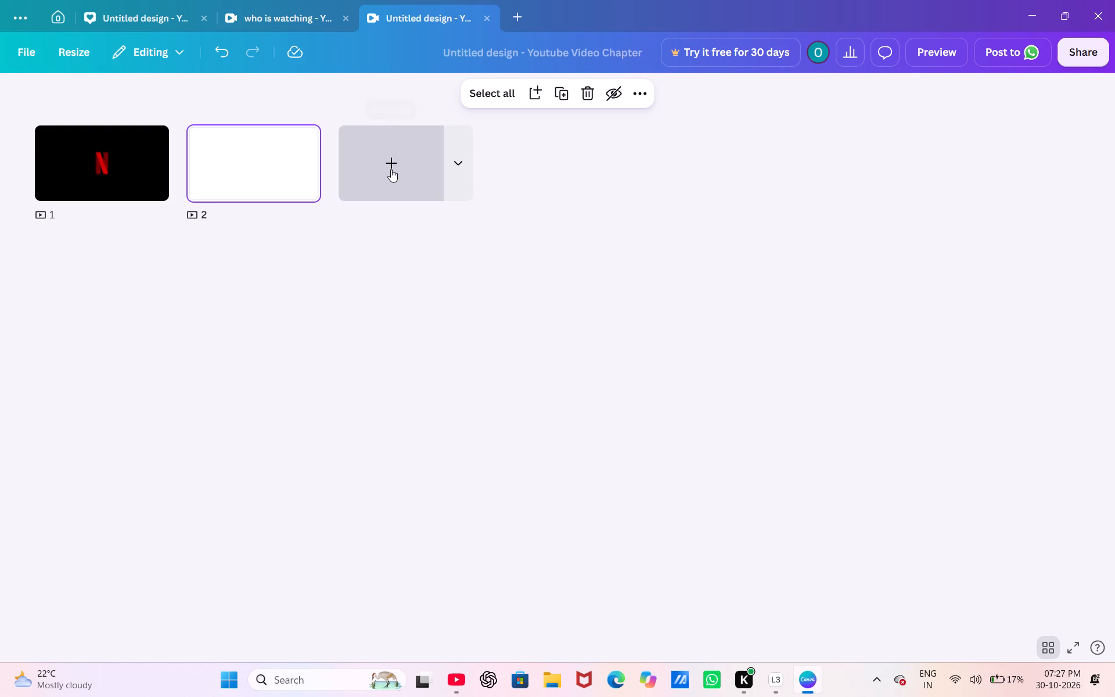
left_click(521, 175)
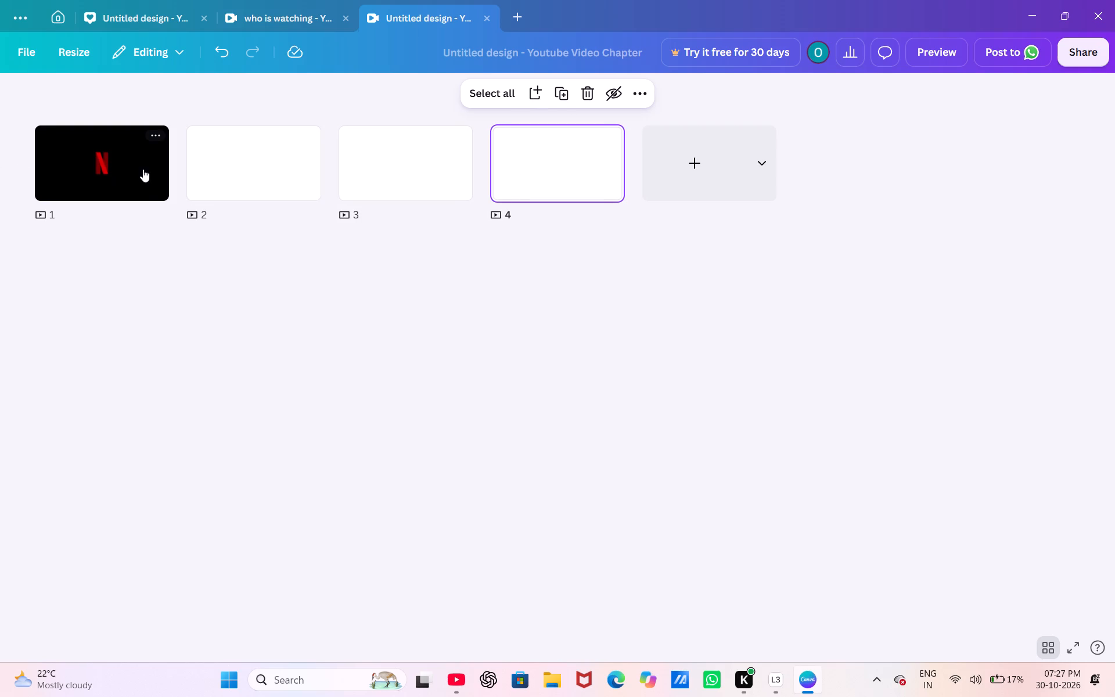
Open blank page 2 and look through the uploaded images, videos and folders.
left_click(219, 181)
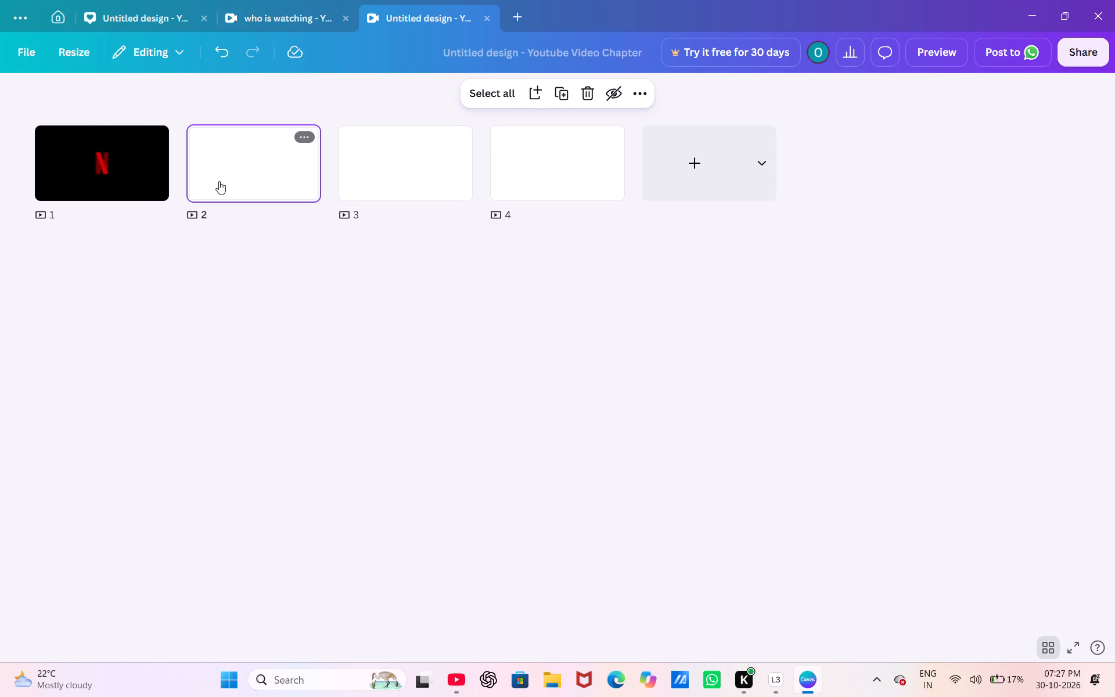
double_click(219, 181)
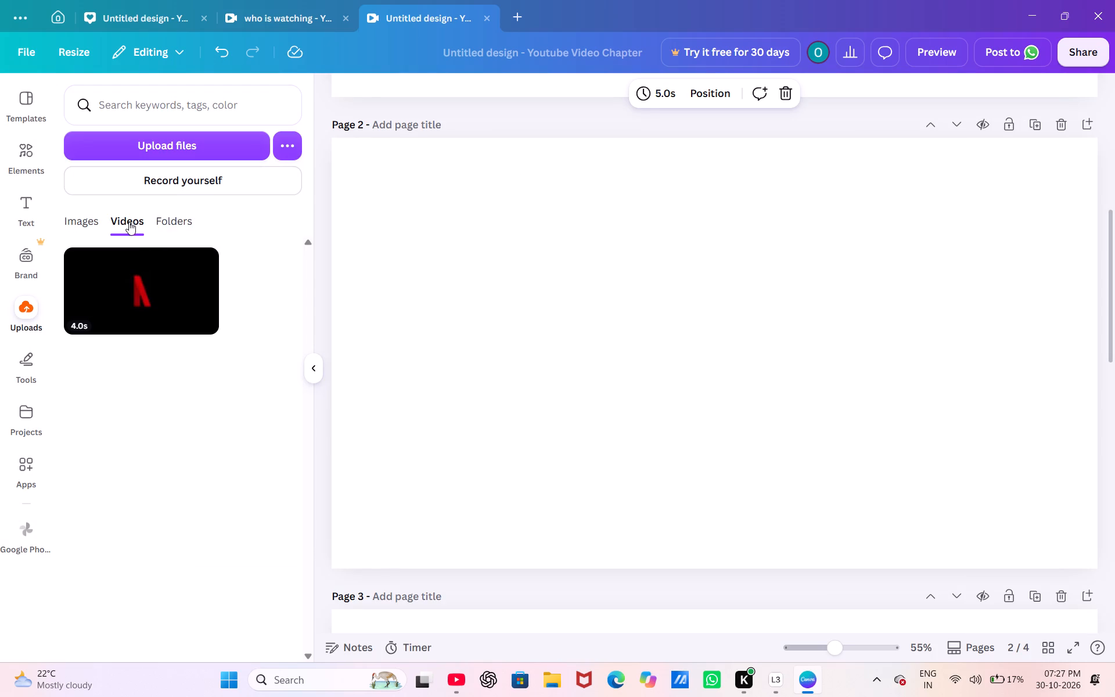
left_click(82, 217)
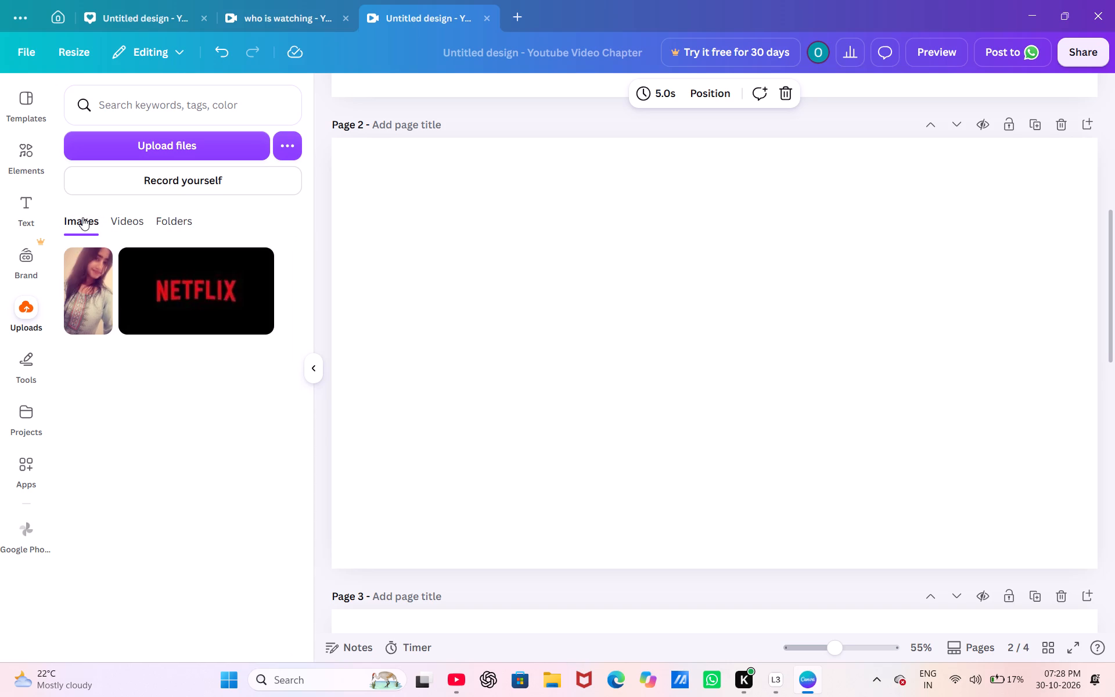
left_click(130, 220)
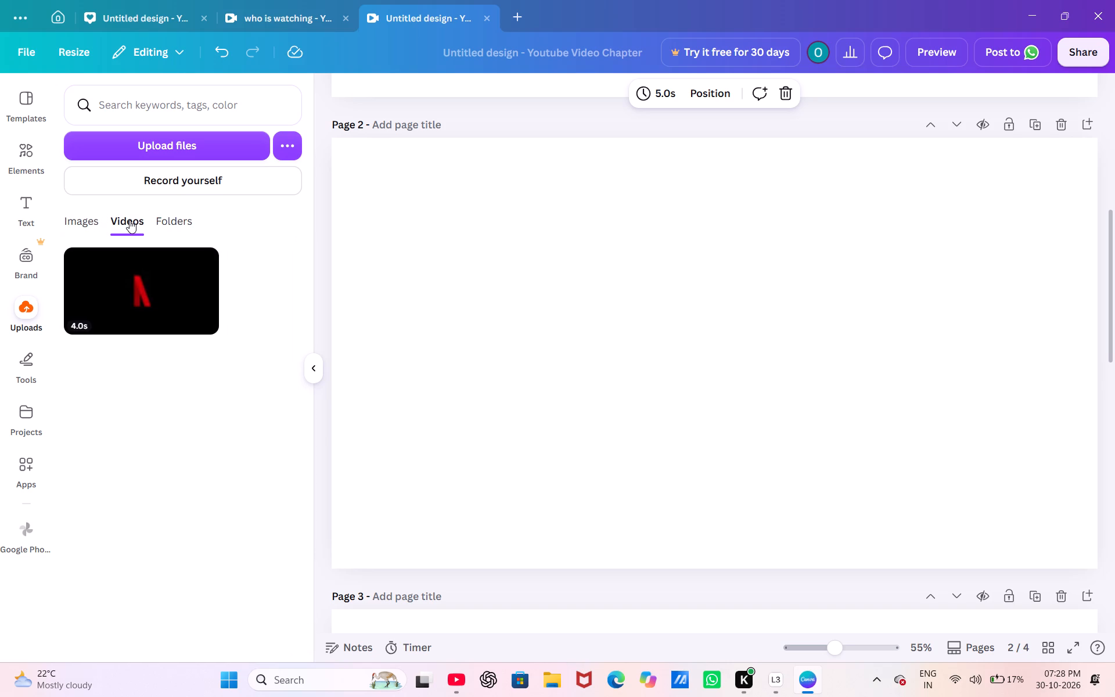
left_click(172, 221)
left_click(114, 217)
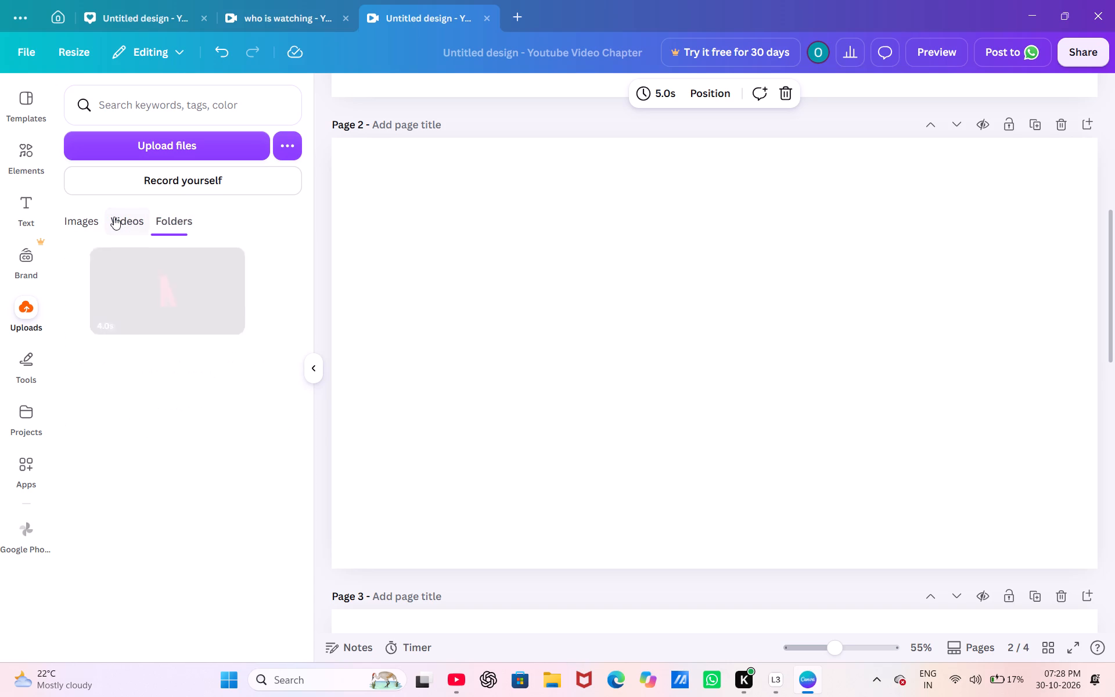
left_click(70, 214)
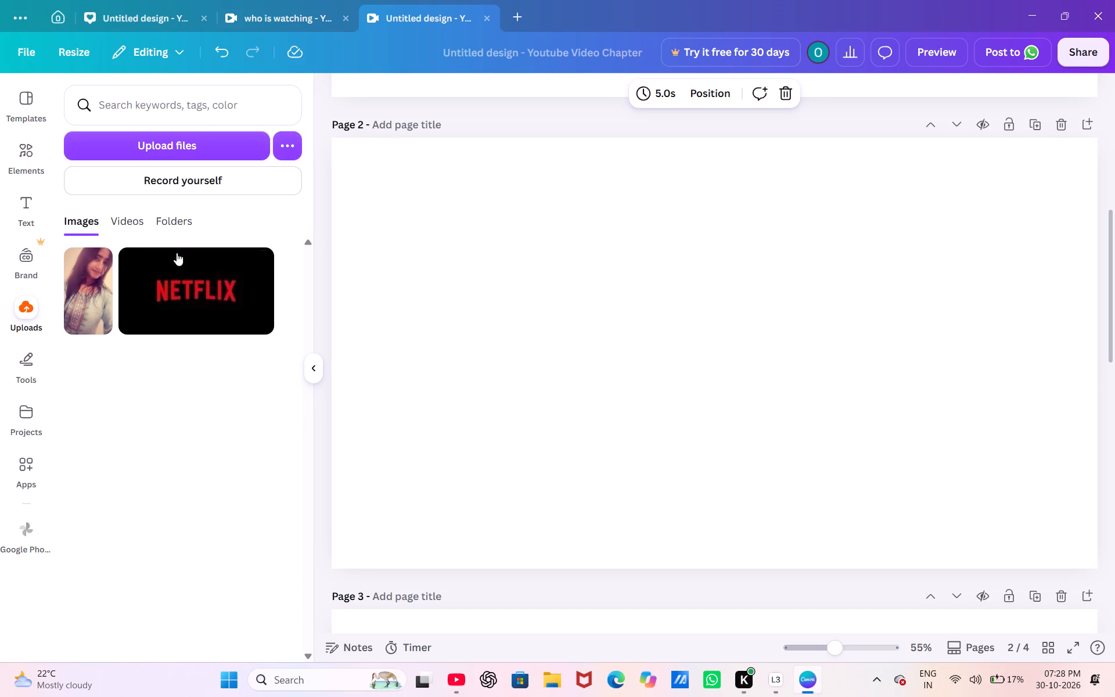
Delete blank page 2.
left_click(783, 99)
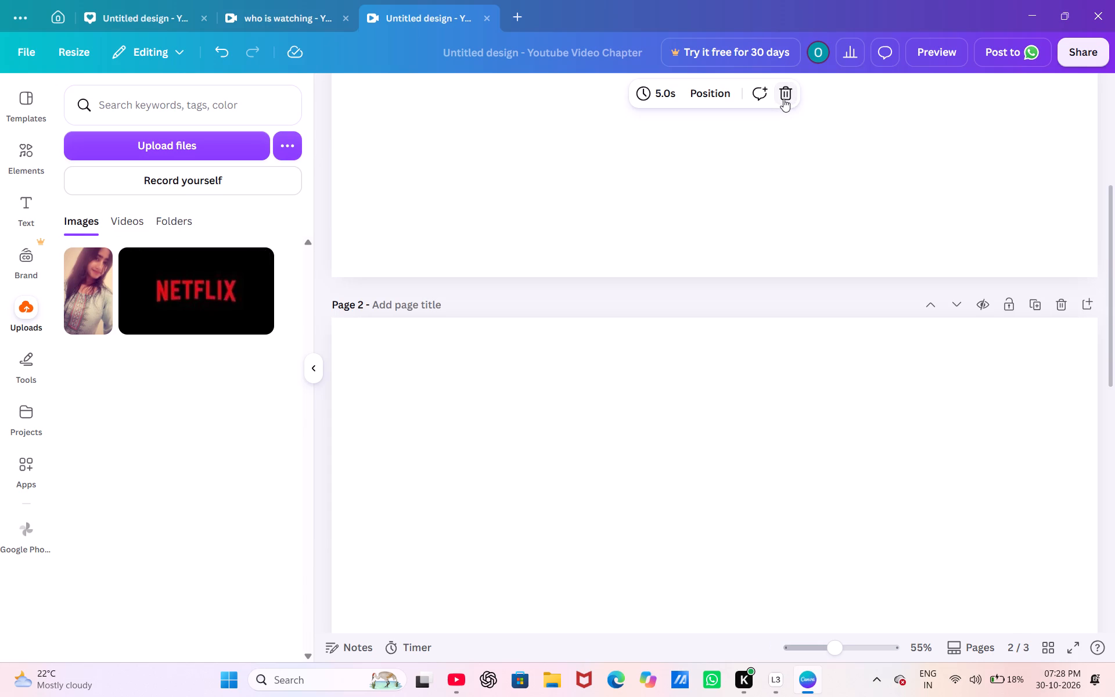
Set the background color of page 1, behind the Netflix intro video, to solid black.
scroll(783, 99, "up", 2)
scroll(731, 188, "up", 2)
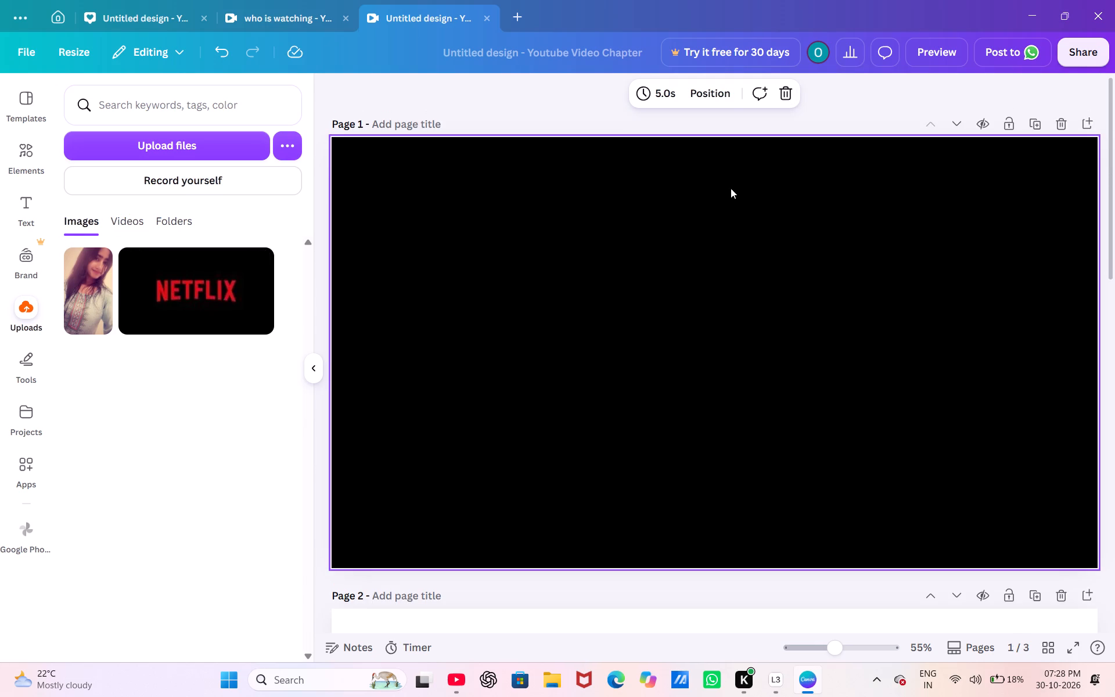
scroll(731, 188, "up", 2)
scroll(711, 100, "down", 1)
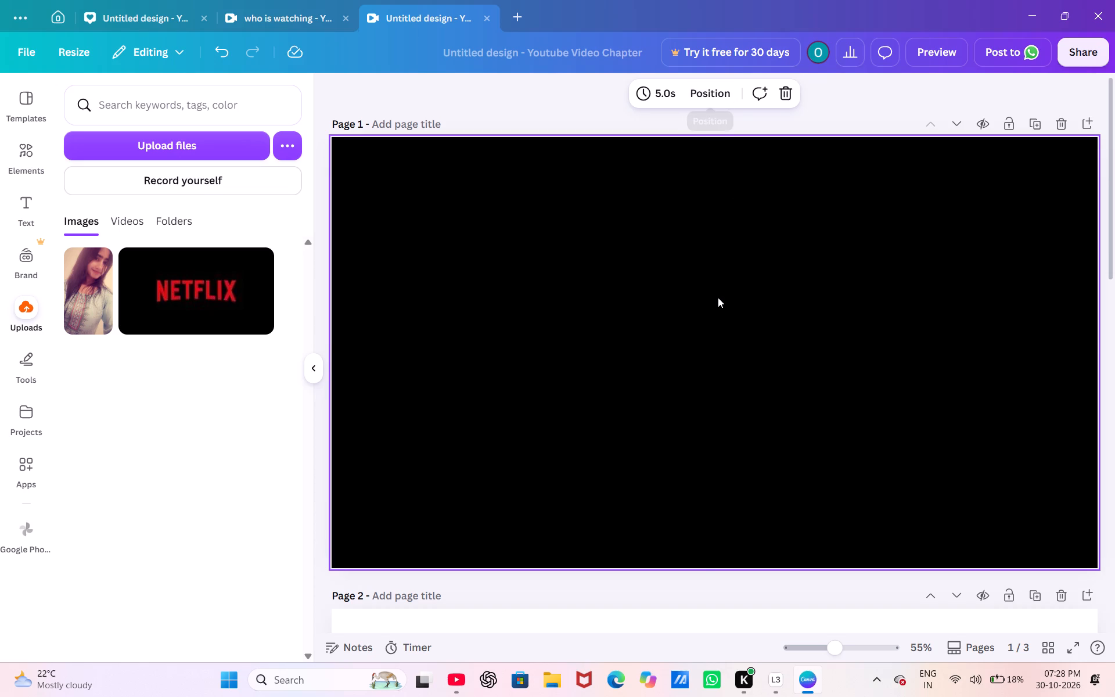
left_click(718, 297)
left_click(721, 347)
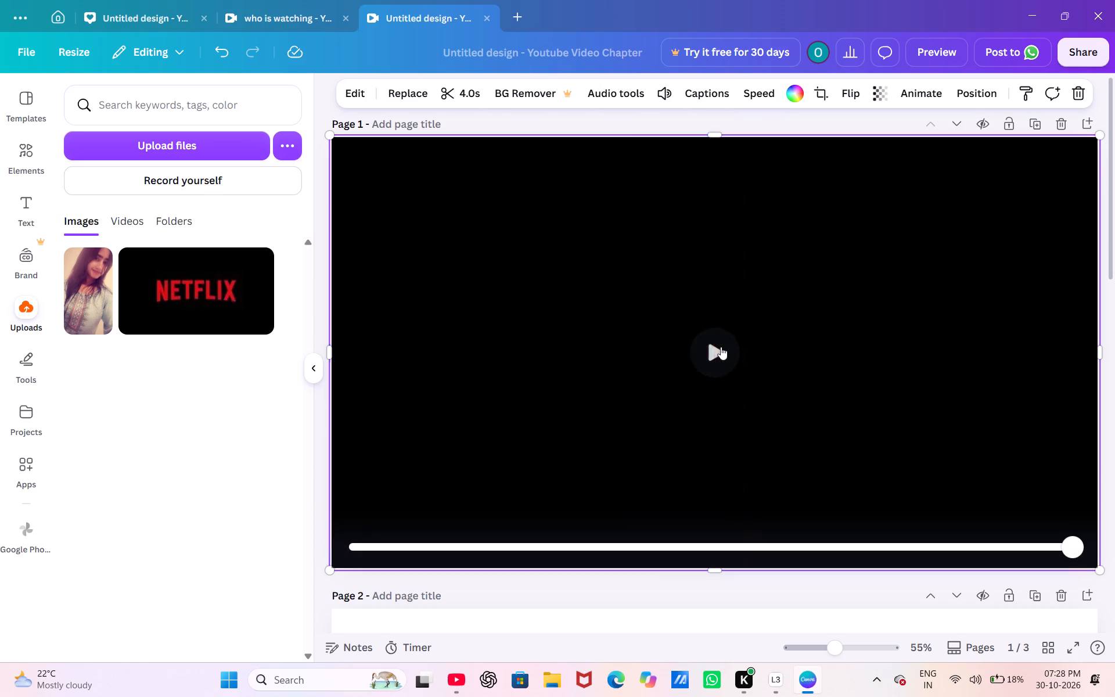
left_click(787, 99)
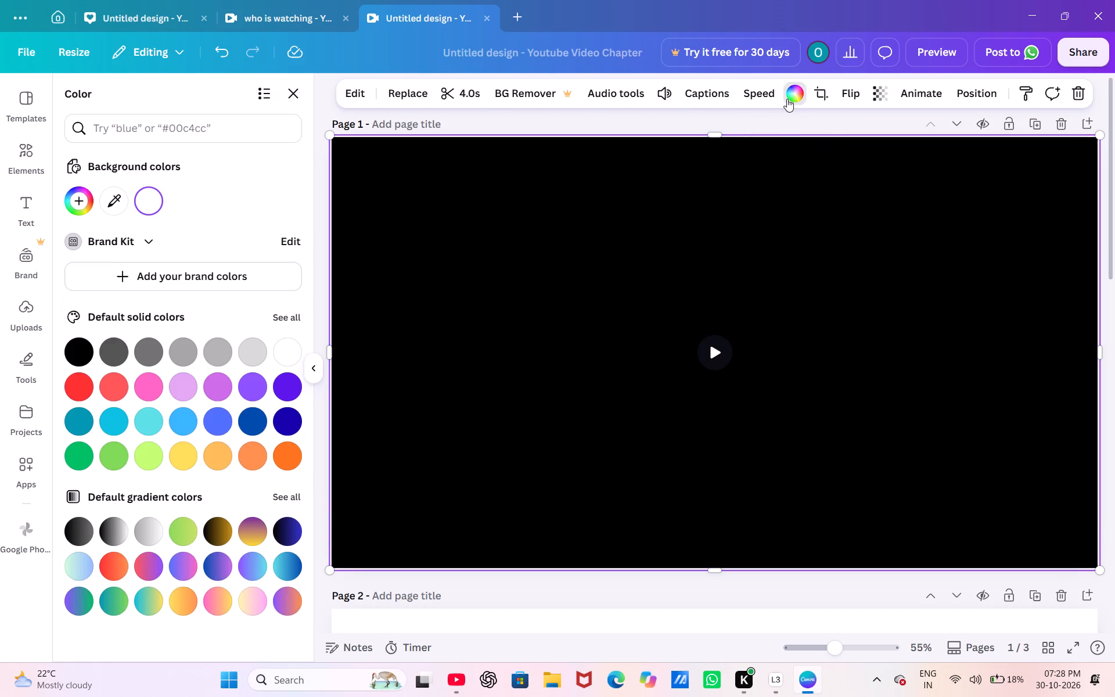
left_click(88, 341)
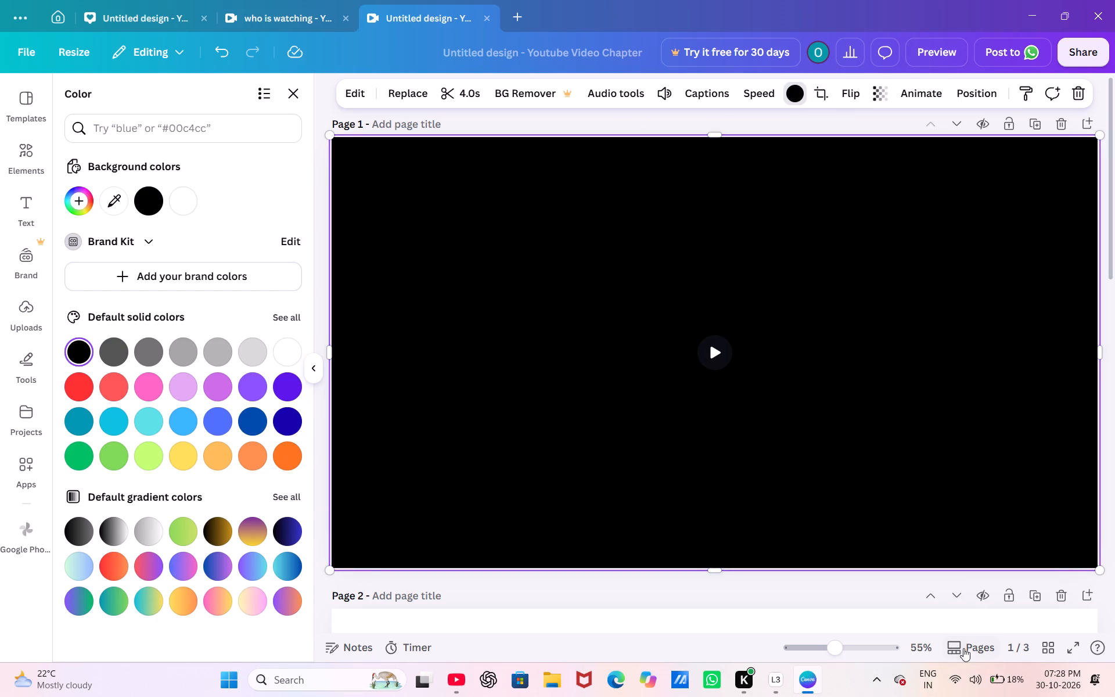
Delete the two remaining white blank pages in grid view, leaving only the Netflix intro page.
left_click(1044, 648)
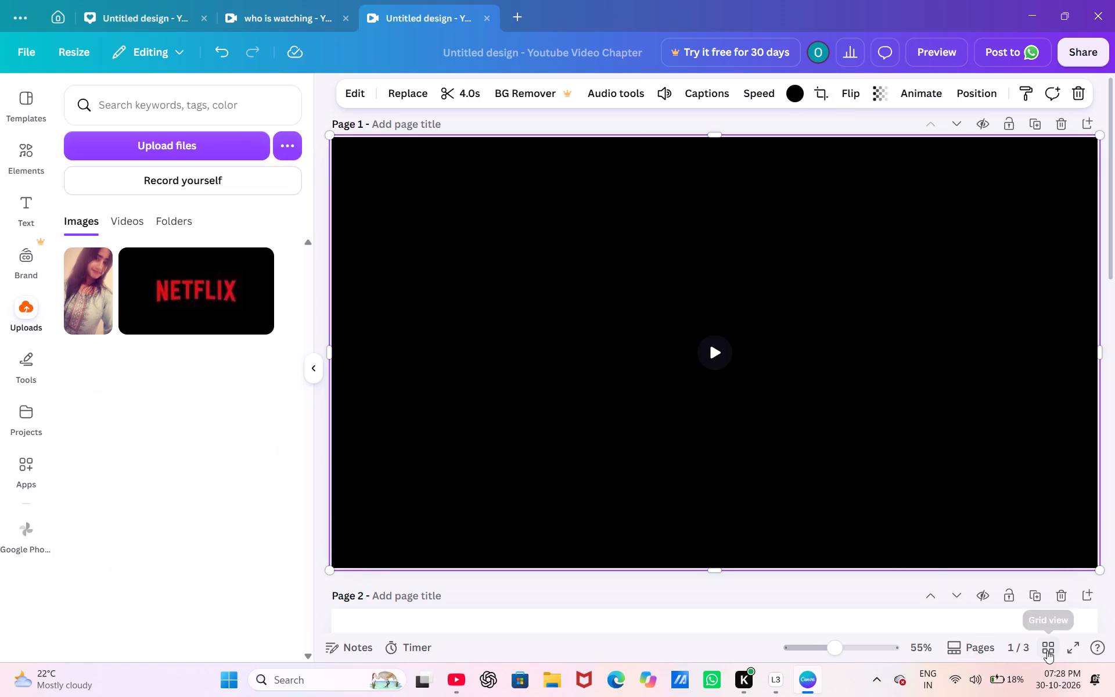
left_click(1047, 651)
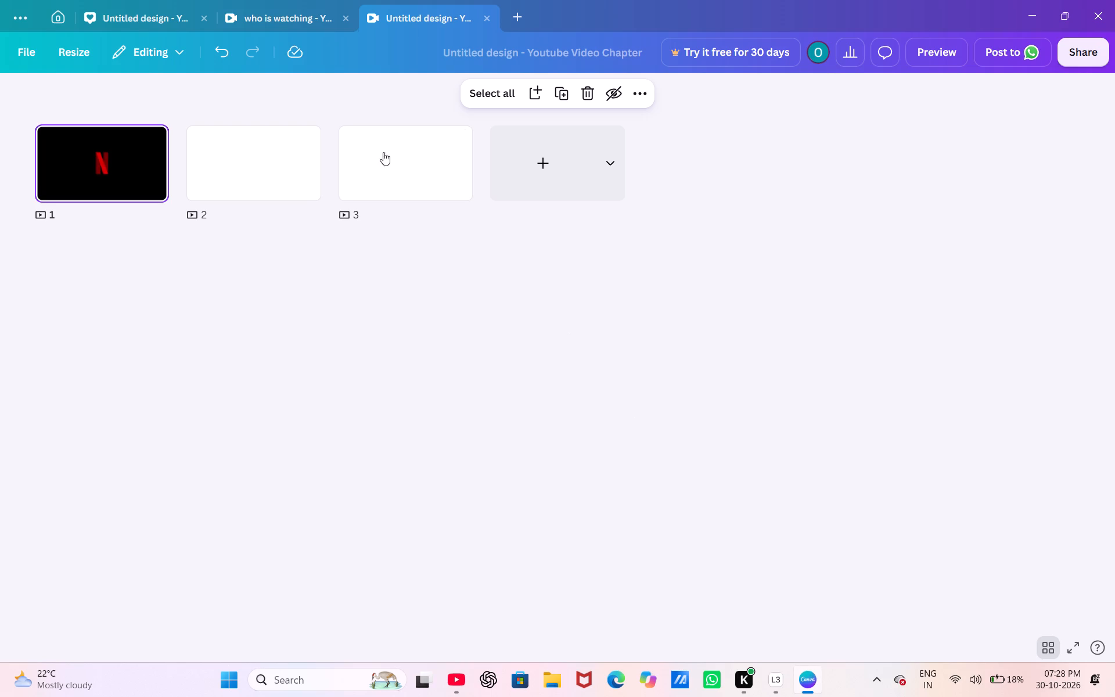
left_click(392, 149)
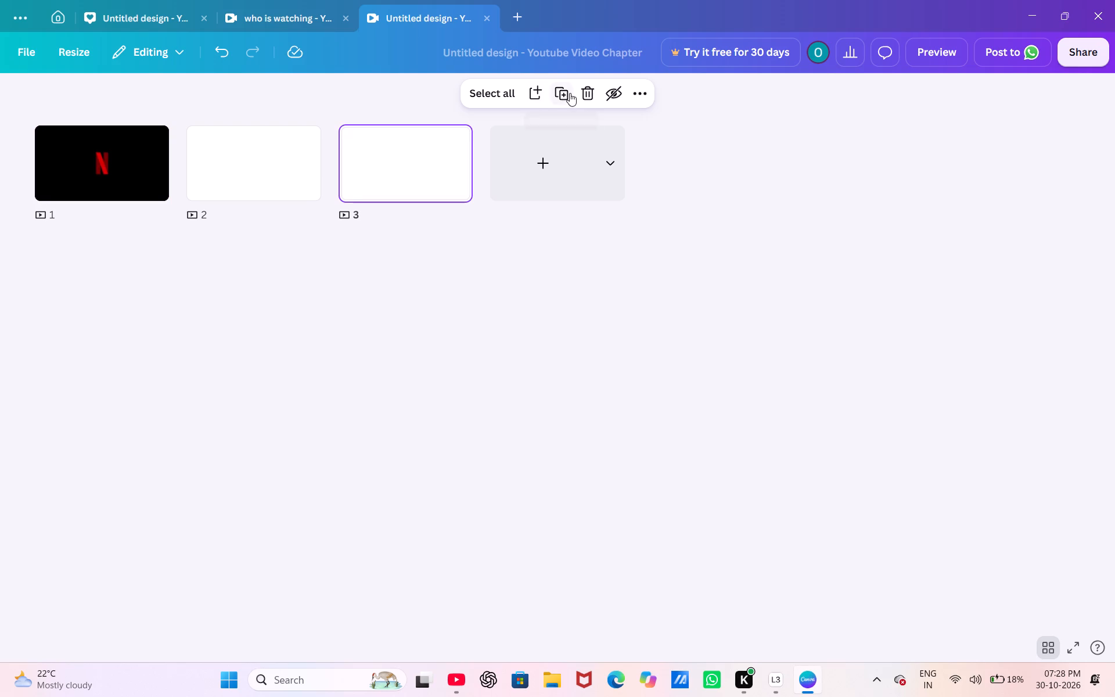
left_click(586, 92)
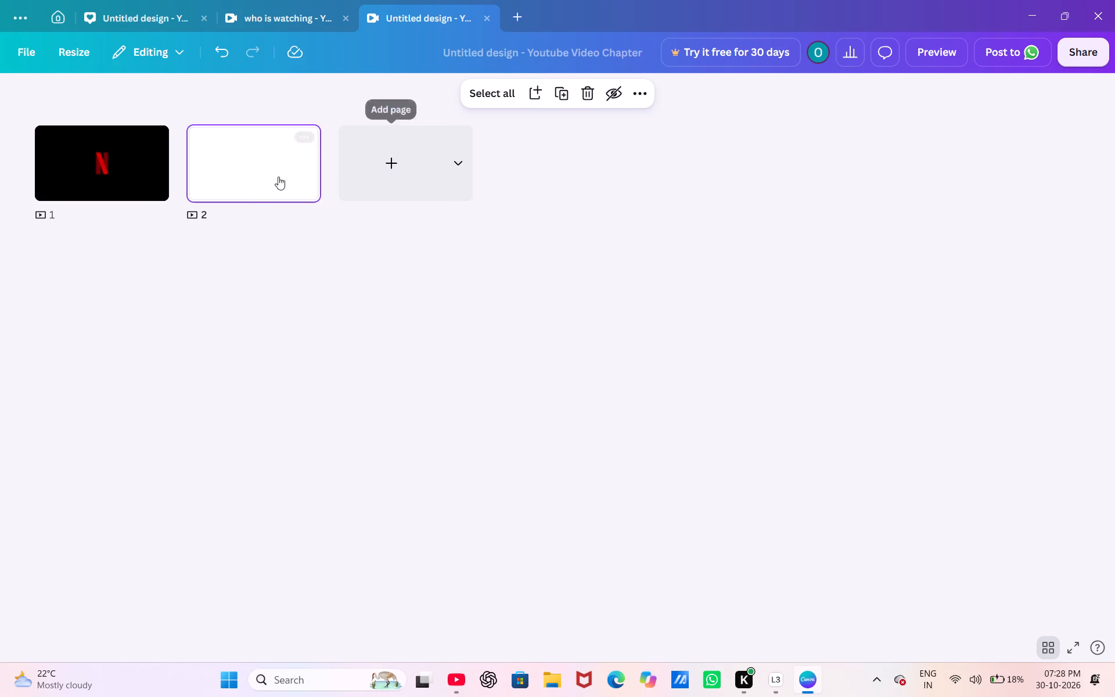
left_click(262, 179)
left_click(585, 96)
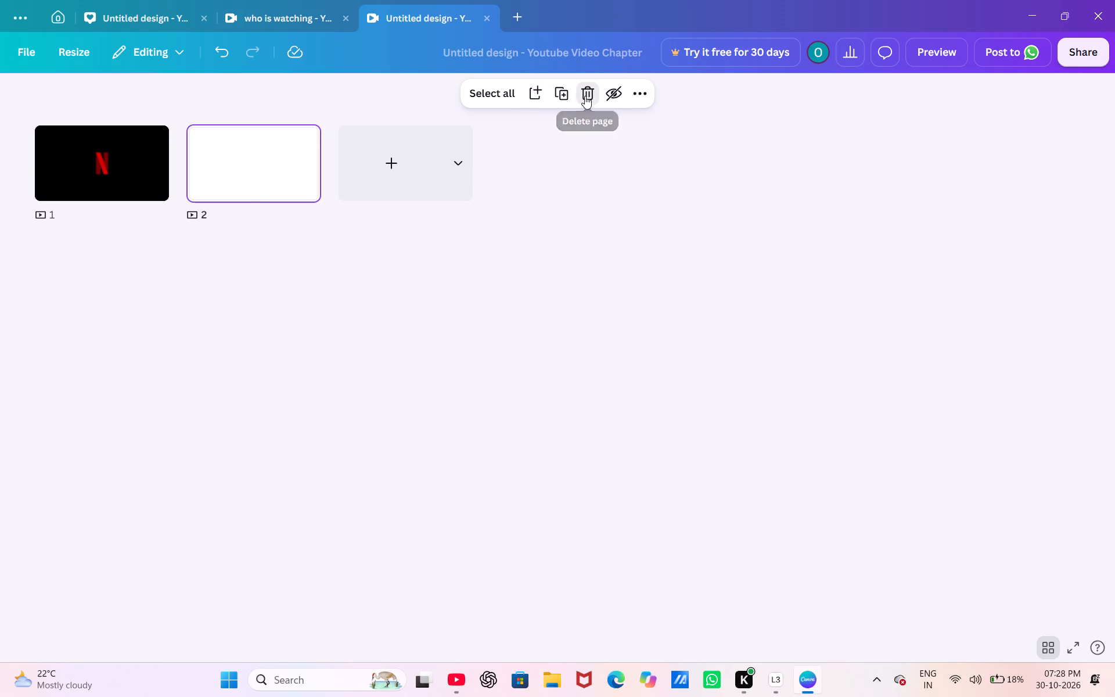
Add three new black-background pages after the Netflix intro page.
left_click(240, 186)
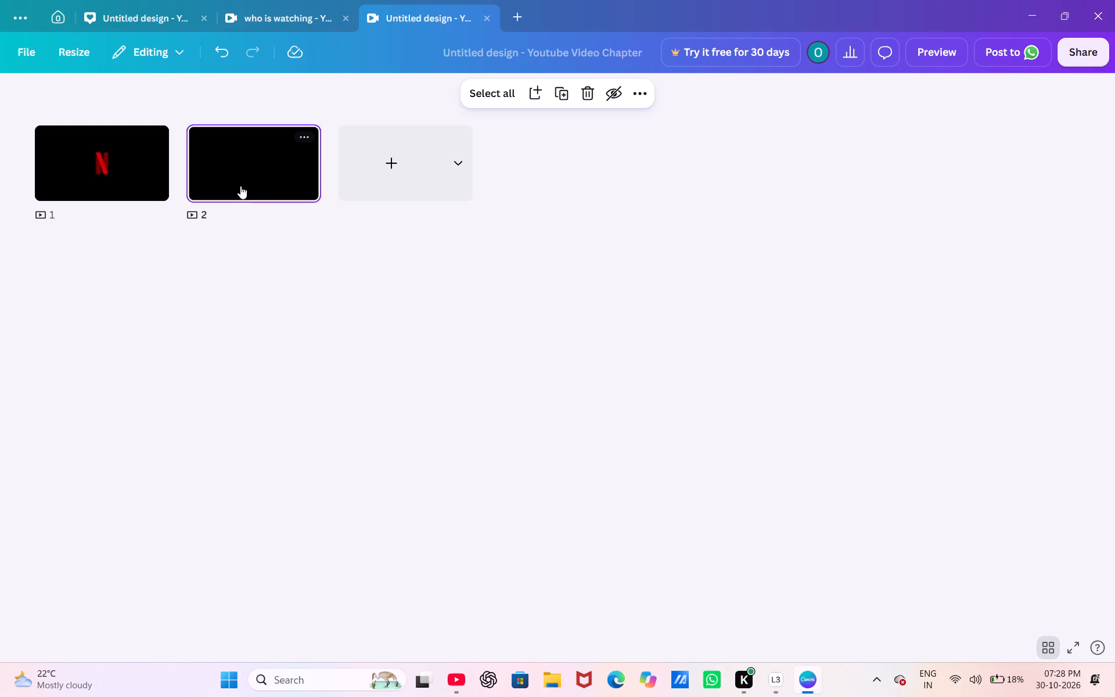
left_click(373, 166)
left_click(511, 153)
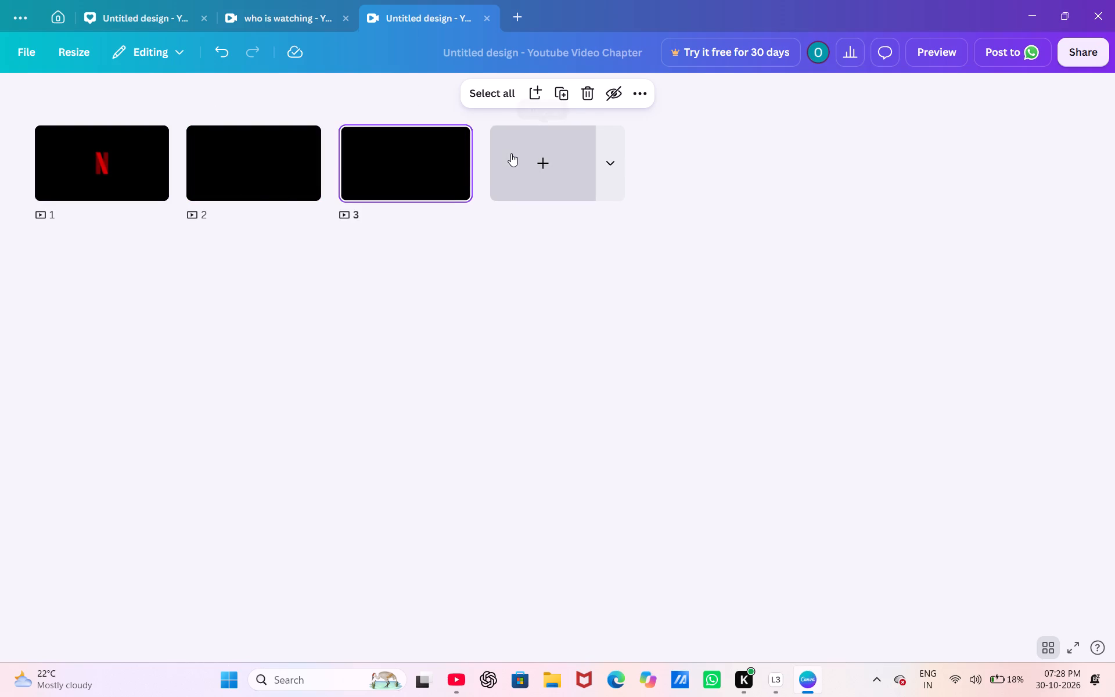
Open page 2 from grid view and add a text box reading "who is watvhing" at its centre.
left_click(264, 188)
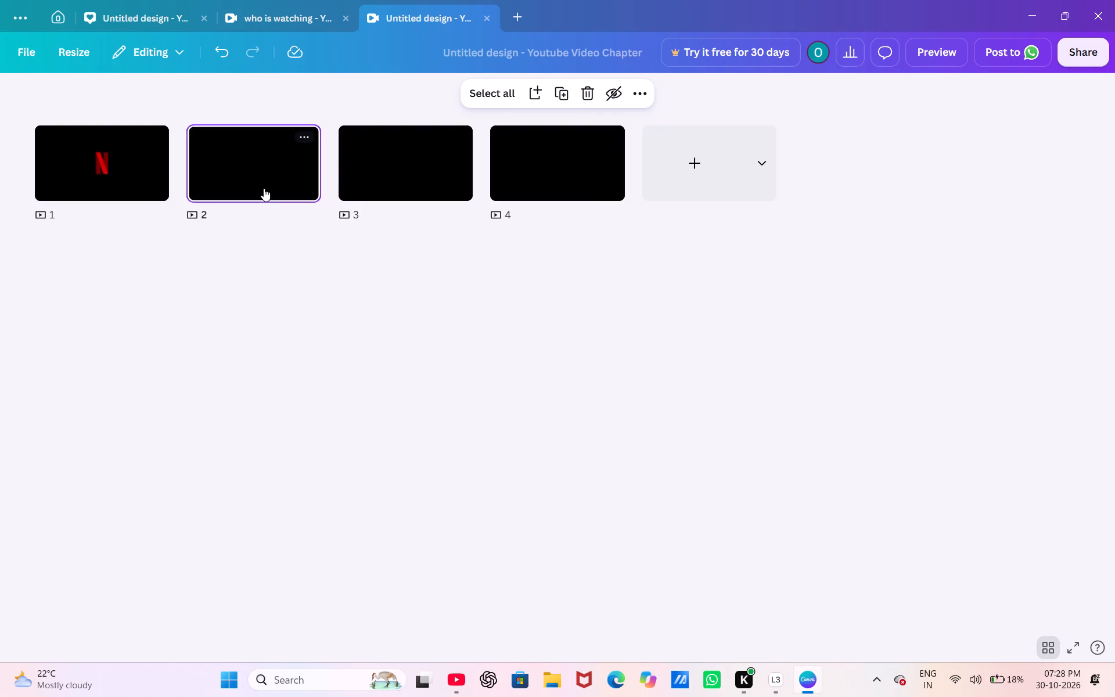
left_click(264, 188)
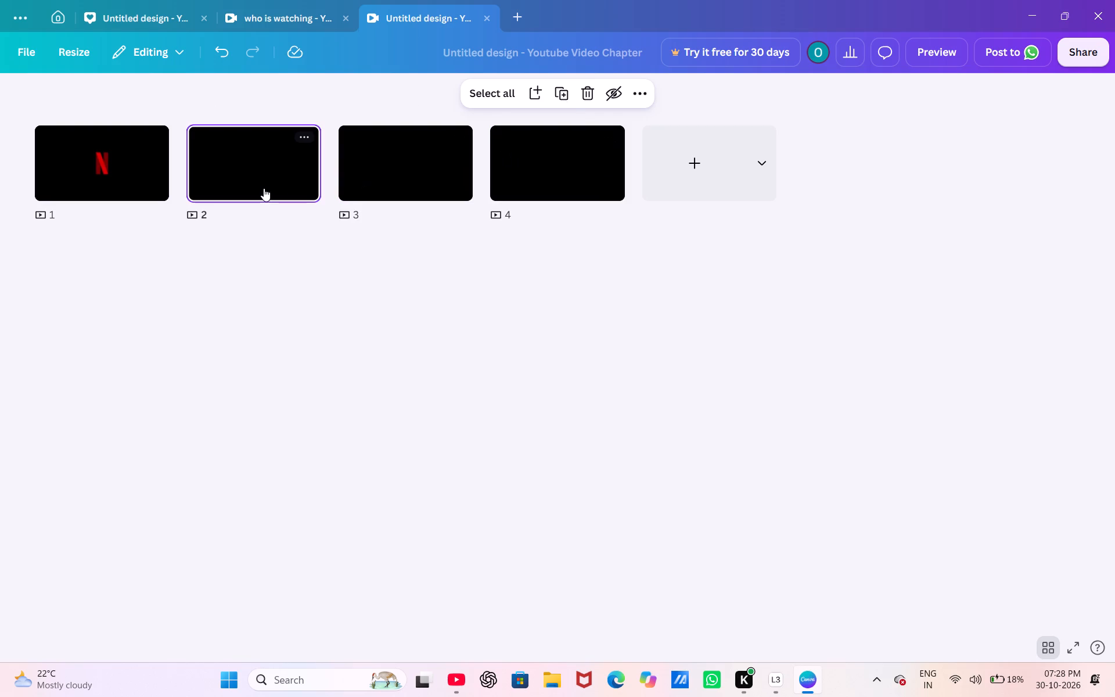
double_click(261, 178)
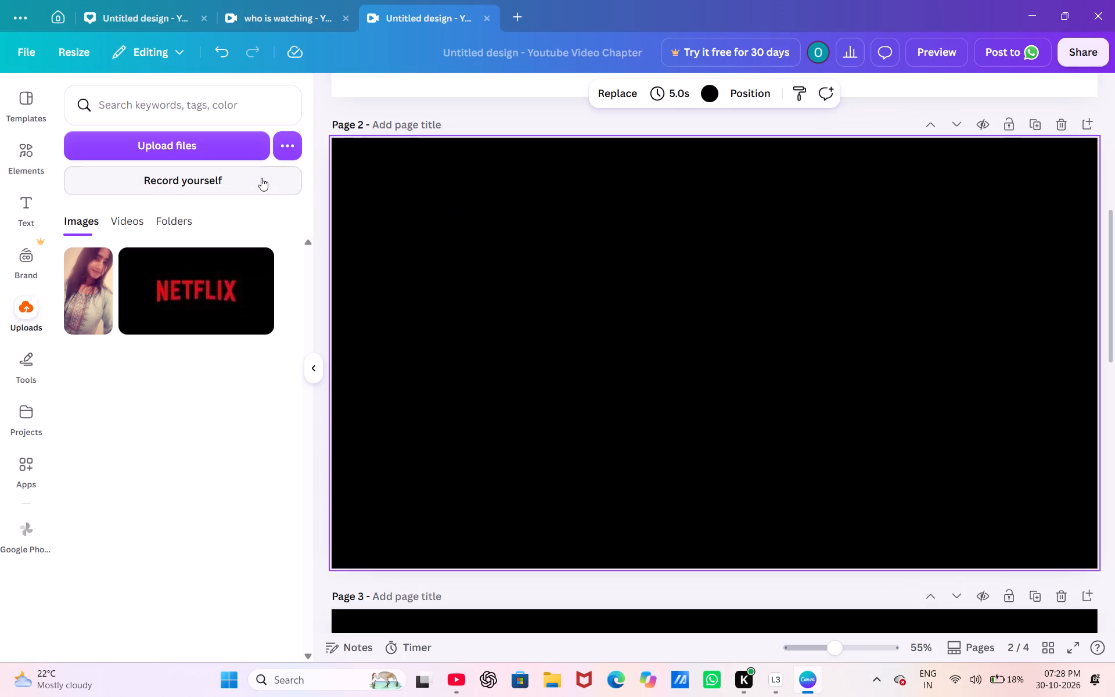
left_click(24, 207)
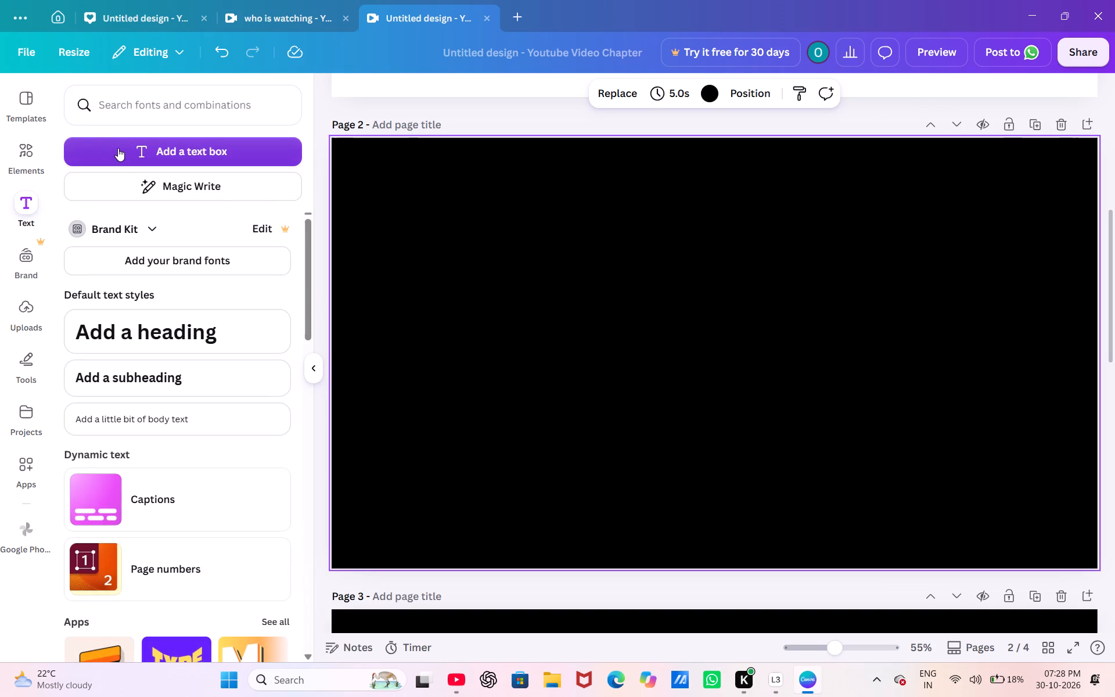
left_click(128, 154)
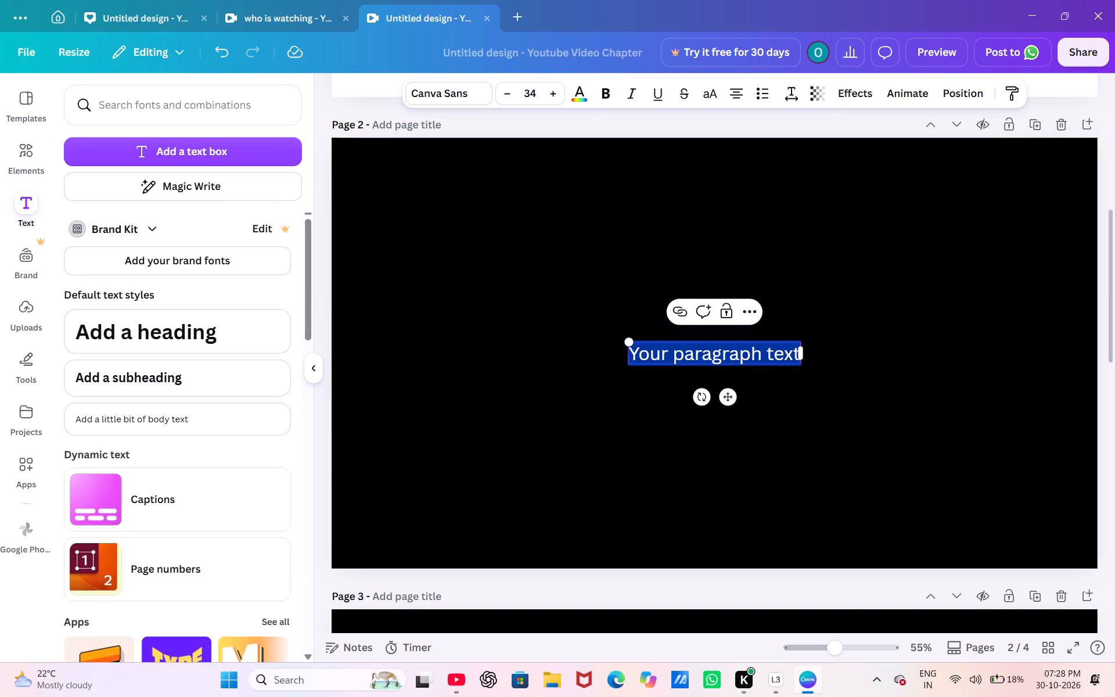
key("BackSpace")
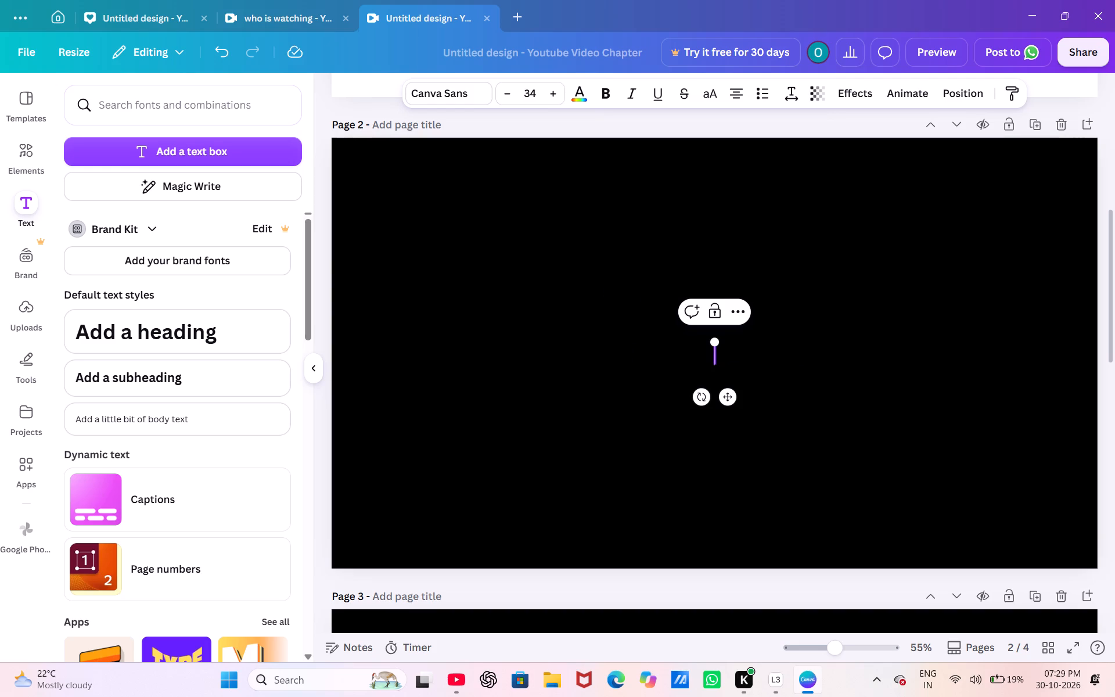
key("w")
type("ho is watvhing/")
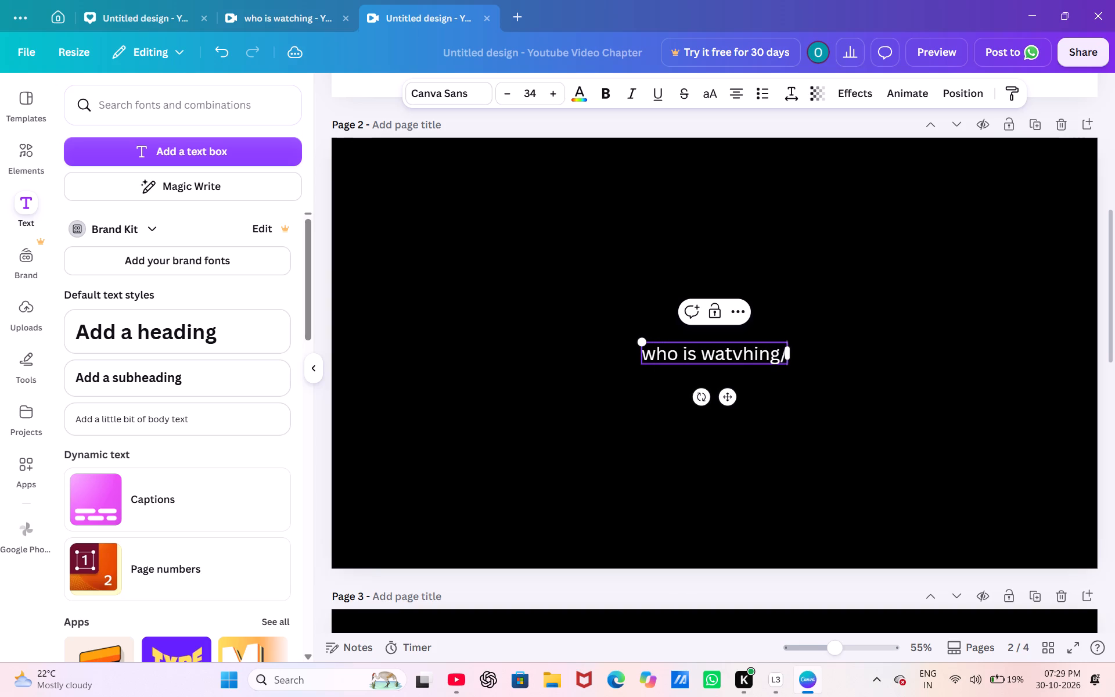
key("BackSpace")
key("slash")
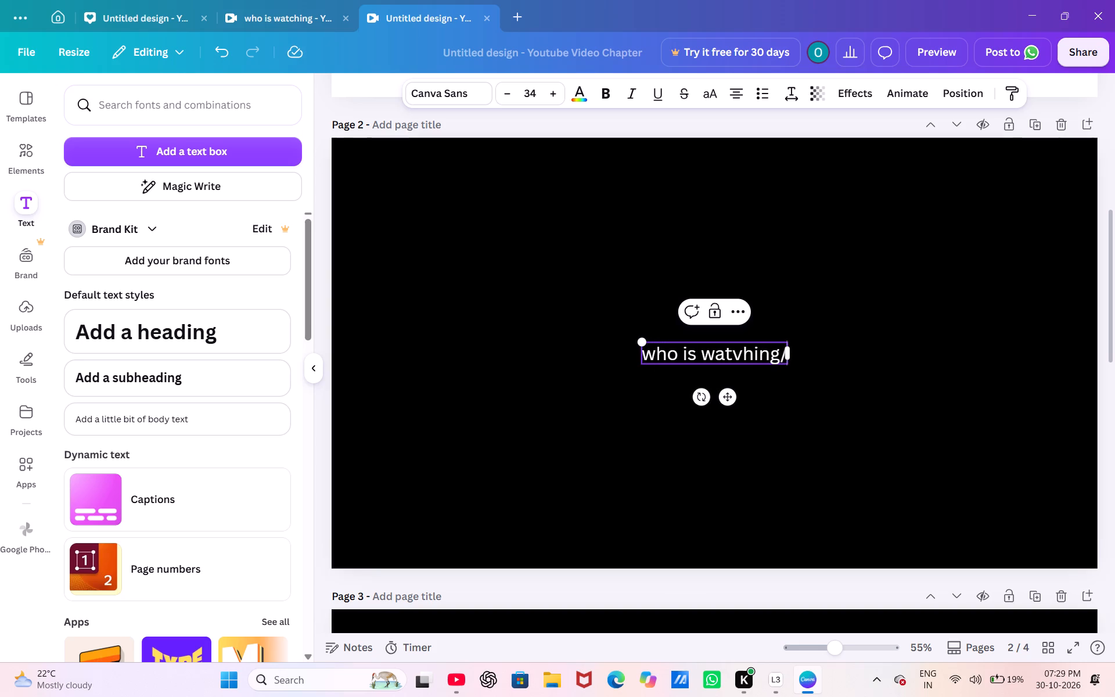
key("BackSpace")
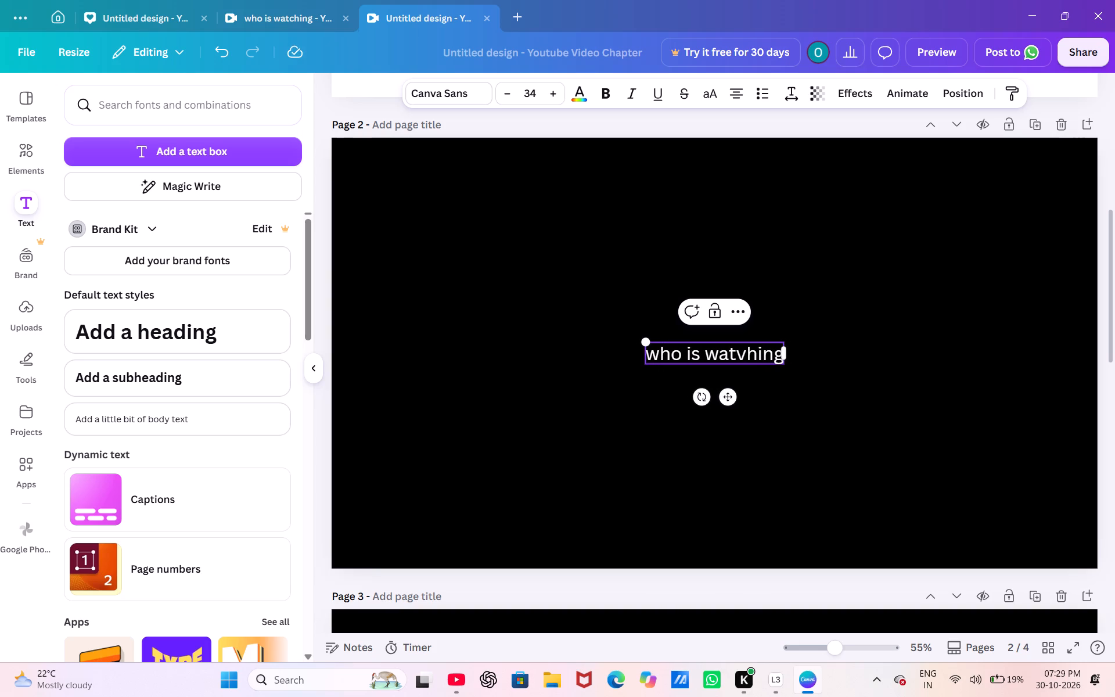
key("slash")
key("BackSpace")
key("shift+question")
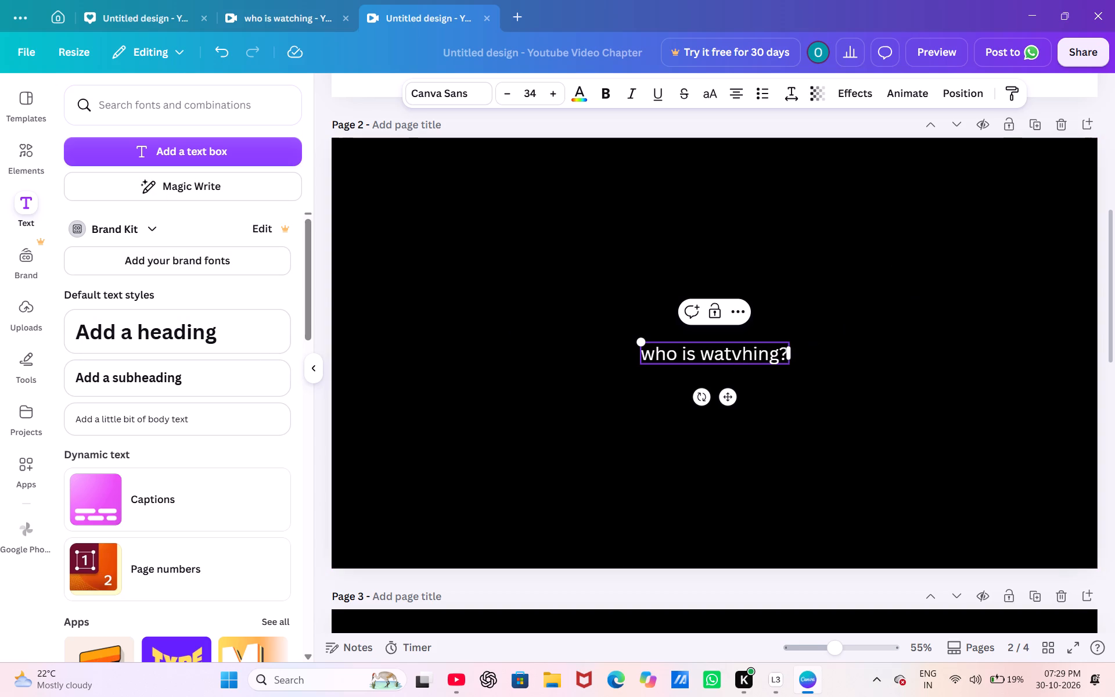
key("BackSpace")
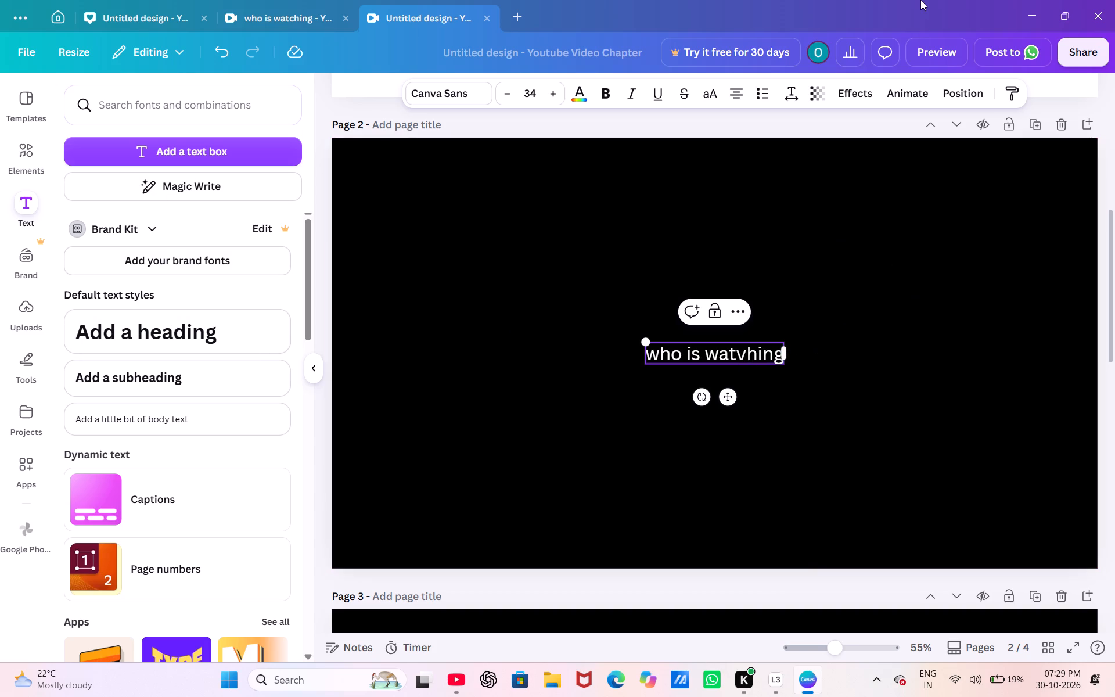
Delete page 2, which holds the "who is watvhing" text.
left_click(1057, 125)
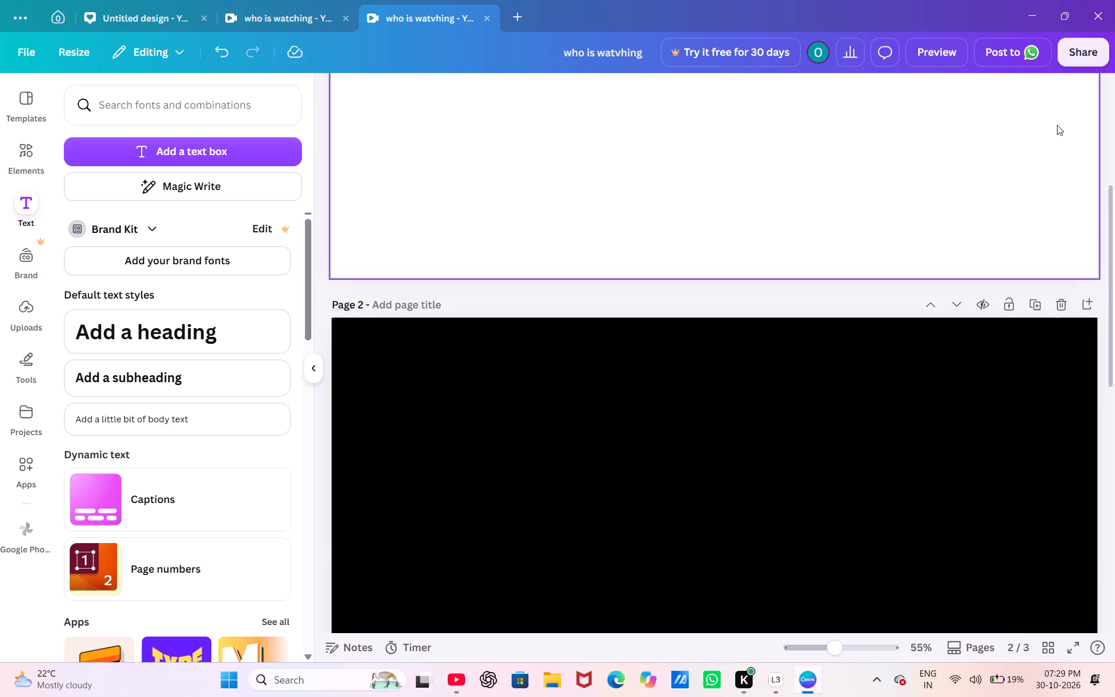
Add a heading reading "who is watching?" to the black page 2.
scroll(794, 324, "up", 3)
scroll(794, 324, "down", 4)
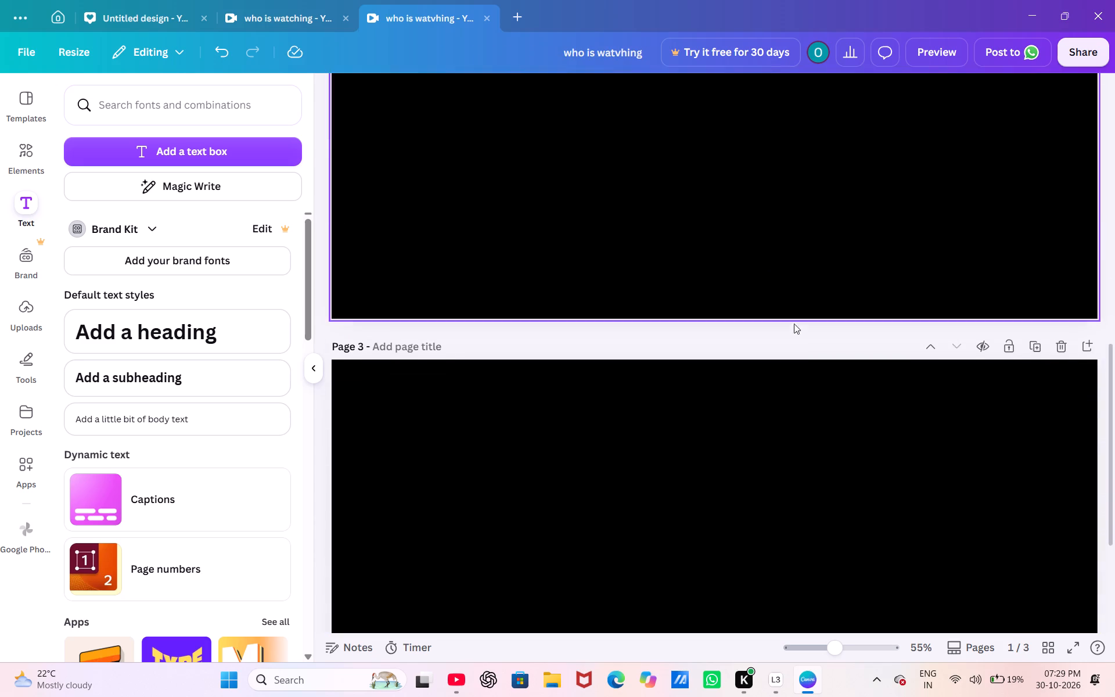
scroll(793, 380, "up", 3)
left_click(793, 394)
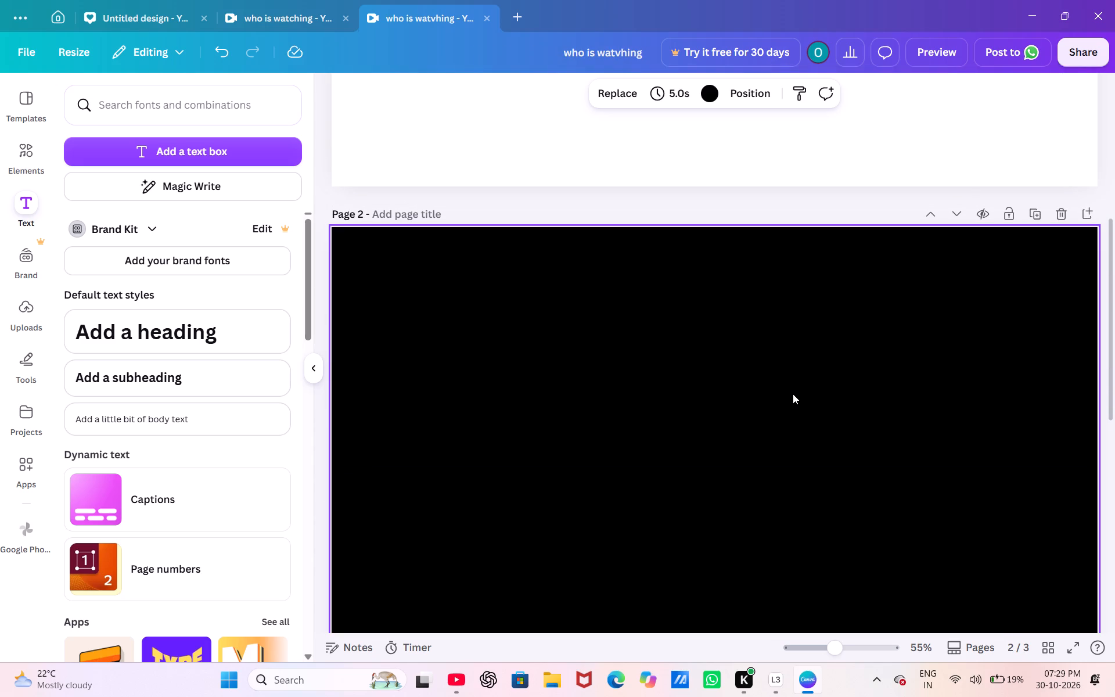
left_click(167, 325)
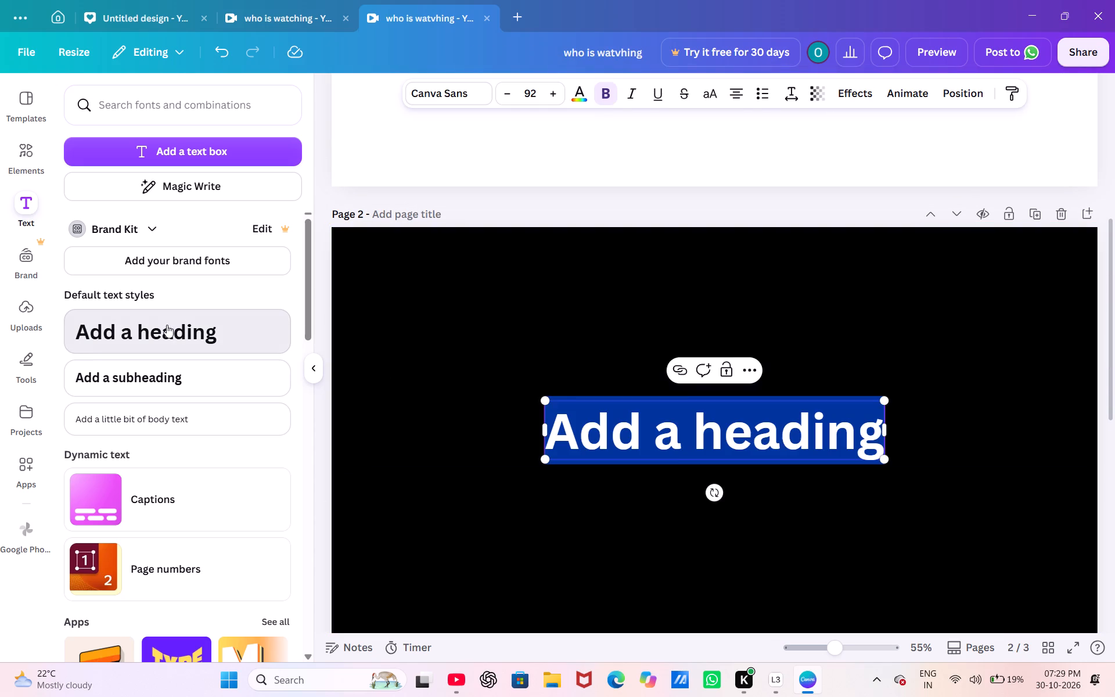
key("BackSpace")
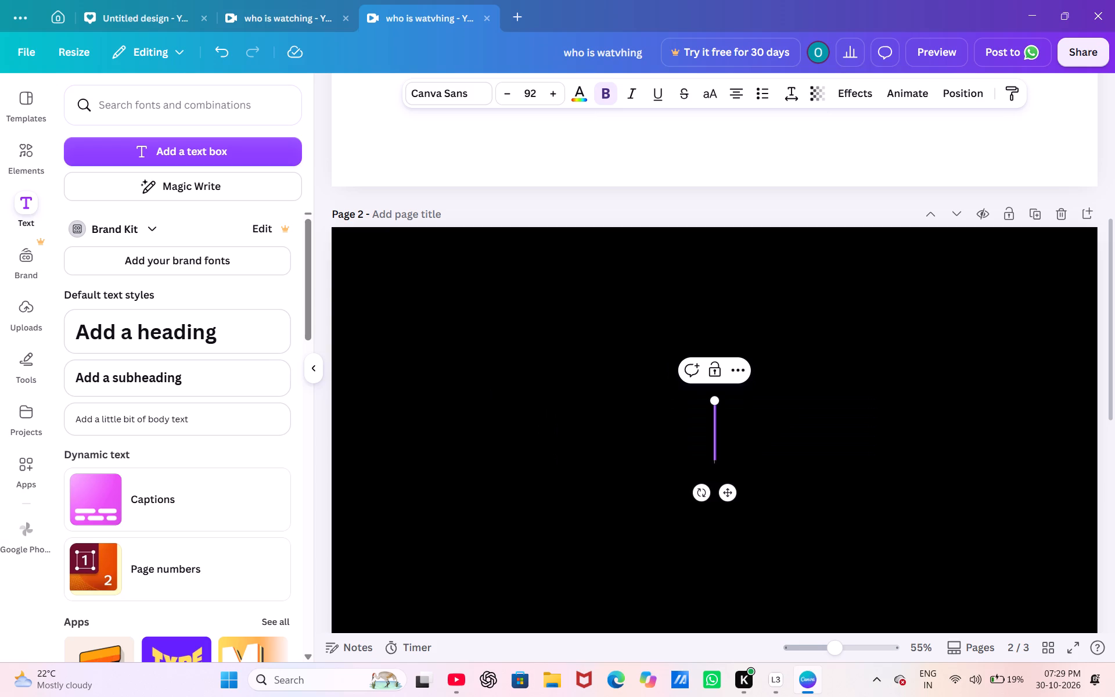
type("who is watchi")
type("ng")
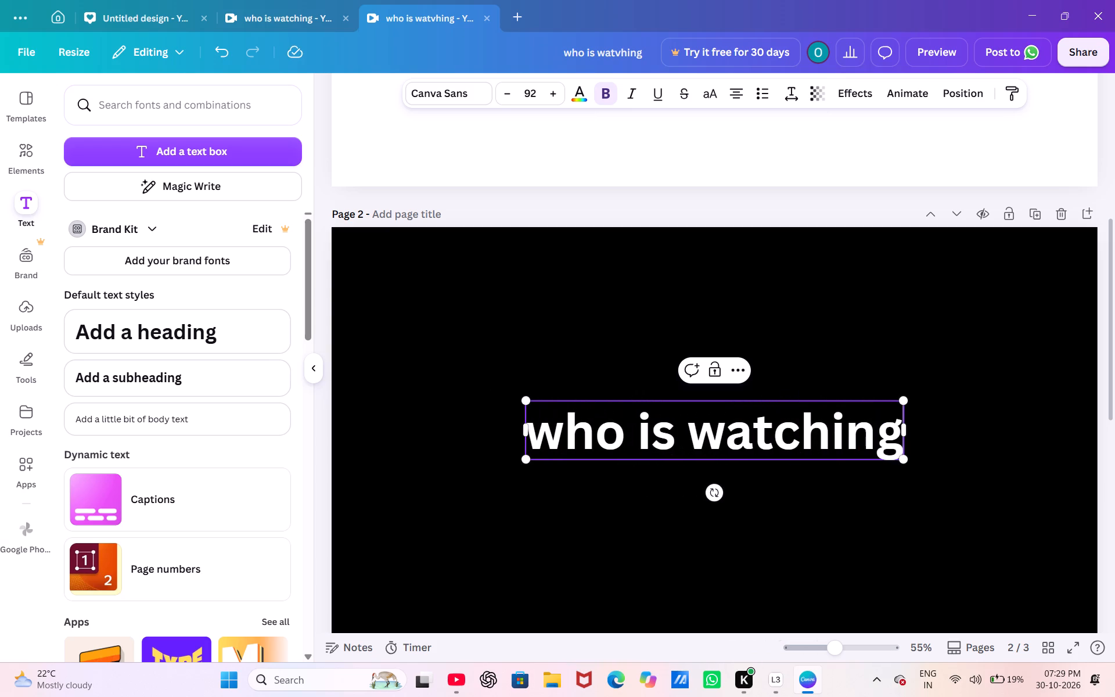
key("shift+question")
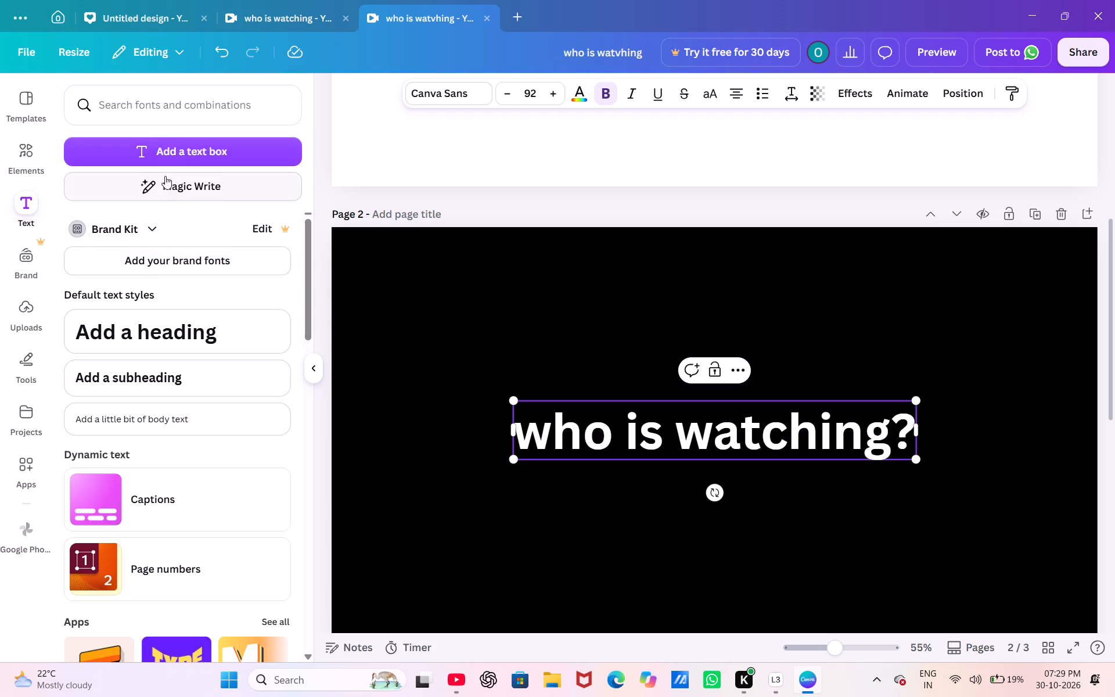
Search the fonts and combinations for "S" and for "C".
left_click(168, 103)
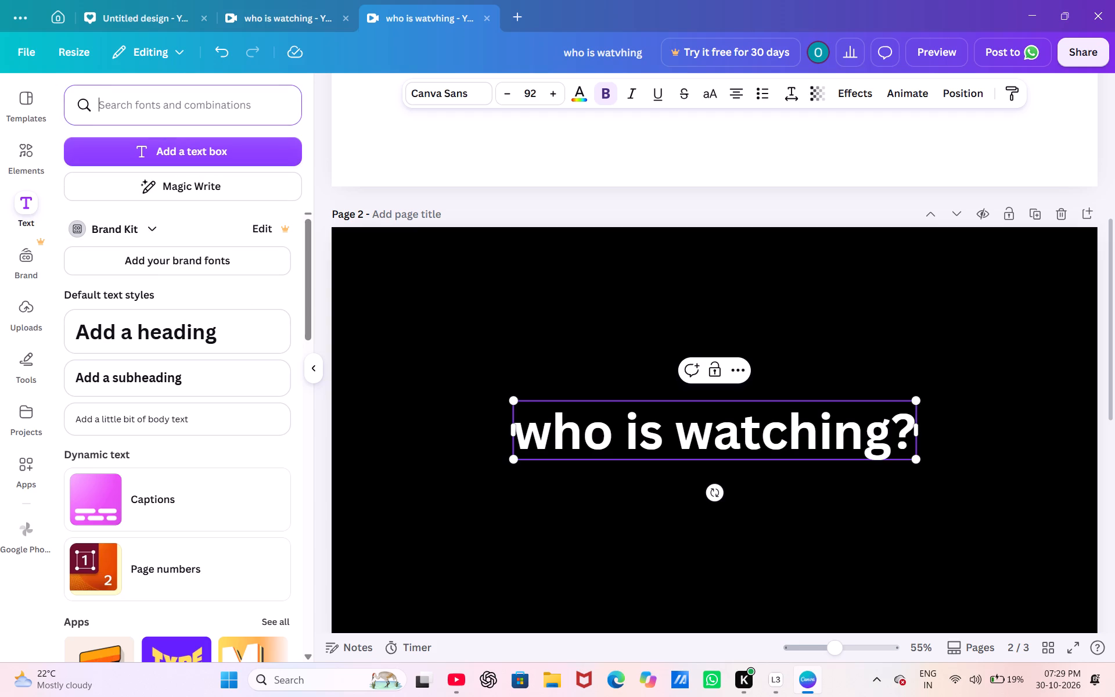
key("s")
key("Return")
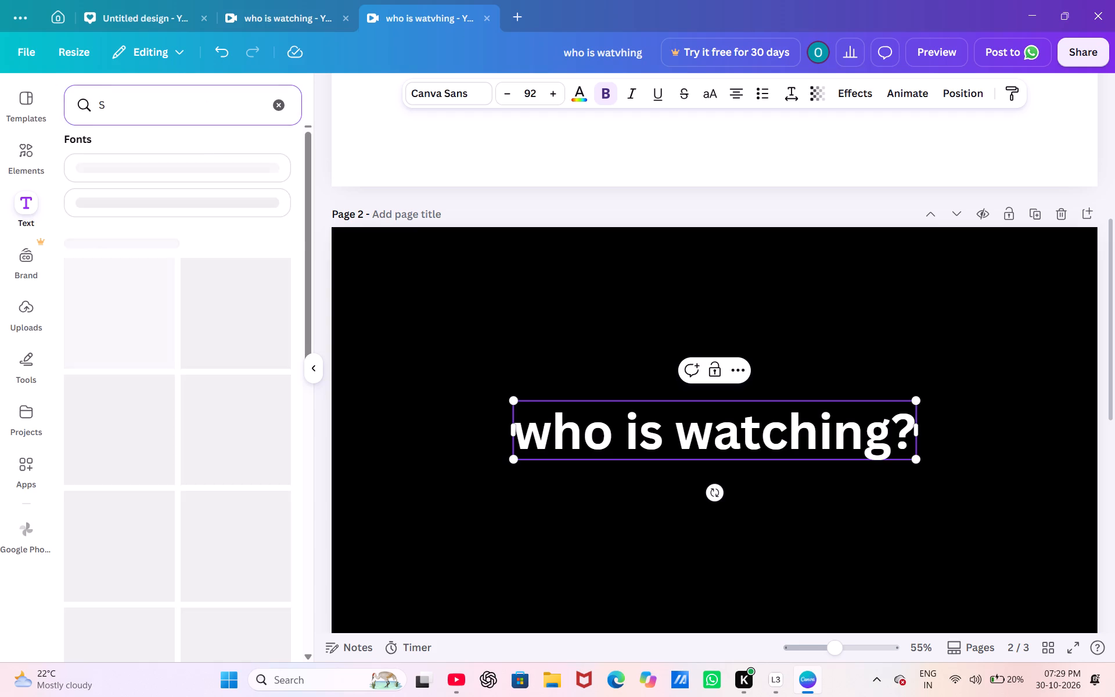
key("BackSpace")
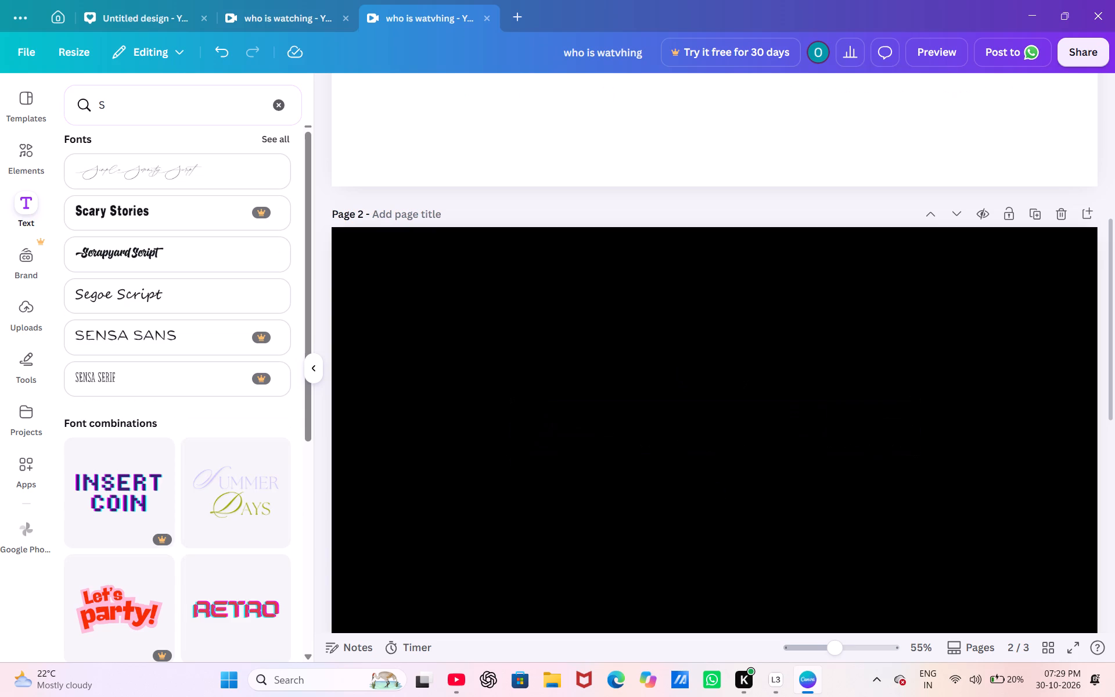
key("BackSpace")
left_click(277, 102)
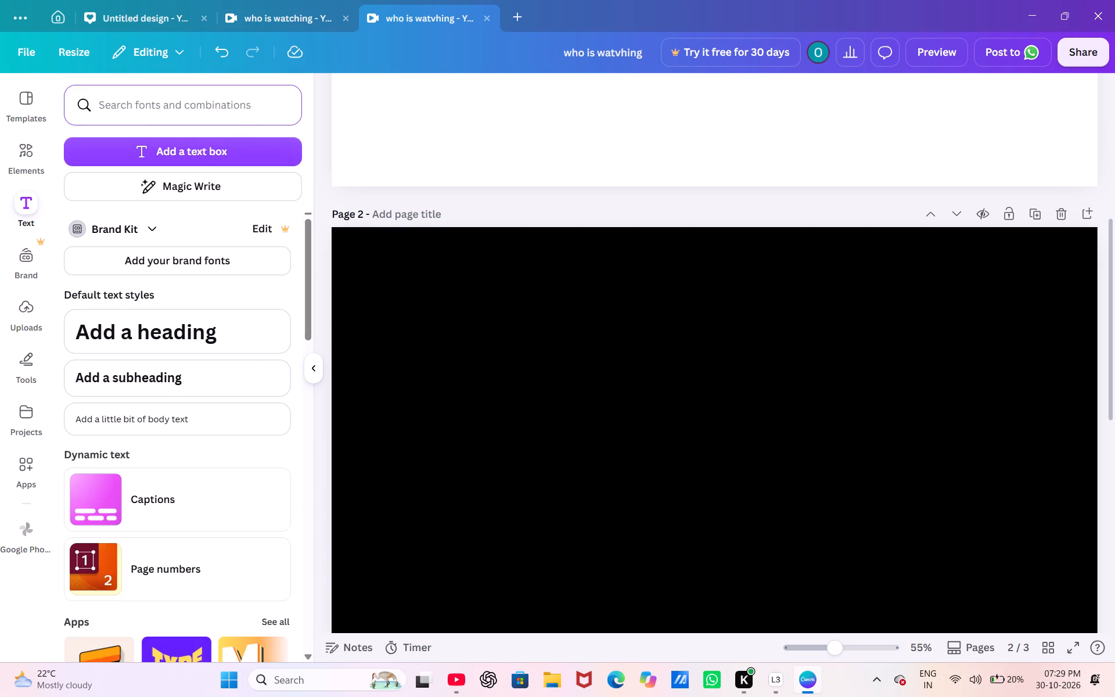
key("c")
key("Return")
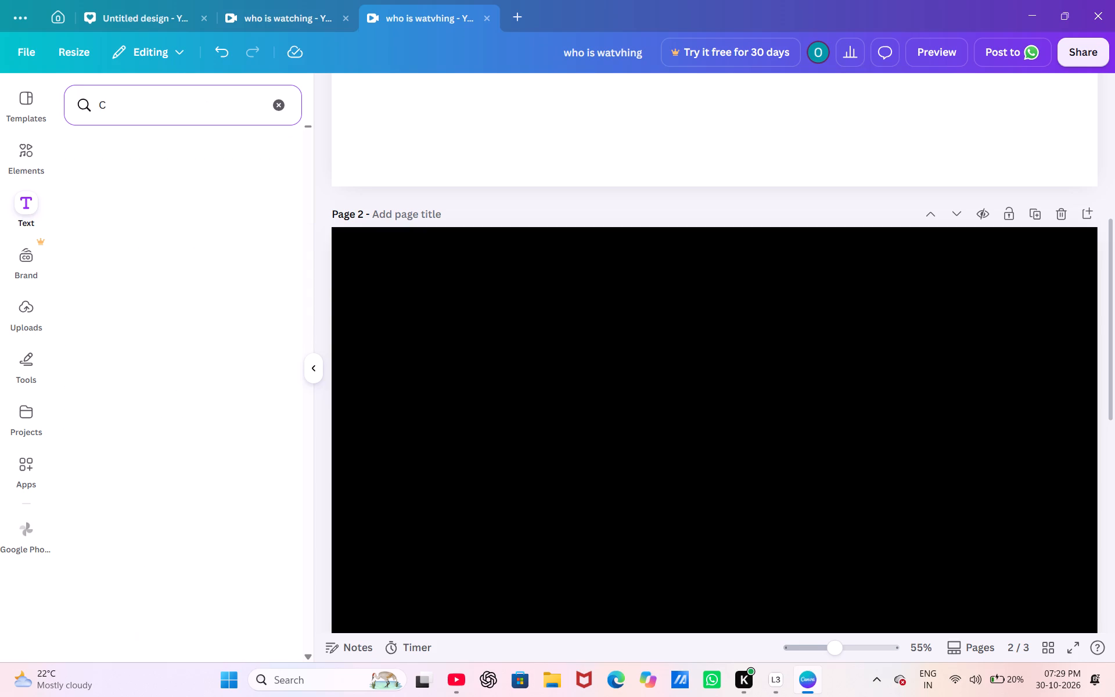
key("BackSpace")
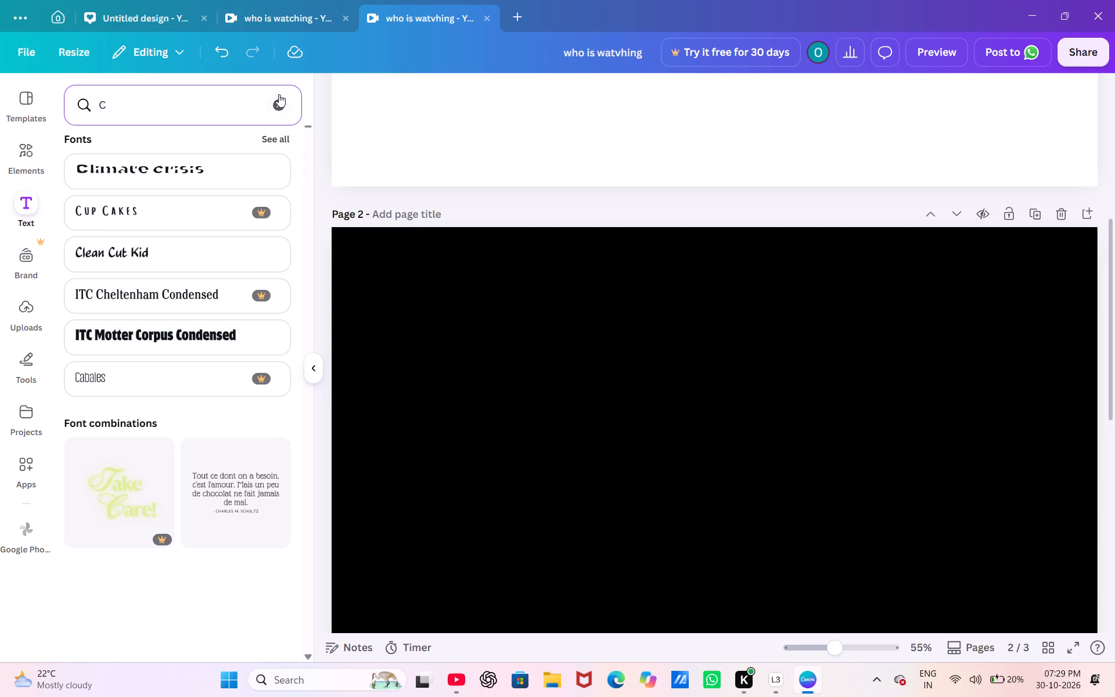
left_click(283, 100)
key("s")
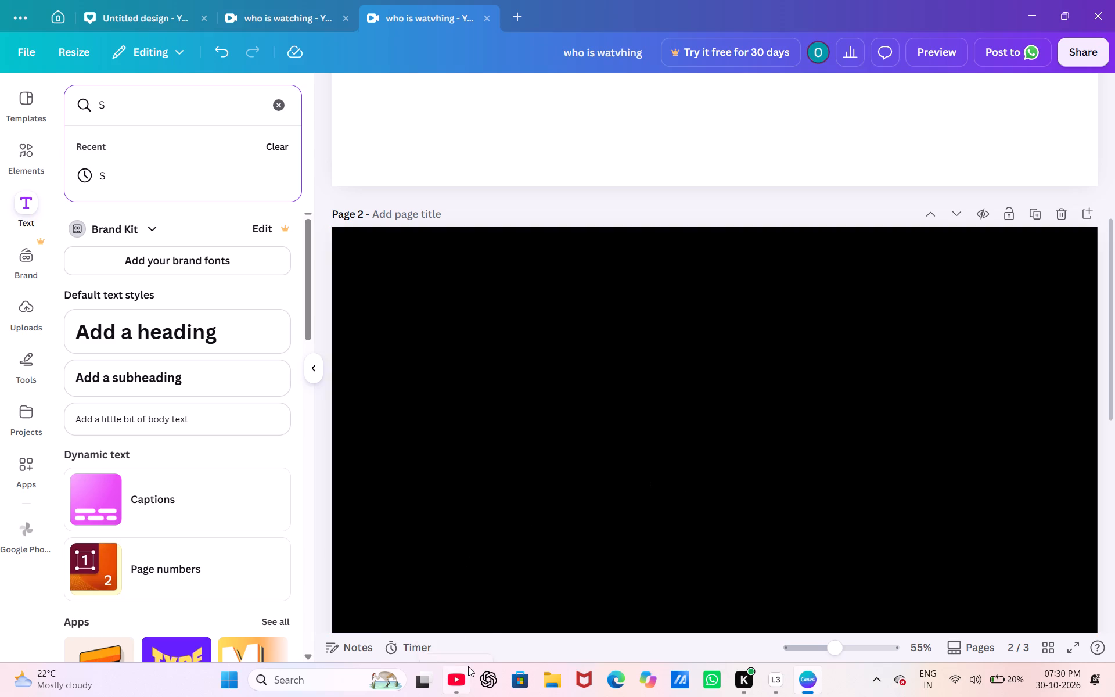
Switch to the YouTube tutorial and replay the part that names the font of the "Who Is Watching?" text.
left_click(461, 680)
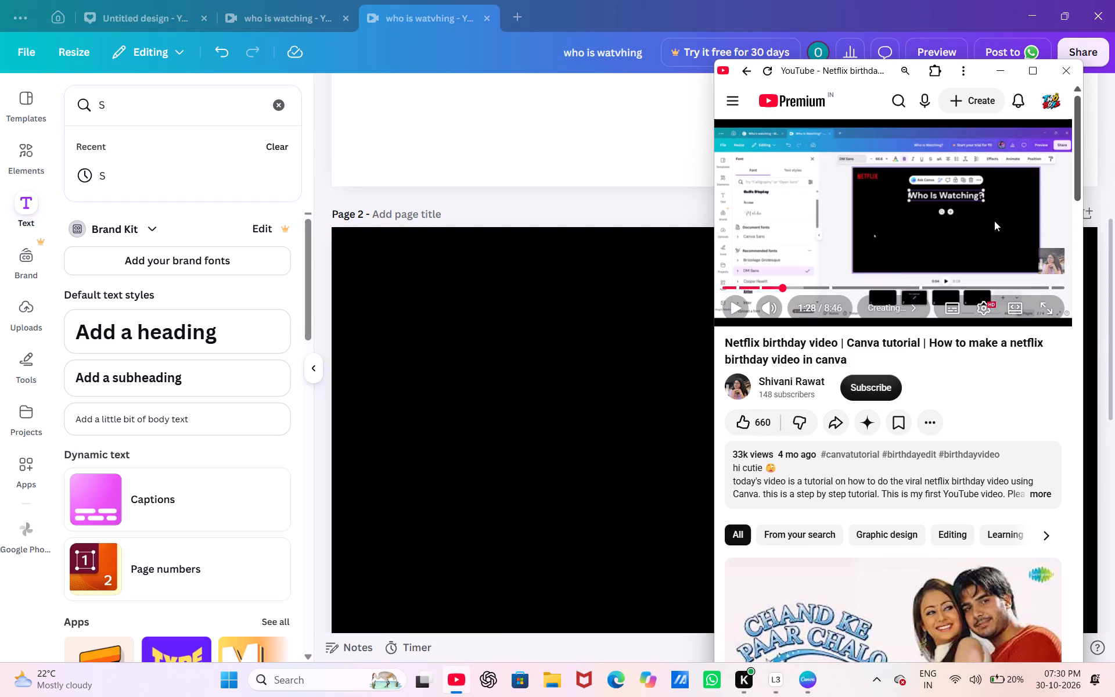
left_click(906, 209)
left_click(906, 209)
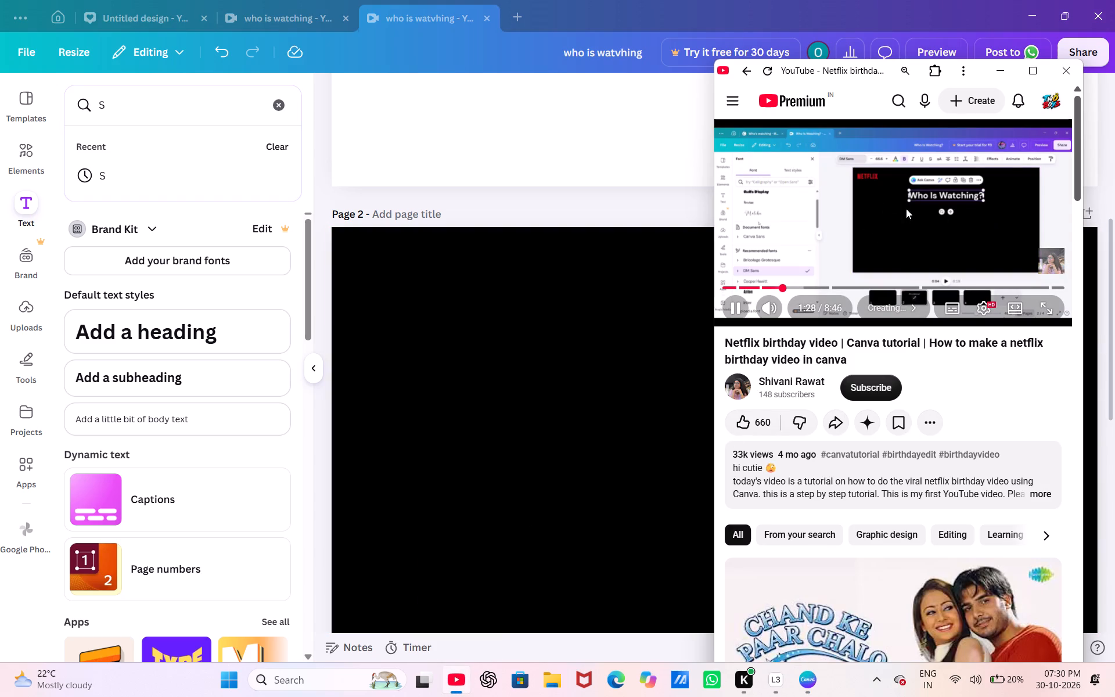
left_click(906, 209)
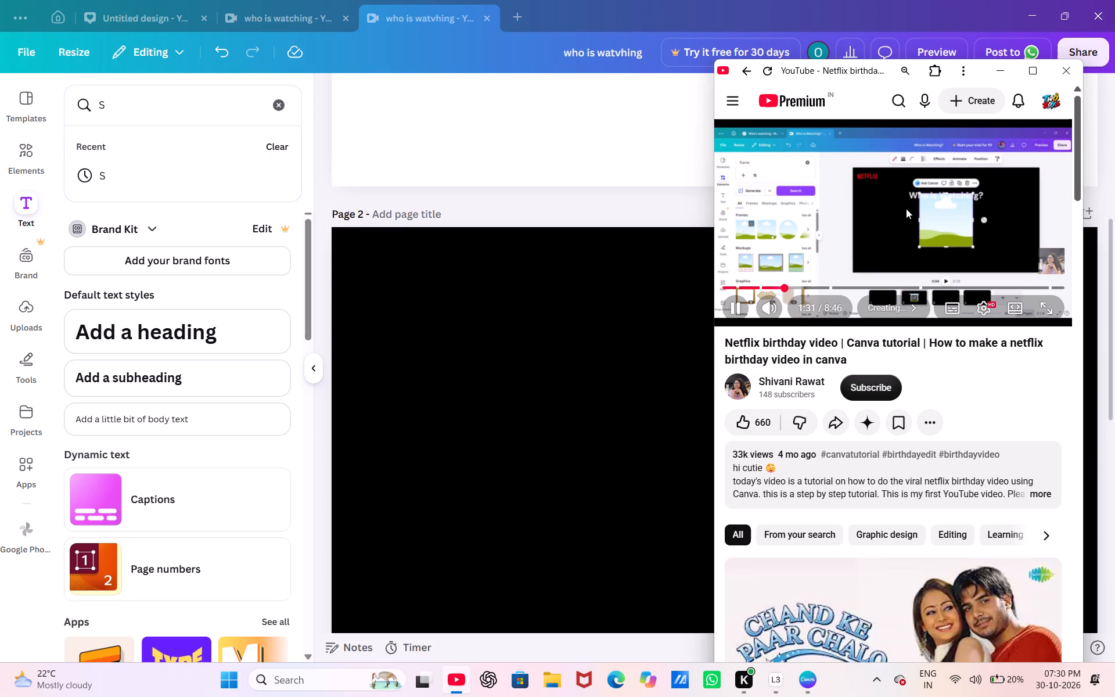
type("JJJ")
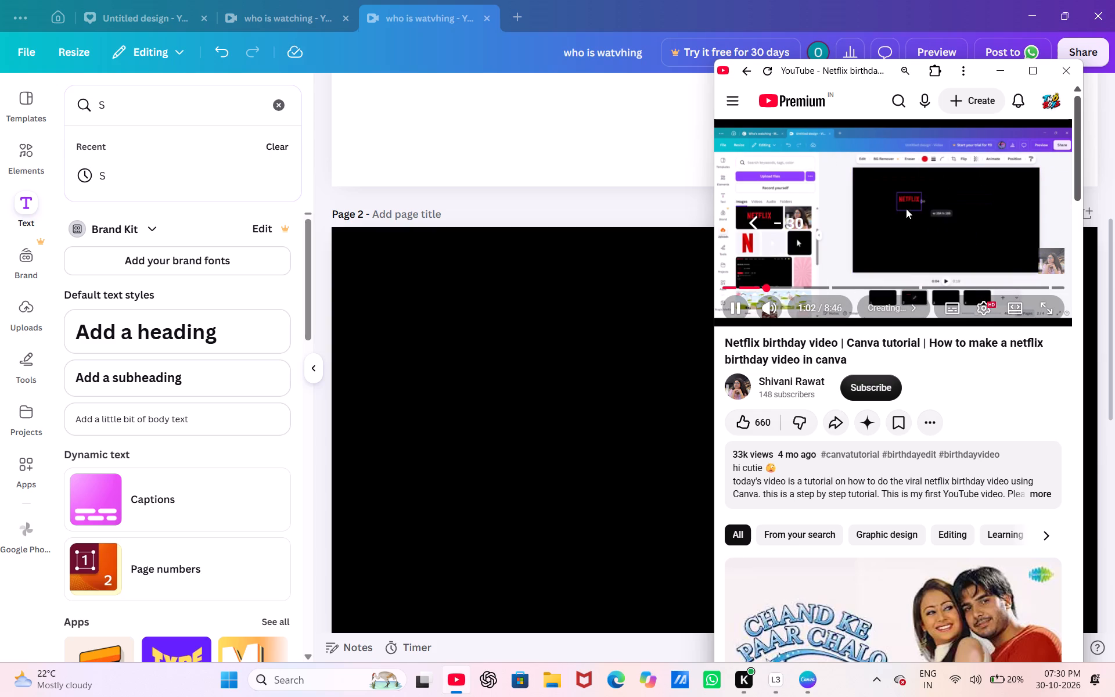
key("l")
key("l")
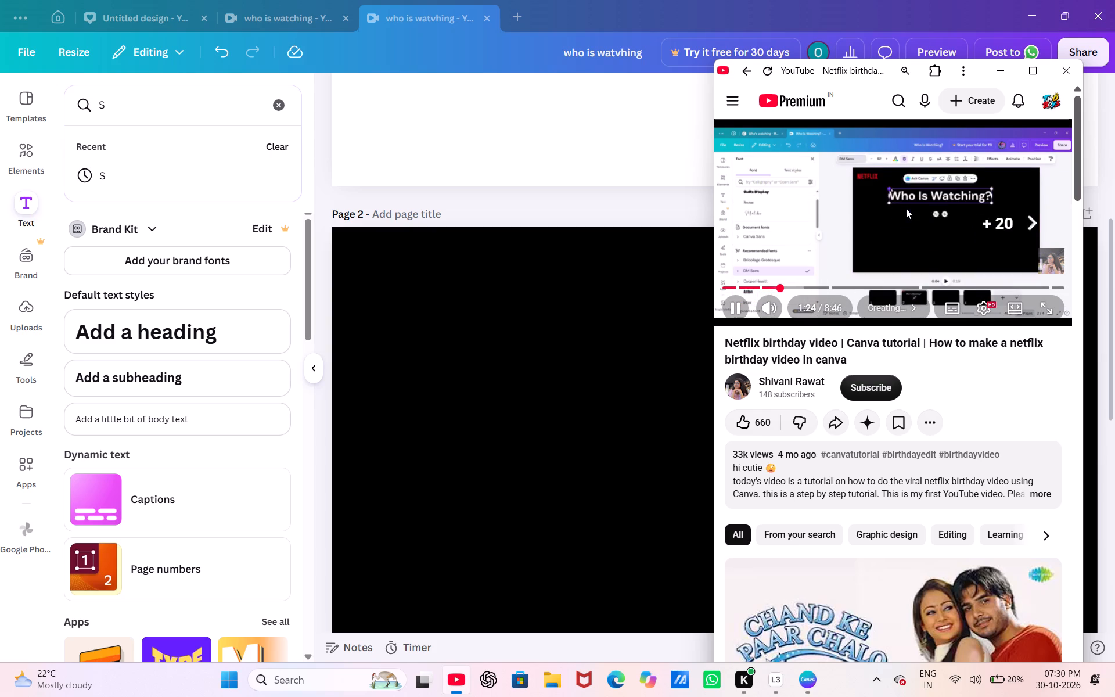
key("l")
type("JJ")
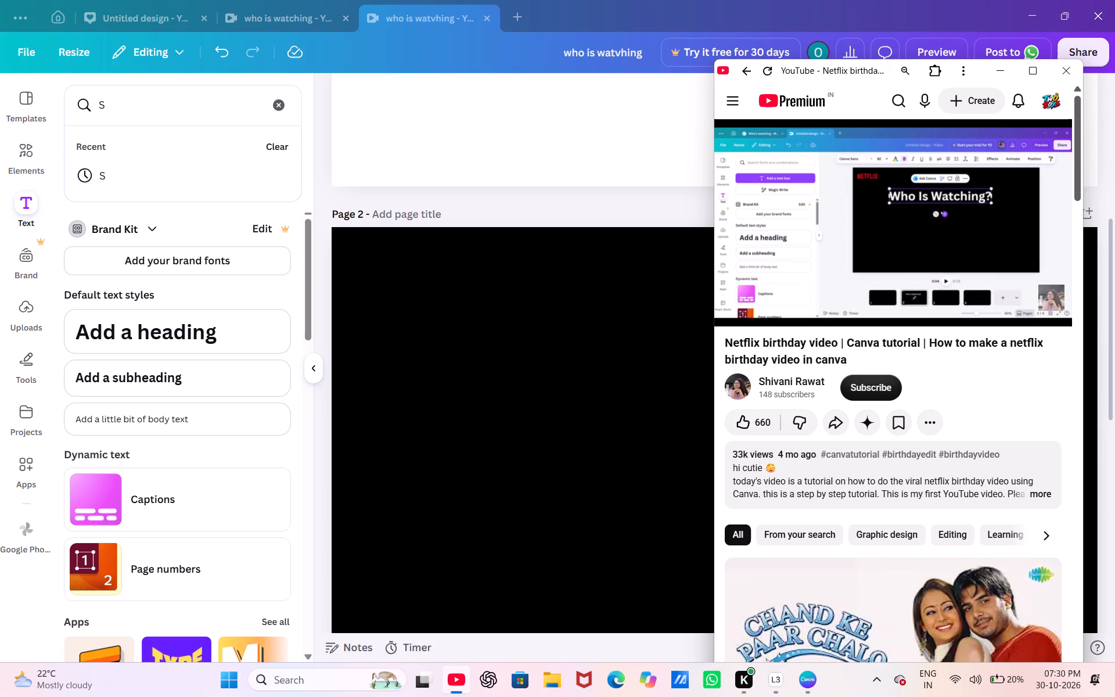
key("space")
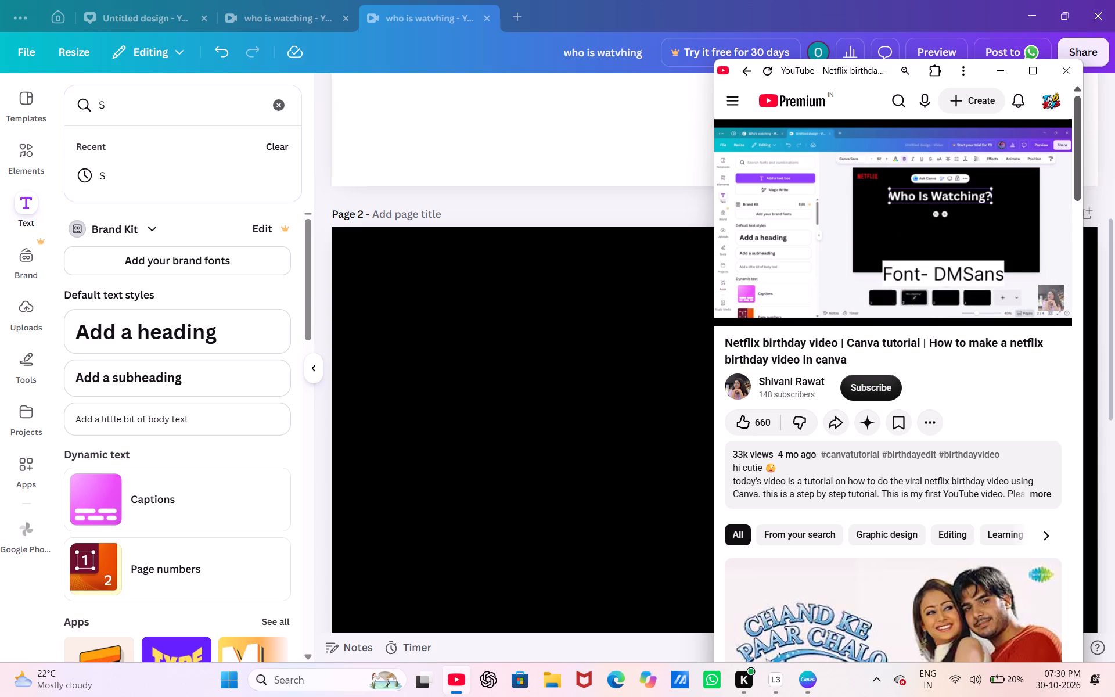
Return to Canva and search the fonts and combinations for "DMsa".
left_click(273, 105)
type("DM")
type("sa")
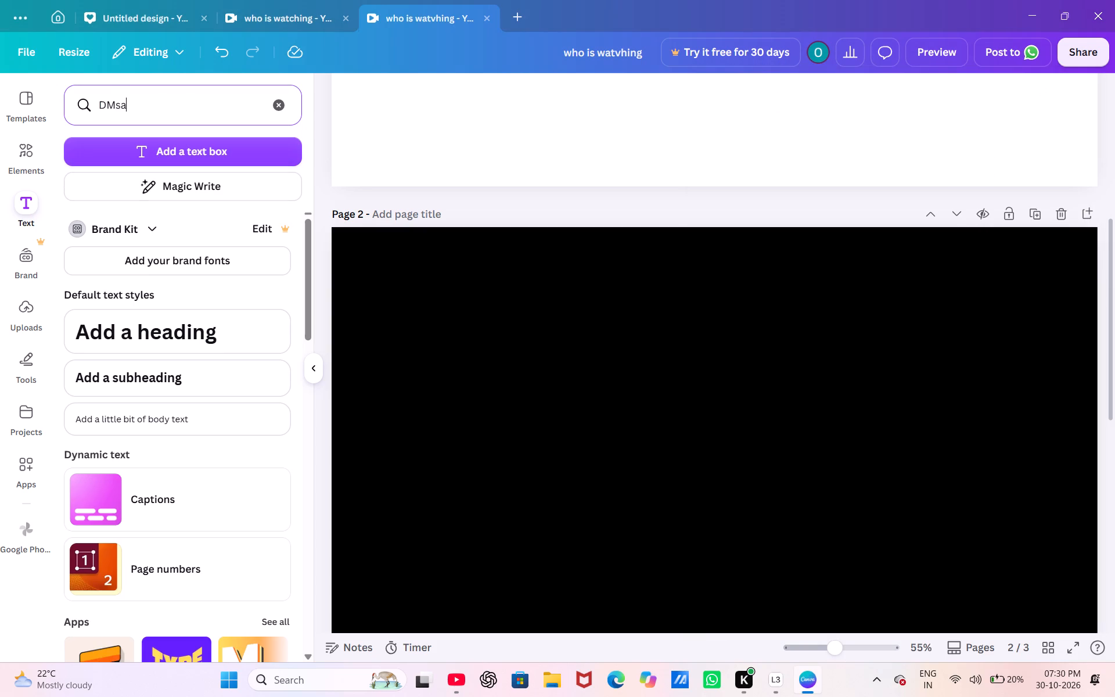
key("Return")
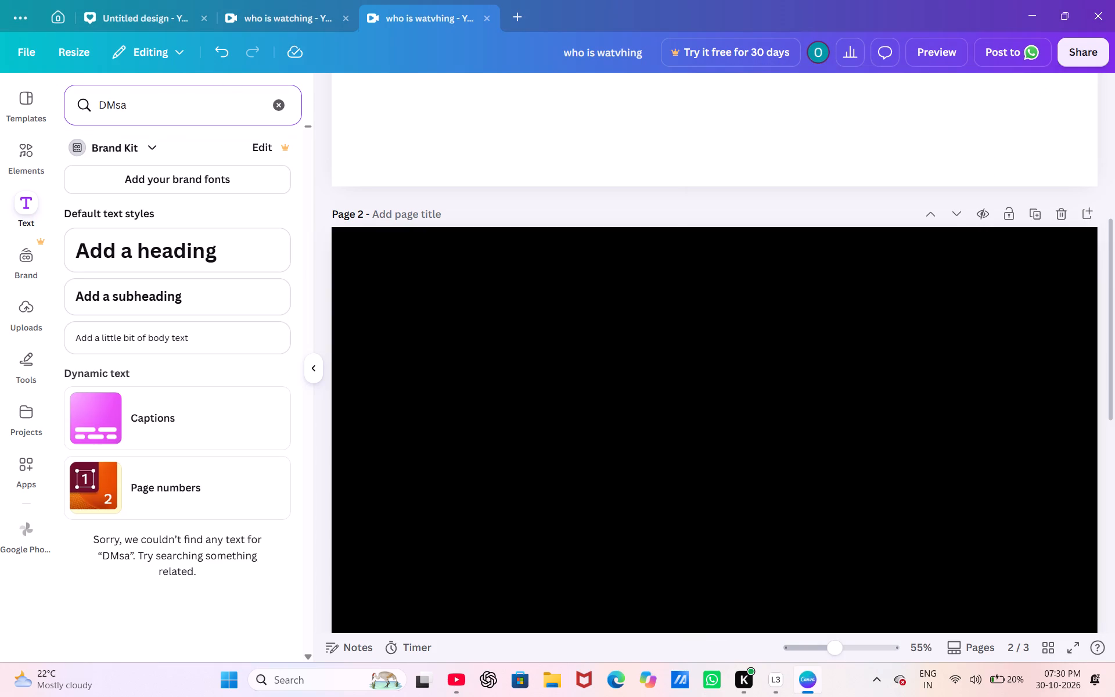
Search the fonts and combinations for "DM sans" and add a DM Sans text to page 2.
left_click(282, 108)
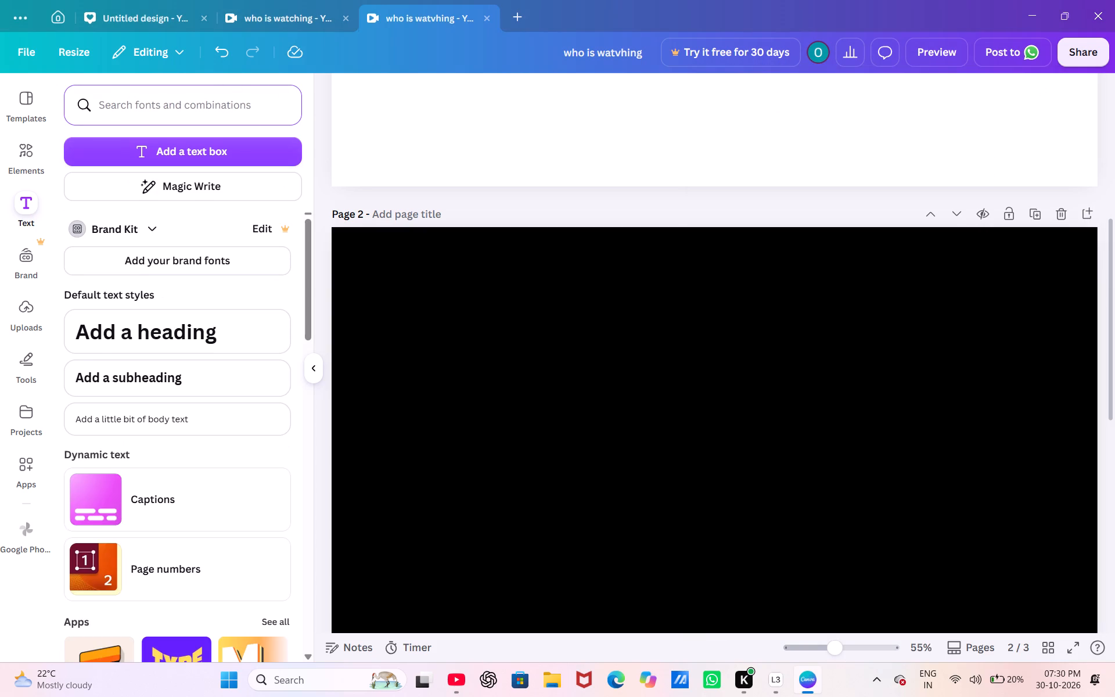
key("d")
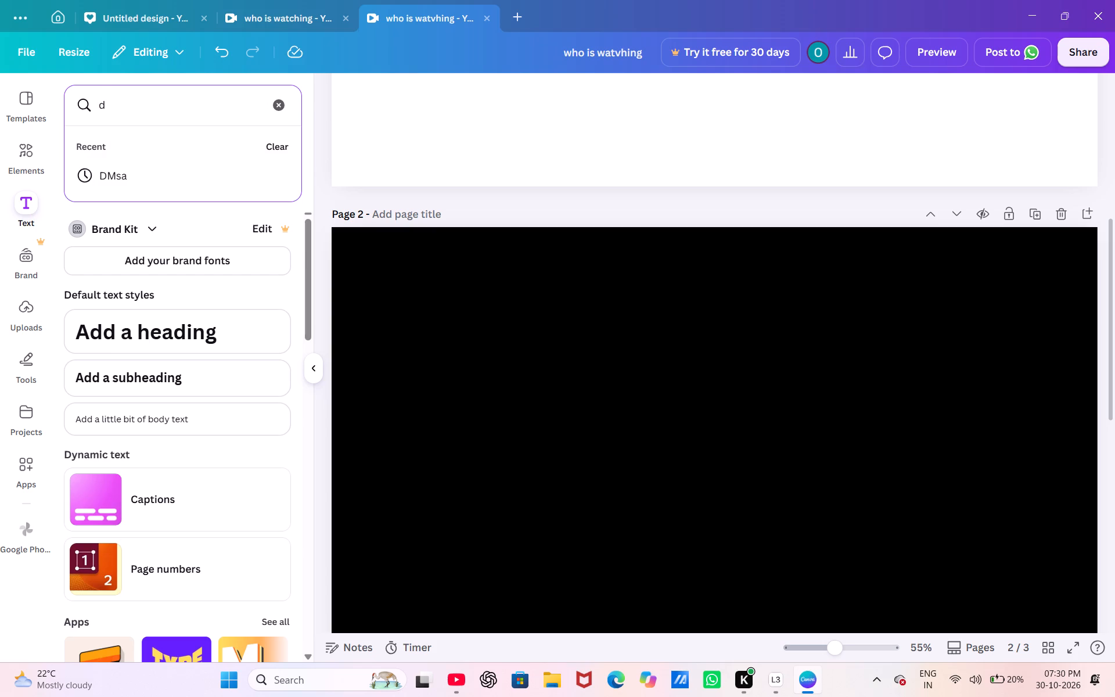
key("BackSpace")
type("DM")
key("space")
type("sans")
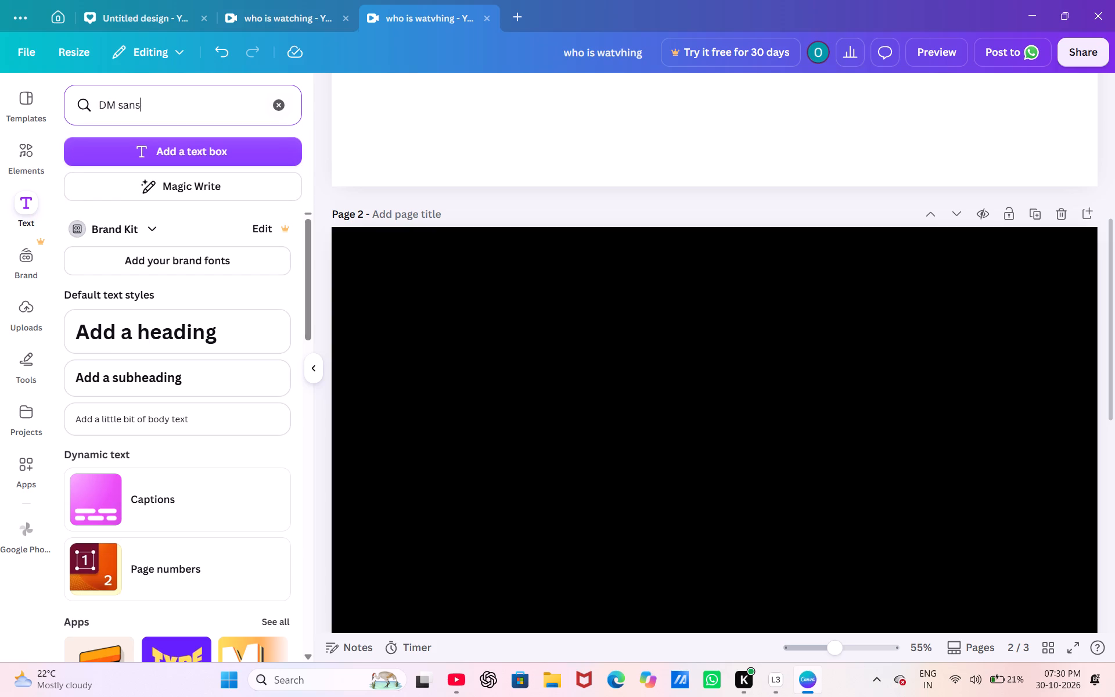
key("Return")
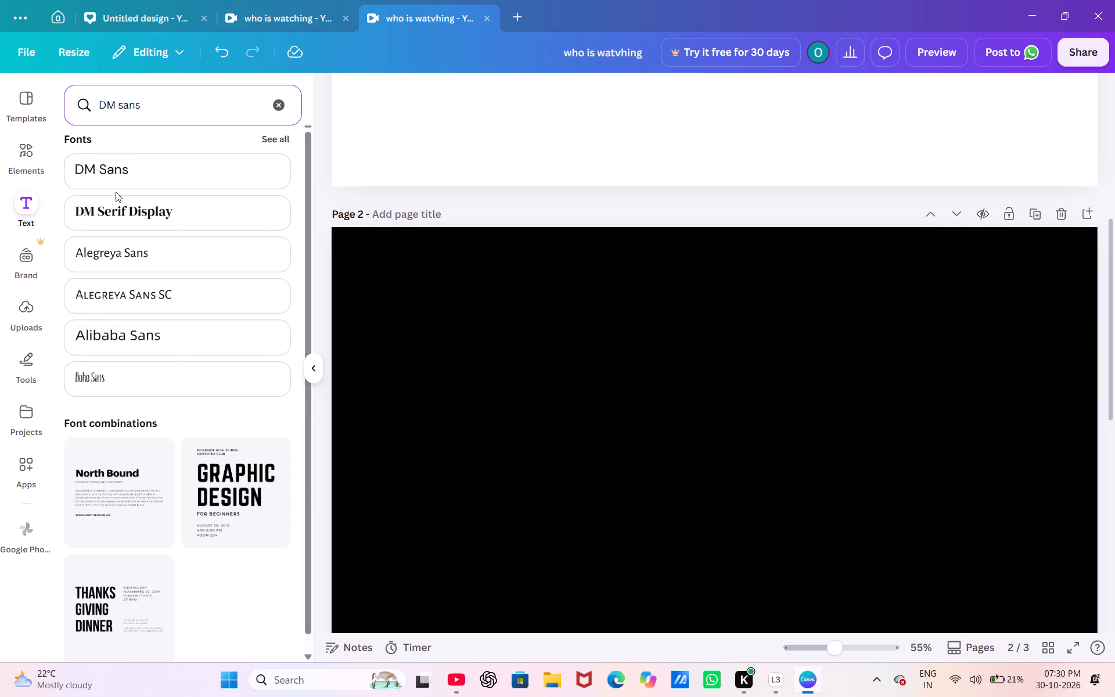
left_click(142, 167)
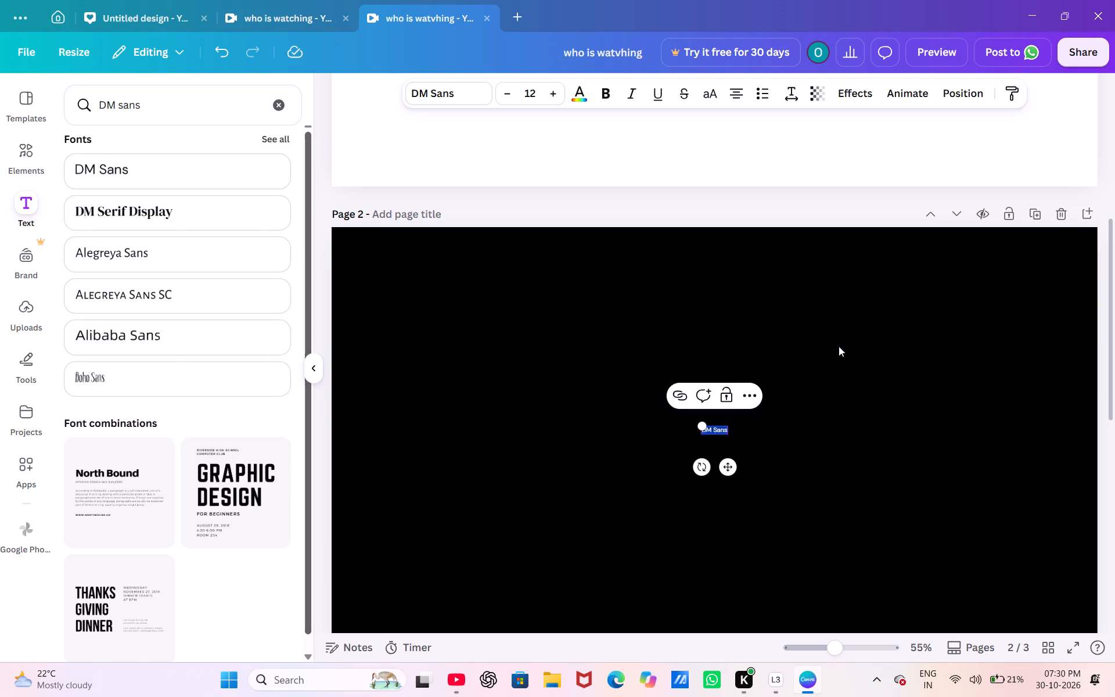
Delete page 2 with its DM Sans text and select the remaining black page.
left_click(1059, 210)
scroll(722, 280, "up", 4)
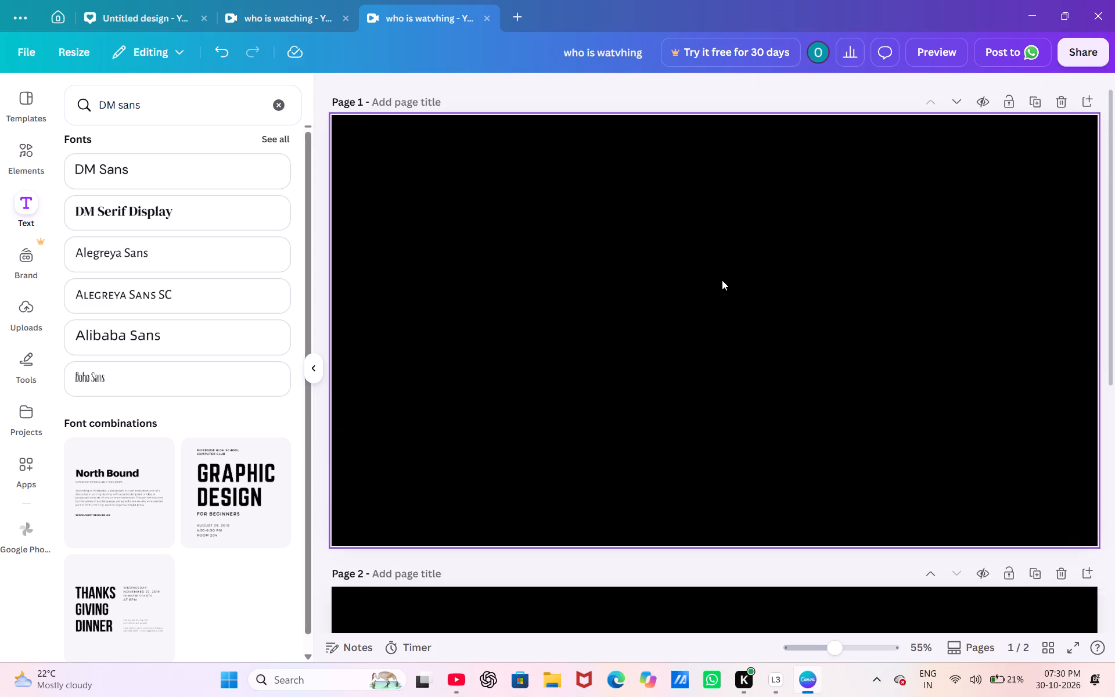
scroll(722, 280, "down", 3)
left_click(722, 280)
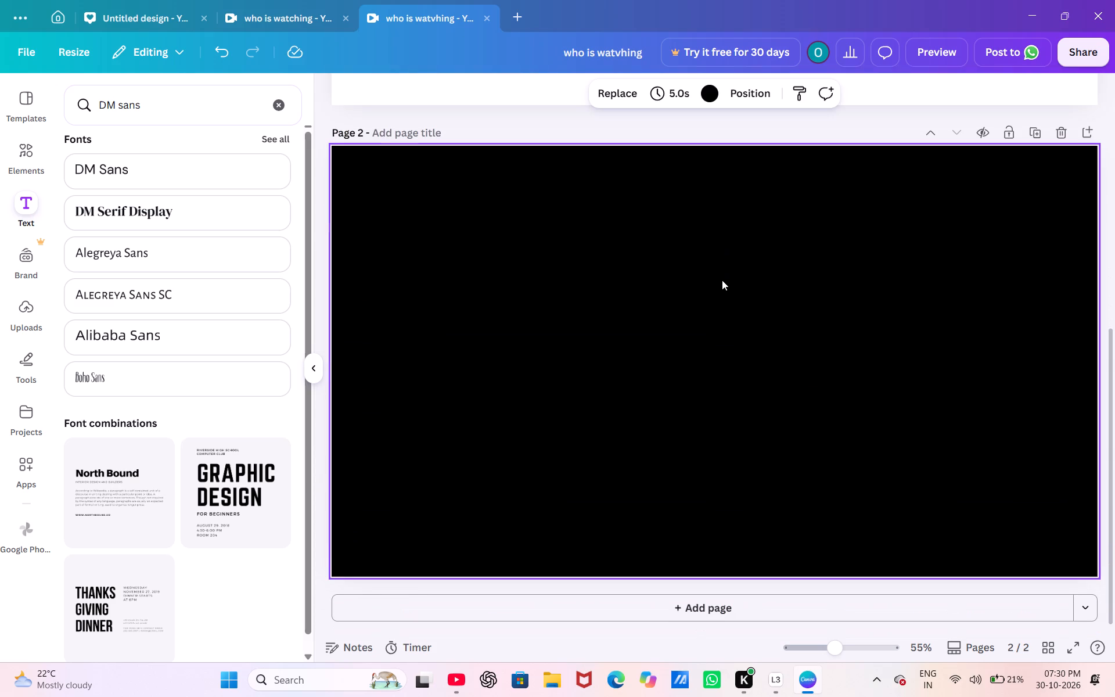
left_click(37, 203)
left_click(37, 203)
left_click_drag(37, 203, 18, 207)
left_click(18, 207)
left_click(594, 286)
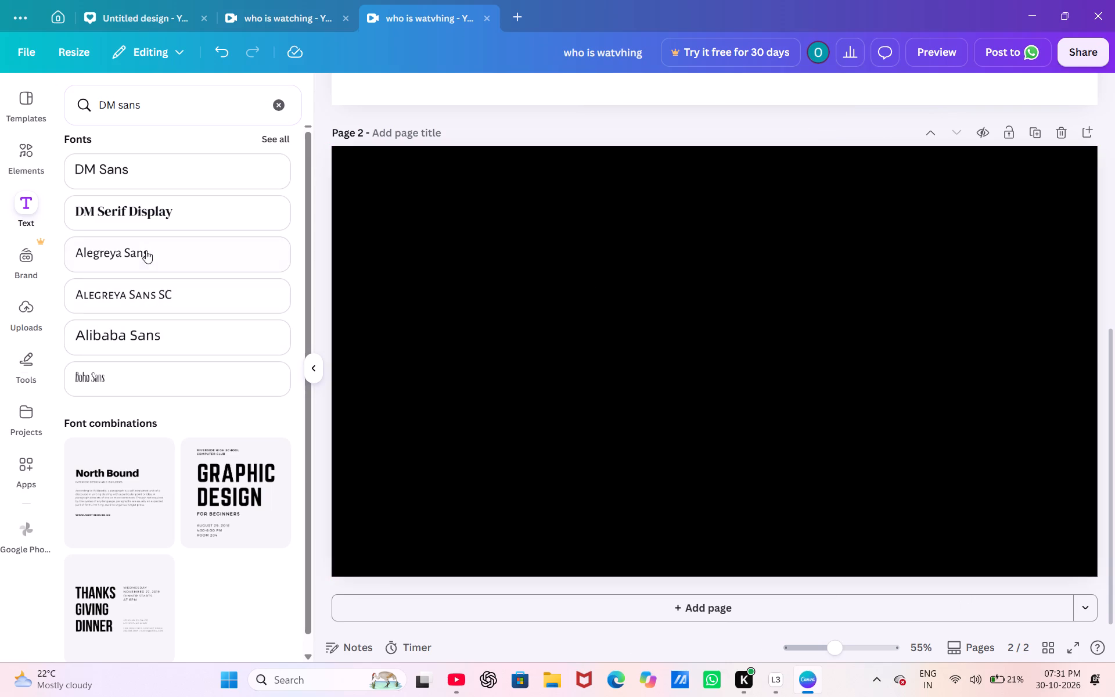
Clear the font search and add a heading reading "Who is watching?" to the black page 2.
left_click(279, 108)
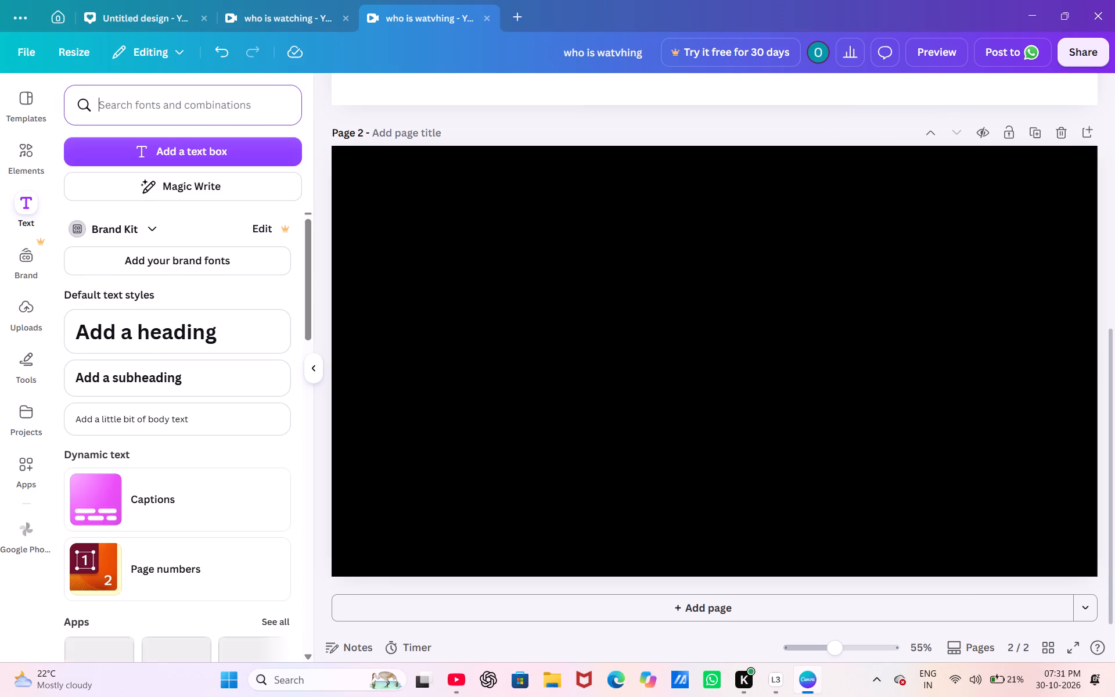
left_click(146, 319)
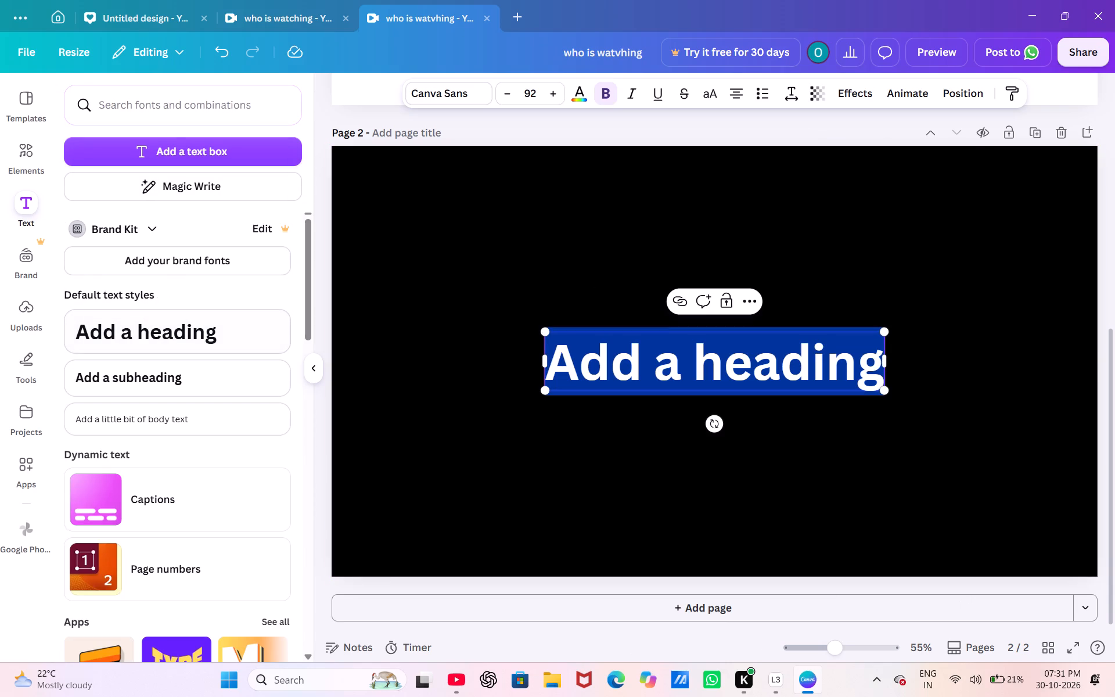
key("BackSpace")
key("w")
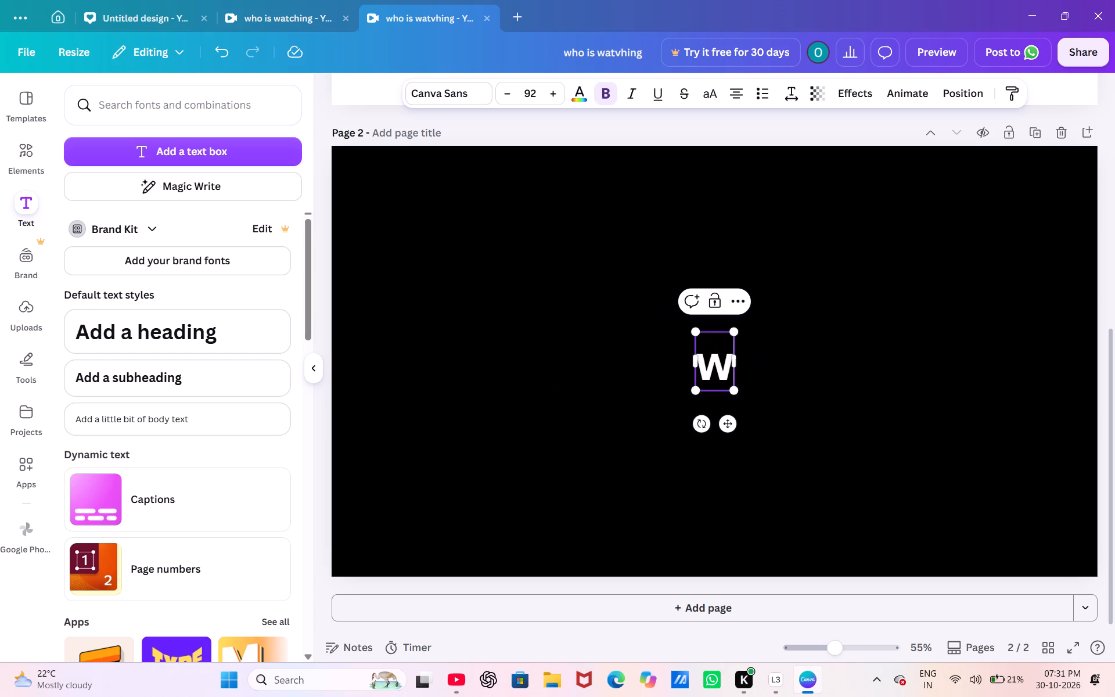
key("BackSpace")
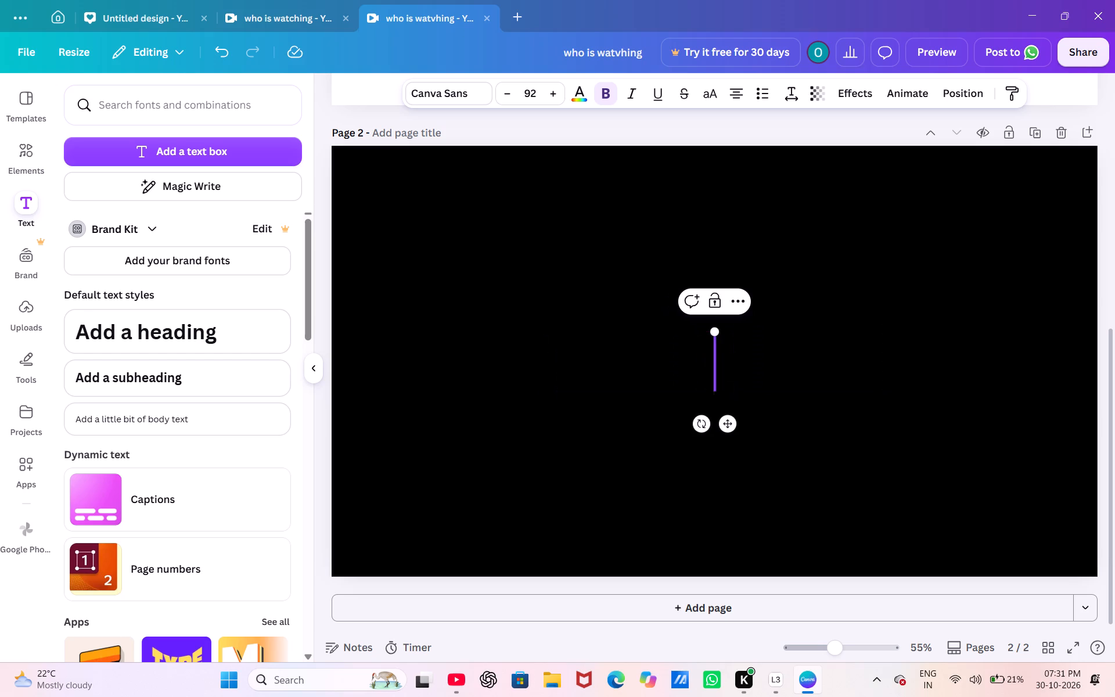
type("Who u")
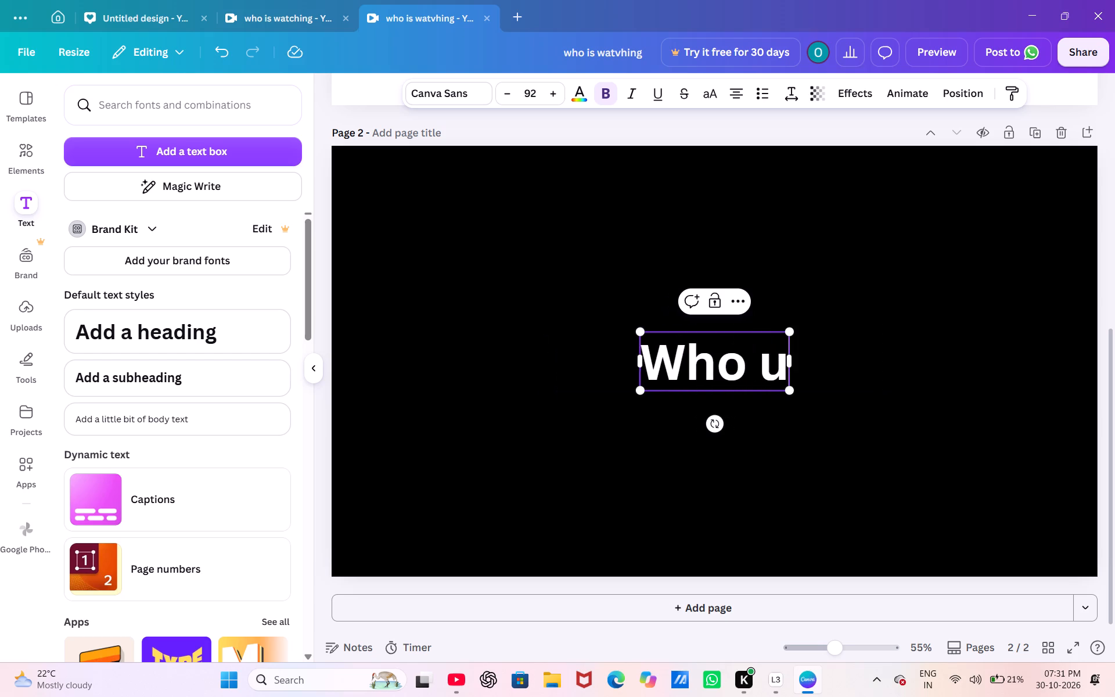
key("BackSpace")
type("is wat")
type("vhing")
key("BackSpace")
key("BackSpace")
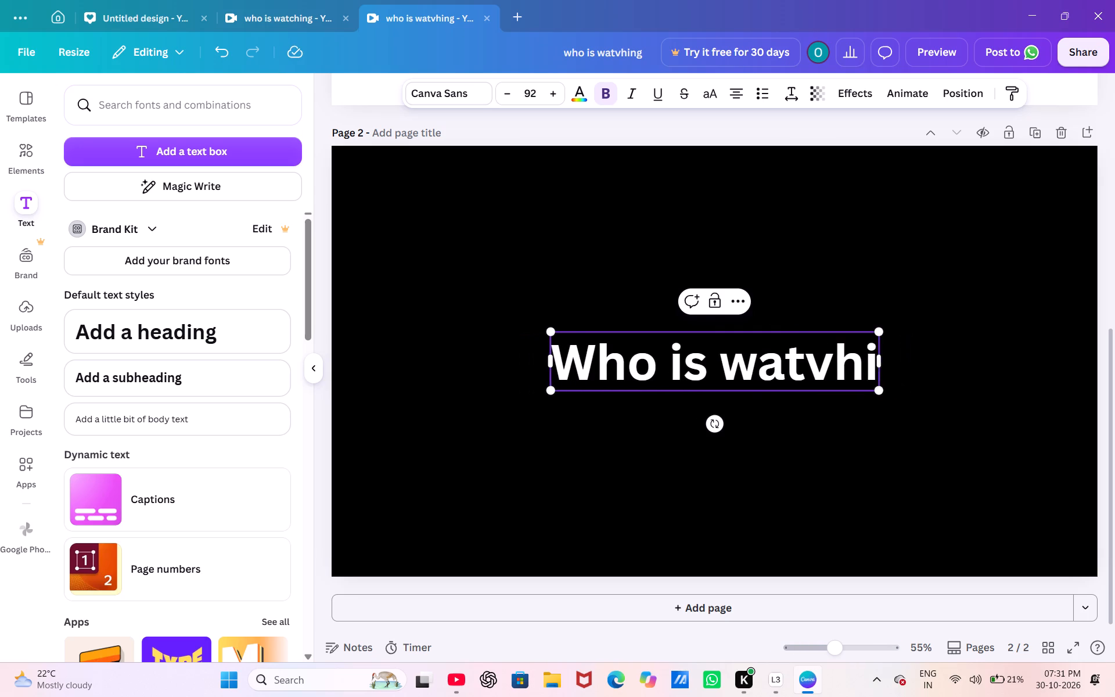
key("BackSpace")
key("BackSpace")
key("BackSpace")
type("cho")
key("BackSpace")
type("ing")
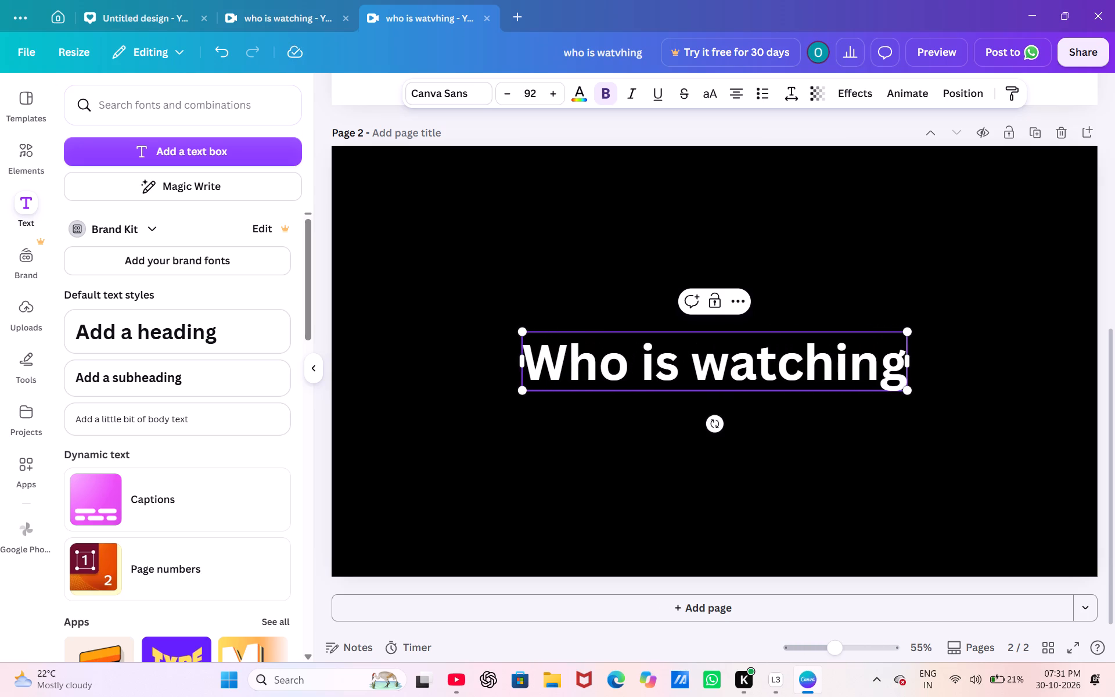
key("shift+question")
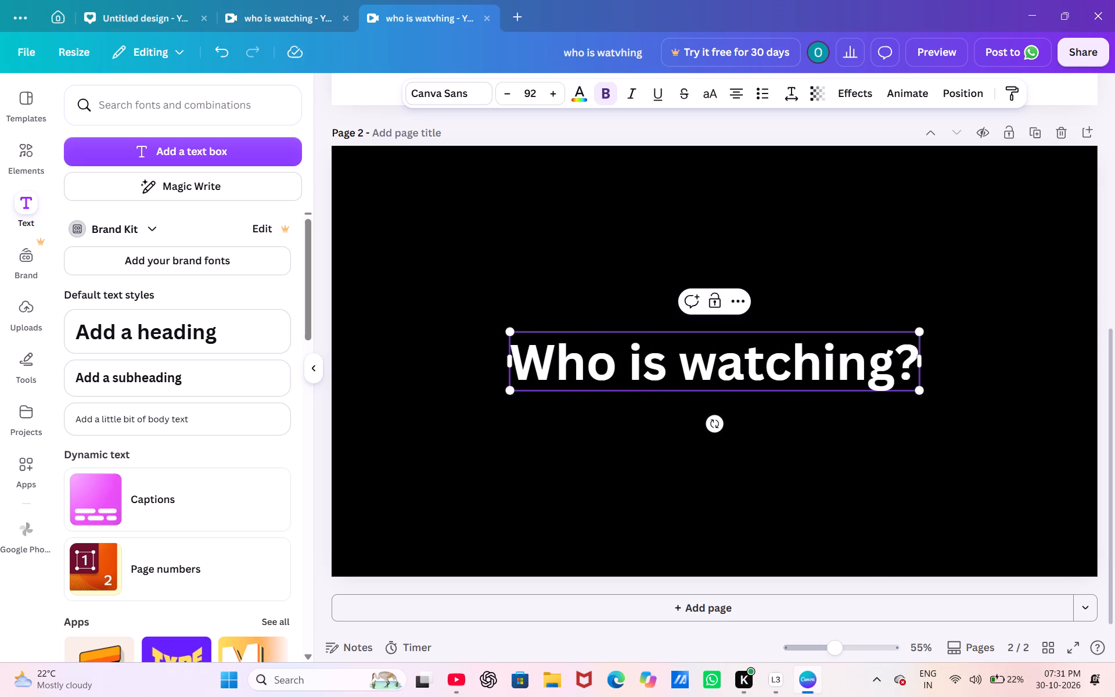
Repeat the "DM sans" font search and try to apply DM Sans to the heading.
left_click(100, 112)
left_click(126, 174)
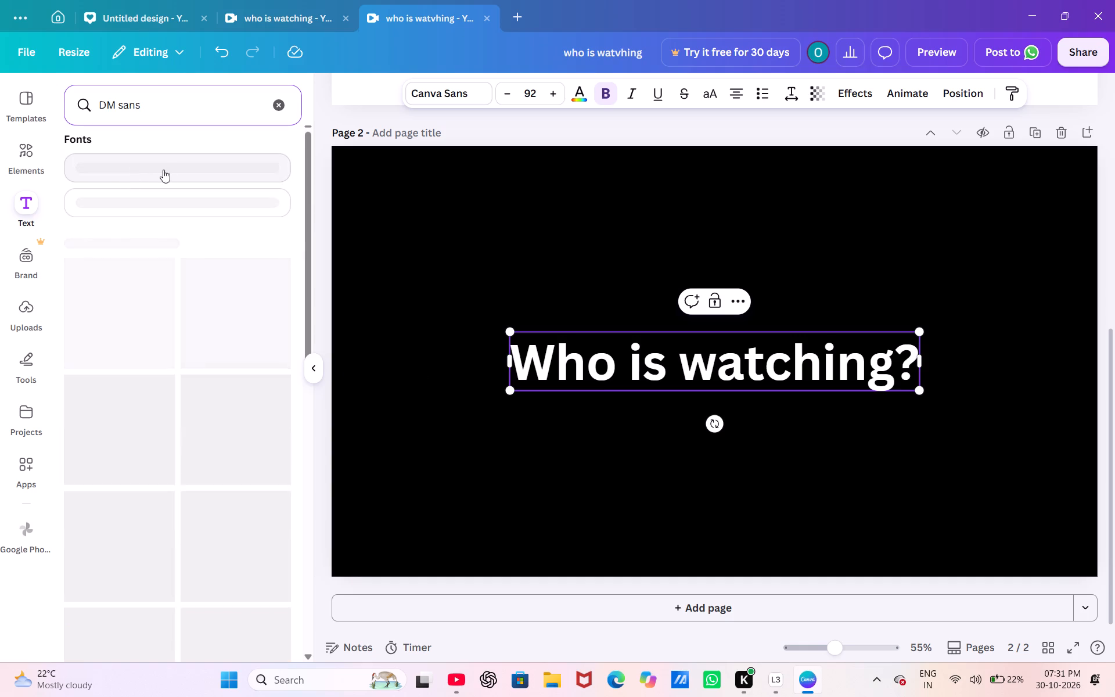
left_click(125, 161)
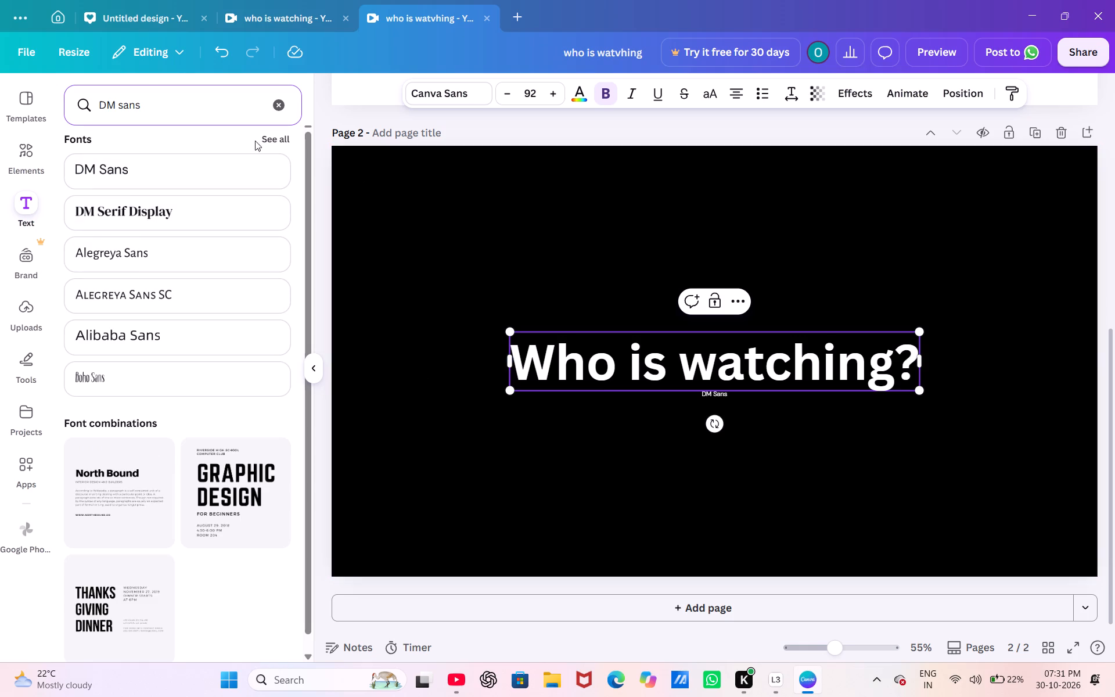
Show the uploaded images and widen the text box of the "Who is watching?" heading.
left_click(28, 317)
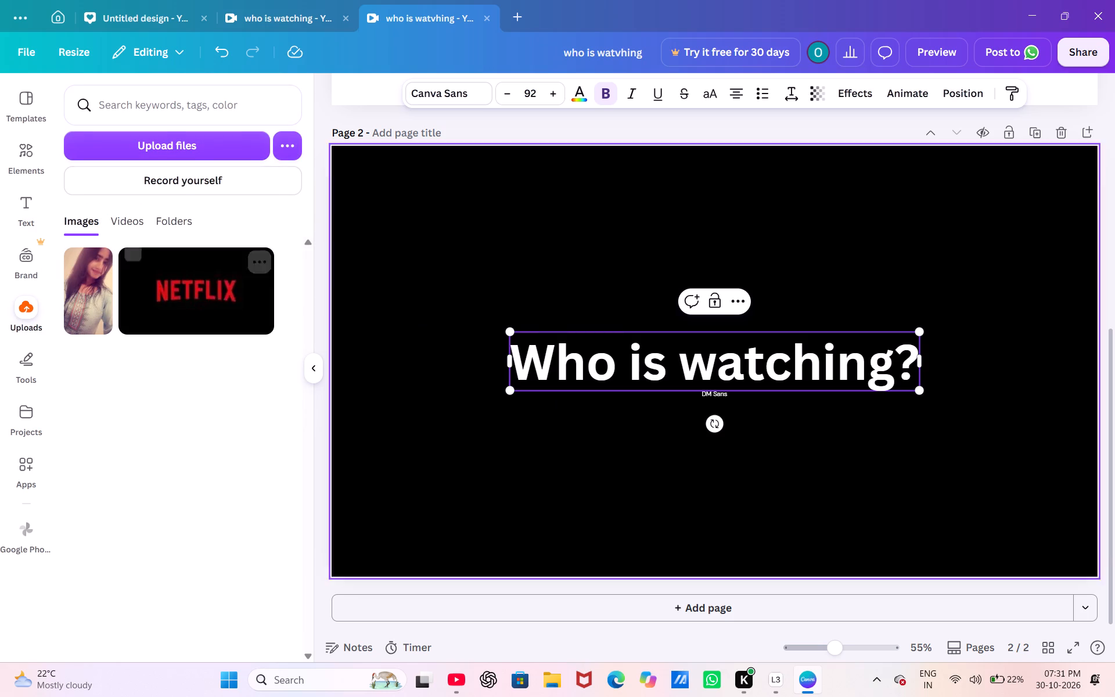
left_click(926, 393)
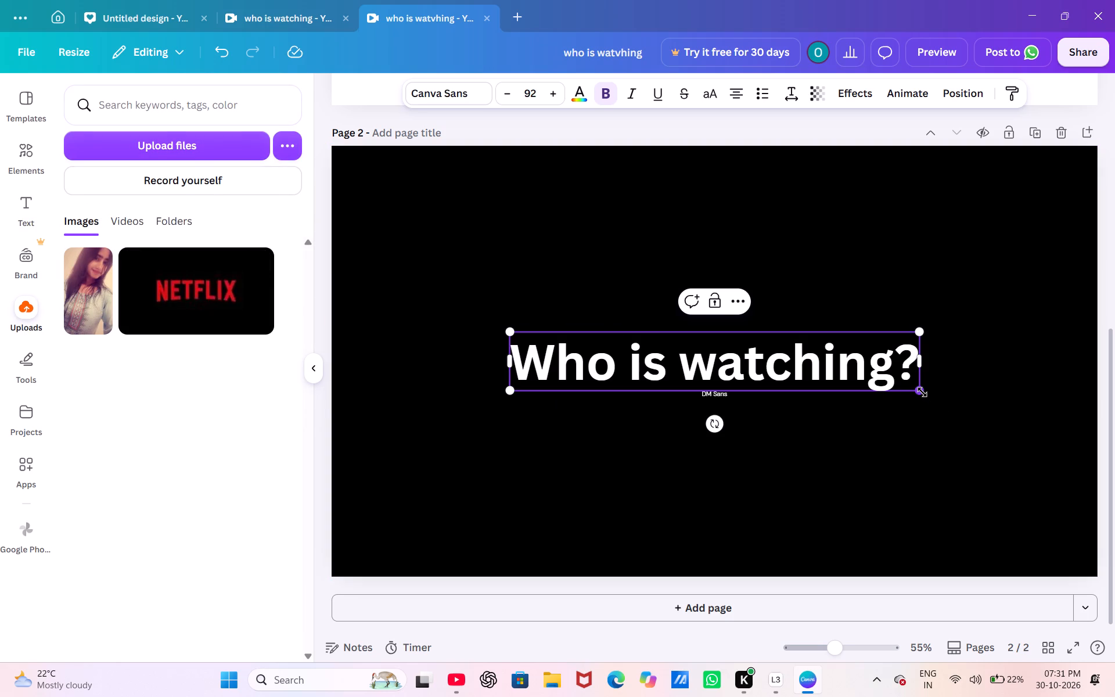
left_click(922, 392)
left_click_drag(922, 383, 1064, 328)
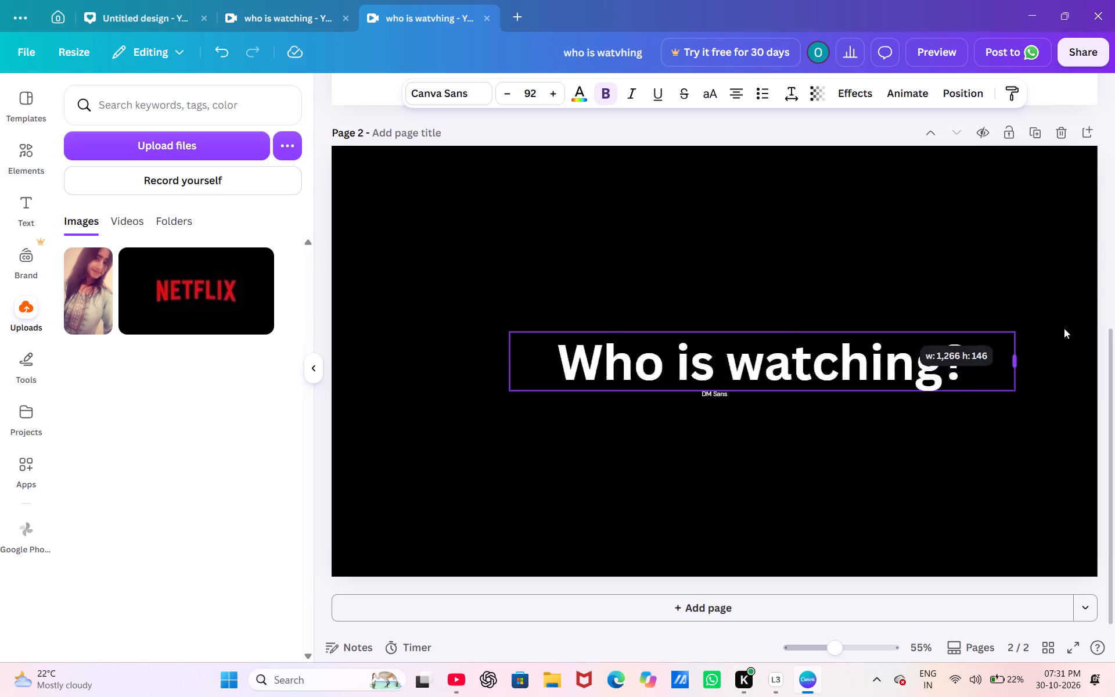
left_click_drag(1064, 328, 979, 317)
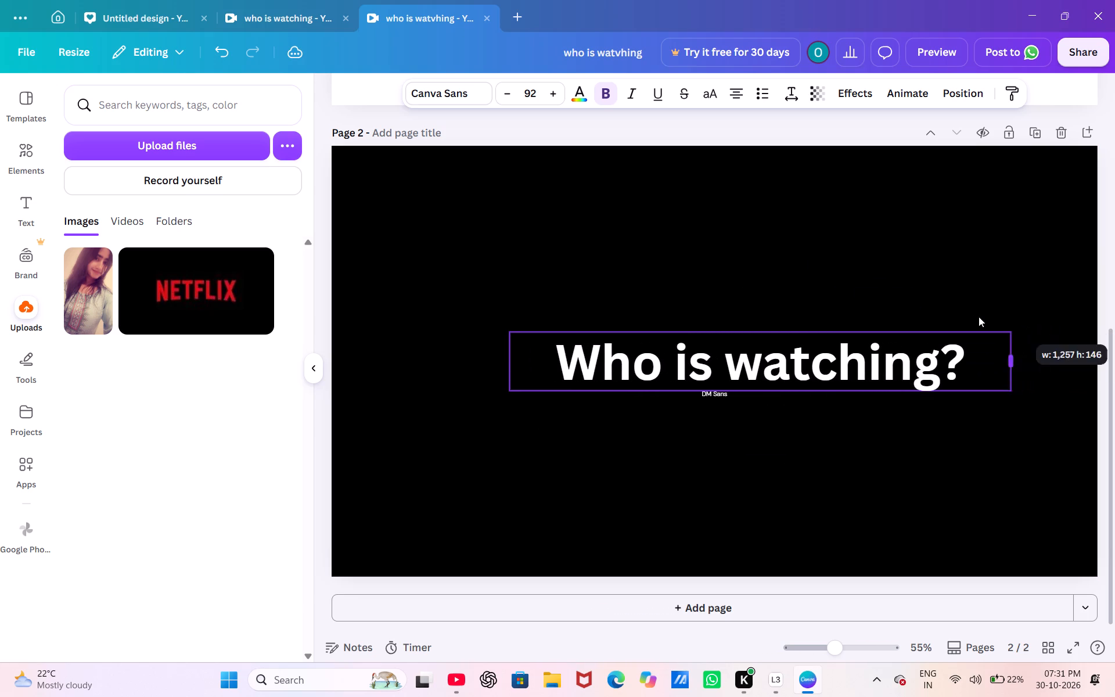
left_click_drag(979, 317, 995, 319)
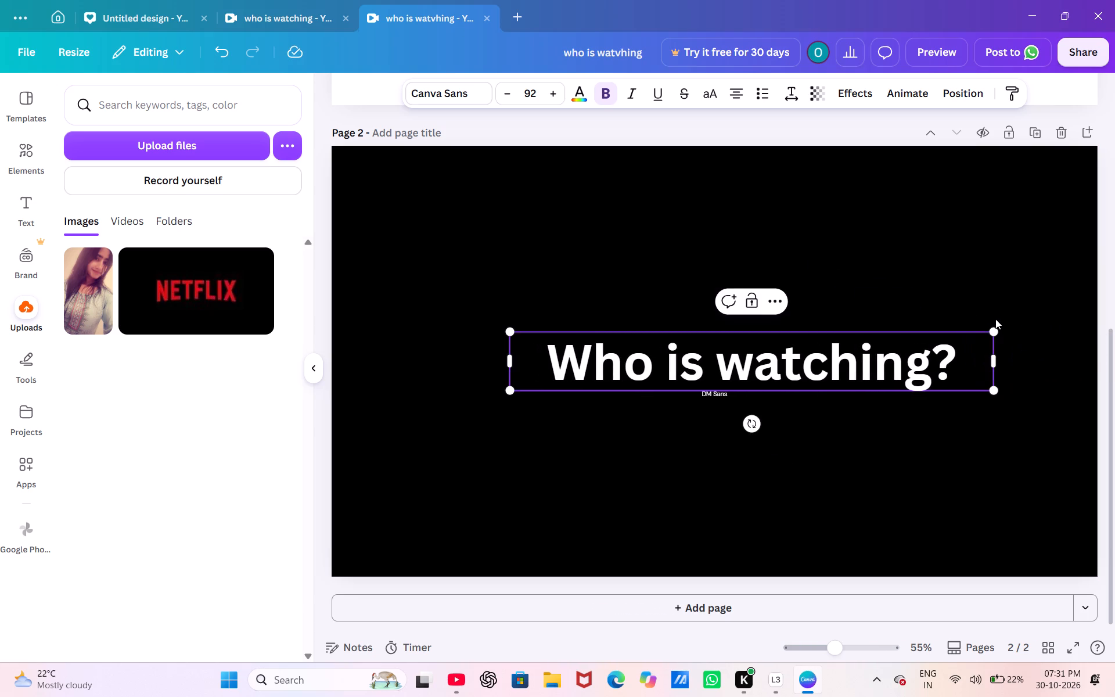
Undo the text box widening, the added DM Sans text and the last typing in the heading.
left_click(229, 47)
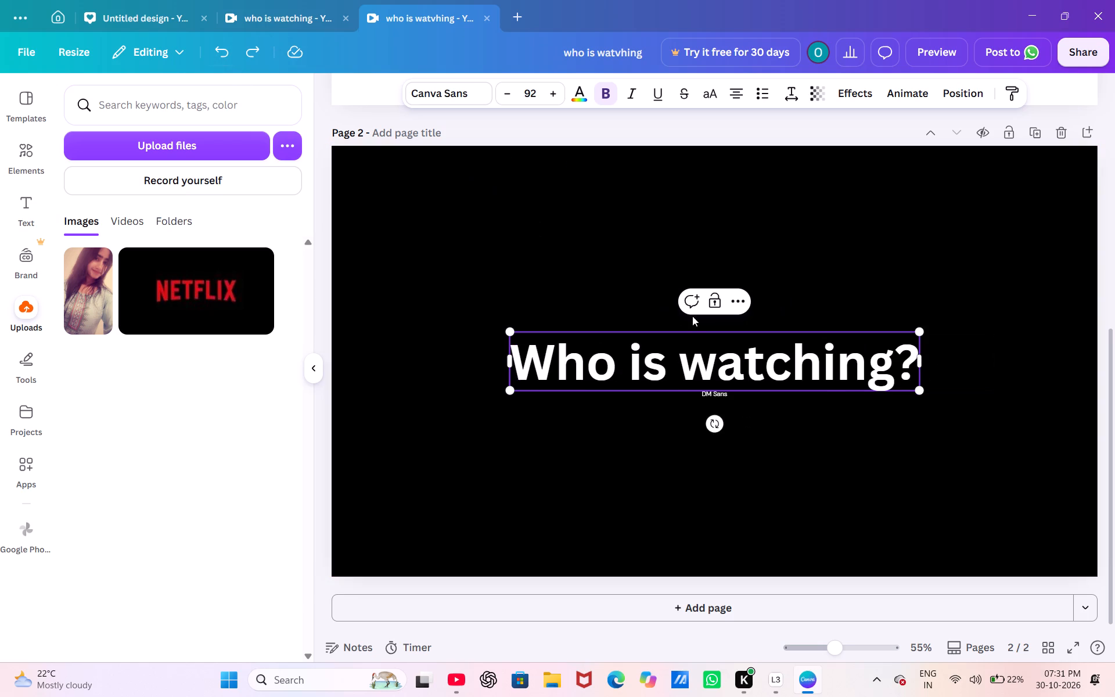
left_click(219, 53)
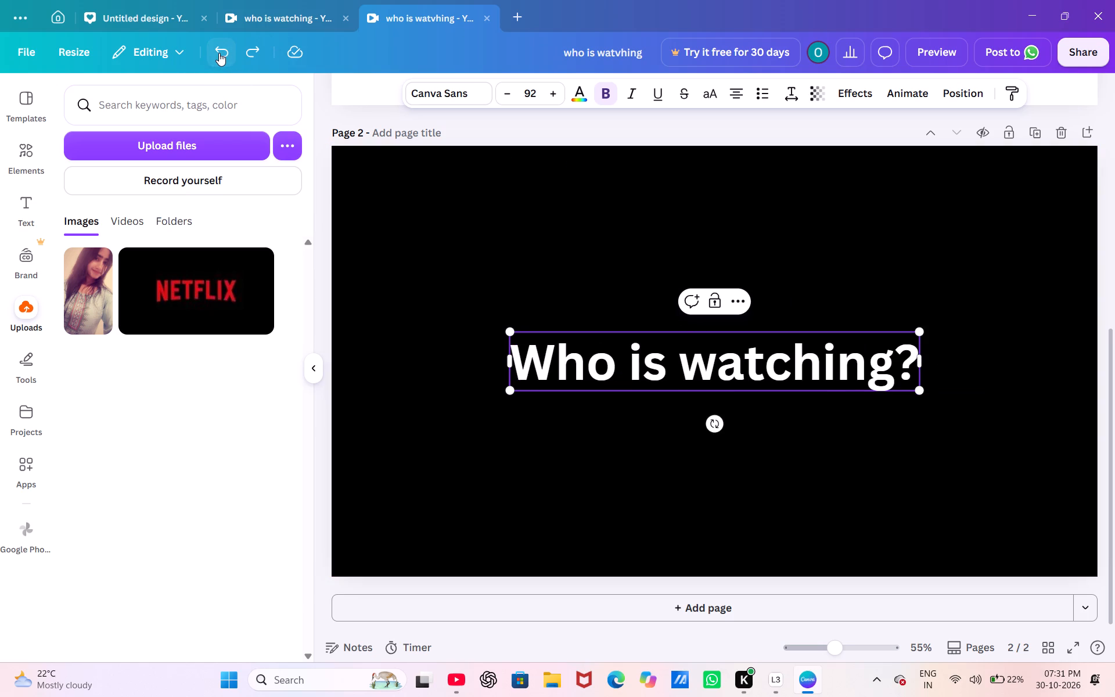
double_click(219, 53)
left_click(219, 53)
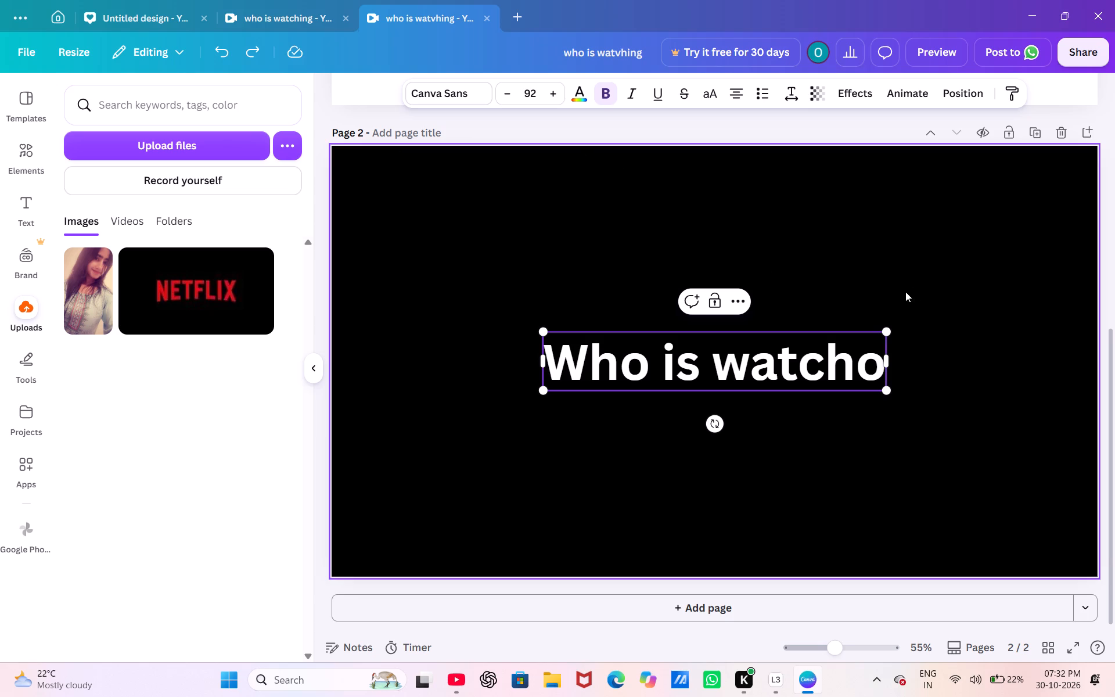
Correct the end of the heading so it reads "Who is watching?".
left_click(883, 354)
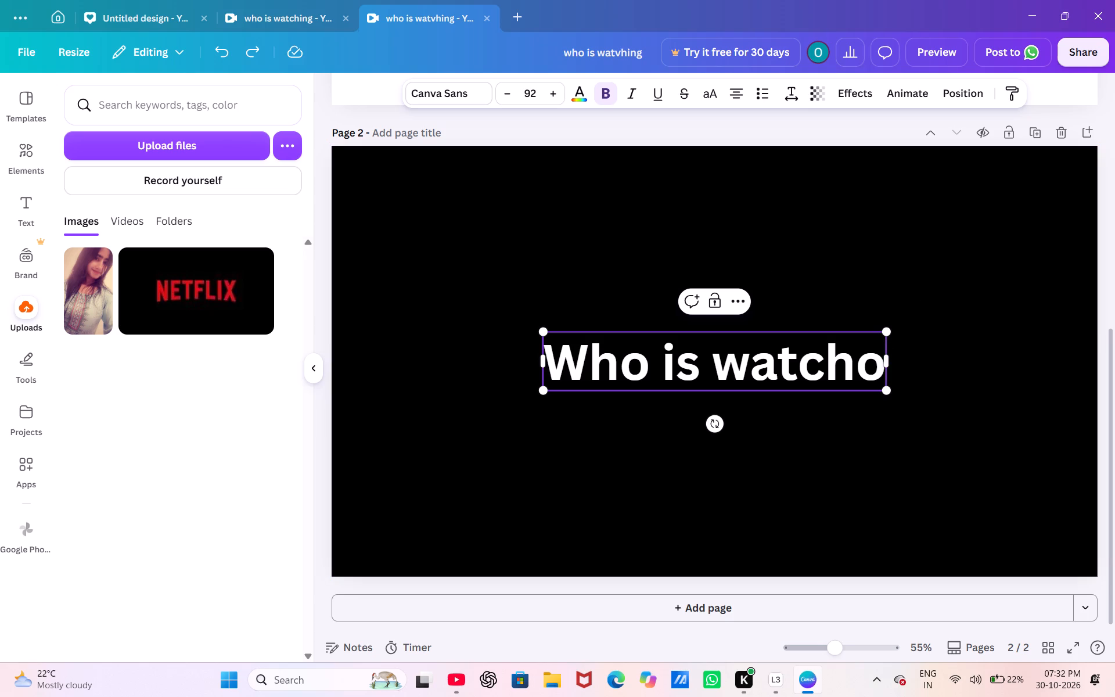
key("BackSpace")
key("BackSpace")
key("BackSpace")
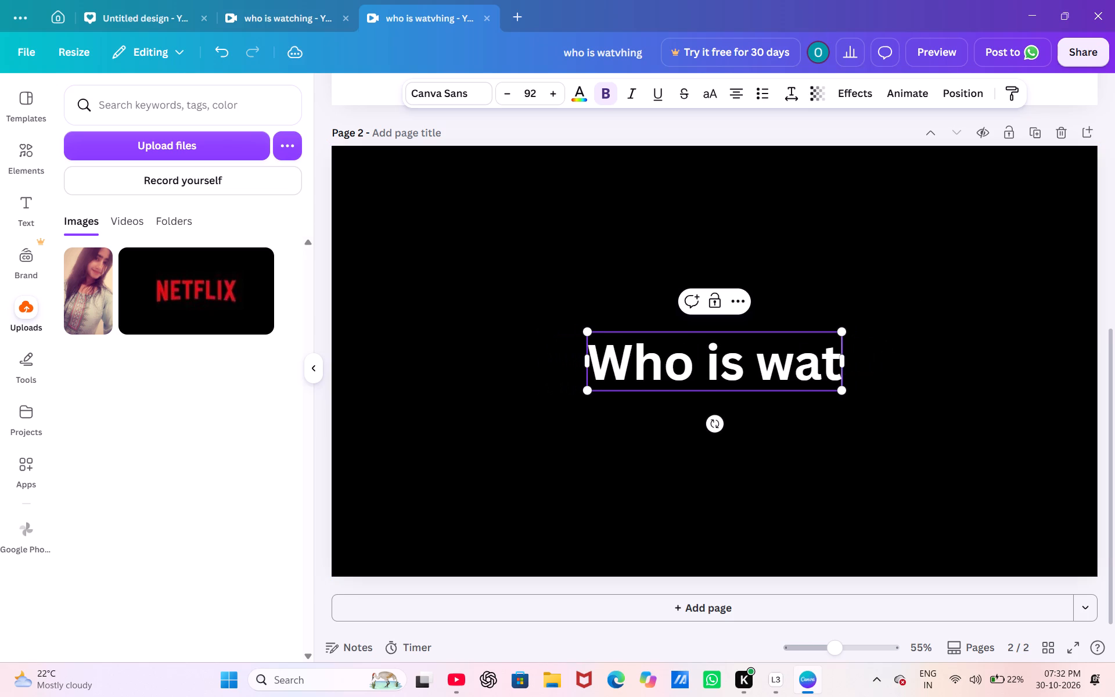
type("ching")
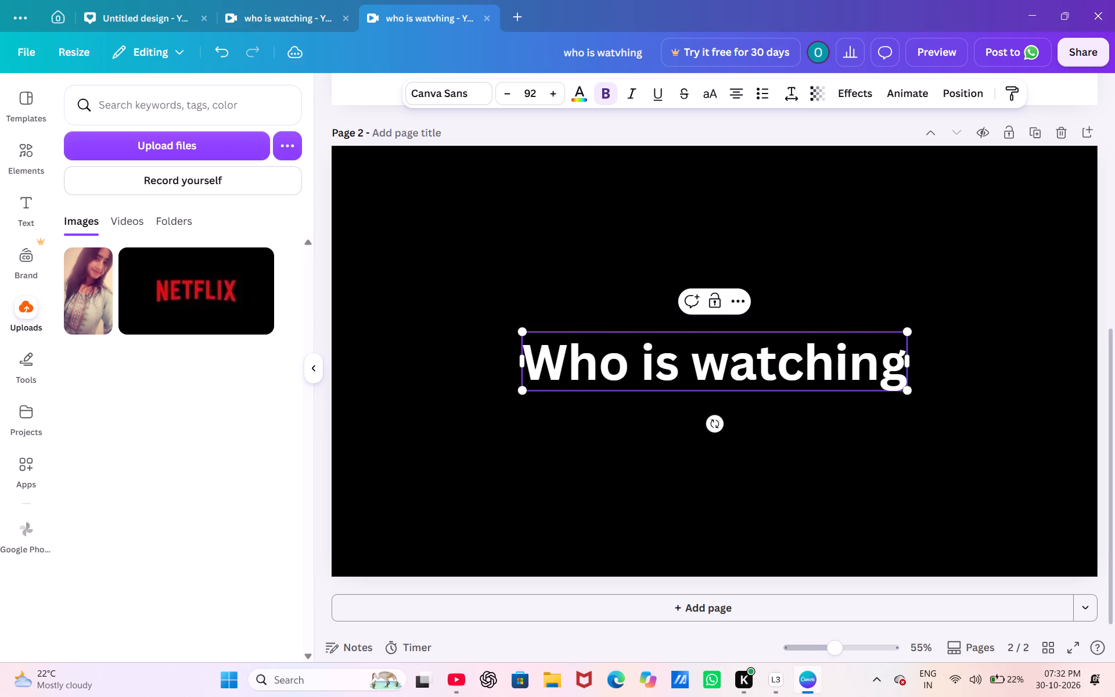
key("shift+question")
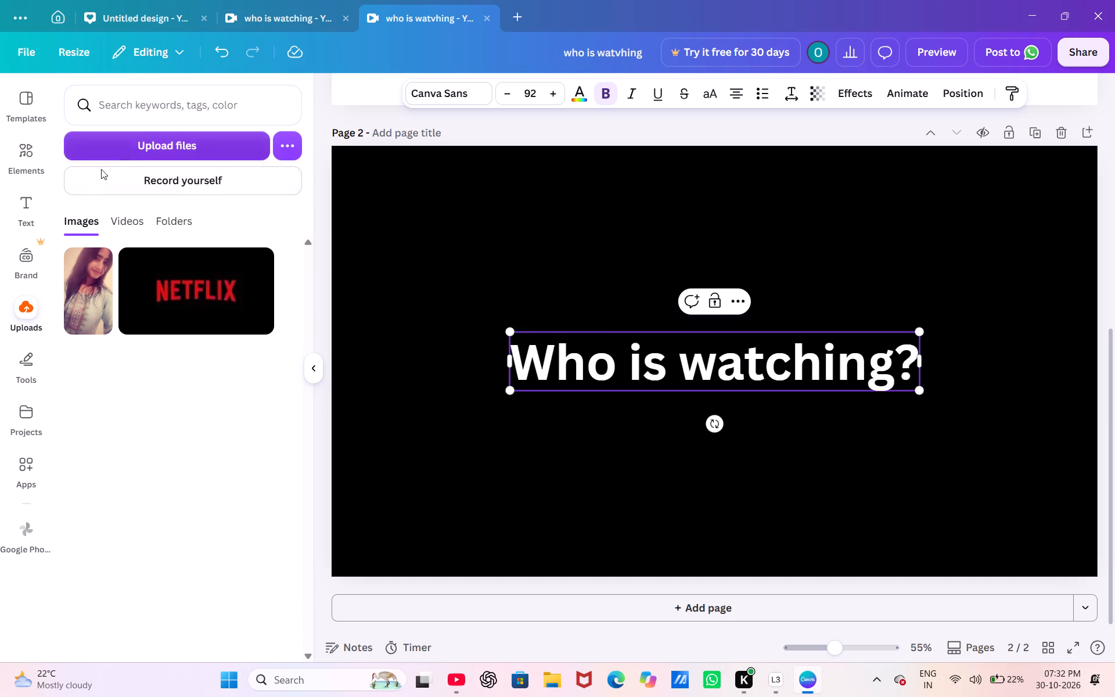
Move the "Who is watching?" heading up from the middle of page 2 to its upper part.
left_click_drag(756, 501, 728, 501)
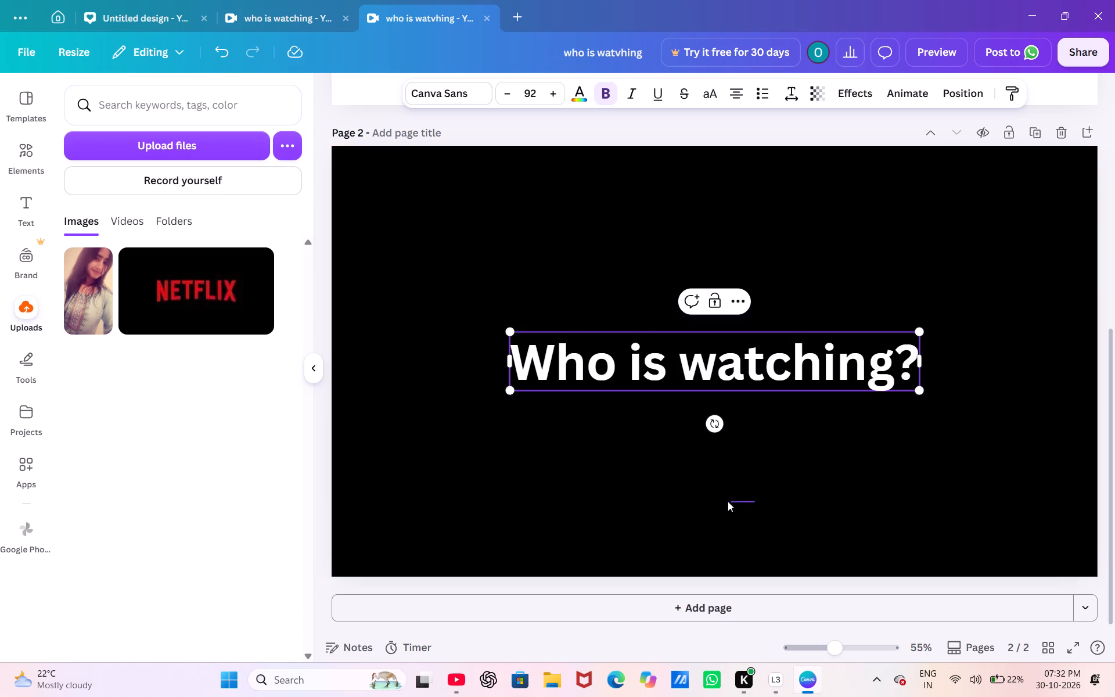
left_click_drag(728, 501, 876, 444)
left_click(876, 444)
left_click(825, 375)
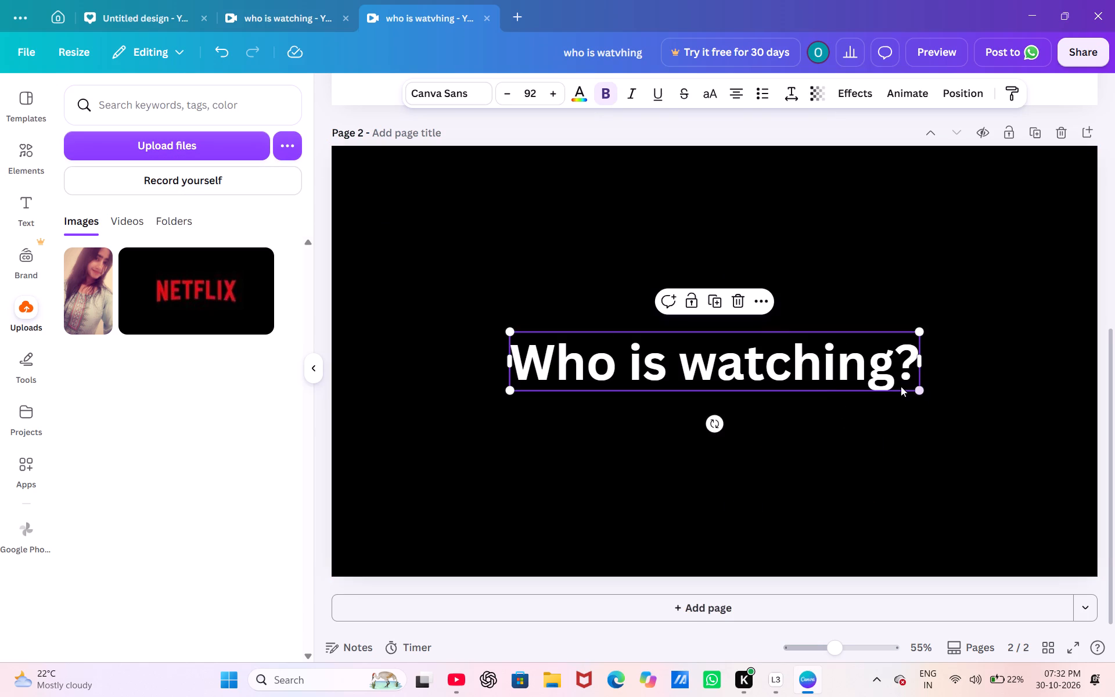
left_click_drag(913, 386, 885, 270)
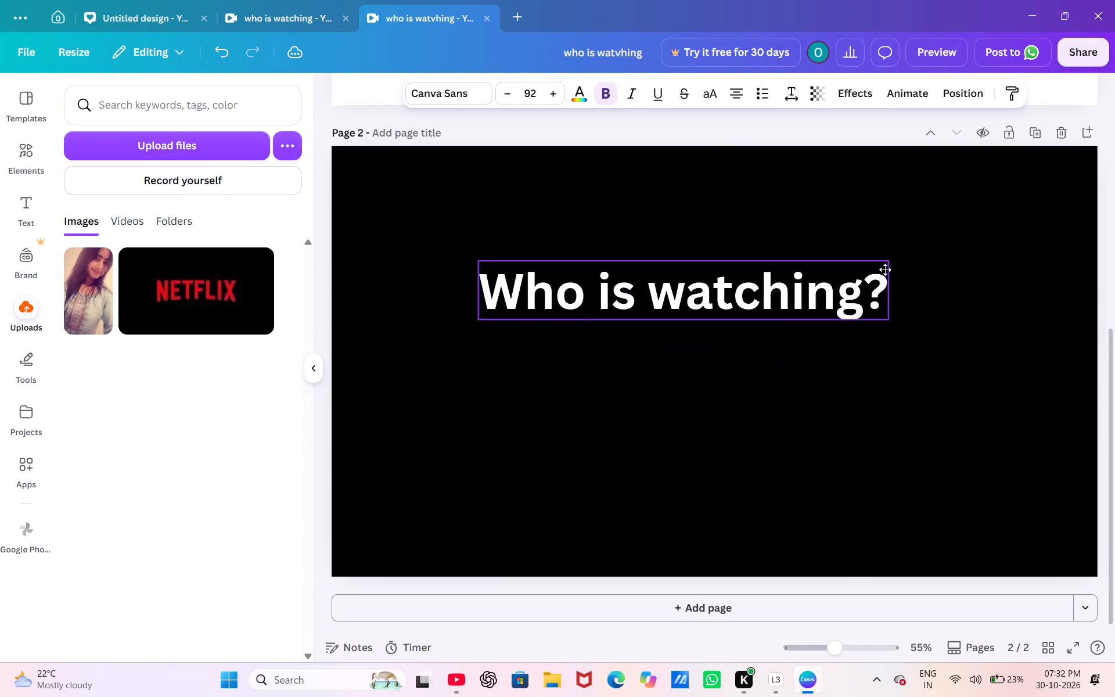
left_click_drag(885, 270, 900, 281)
left_click(900, 281)
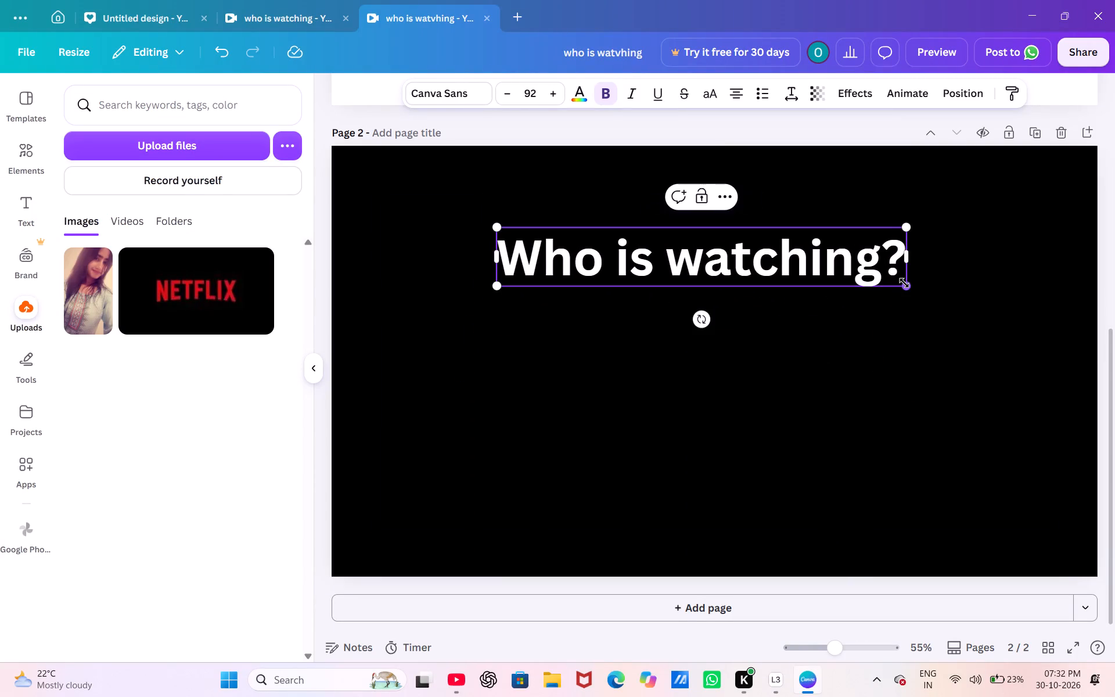
Scale the "Who is watching?" heading down to a font size of about 50.2.
left_click_drag(909, 286, 876, 279)
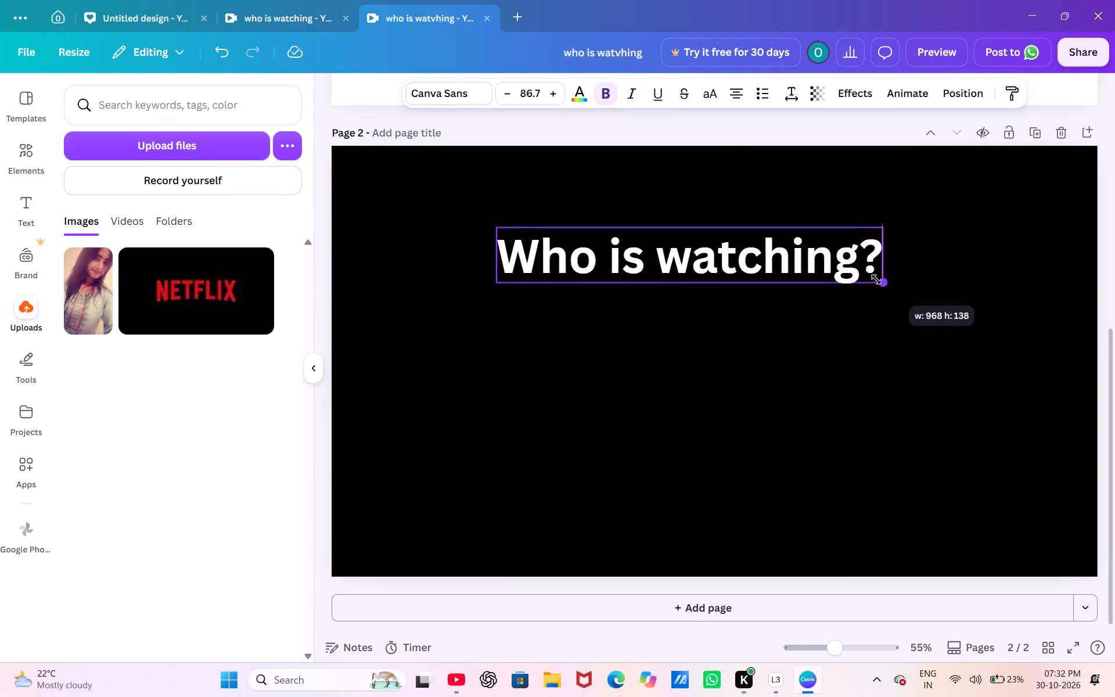
left_click_drag(876, 279, 710, 286)
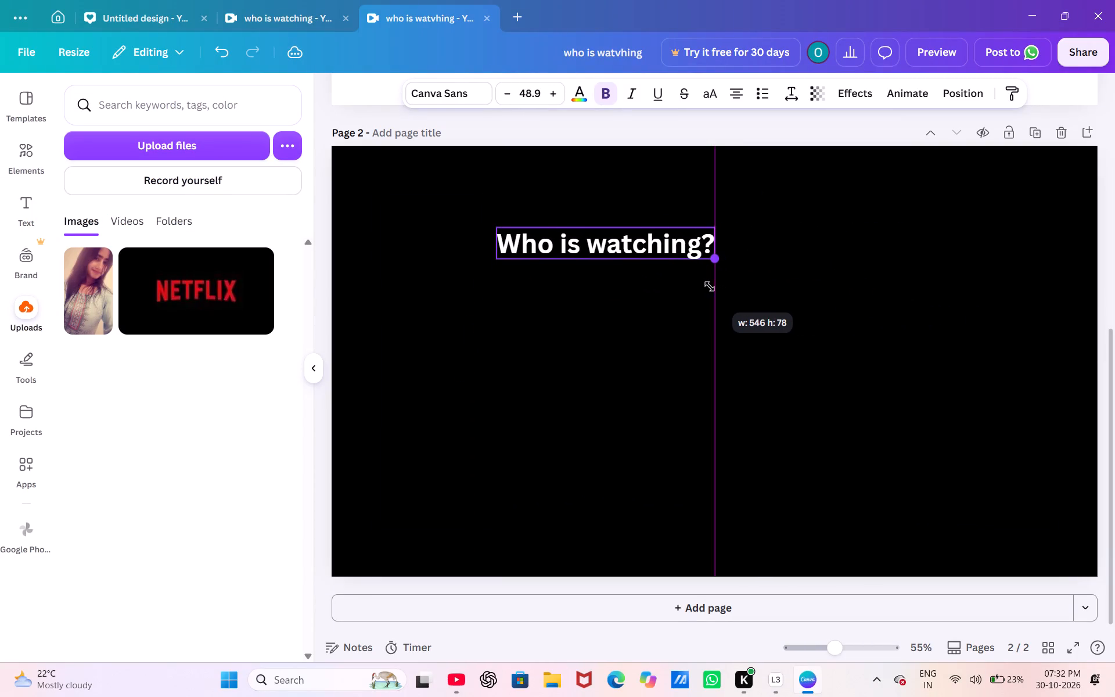
left_click_drag(710, 286, 719, 286)
Move the reduced "Who is watching?" heading sideways toward the horizontal centre of page 2.
left_click_drag(623, 248, 647, 251)
left_click(683, 290)
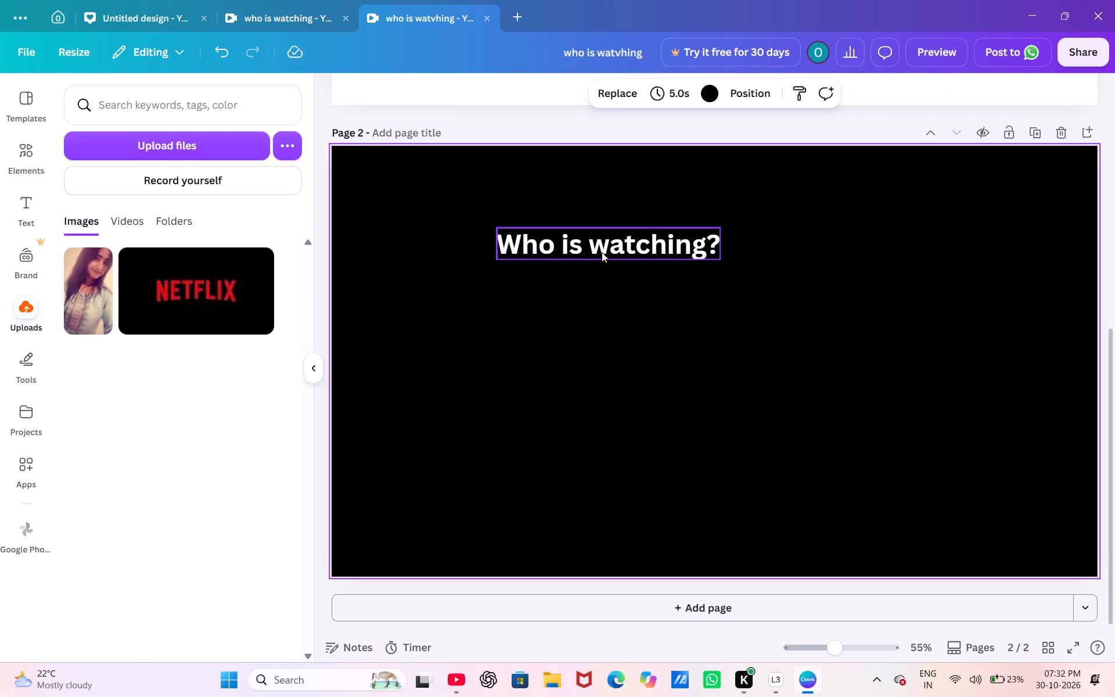
left_click(619, 254)
left_click_drag(619, 254, 671, 251)
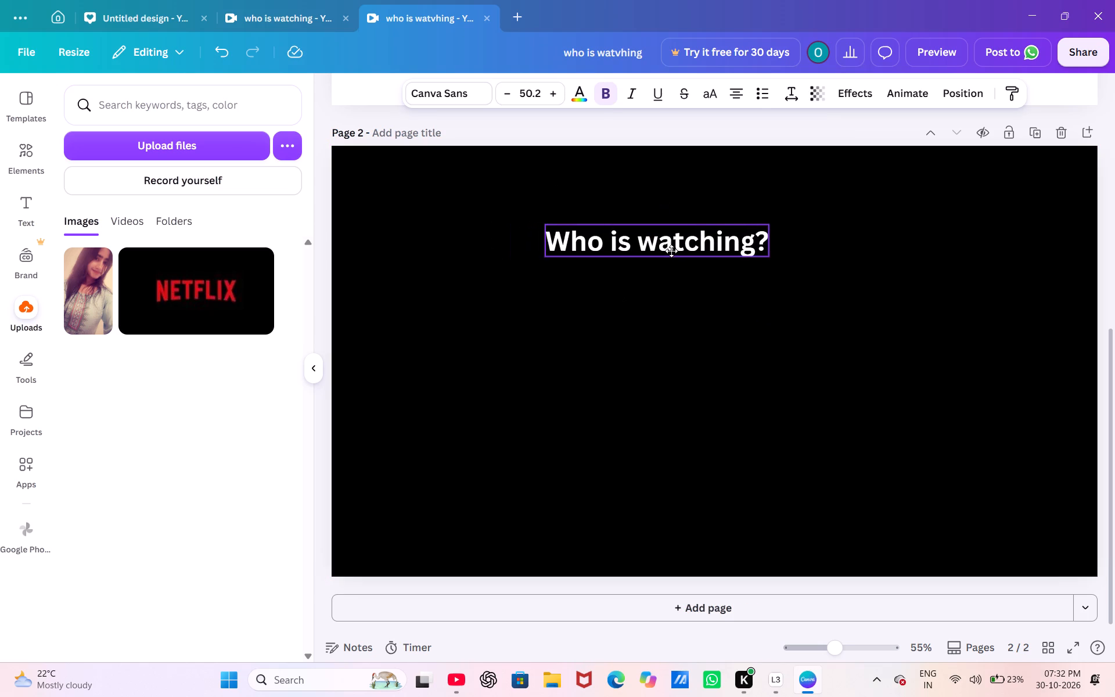
left_click_drag(671, 251, 688, 260)
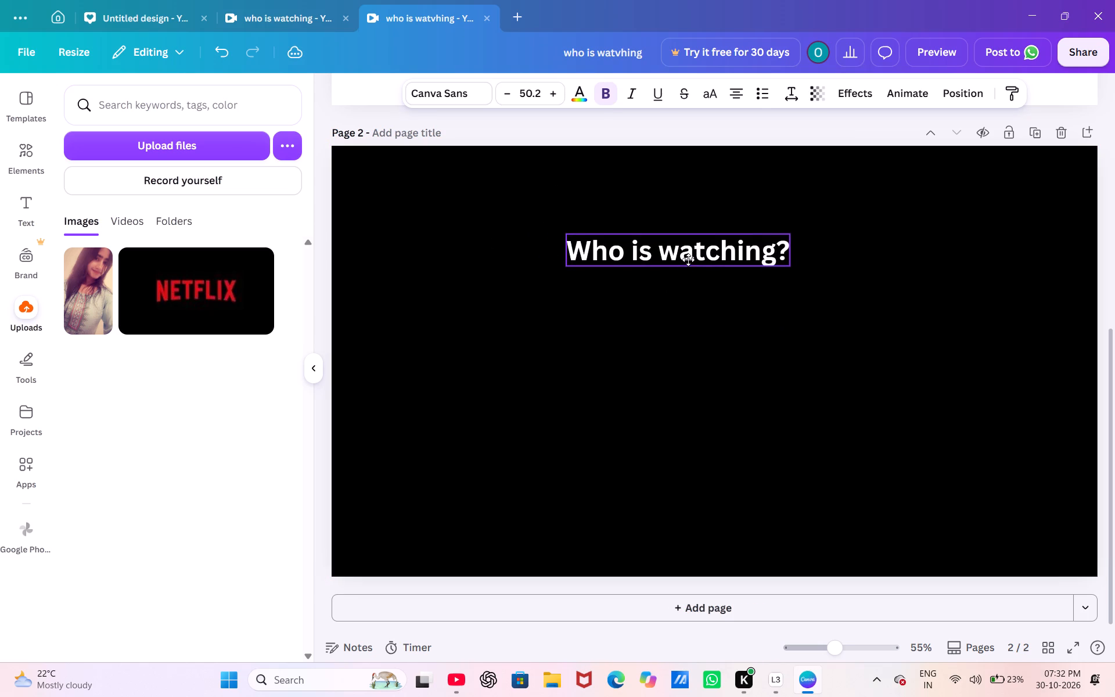
left_click_drag(688, 260, 688, 259)
left_click(706, 336)
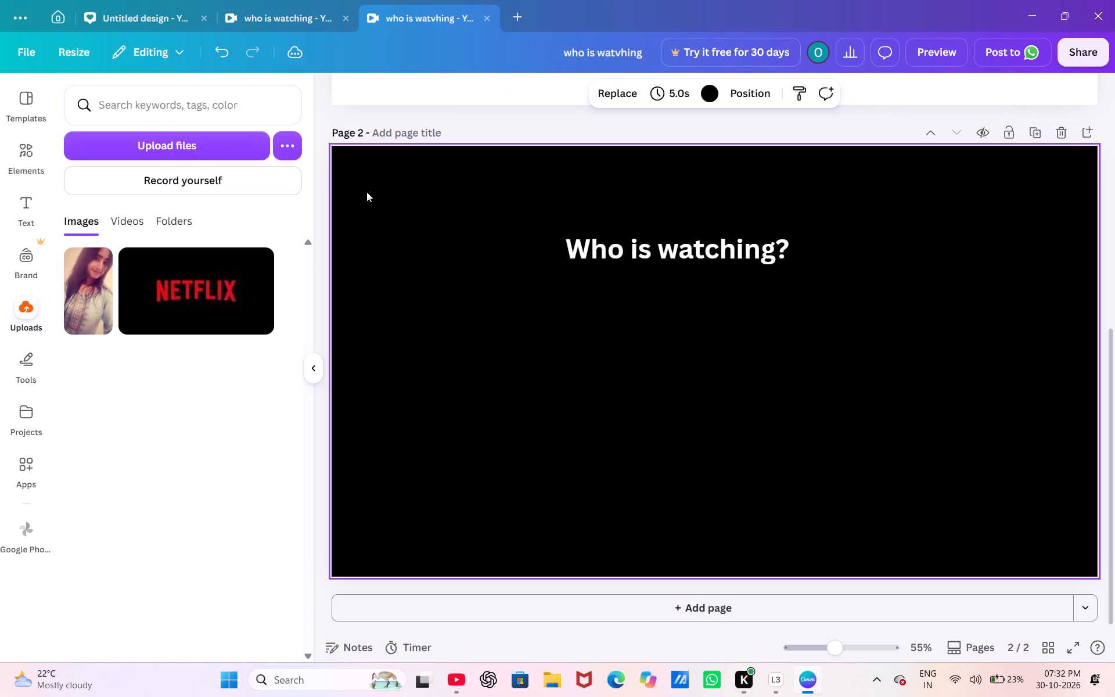
Add the uploaded Netflix logo image to page 2, shrink it and place it in the page's upper-left corner.
left_click(222, 305)
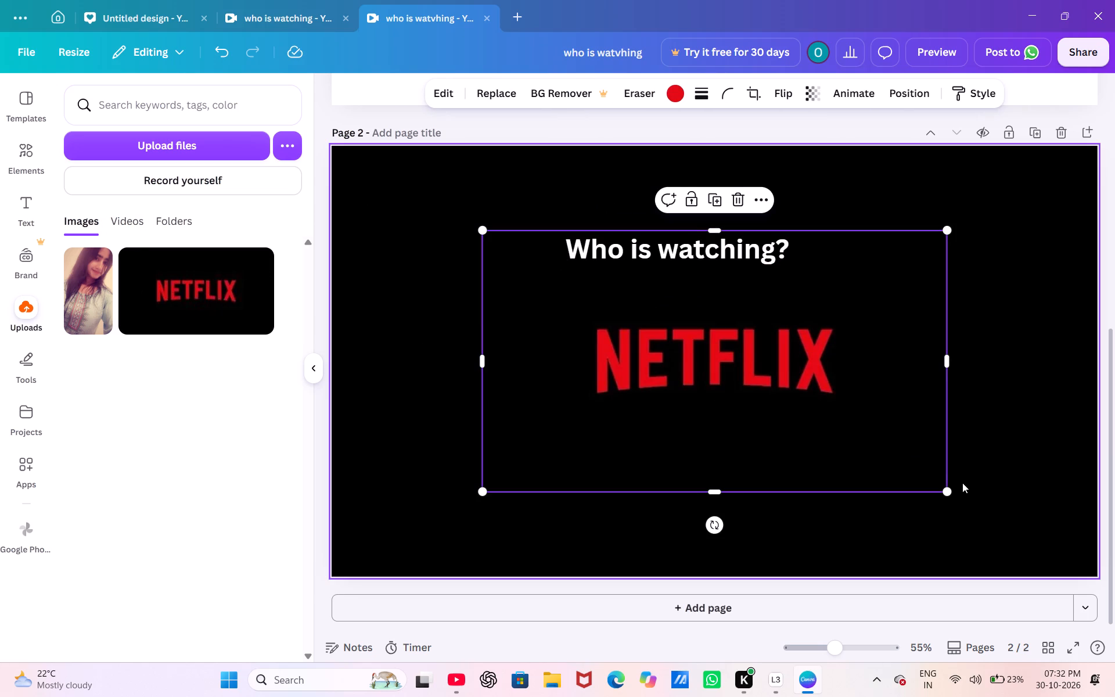
left_click_drag(952, 487, 729, 350)
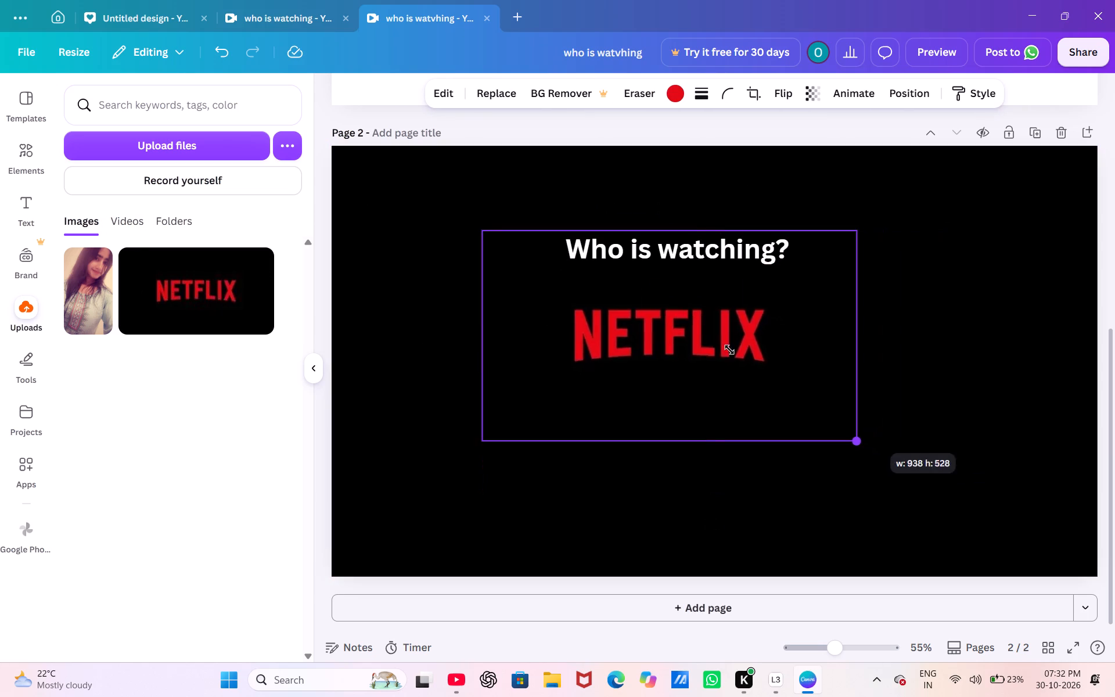
left_click_drag(729, 350, 596, 299)
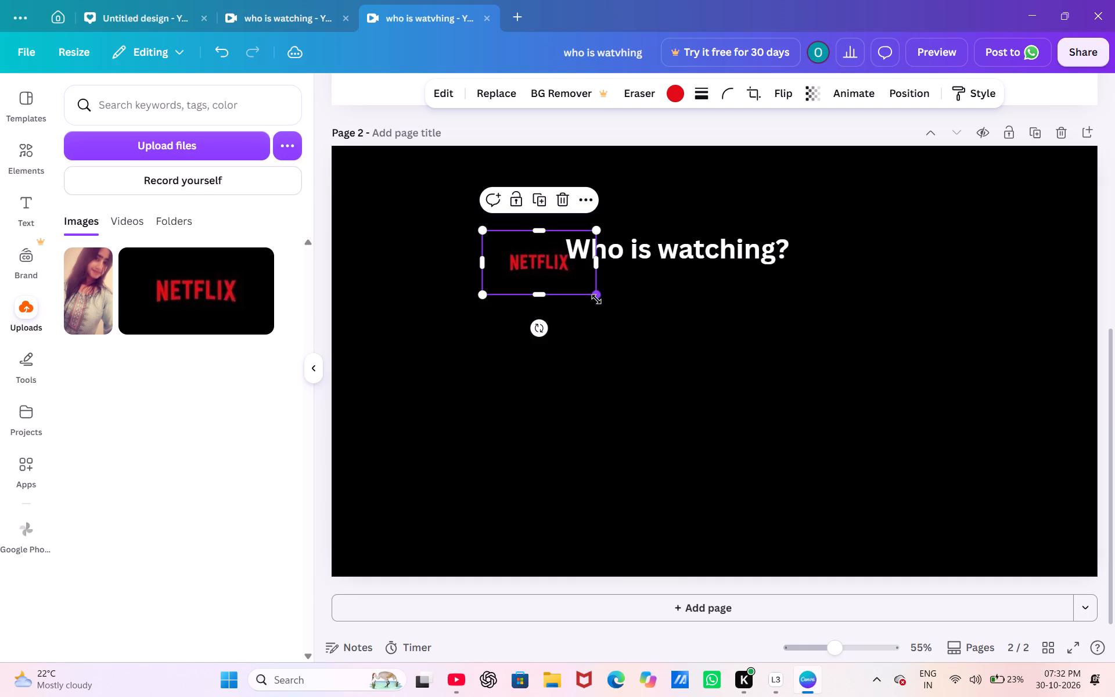
left_click(646, 352)
left_click(516, 254)
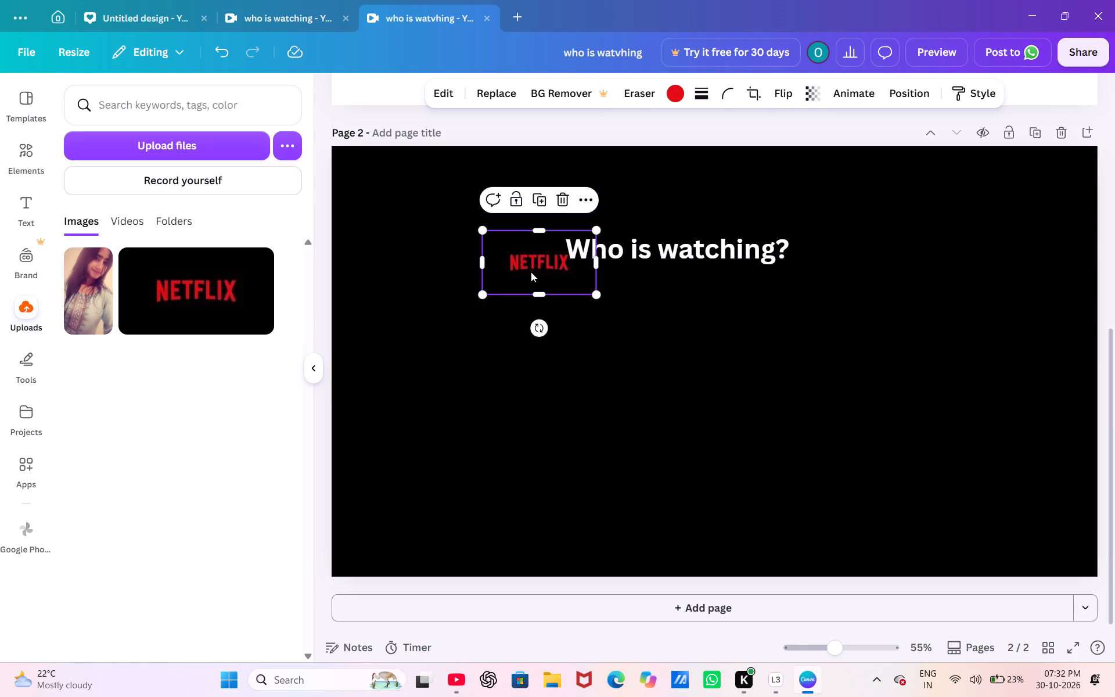
left_click(531, 272)
left_click_drag(531, 272, 375, 196)
left_click(507, 356)
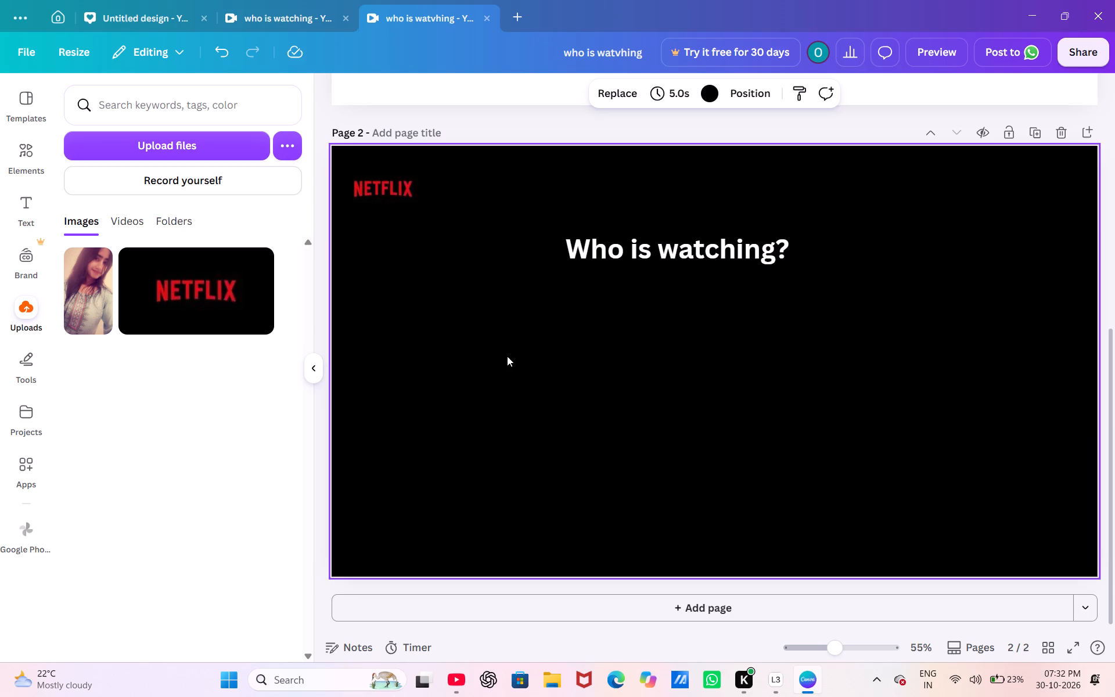
Move the "Who is watching?" heading slightly lower on page 2, keeping it near the horizontal centre.
left_click(731, 261)
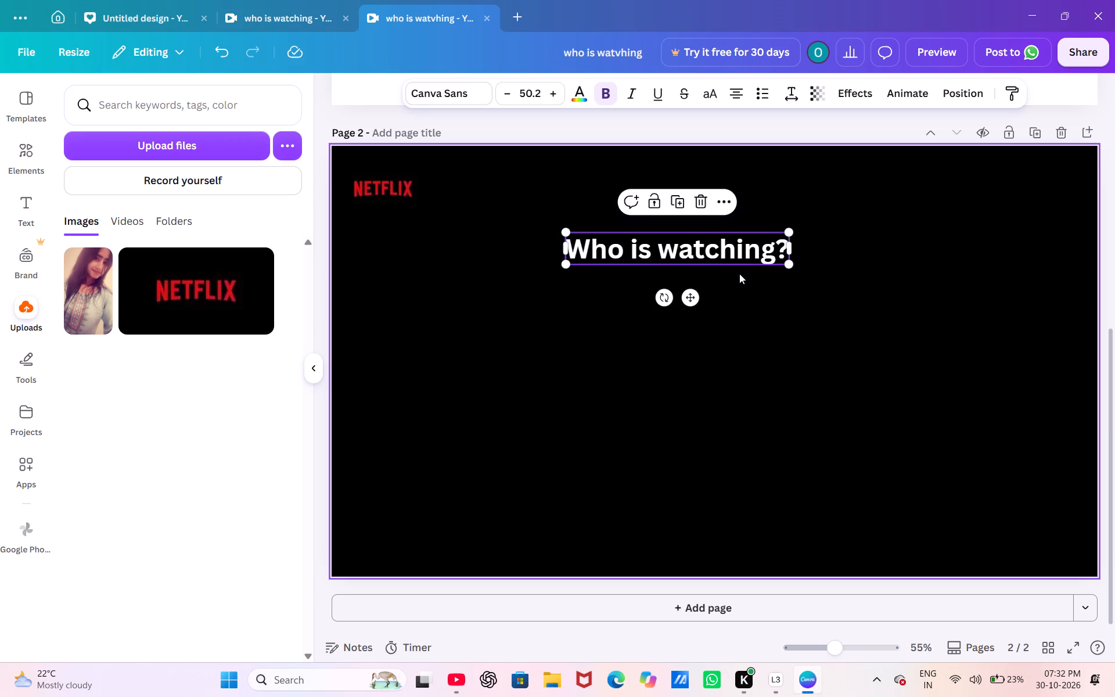
left_click(733, 256)
left_click_drag(733, 256, 801, 315)
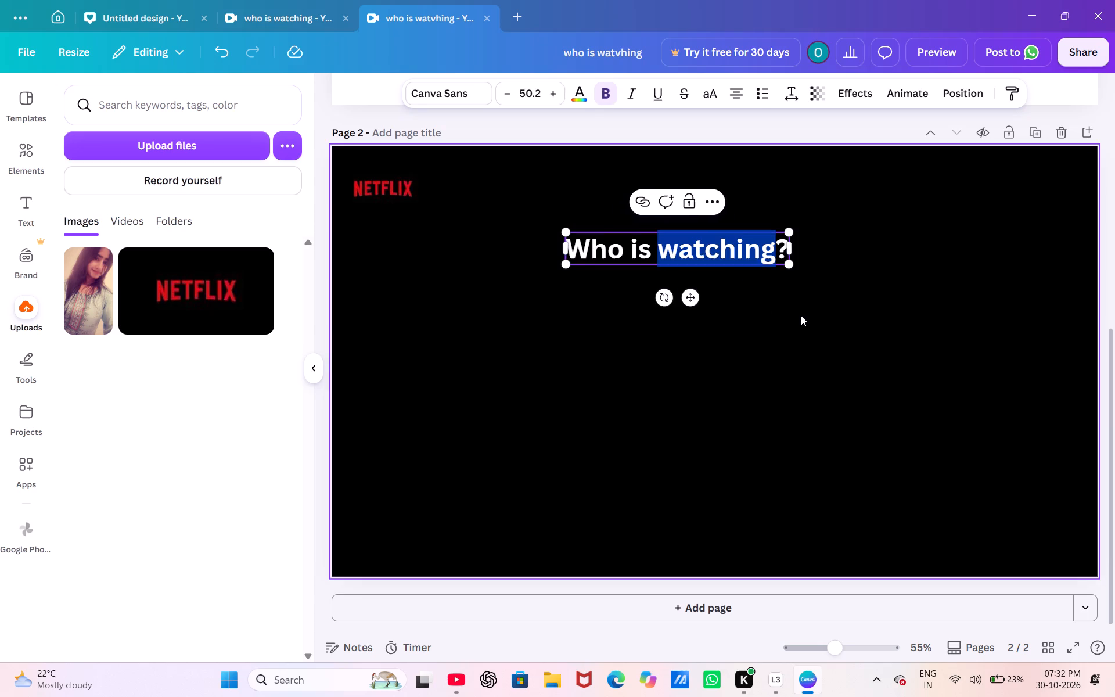
left_click(801, 315)
left_click_drag(725, 250, 739, 265)
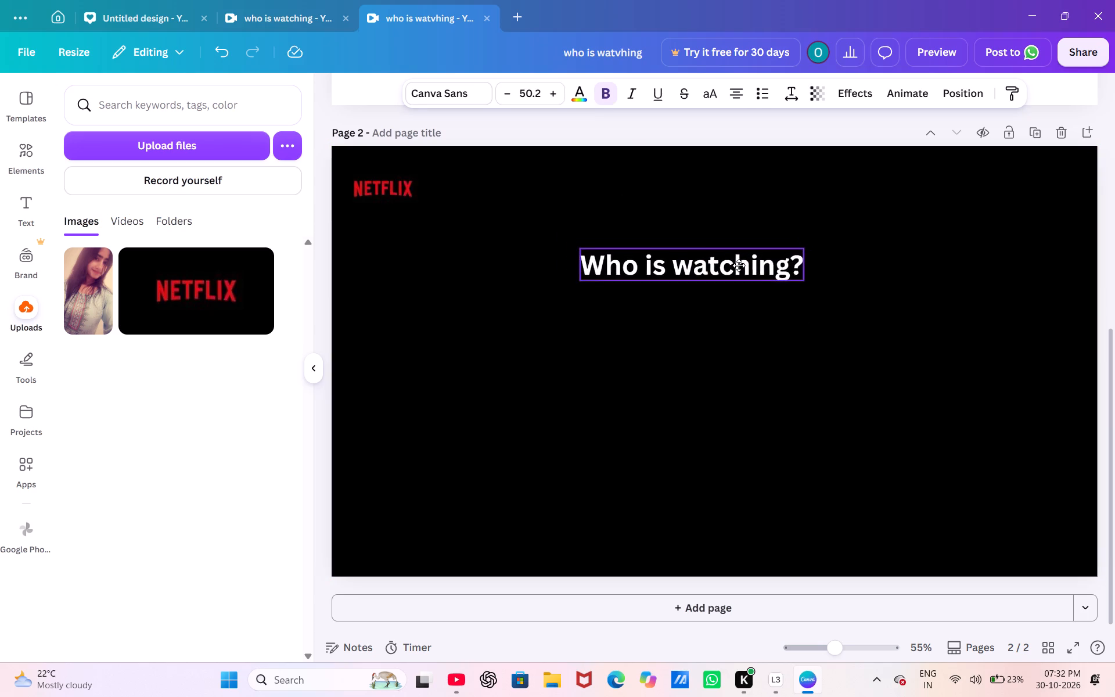
left_click_drag(739, 265, 723, 268)
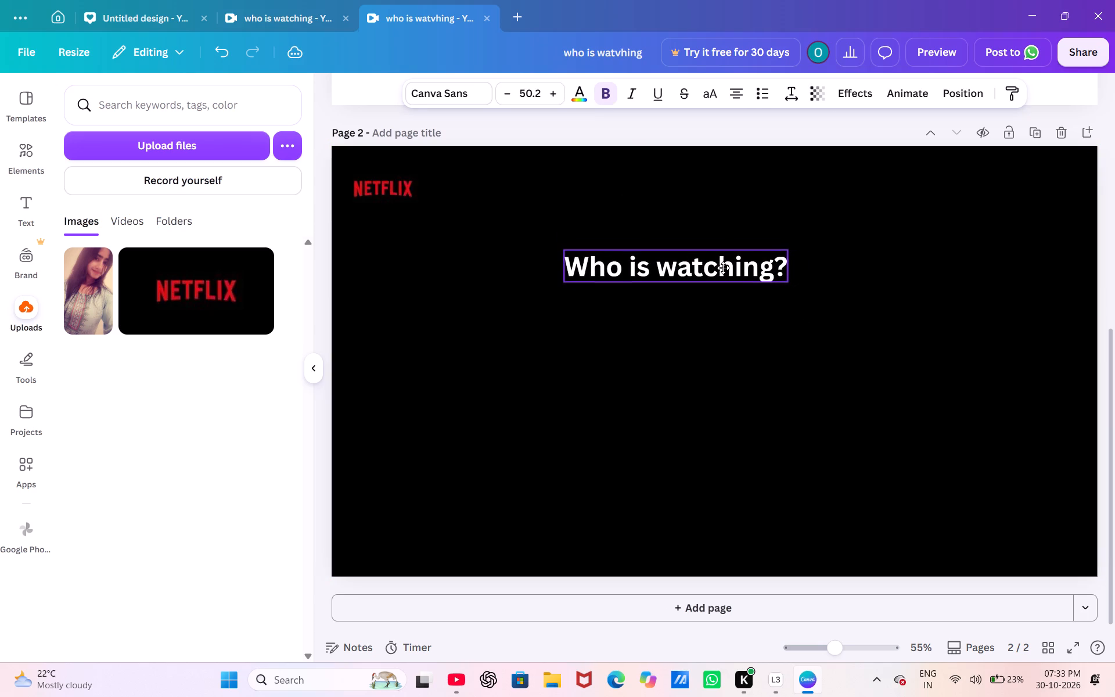
left_click_drag(723, 268, 725, 268)
left_click(780, 342)
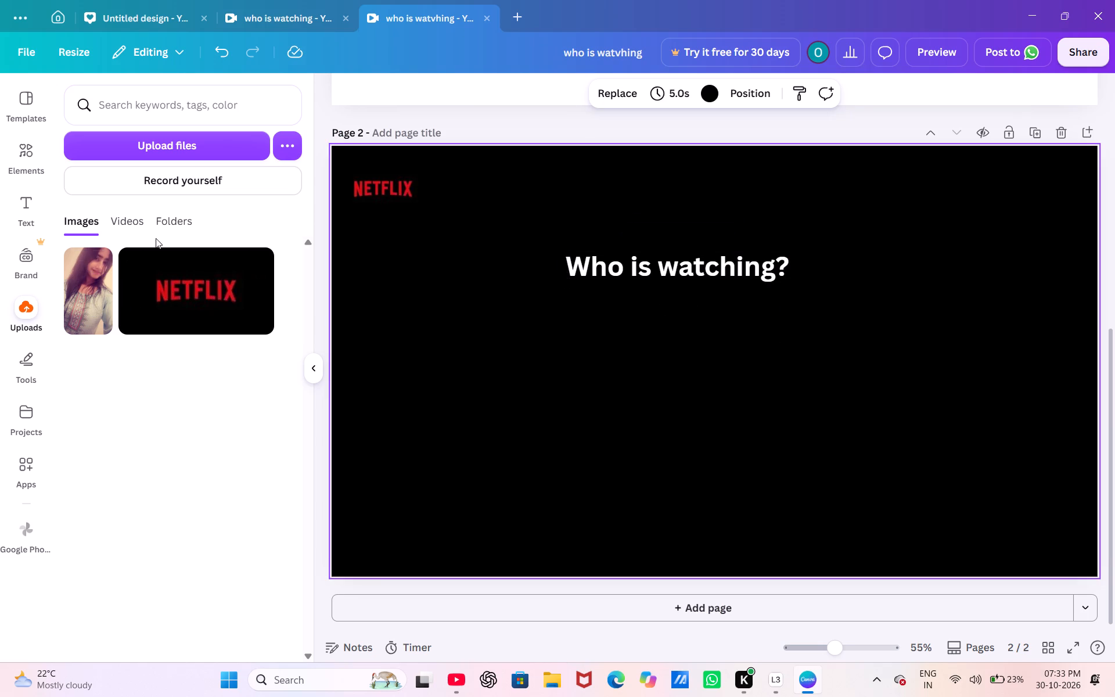
Search the elements library for "frame".
left_click(22, 150)
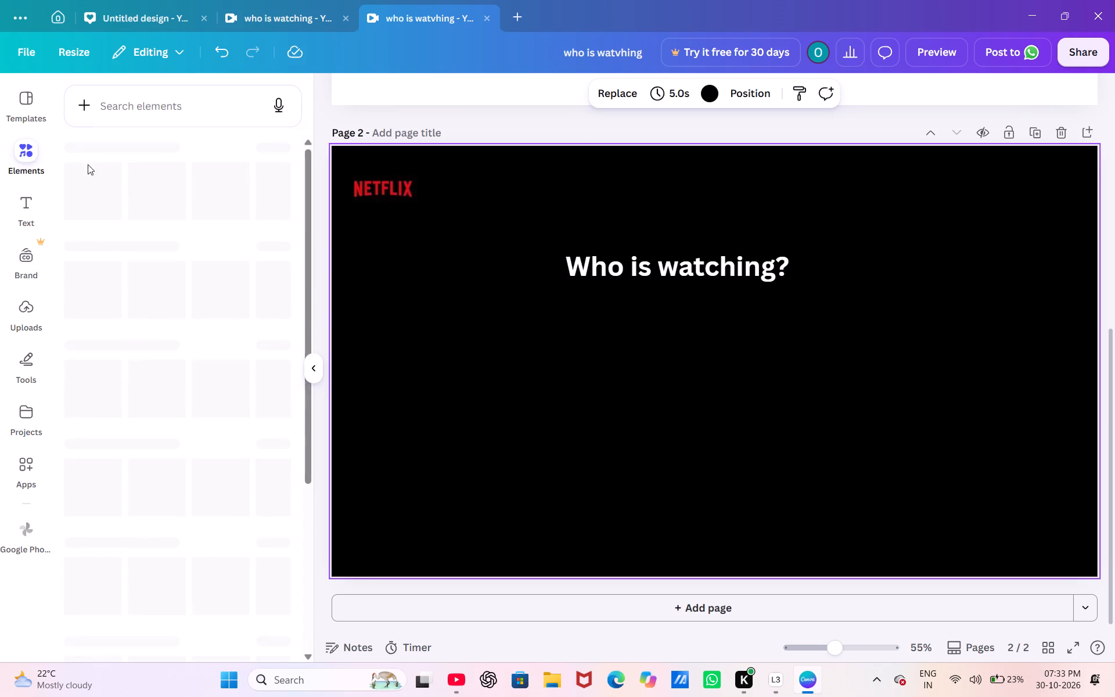
left_click(159, 112)
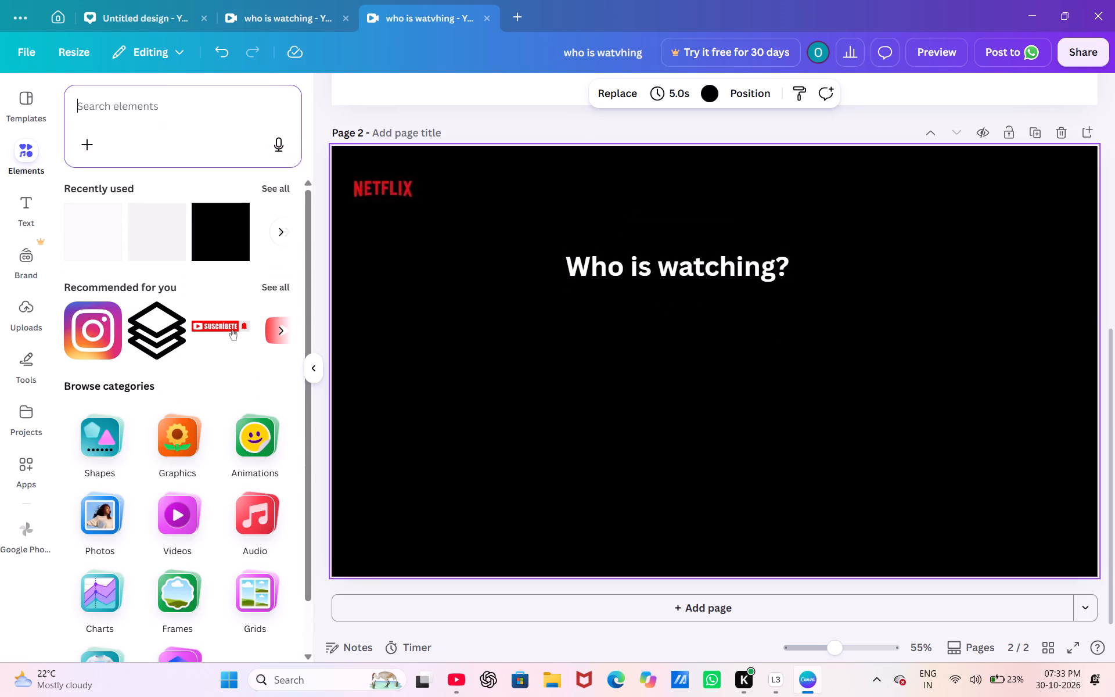
left_click(111, 221)
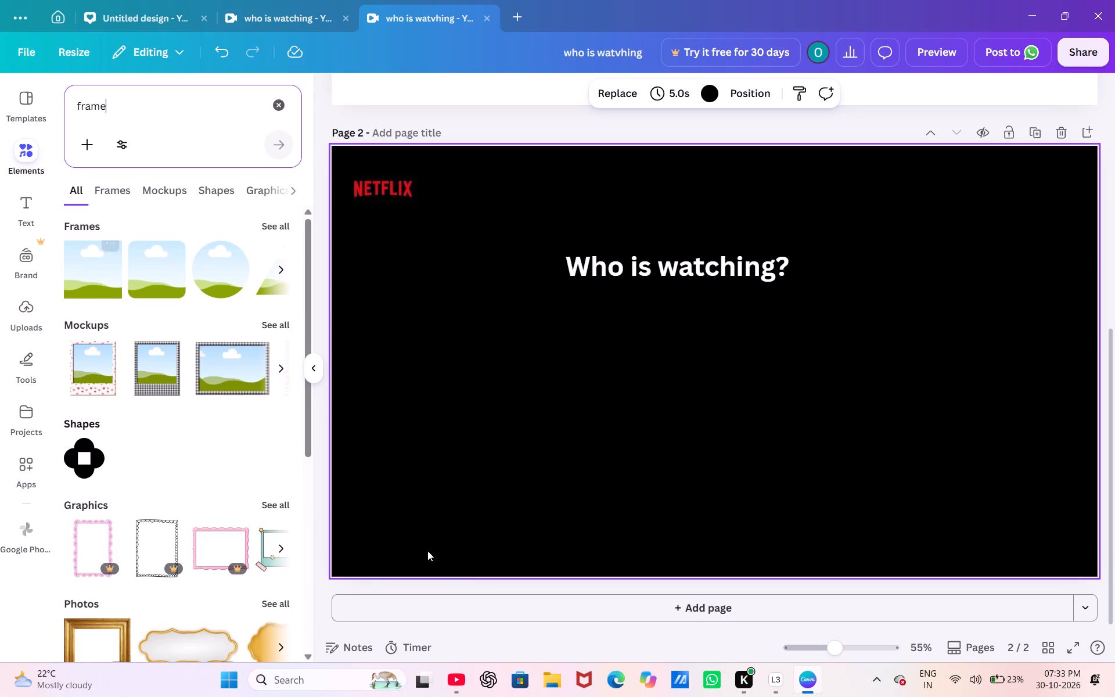
Switch to the YouTube tutorial and play it in short stretches to see how the heading and picture frames are laid out.
left_click(455, 687)
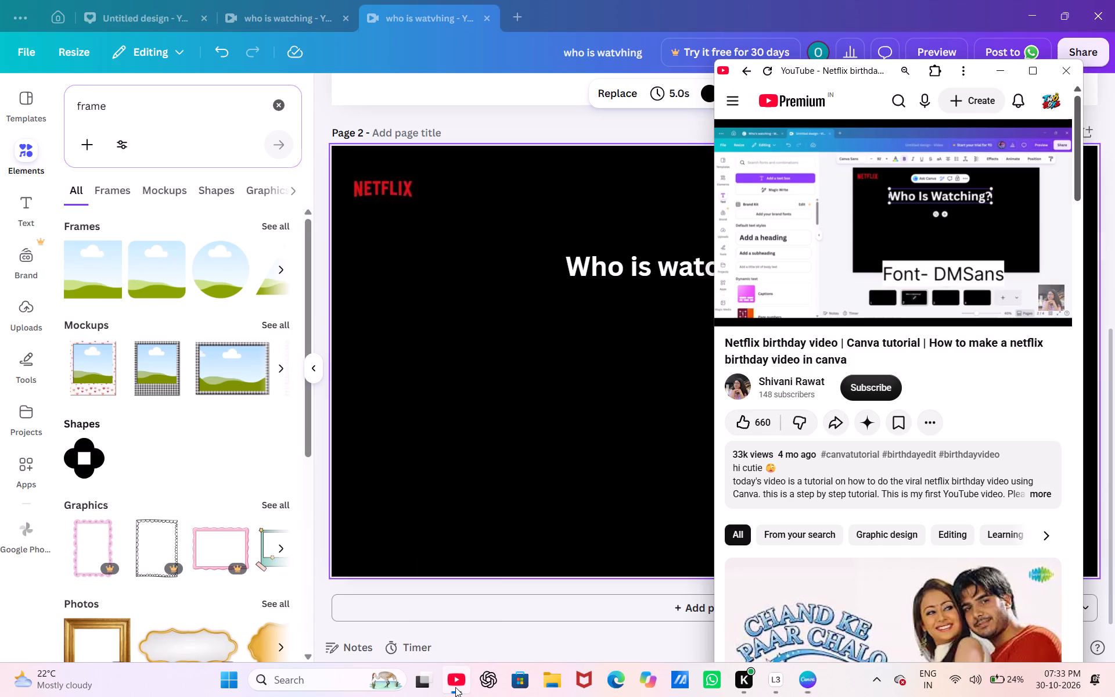
left_click(877, 225)
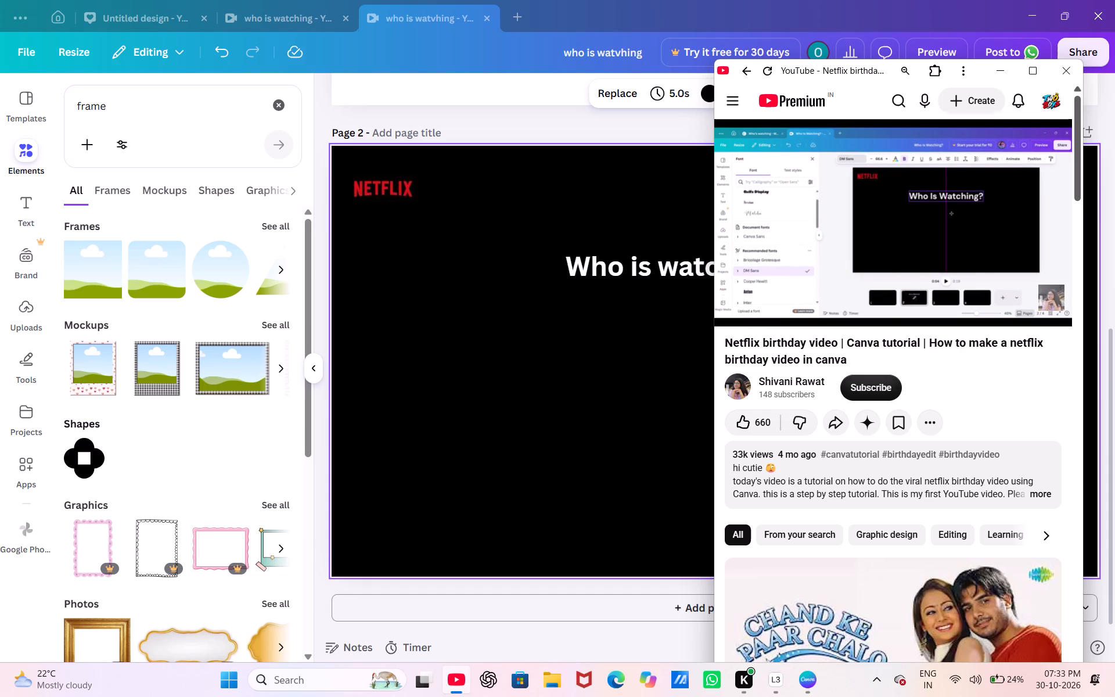
key("space")
key("space")
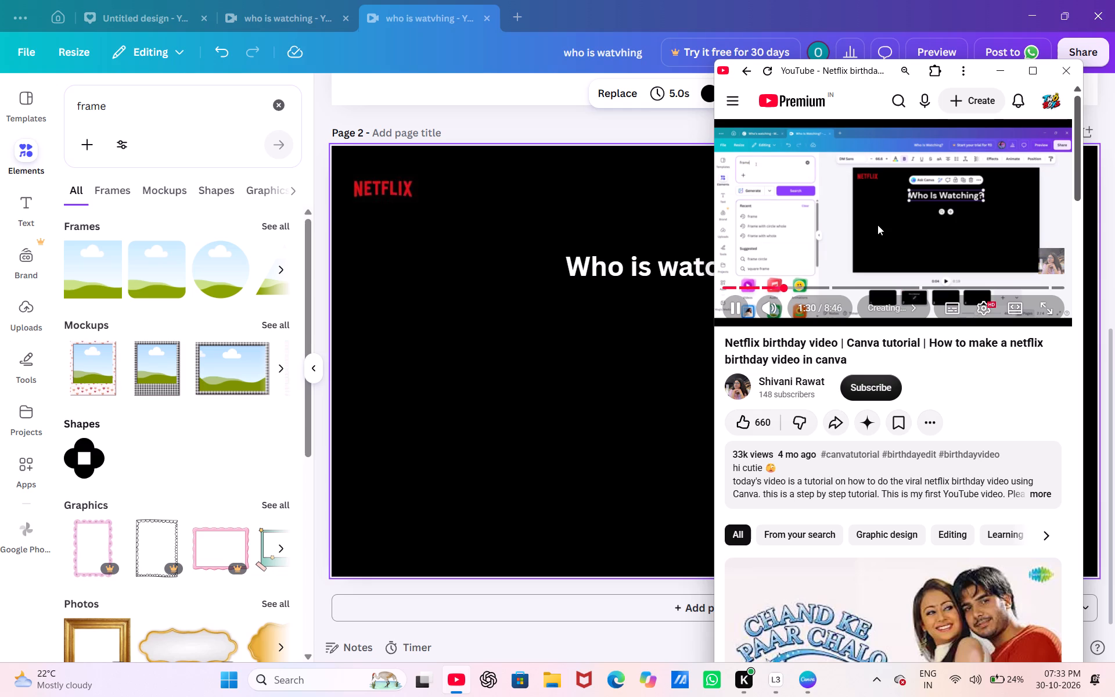
key("space")
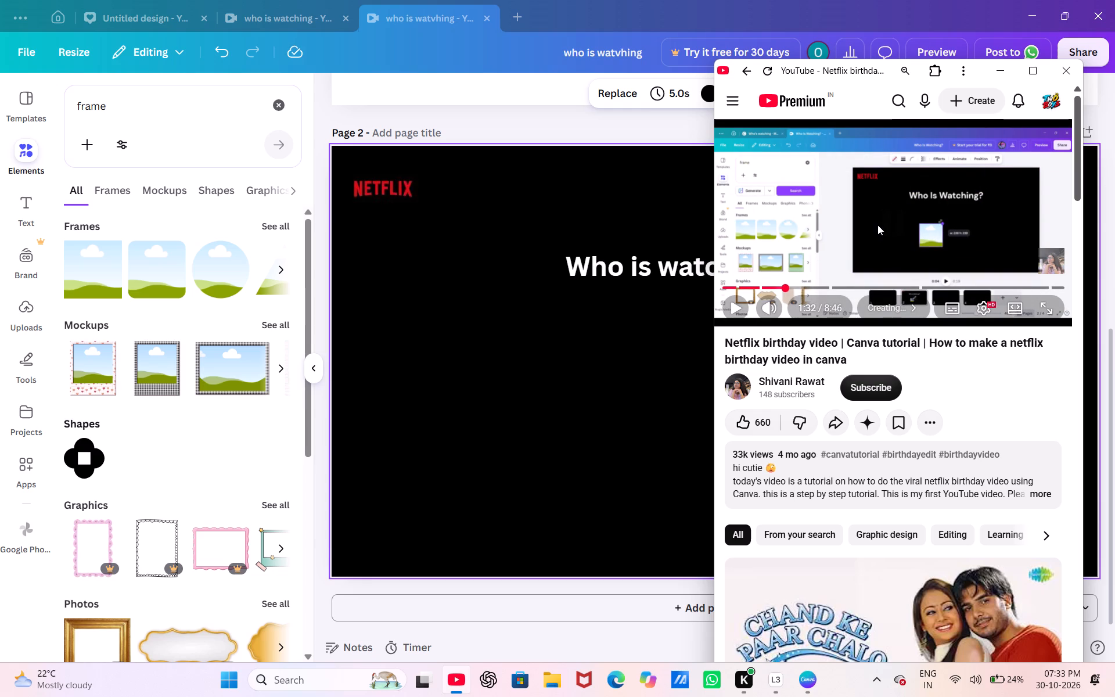
key("space")
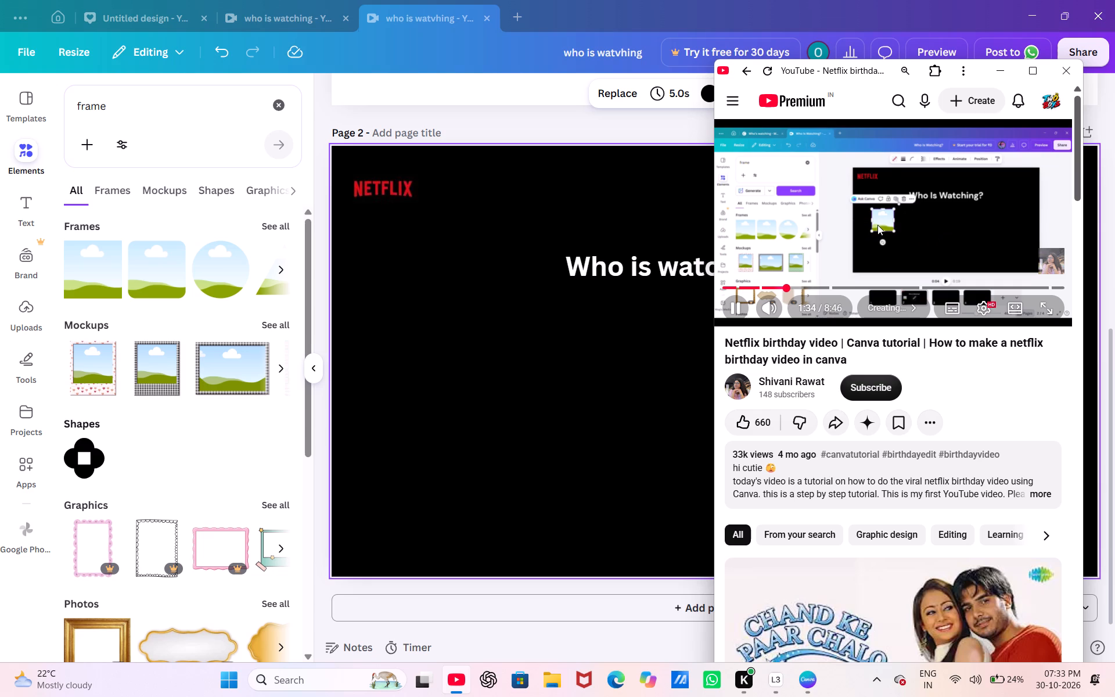
key("space")
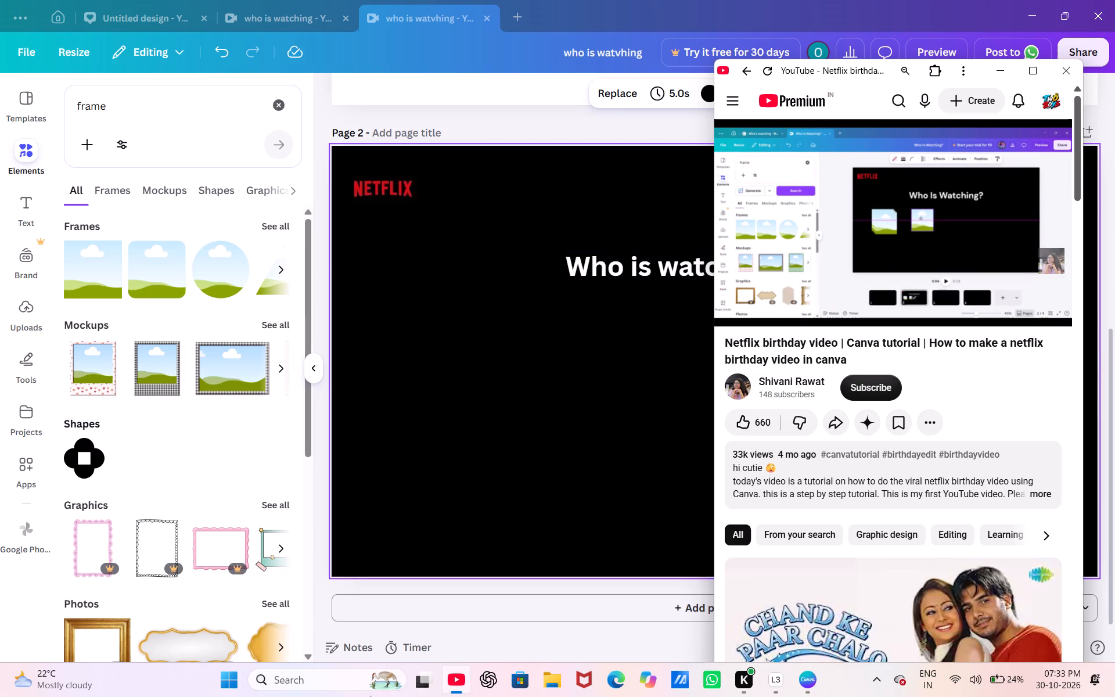
Return to Canva and capitalise the last word of the heading so it reads "Who is Watching?".
left_click(806, 684)
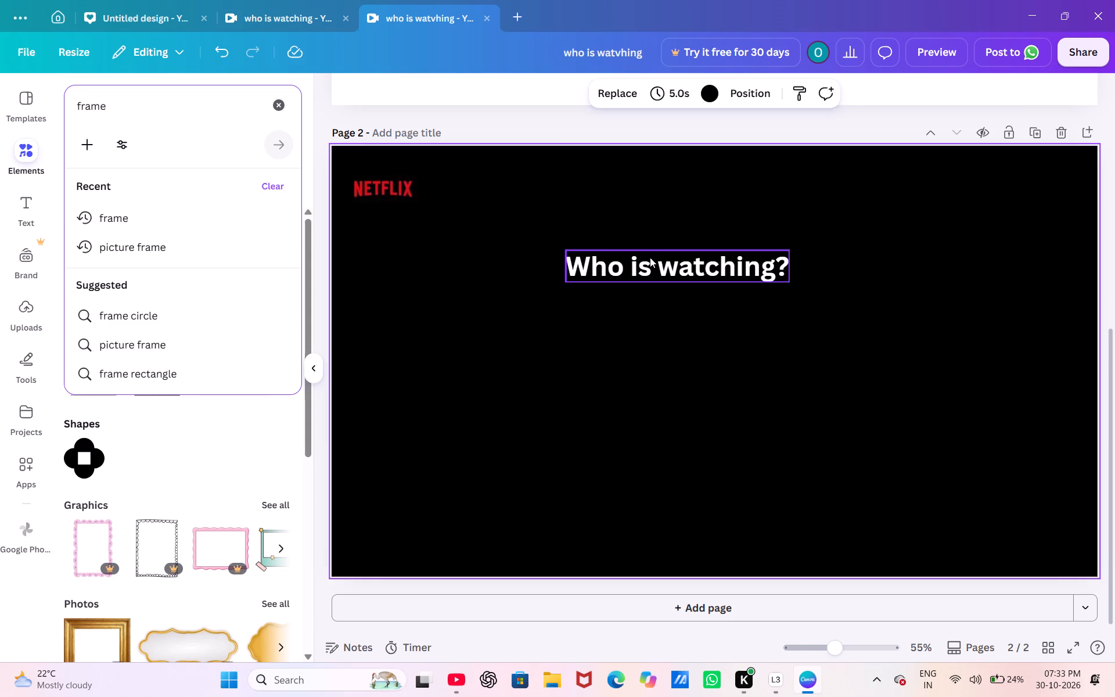
left_click(650, 257)
left_click(679, 269)
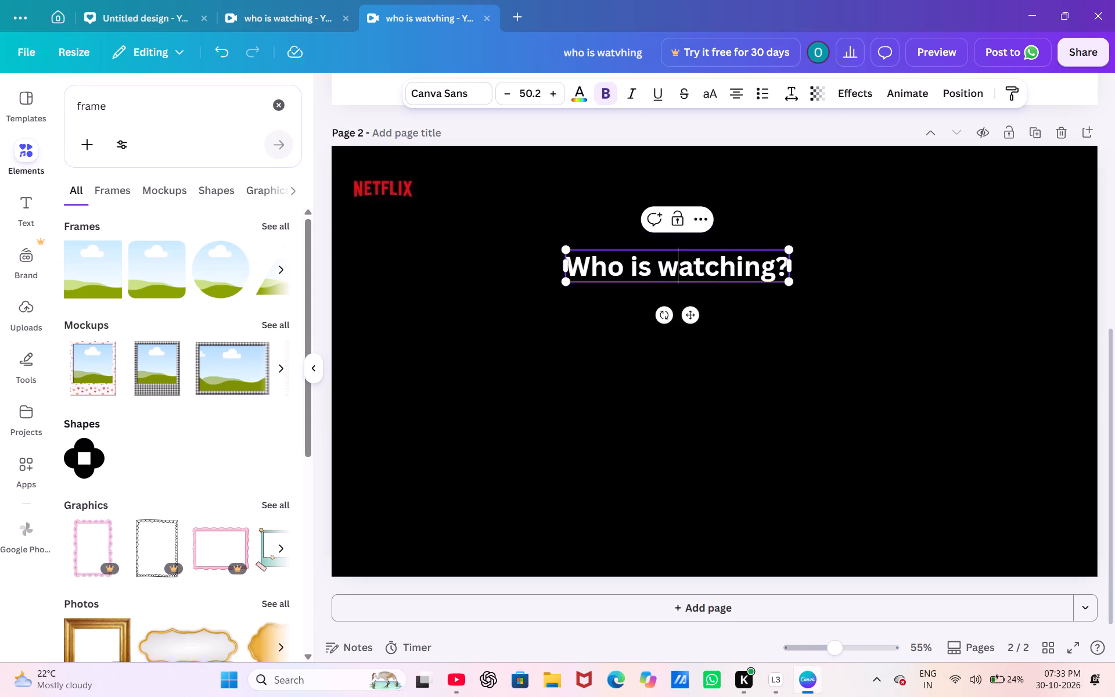
key("BackSpace")
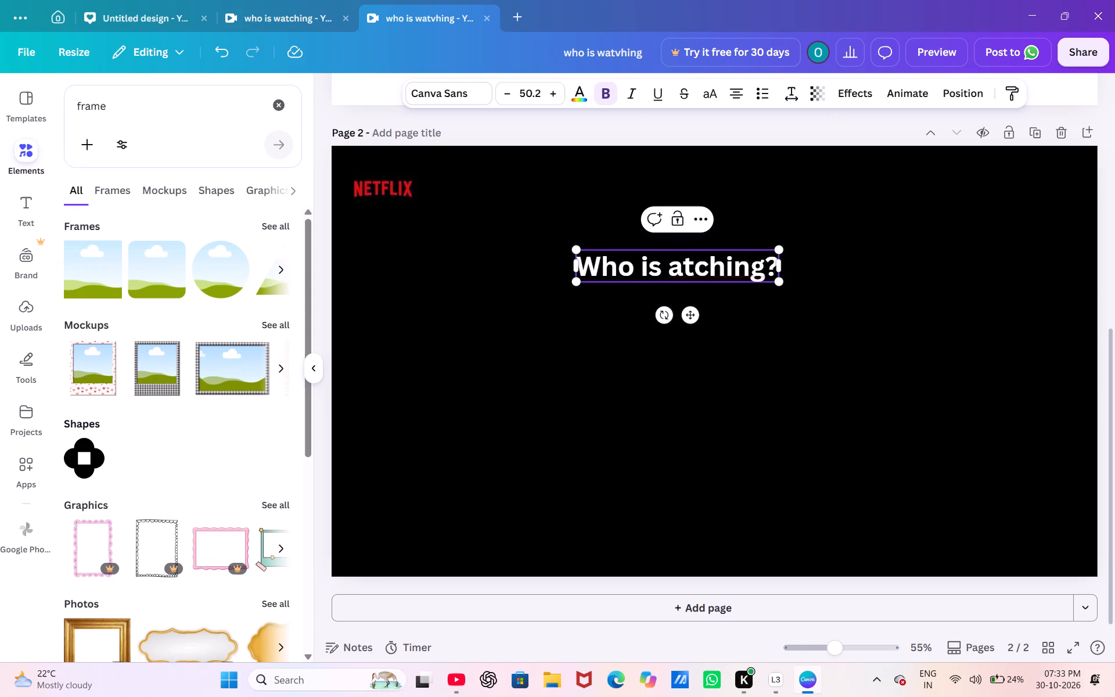
key("shift+w")
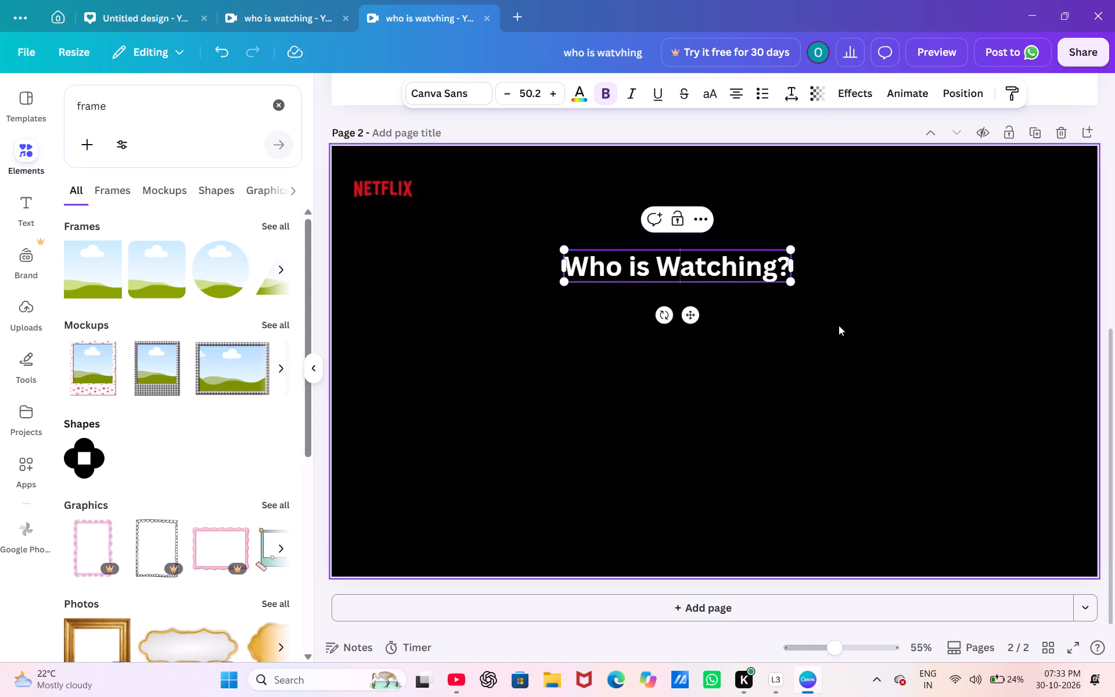
left_click(843, 326)
Move the "Who is Watching?" heading slightly up and to the right on page 2.
left_click(764, 276)
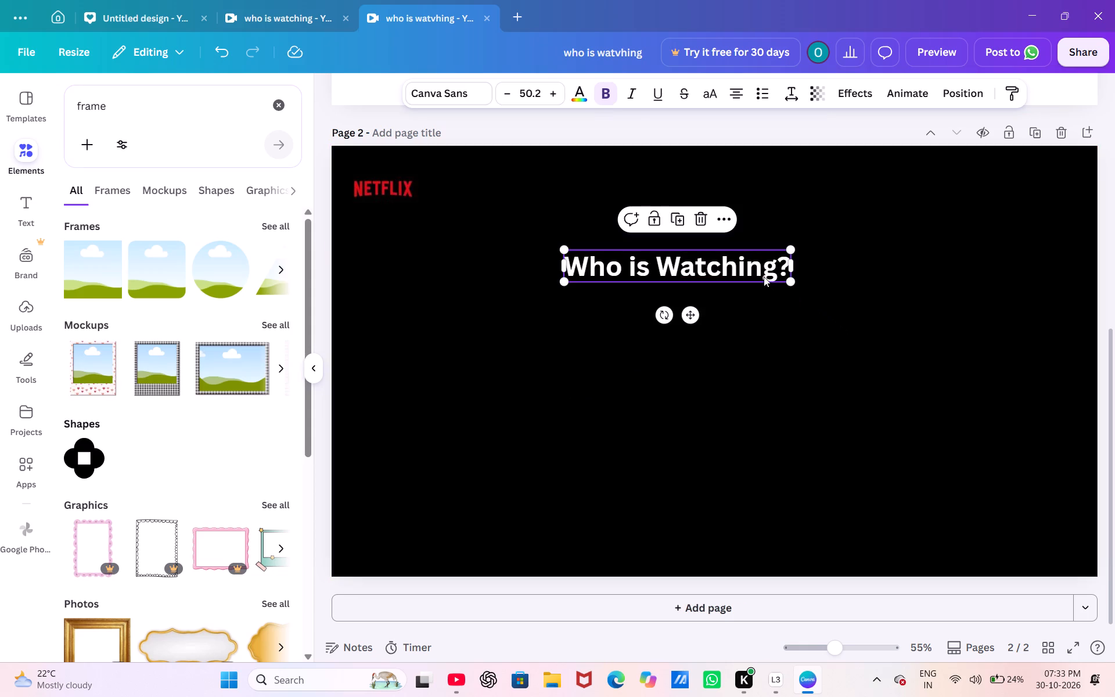
left_click(769, 268)
left_click_drag(769, 268, 880, 260)
left_click(880, 260)
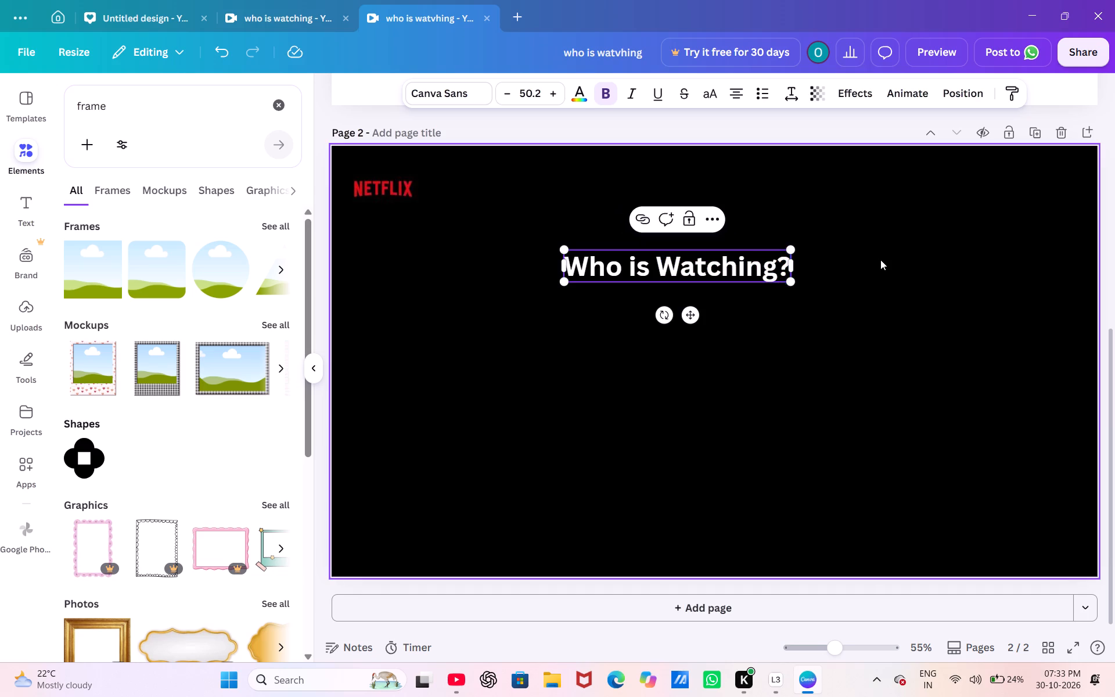
left_click_drag(706, 269, 720, 256)
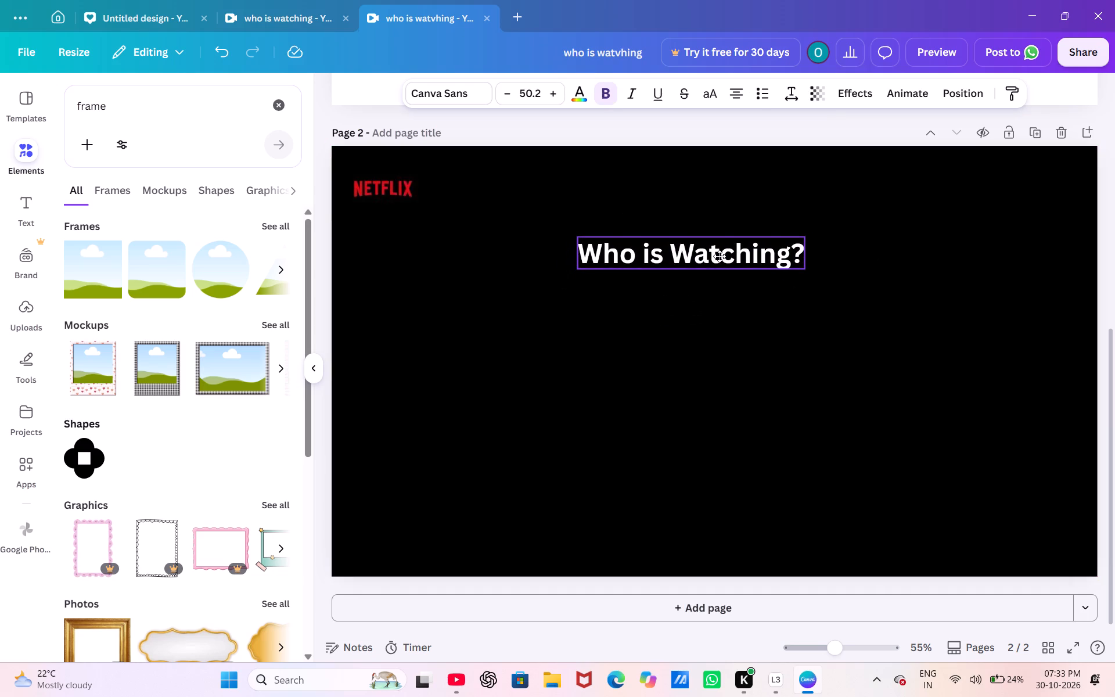
left_click_drag(720, 256, 716, 263)
left_click(765, 345)
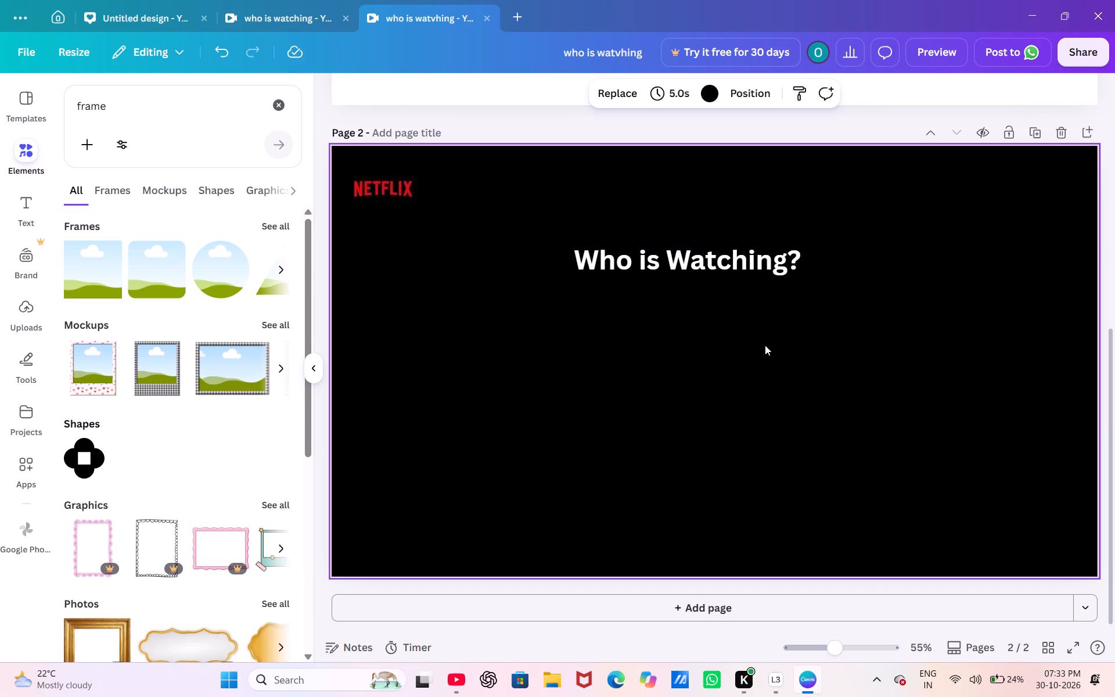
Add the plain square frame to page 2 and shrink it to about 145 by 145.
left_click(98, 269)
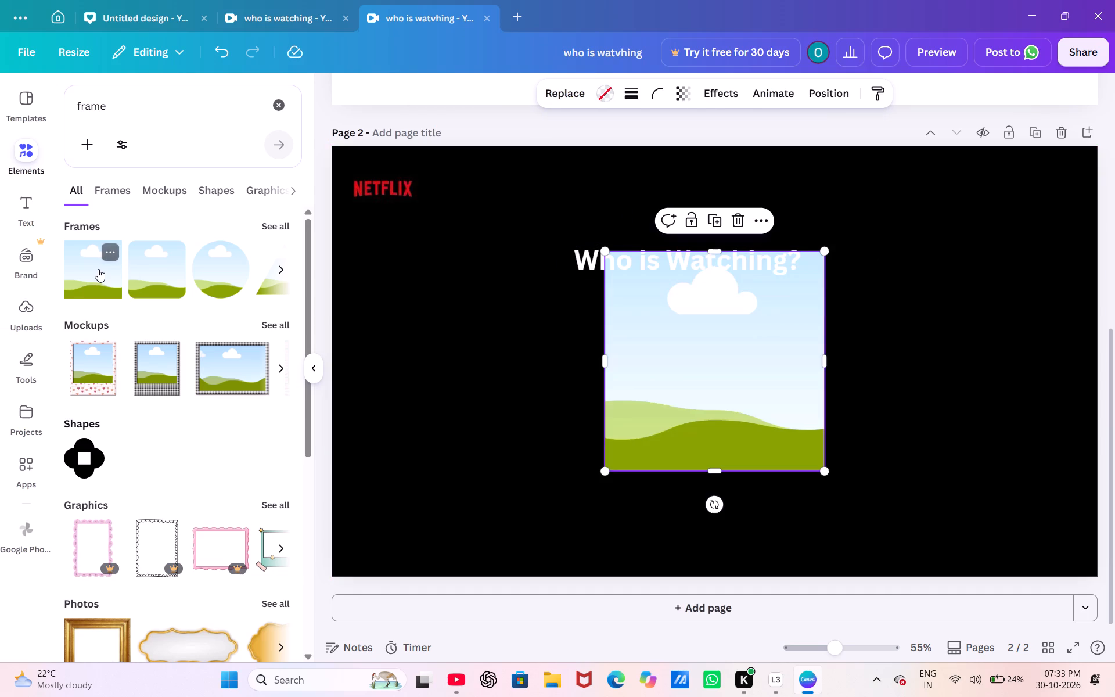
left_click(822, 468)
left_click_drag(822, 468, 818, 465)
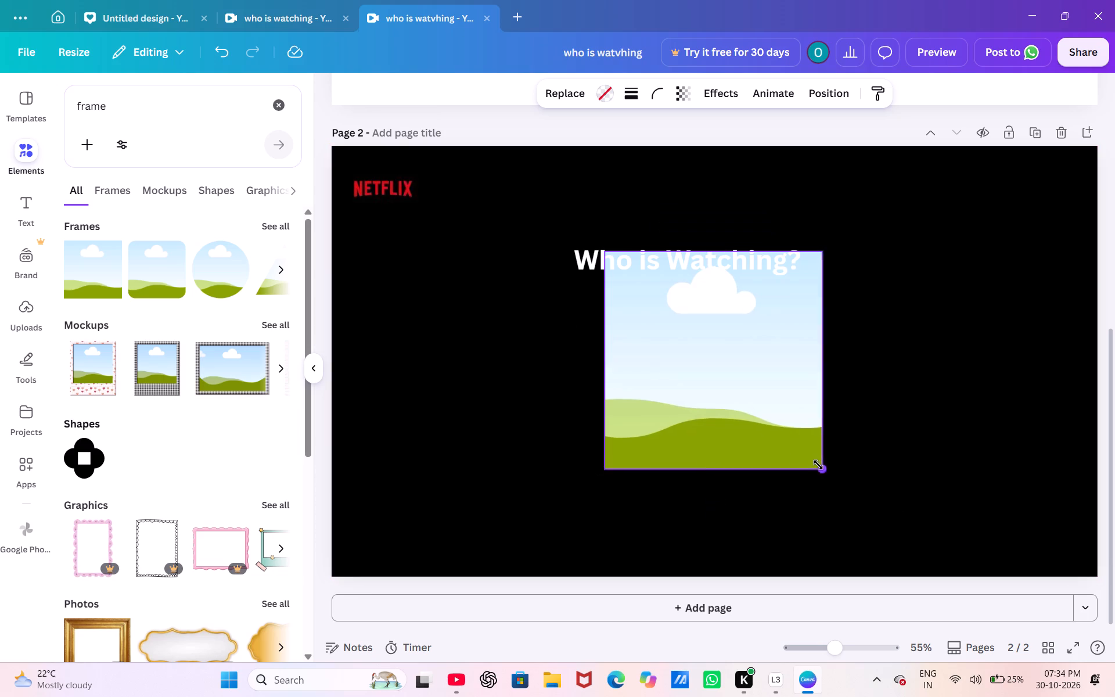
left_click_drag(818, 465, 673, 325)
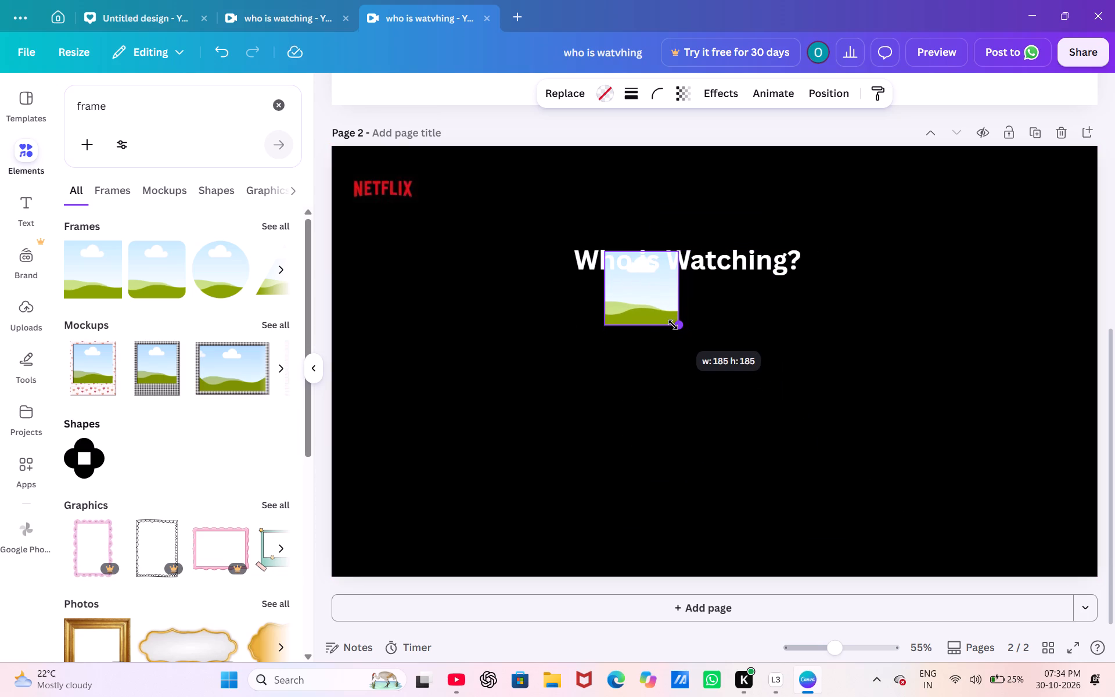
left_click_drag(673, 325, 664, 312)
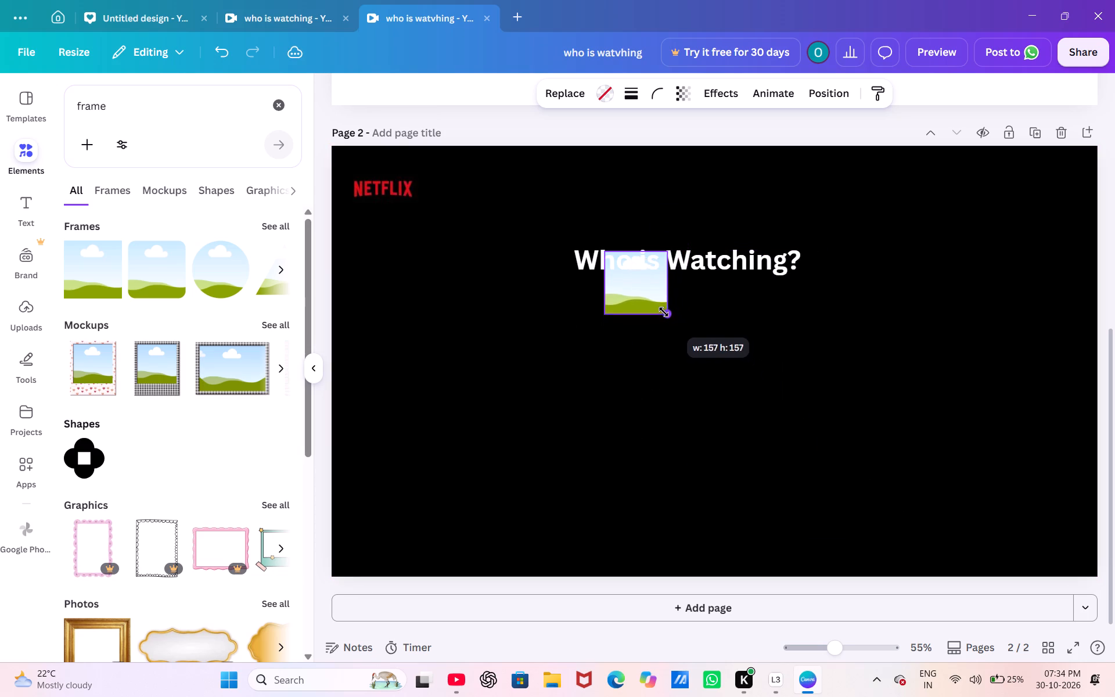
left_click_drag(664, 312, 663, 304)
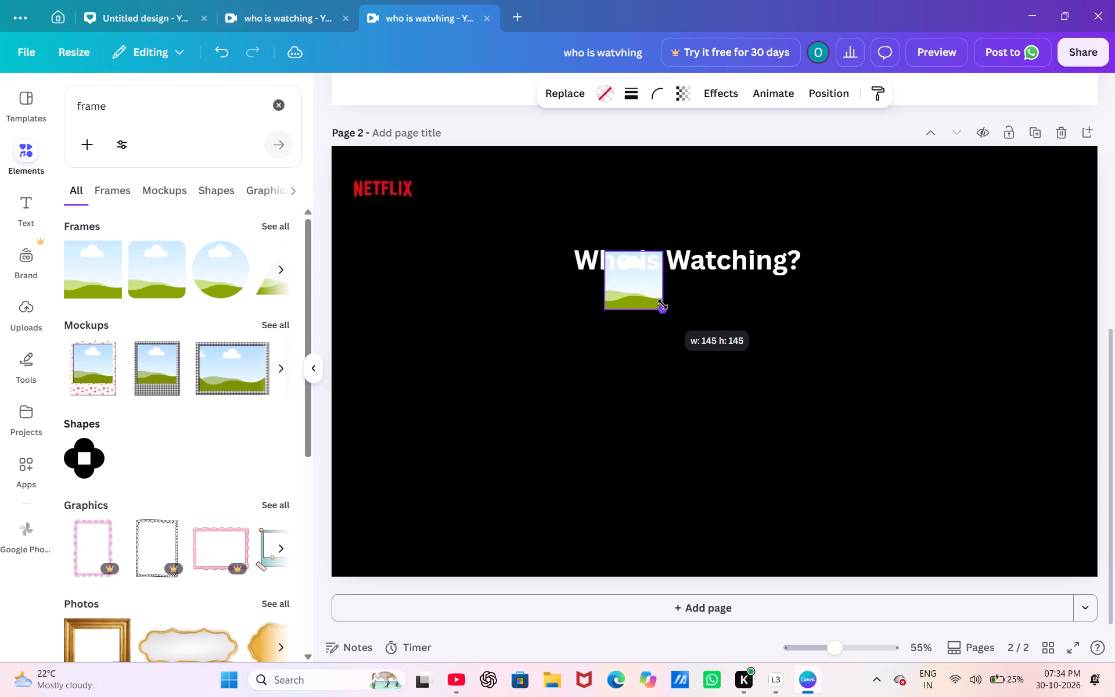
left_click_drag(663, 304, 664, 306)
left_click(725, 310)
Move the square frame off the heading to a spot below and left of the "Who is Watching?" text.
left_click(603, 289)
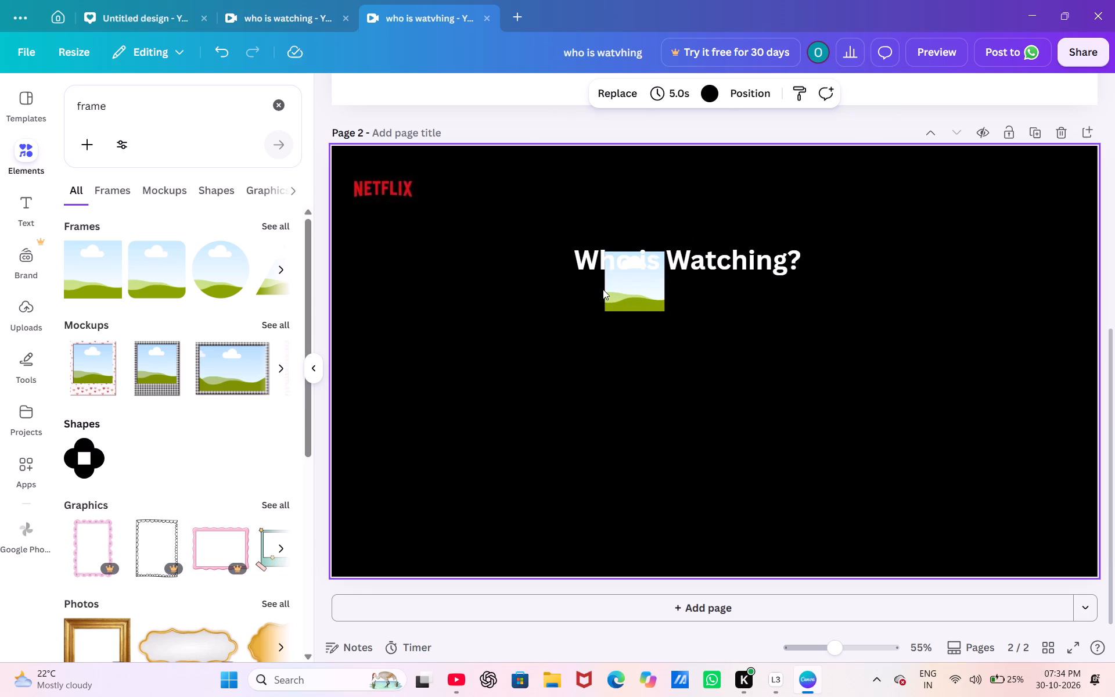
left_click(628, 287)
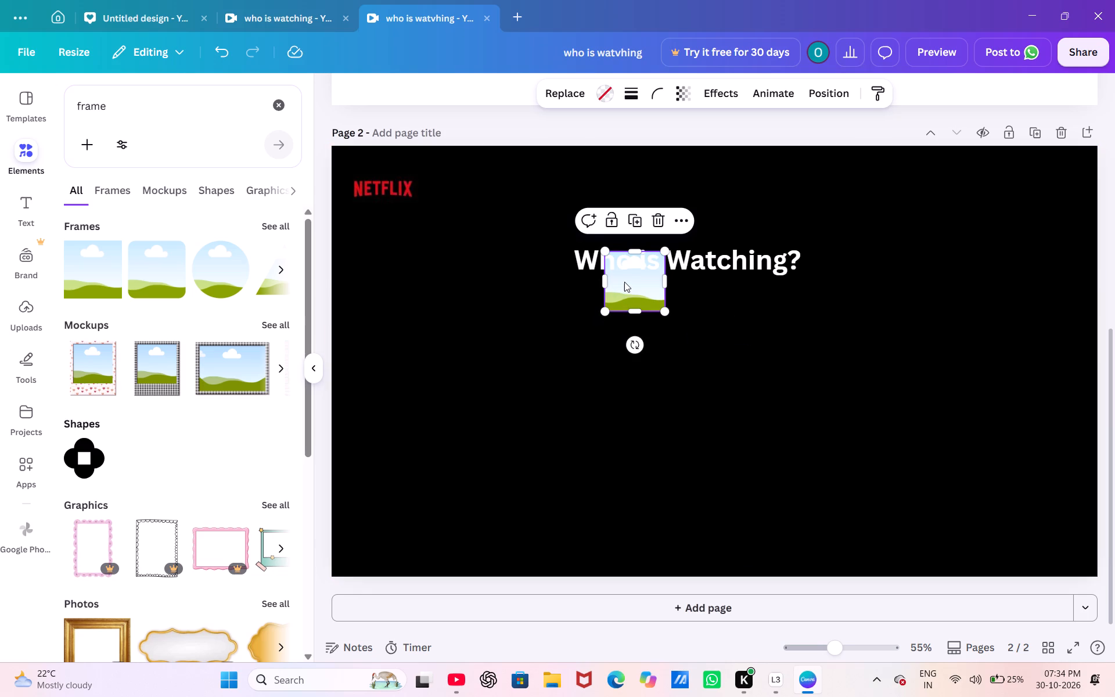
left_click(624, 282)
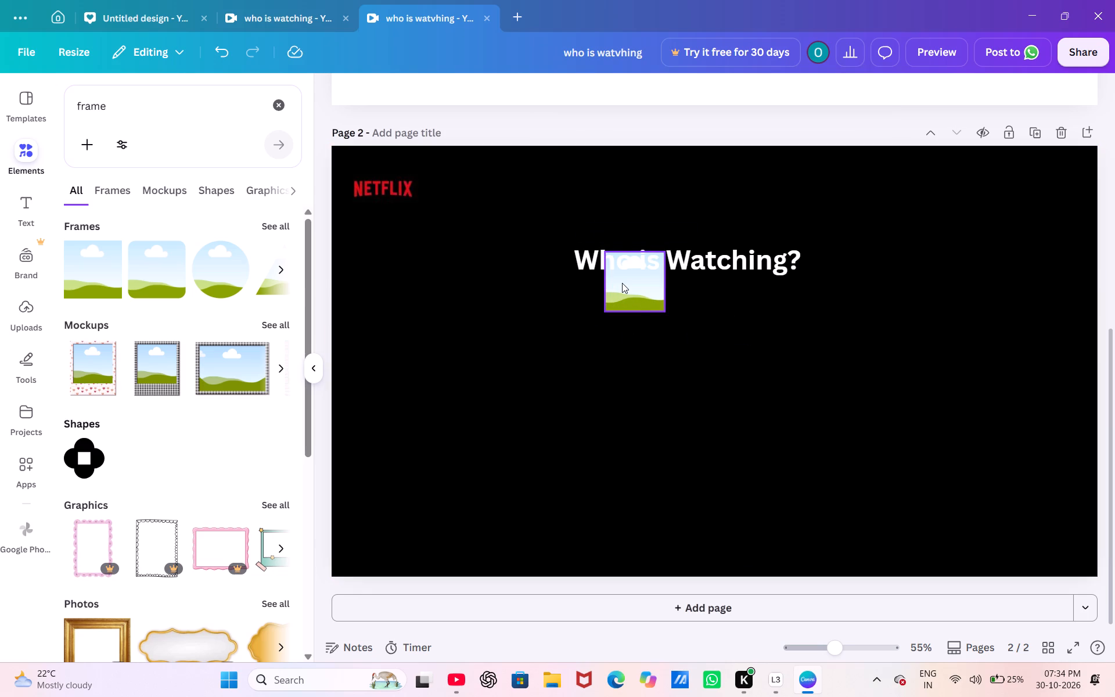
left_click(622, 283)
left_click_drag(622, 283, 488, 335)
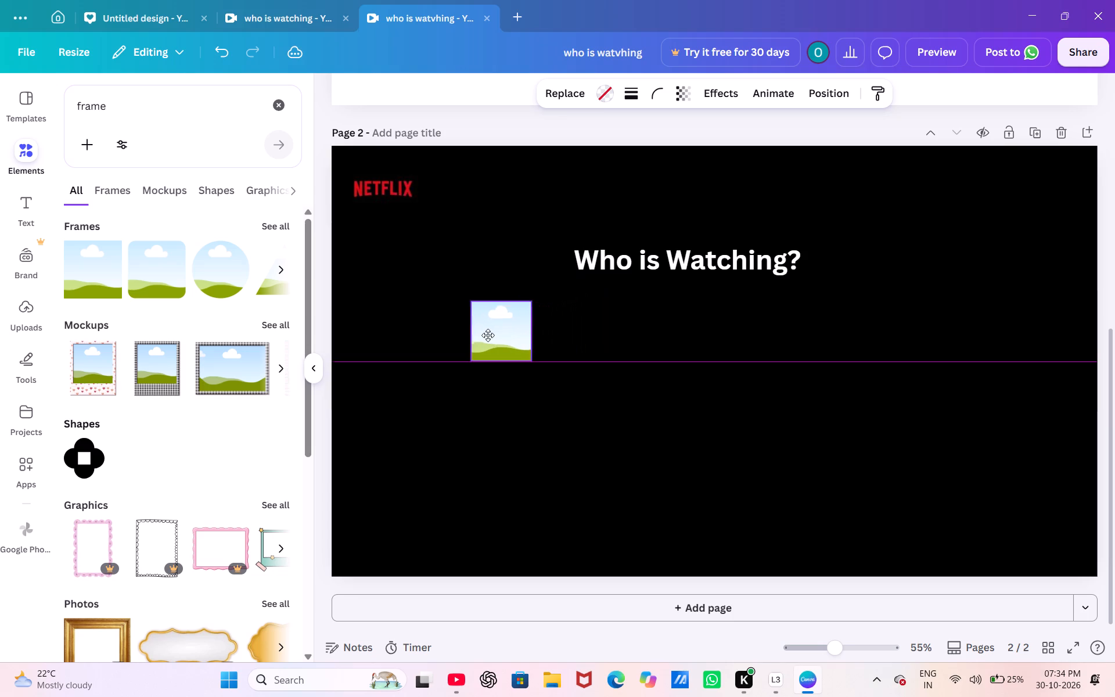
left_click_drag(488, 335, 483, 333)
left_click(483, 333)
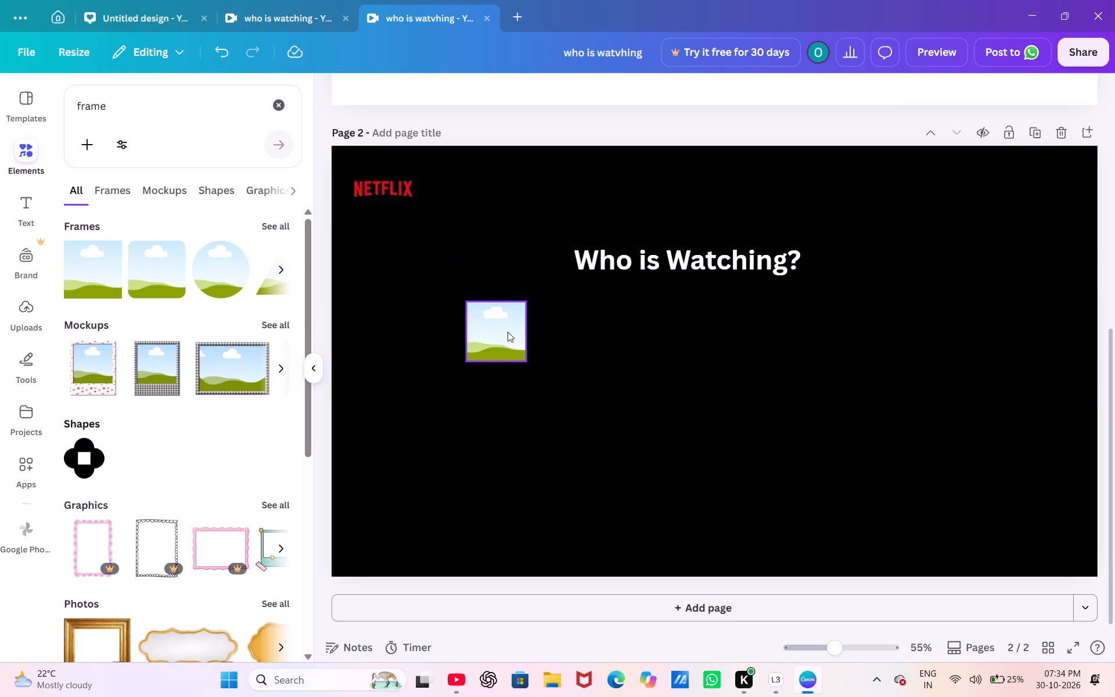
Shrink the square frame proportionally to about 129 by 129.
left_click(515, 343)
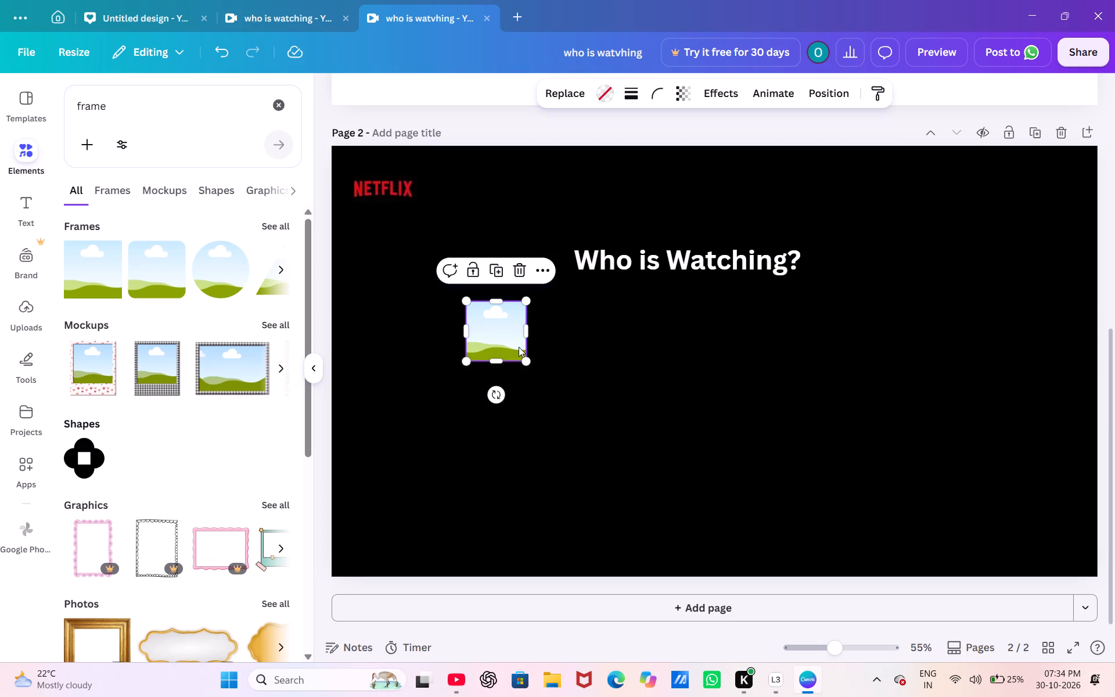
left_click_drag(525, 355, 518, 348)
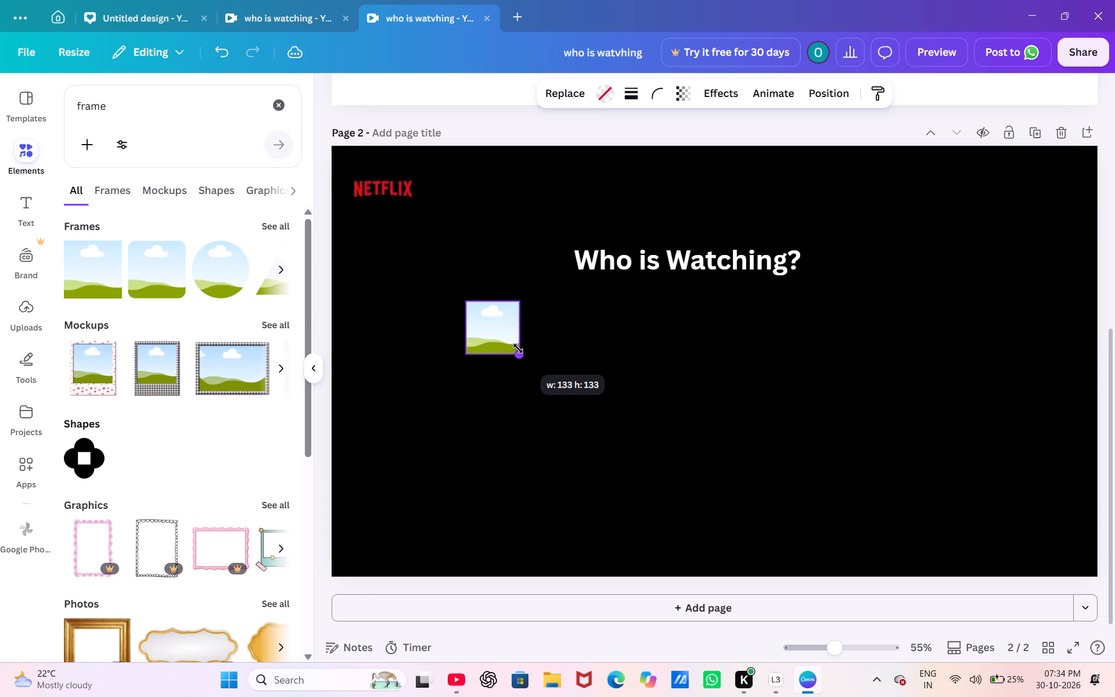
left_click_drag(518, 348, 517, 346)
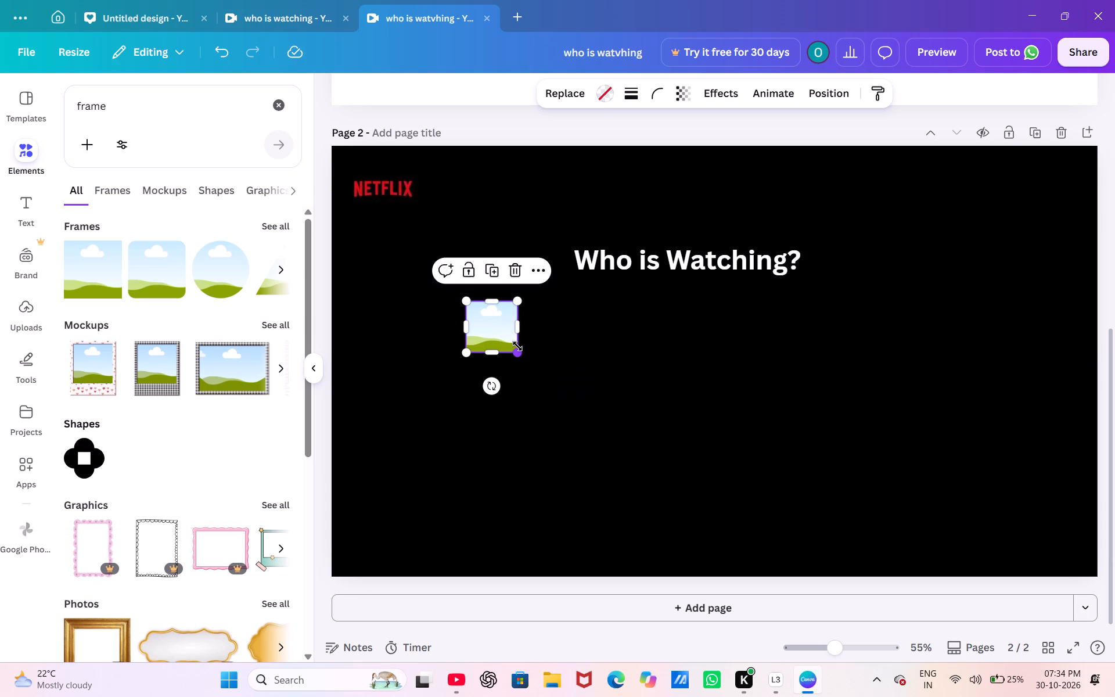
left_click(585, 348)
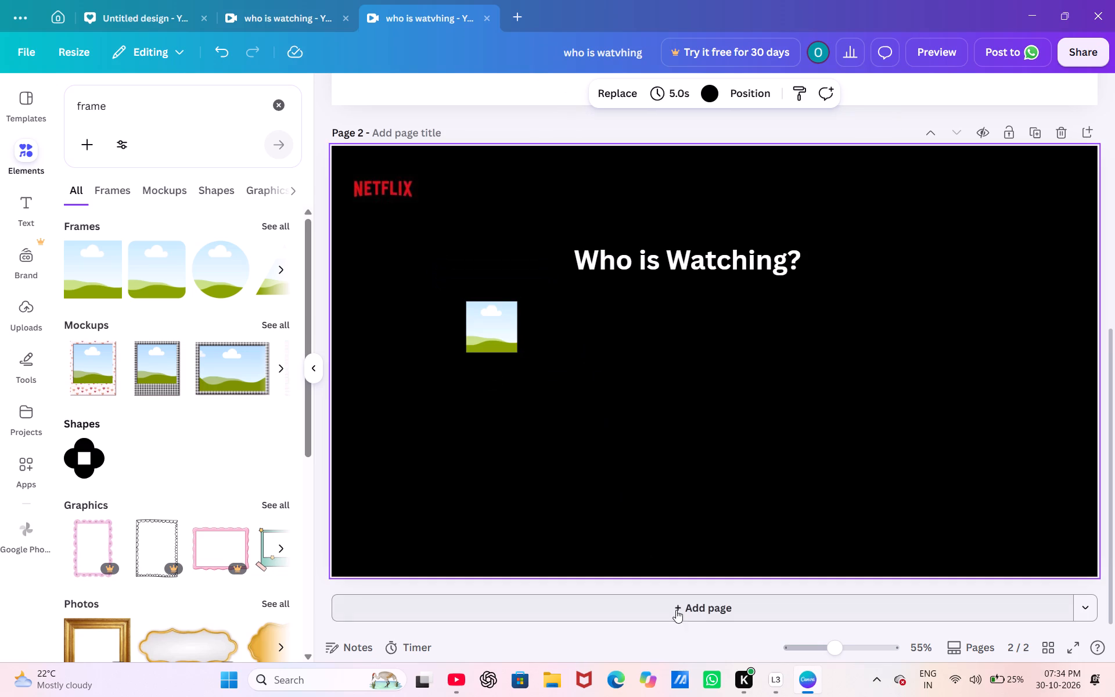
Switch to the YouTube tutorial and replay the section from about 1:17 to study how the frames are sized and spaced.
left_click(462, 687)
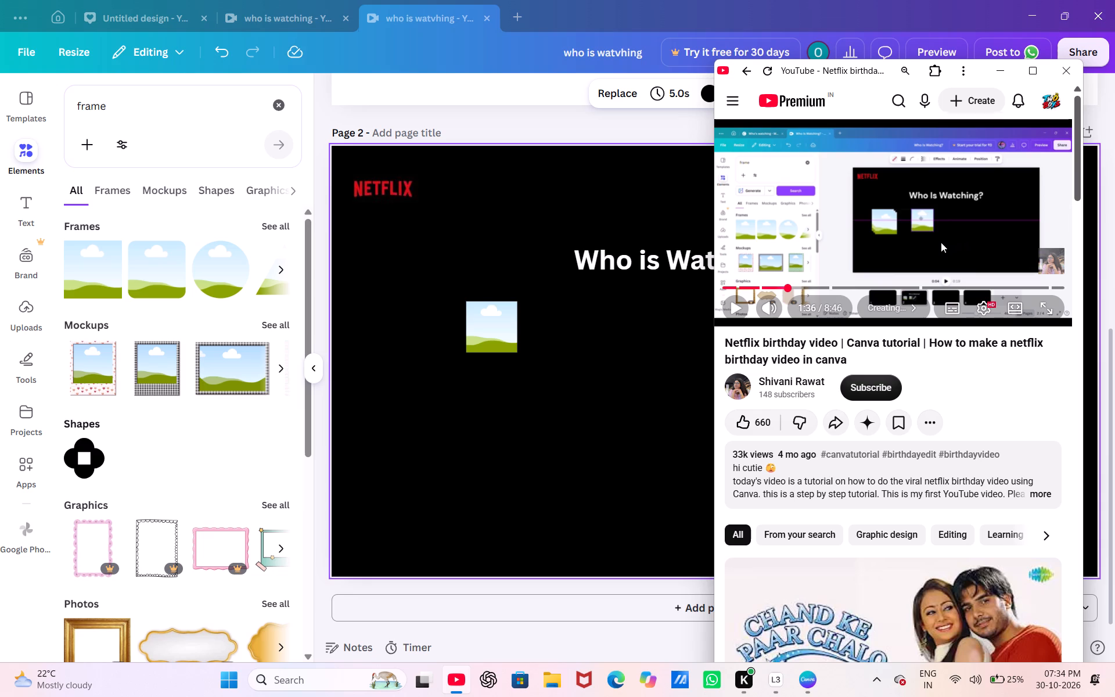
key("space")
type("j")
key("j")
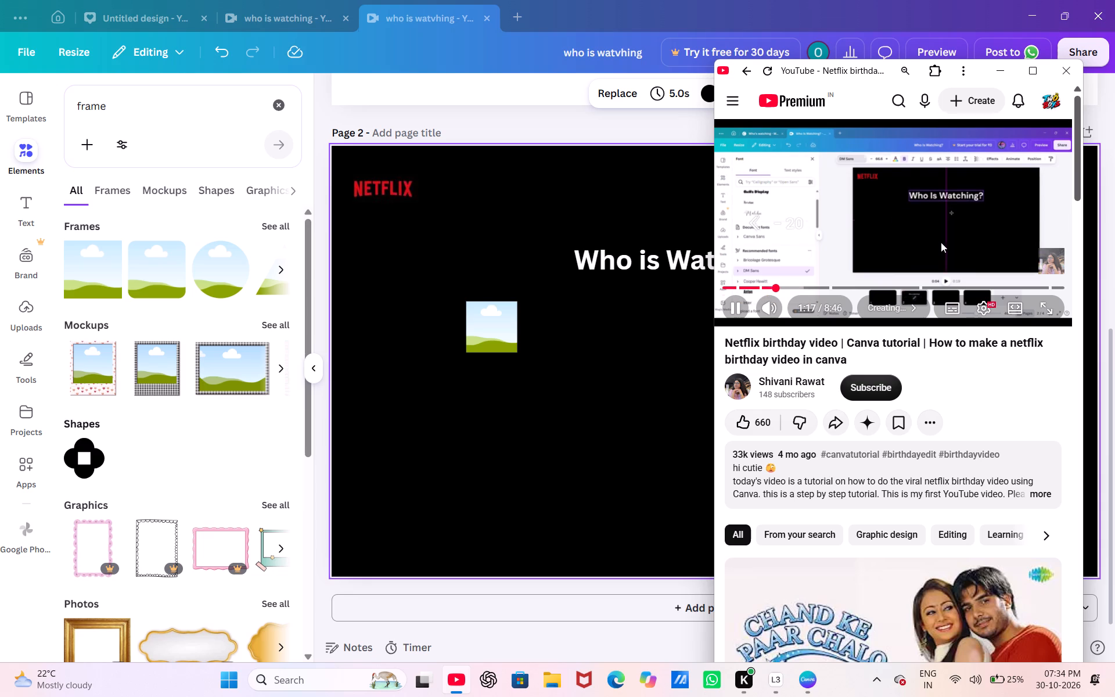
key("l")
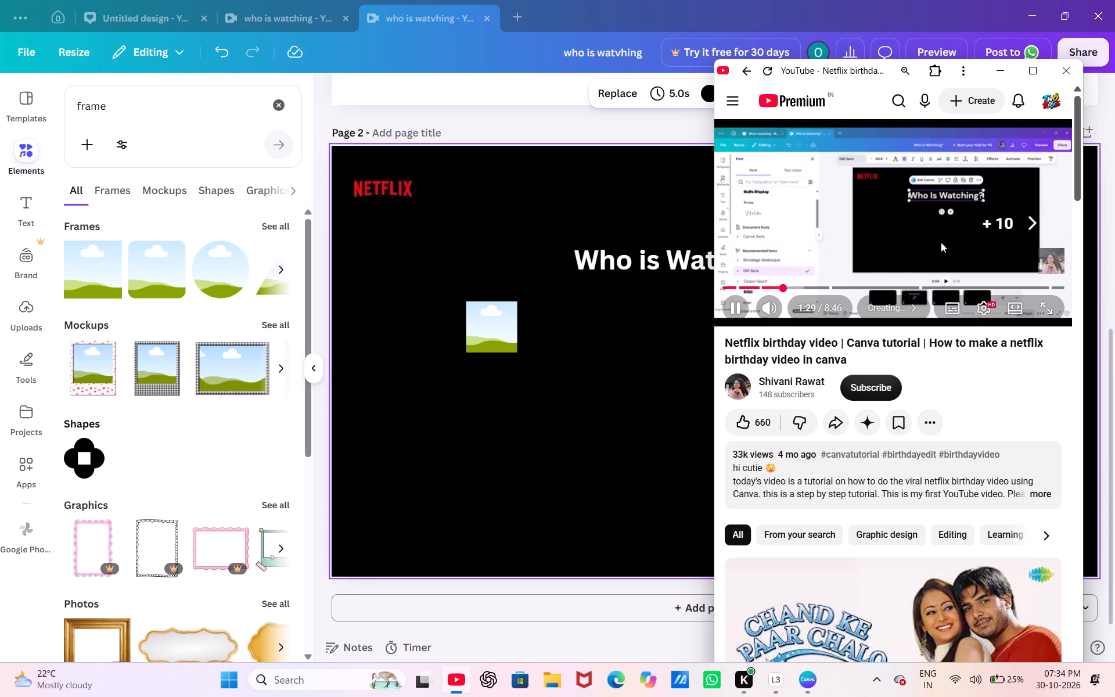
key("l")
key("j")
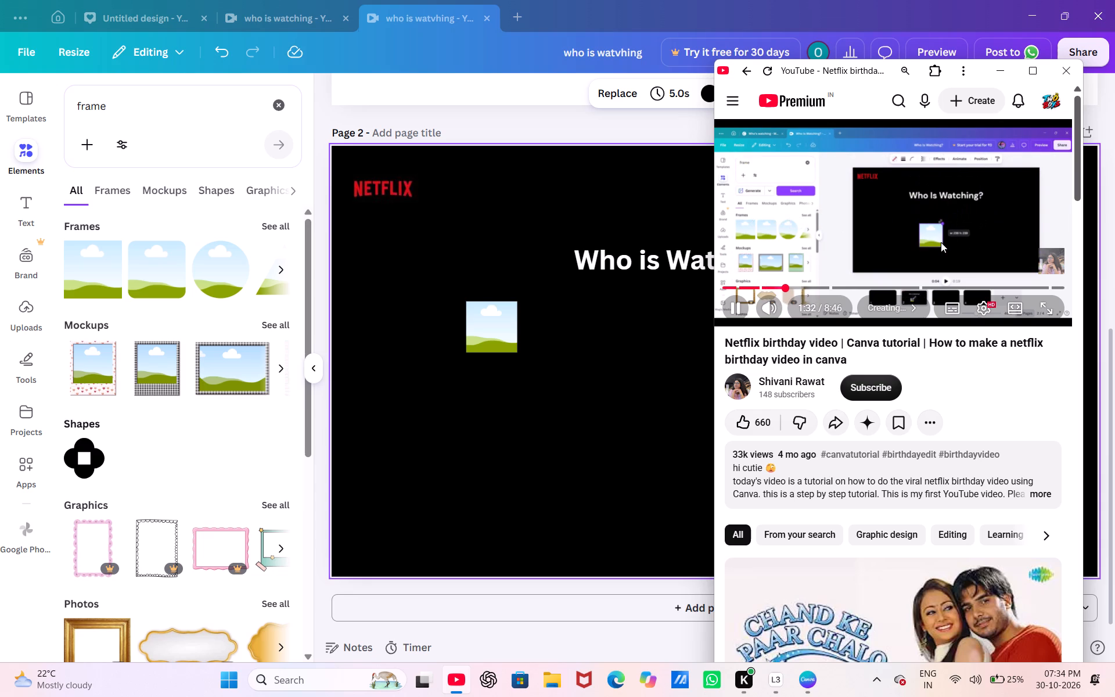
key("space")
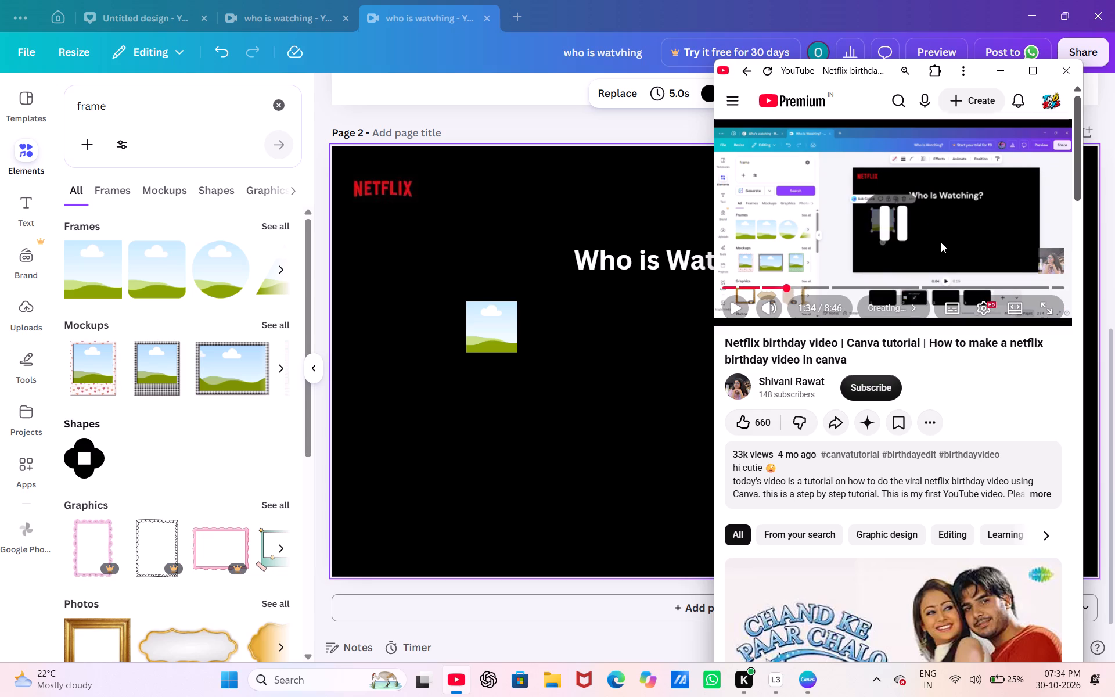
key("space")
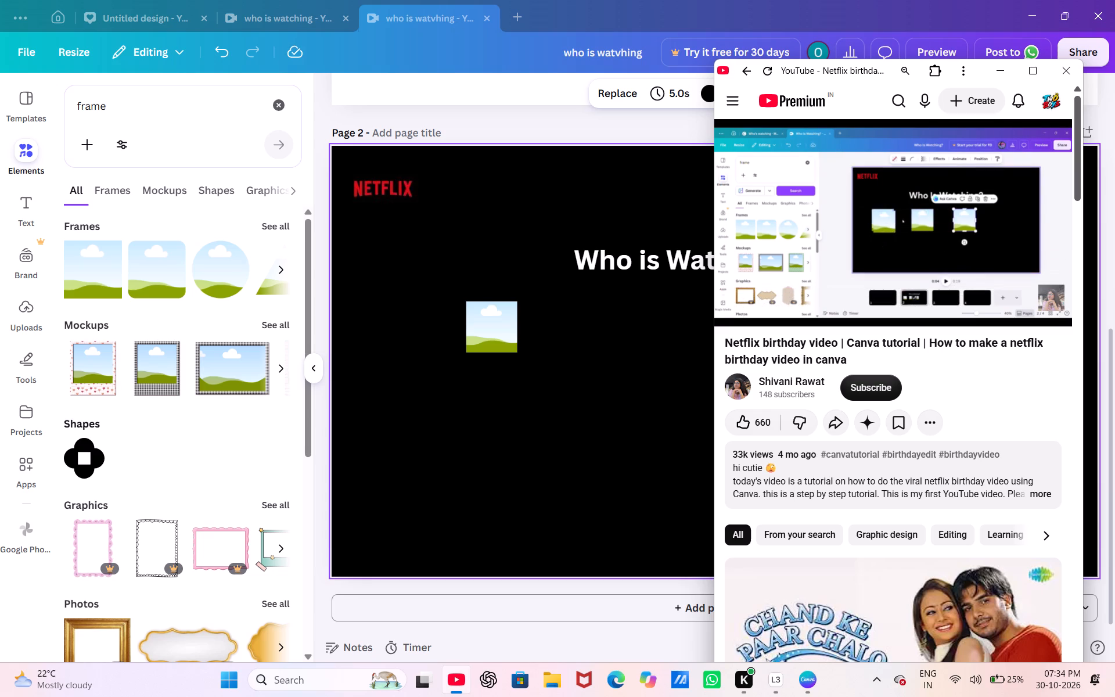
key("space")
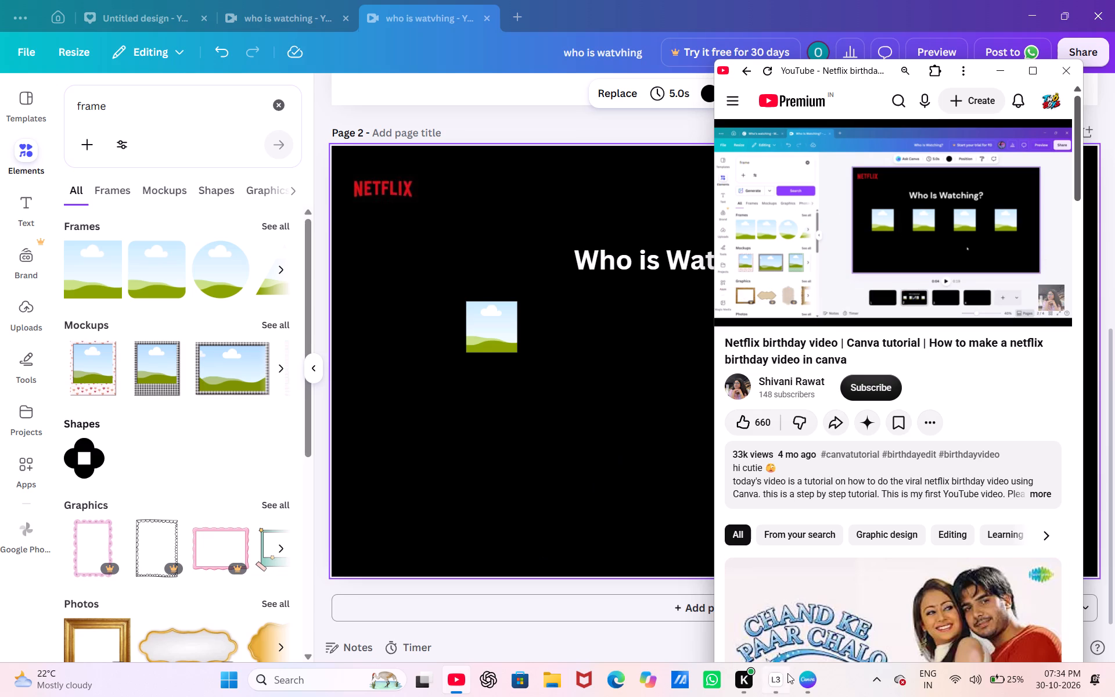
Return to Canva and move the "Who is Watching?" heading a little further up and right, leaving more space above the frame.
left_click(809, 679)
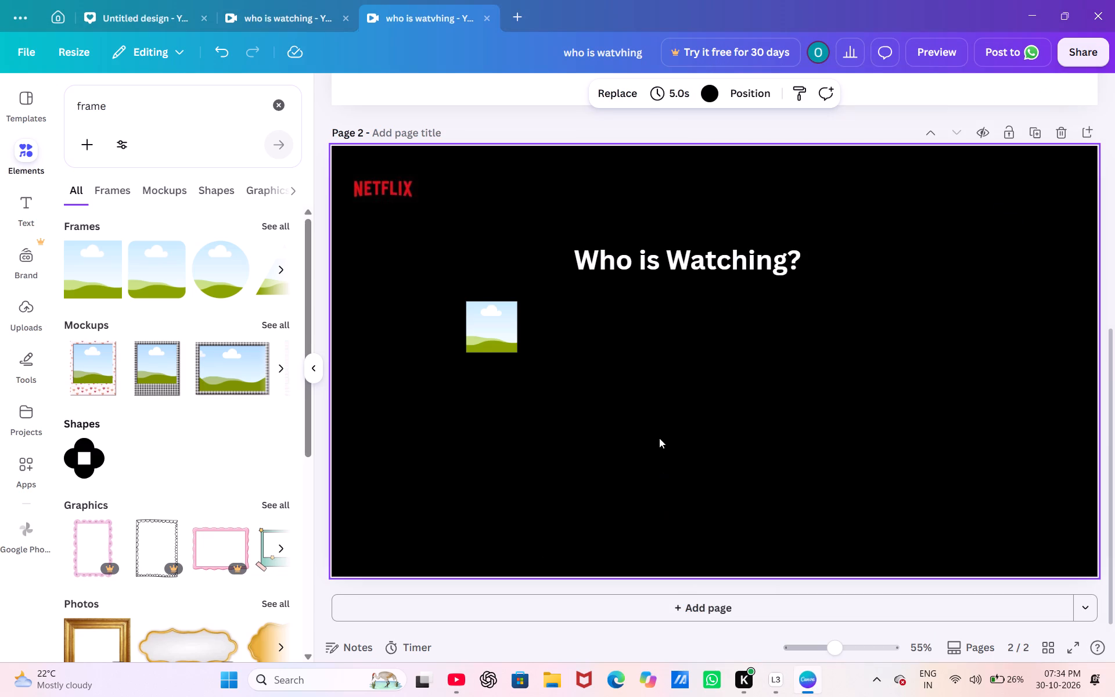
left_click_drag(654, 257, 665, 243)
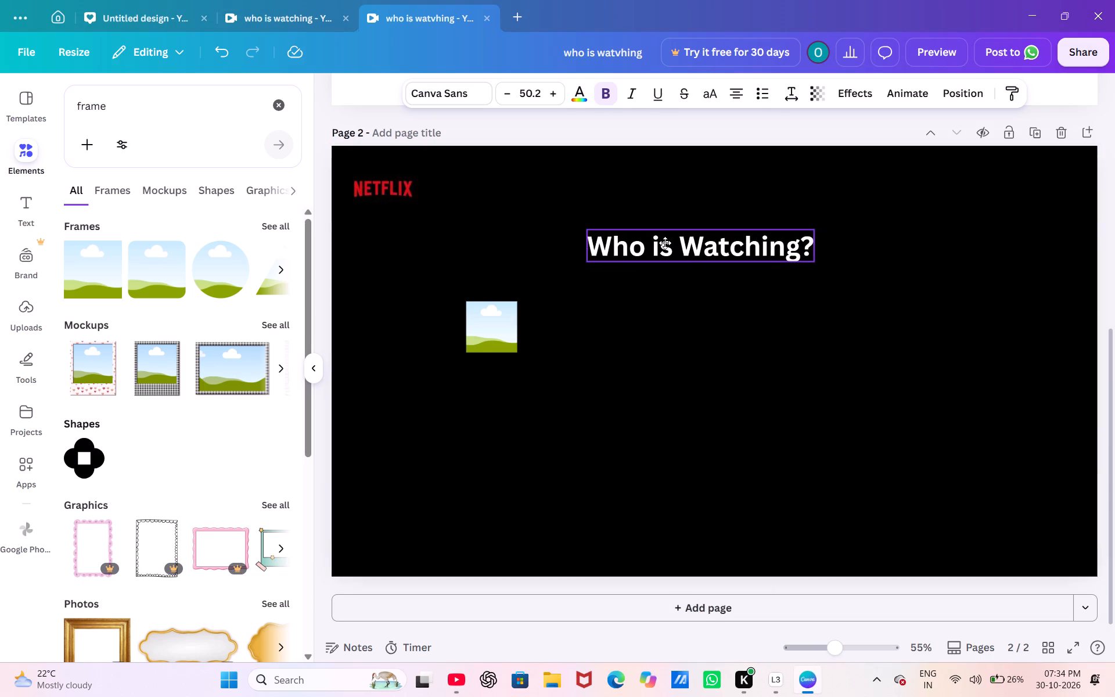
left_click_drag(665, 243, 667, 243)
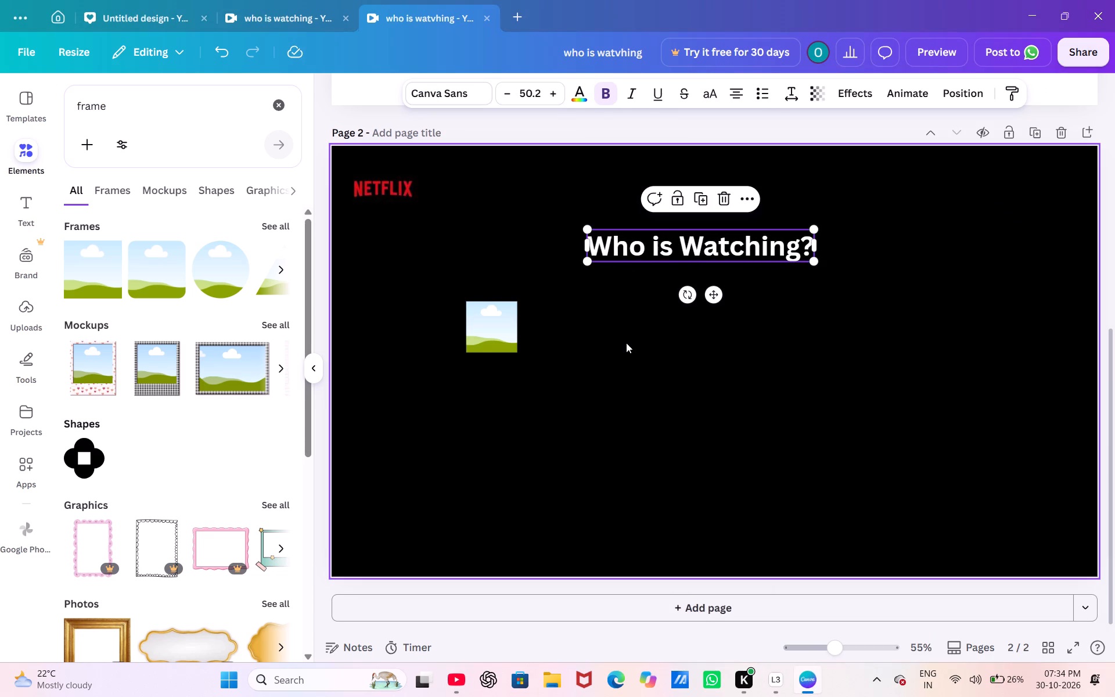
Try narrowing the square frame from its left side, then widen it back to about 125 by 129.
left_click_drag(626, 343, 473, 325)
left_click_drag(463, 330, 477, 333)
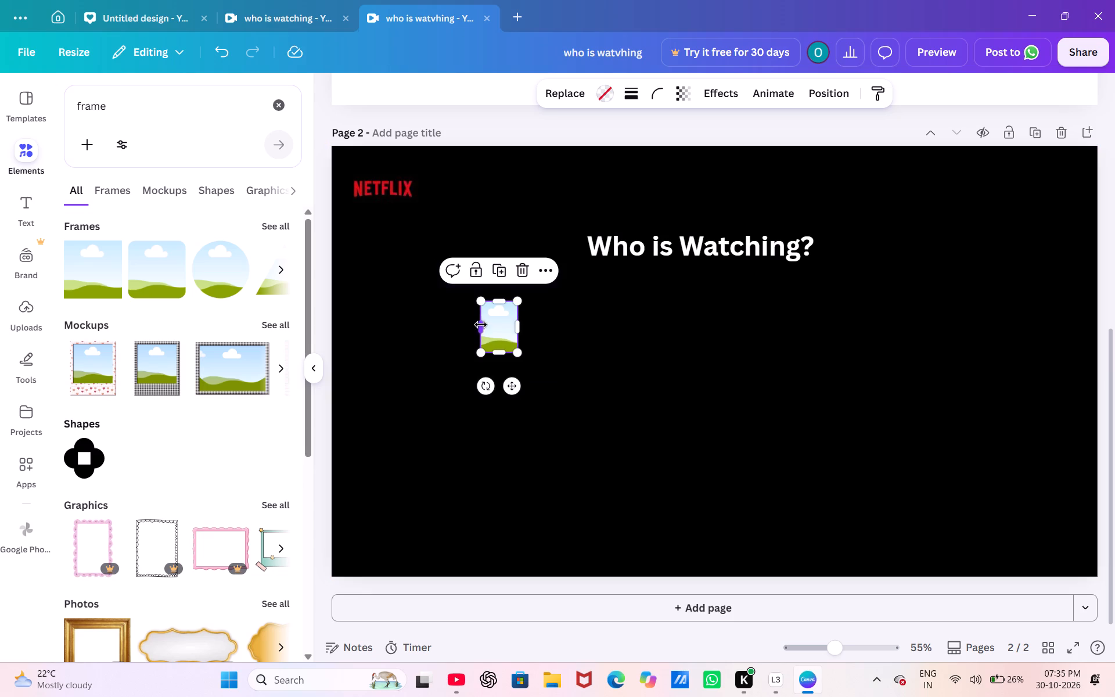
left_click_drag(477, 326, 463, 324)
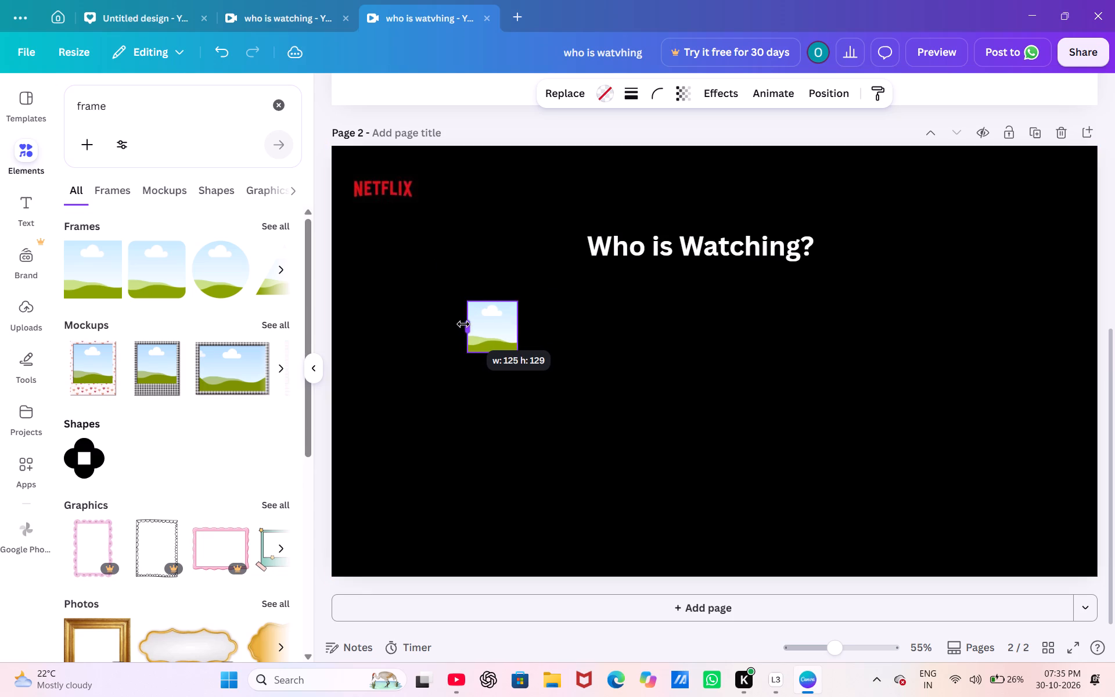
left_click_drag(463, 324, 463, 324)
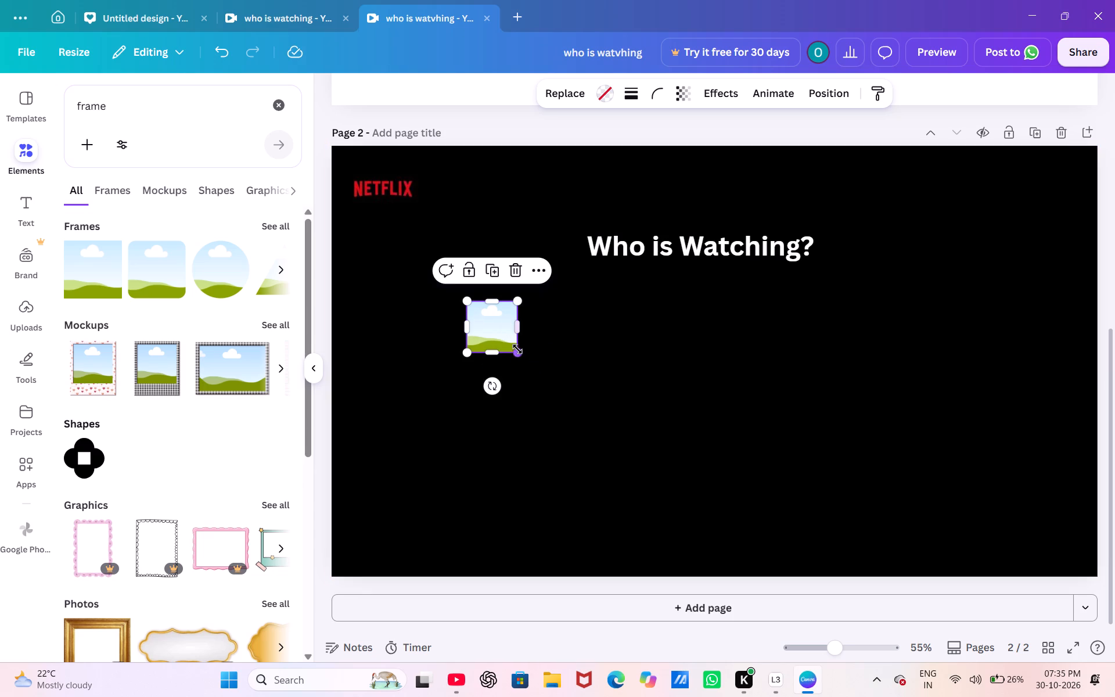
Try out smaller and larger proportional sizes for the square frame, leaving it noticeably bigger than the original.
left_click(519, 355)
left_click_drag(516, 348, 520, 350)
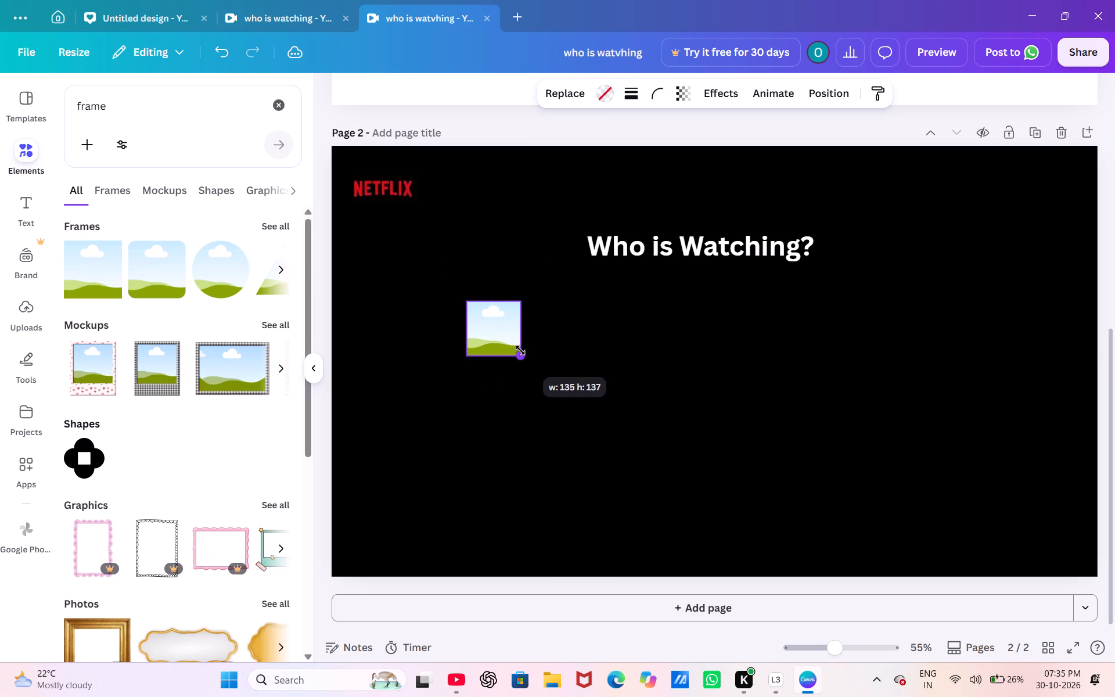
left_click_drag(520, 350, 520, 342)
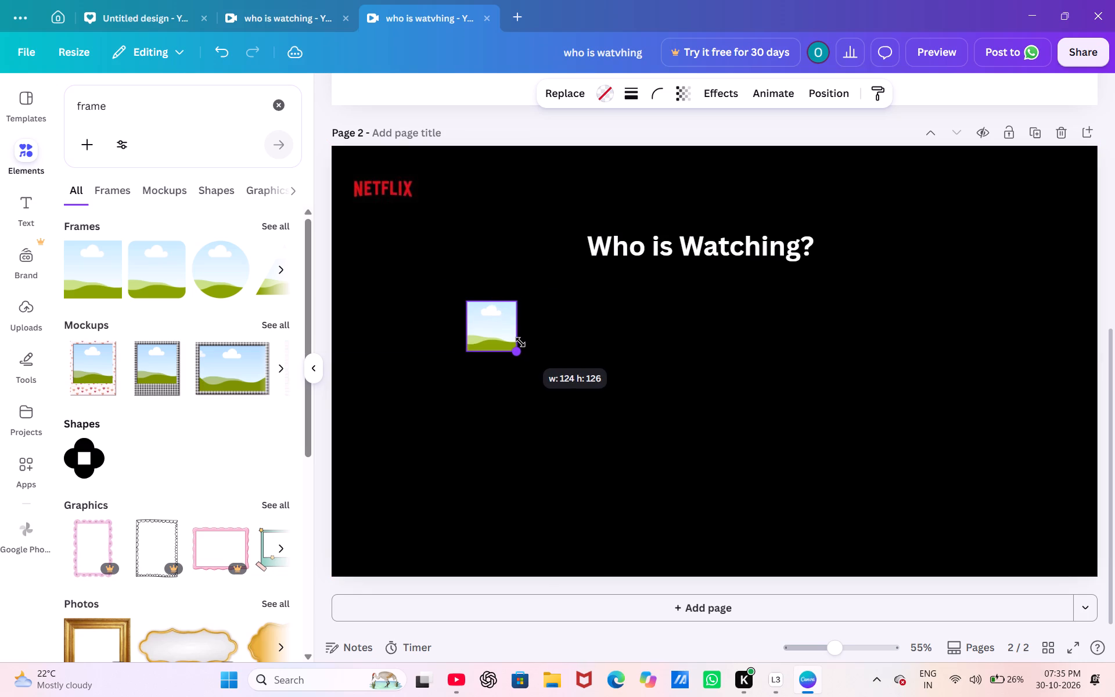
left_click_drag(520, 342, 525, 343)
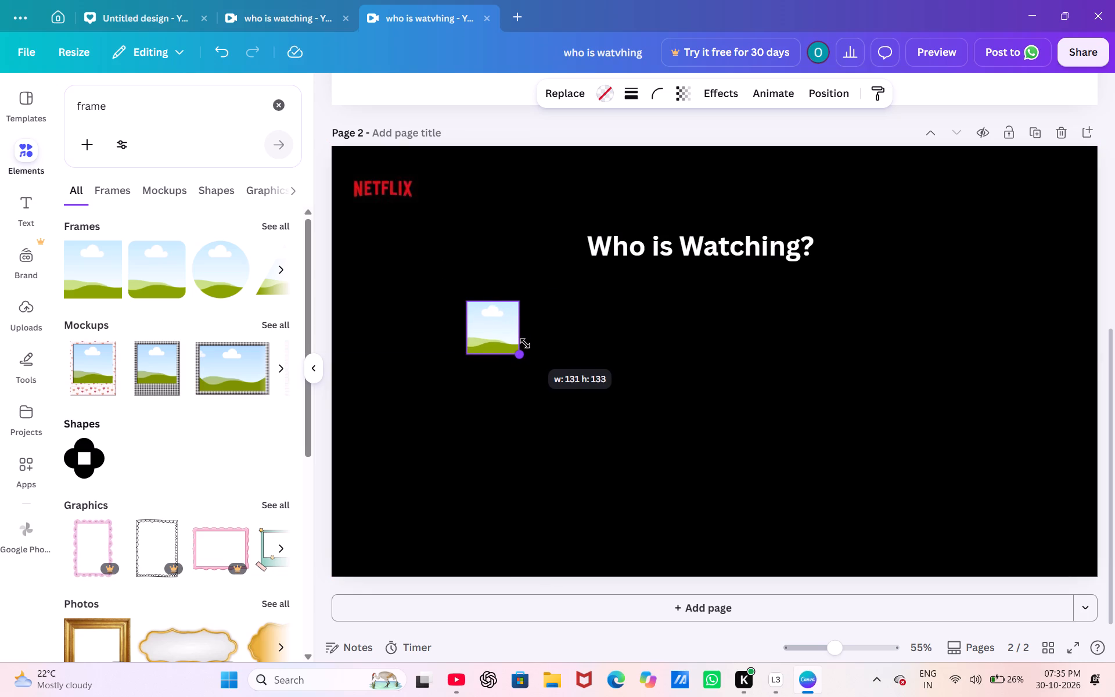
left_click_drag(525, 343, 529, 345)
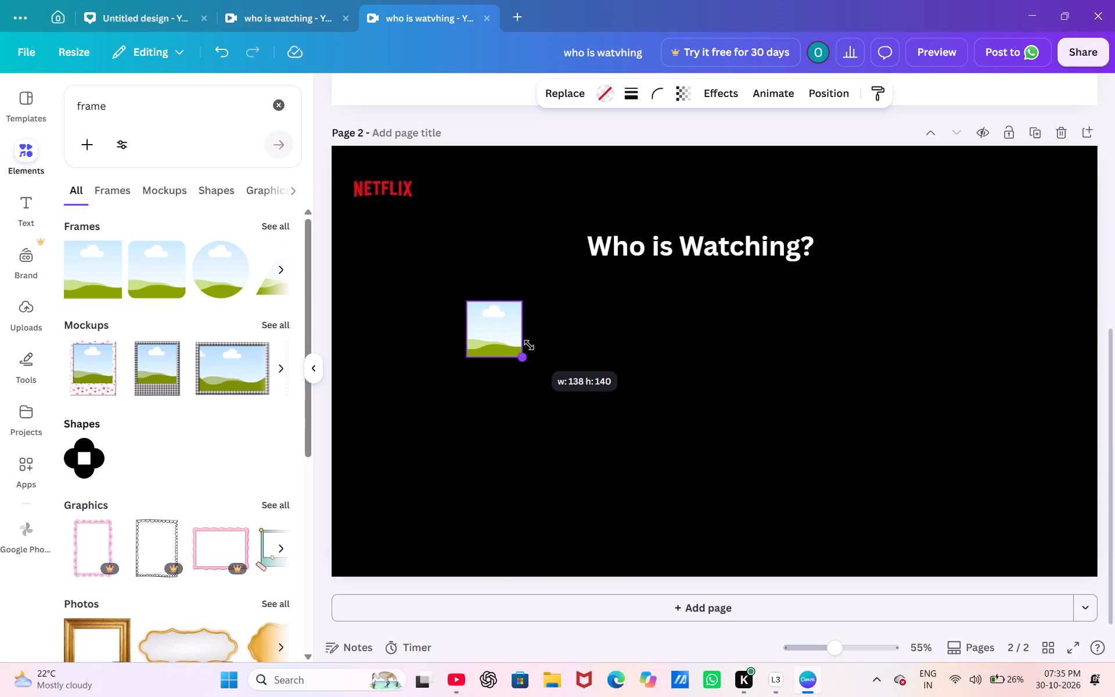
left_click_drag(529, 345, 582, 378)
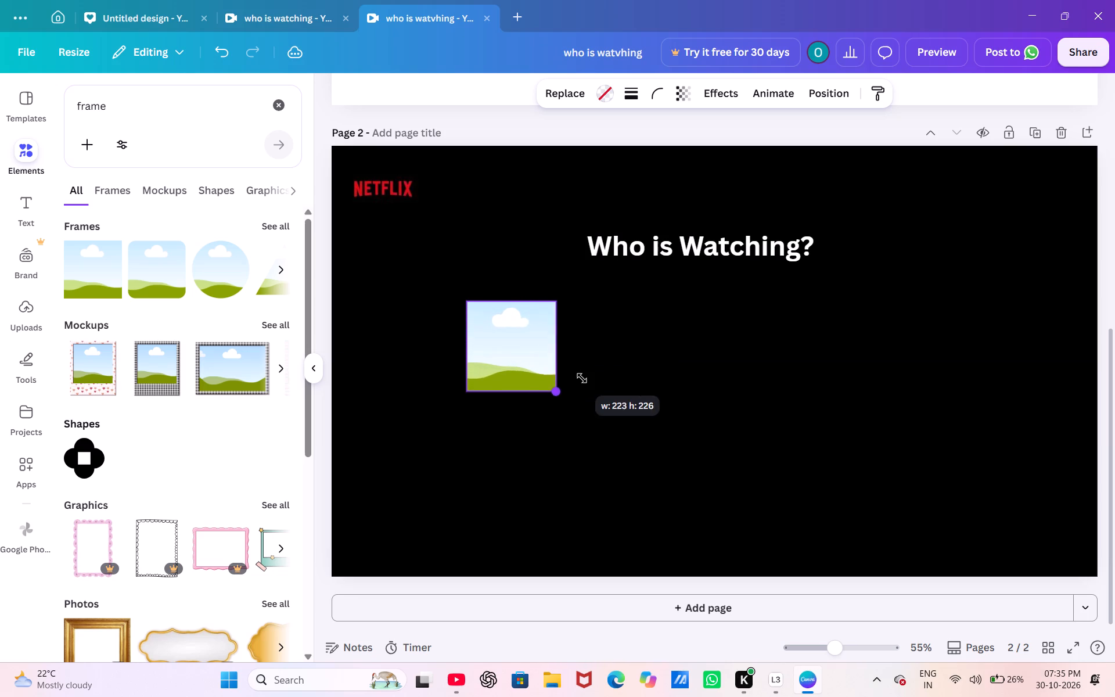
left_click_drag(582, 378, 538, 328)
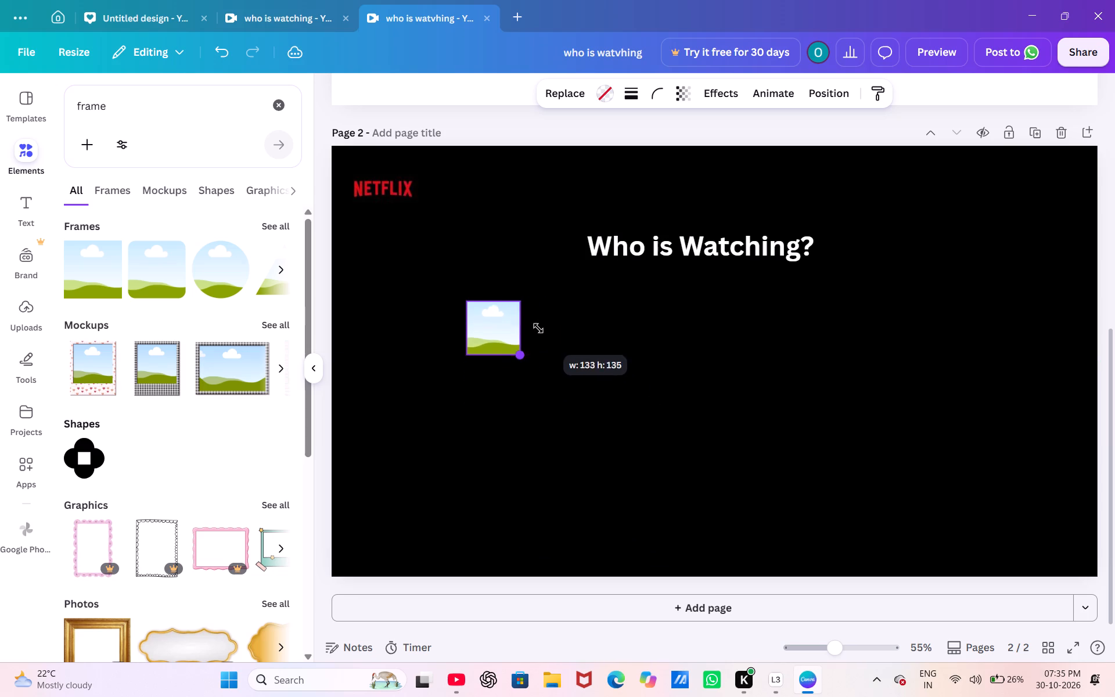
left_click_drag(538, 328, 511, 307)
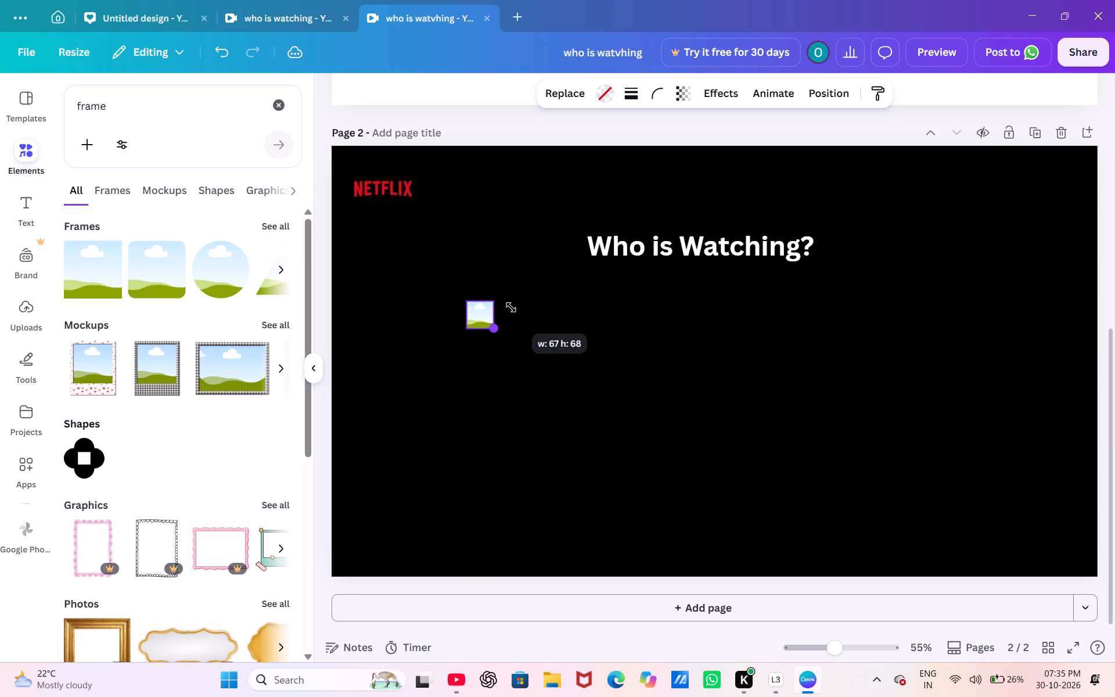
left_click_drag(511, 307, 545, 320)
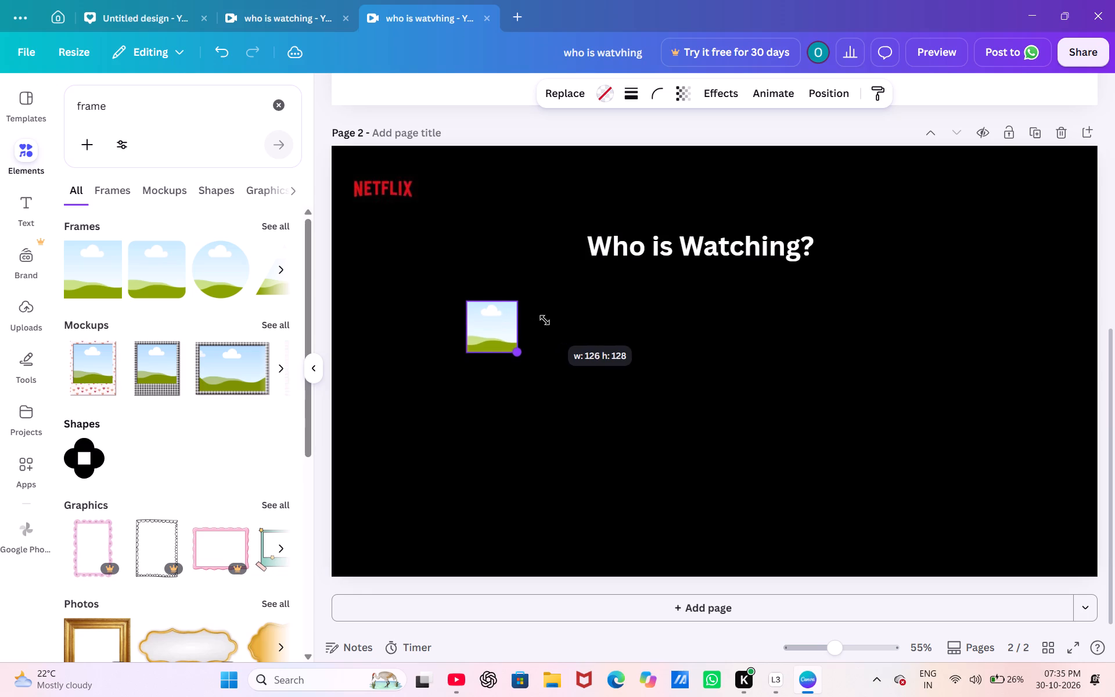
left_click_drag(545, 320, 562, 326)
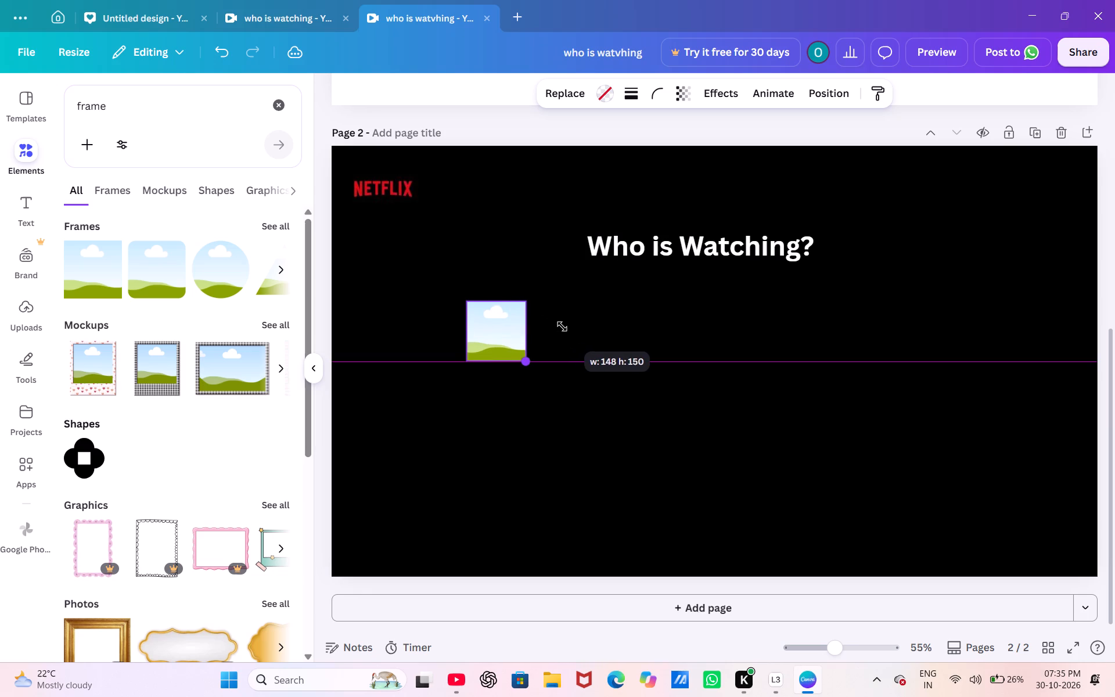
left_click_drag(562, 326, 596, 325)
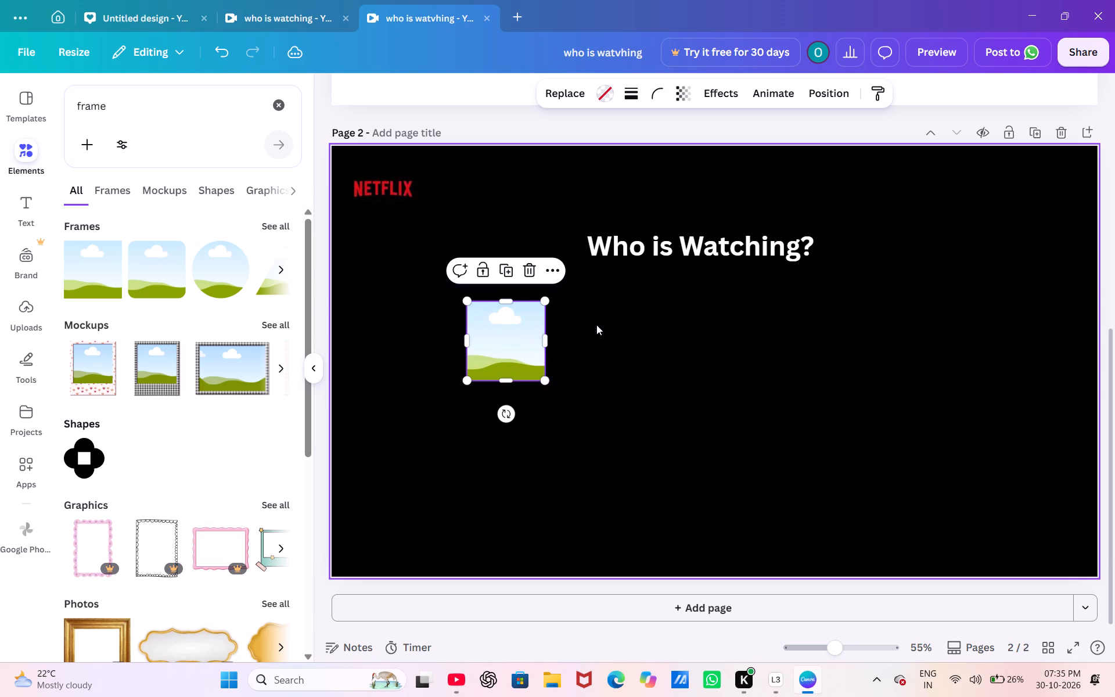
Delete the resized frame from page 2 and add a fresh square frame from the frame search results.
left_click(530, 271)
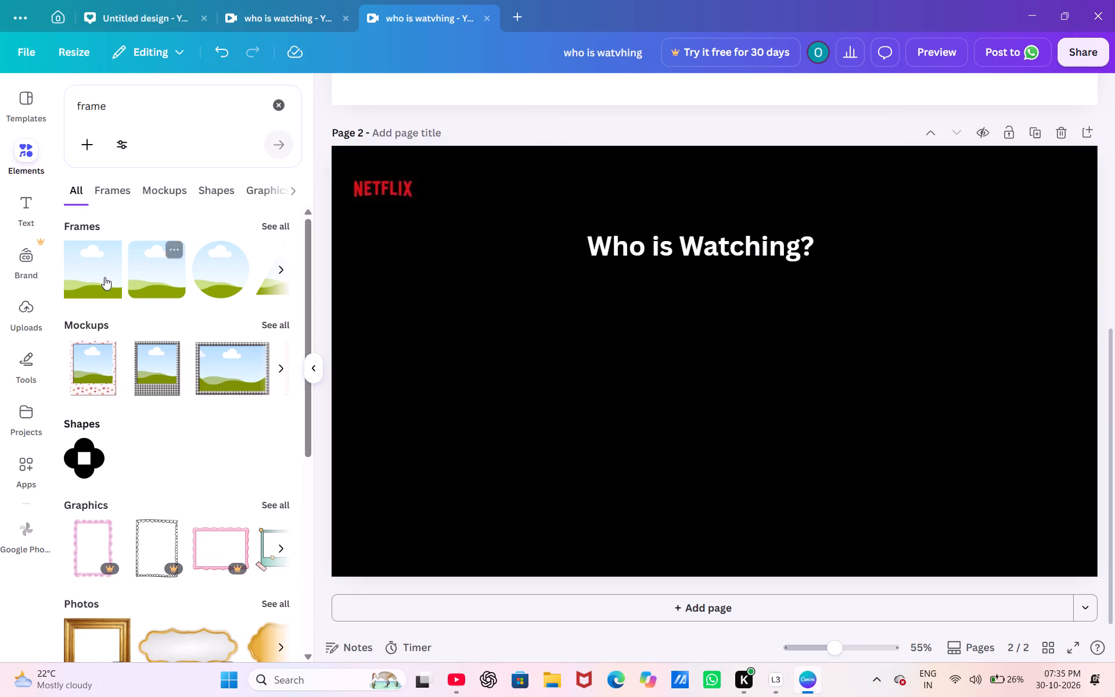
left_click(74, 272)
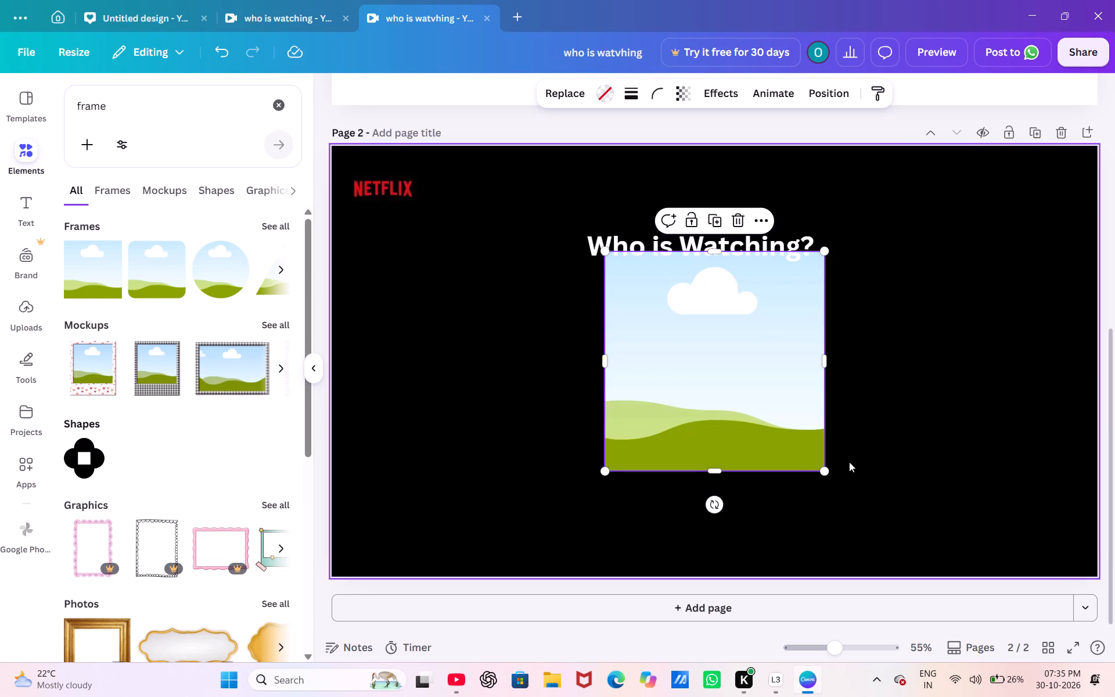
Shrink the new square frame proportionally to well under half its inserted size.
left_click(823, 467)
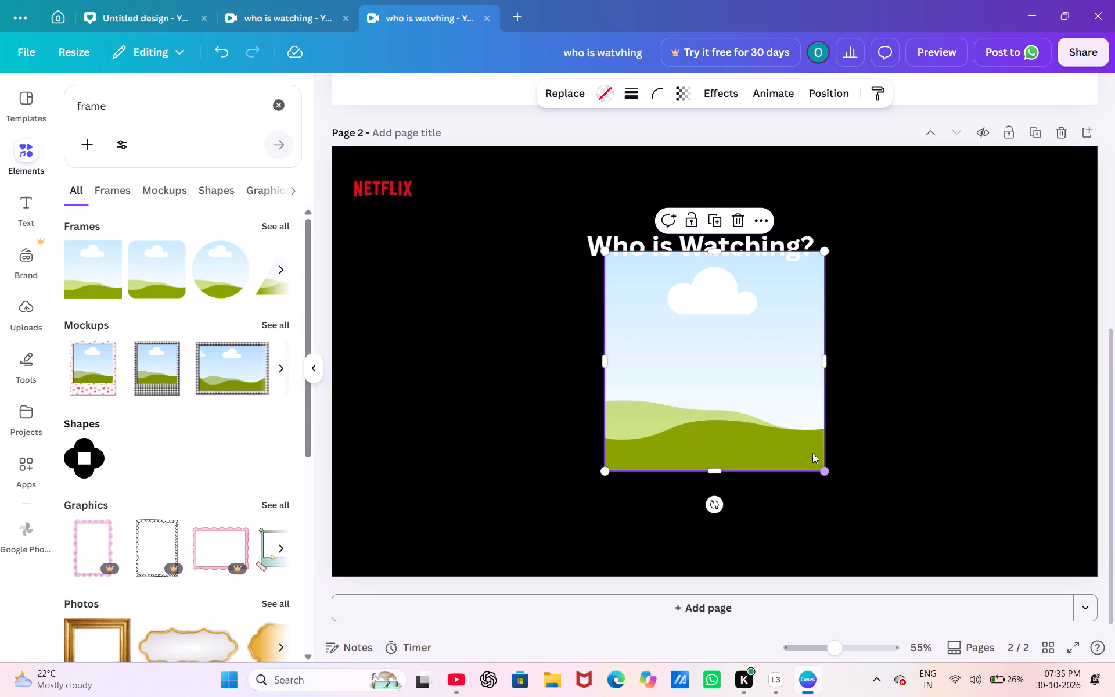
left_click_drag(827, 470, 826, 468)
left_click_drag(826, 468, 777, 417)
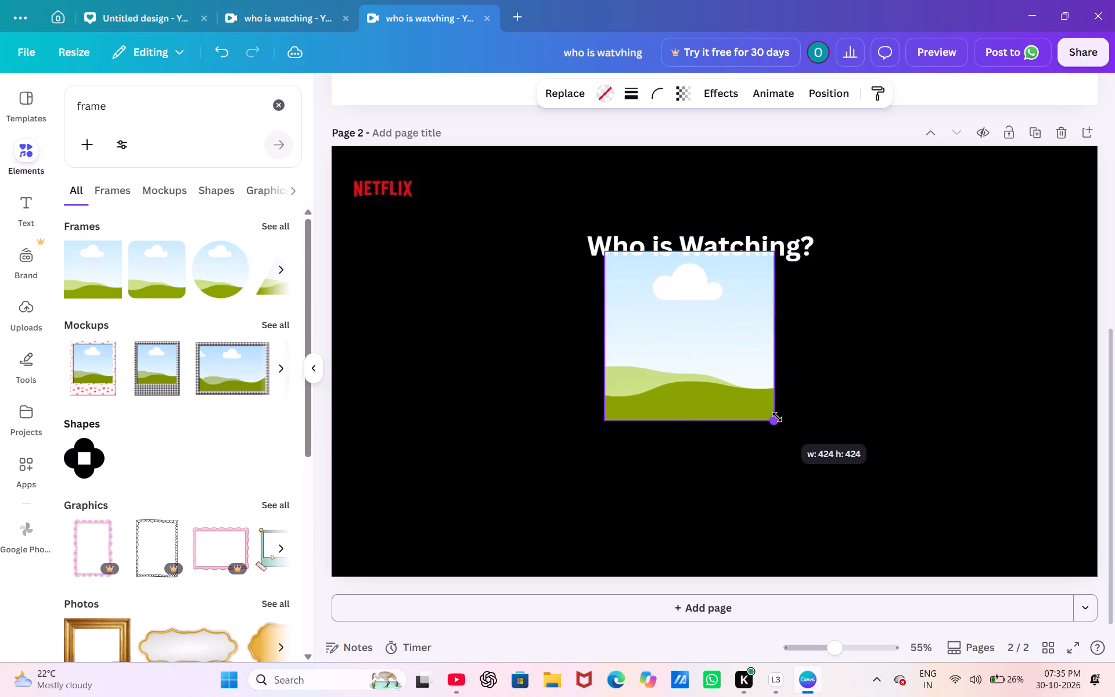
left_click_drag(777, 417, 761, 397)
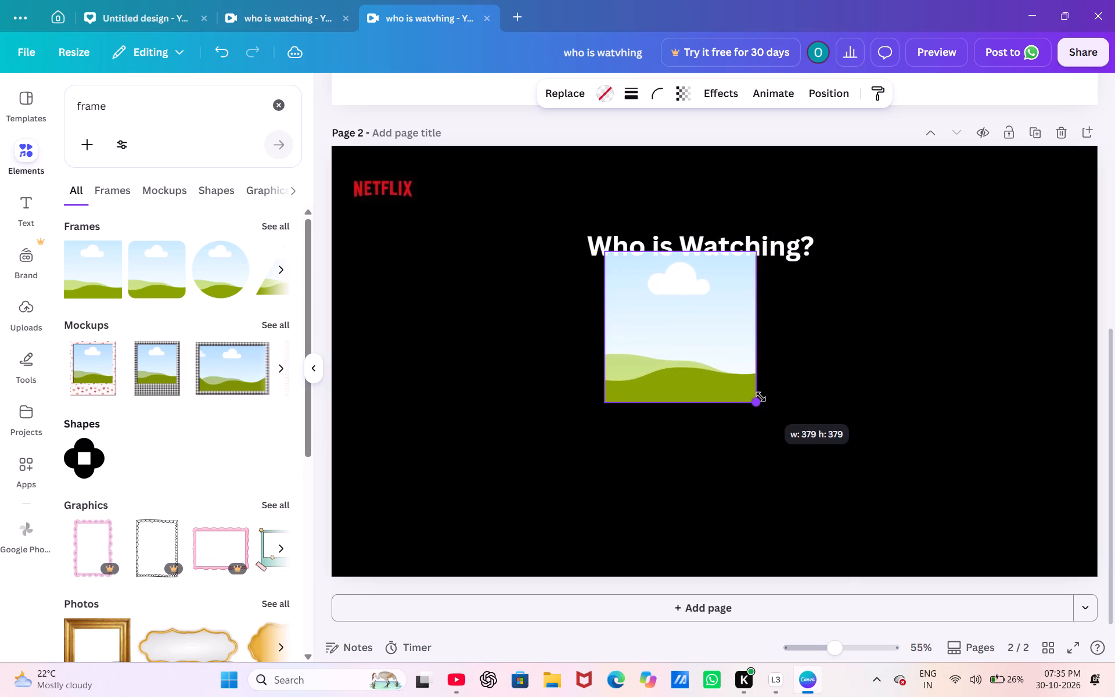
left_click_drag(761, 397, 740, 369)
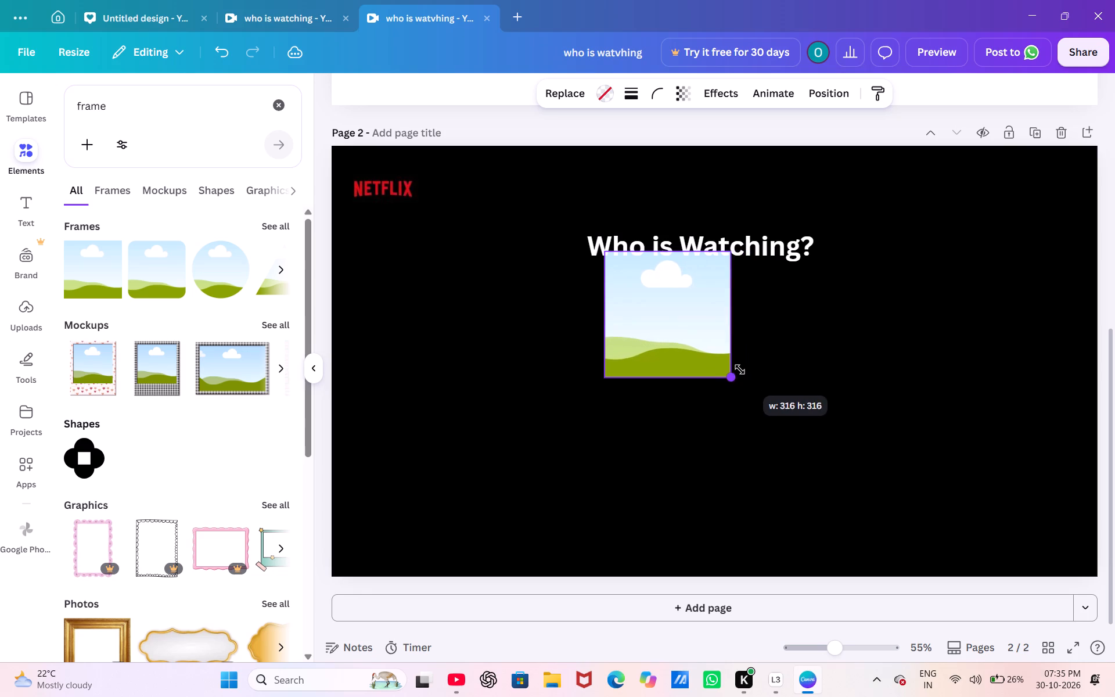
left_click_drag(740, 369, 733, 359)
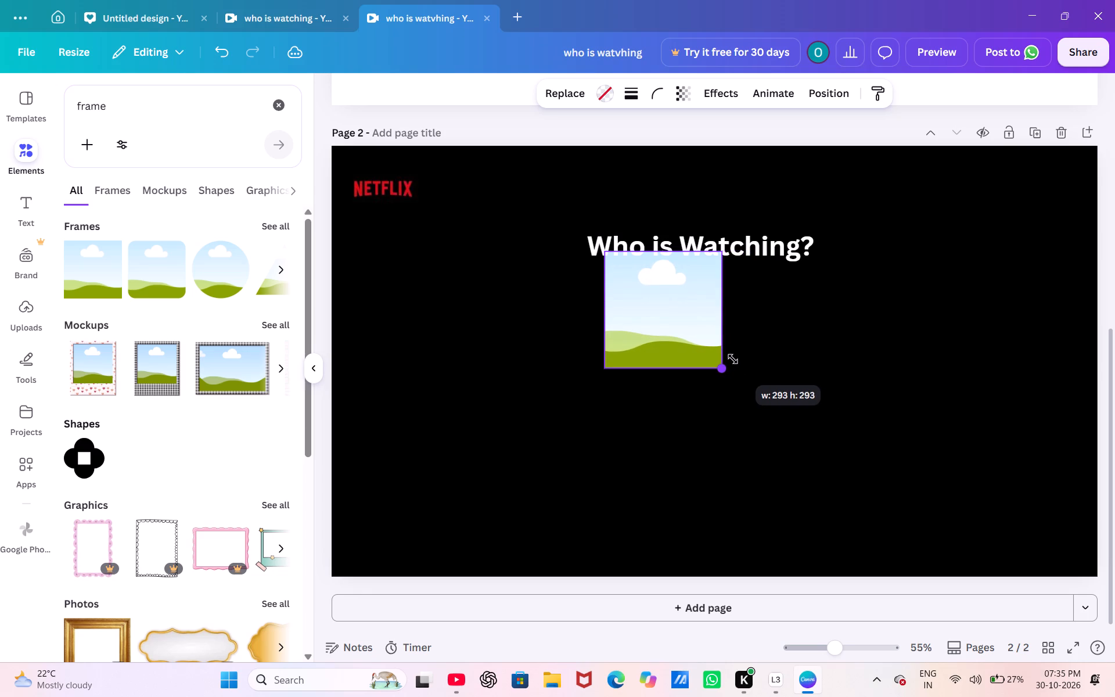
left_click_drag(733, 359, 726, 346)
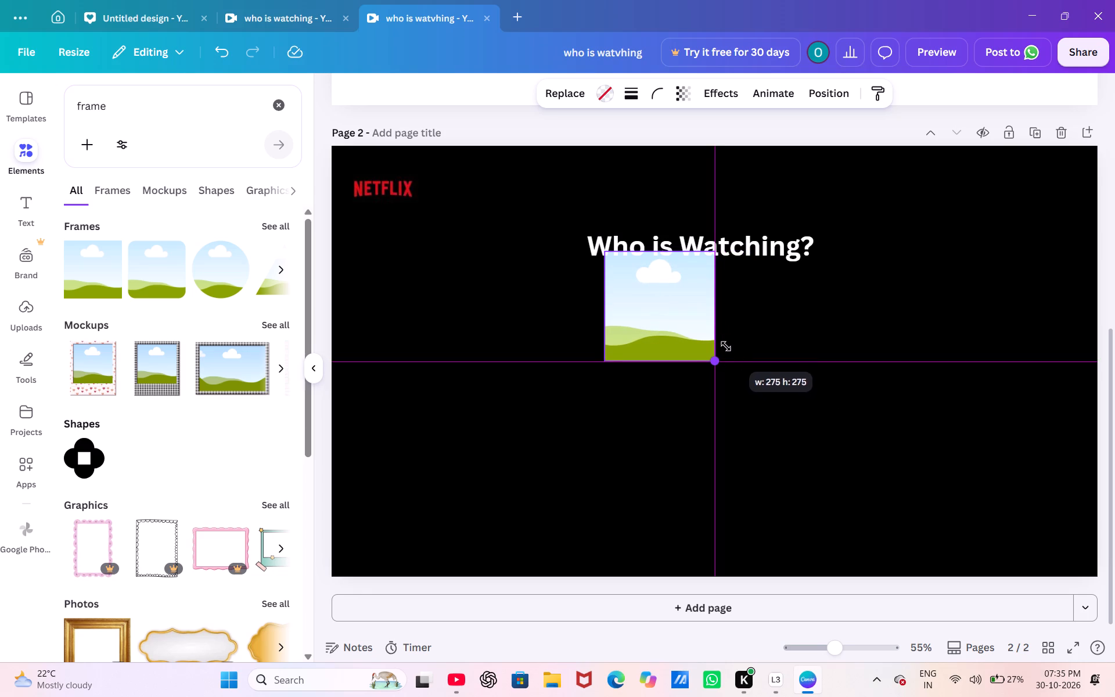
left_click_drag(726, 346, 717, 329)
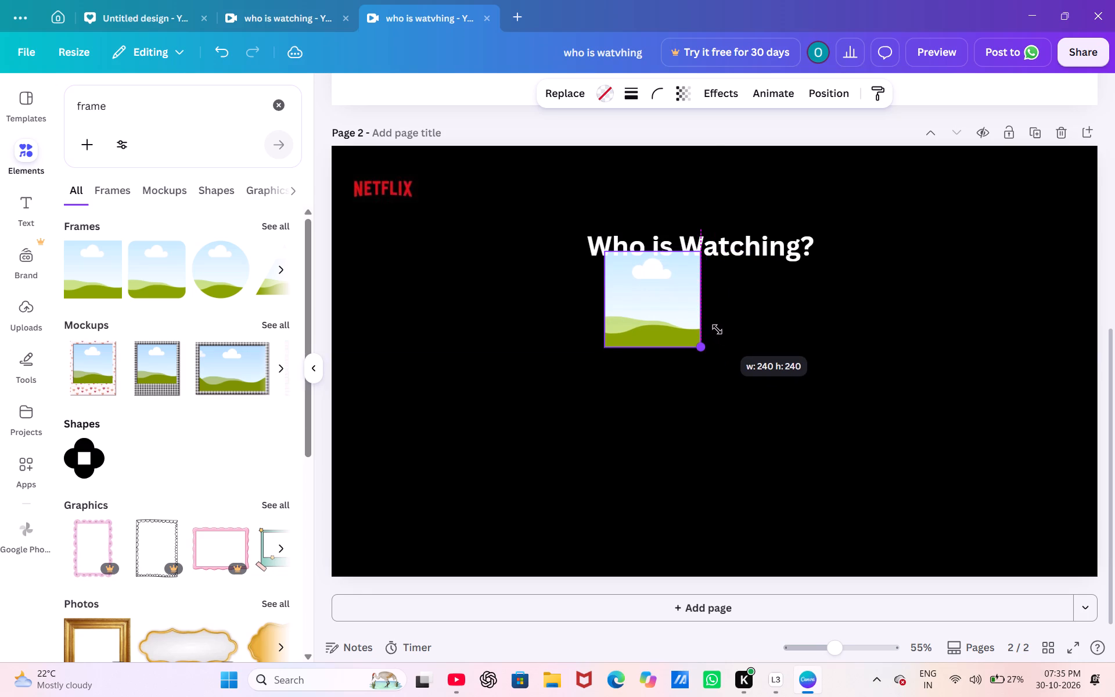
left_click_drag(717, 329, 713, 323)
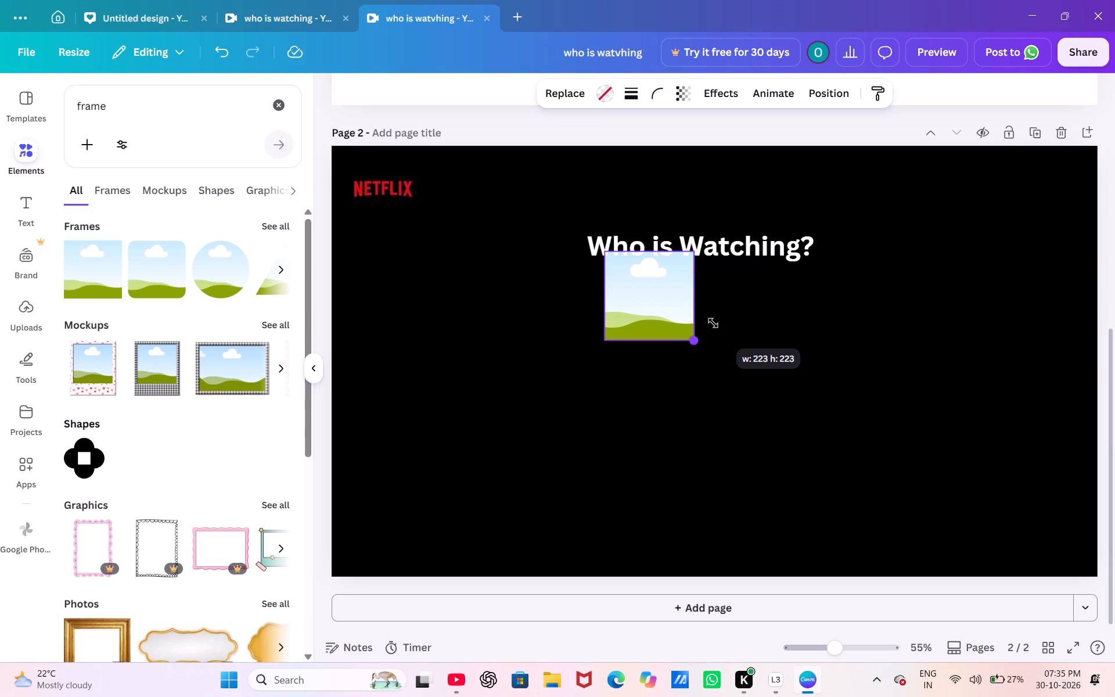
left_click_drag(713, 323, 717, 328)
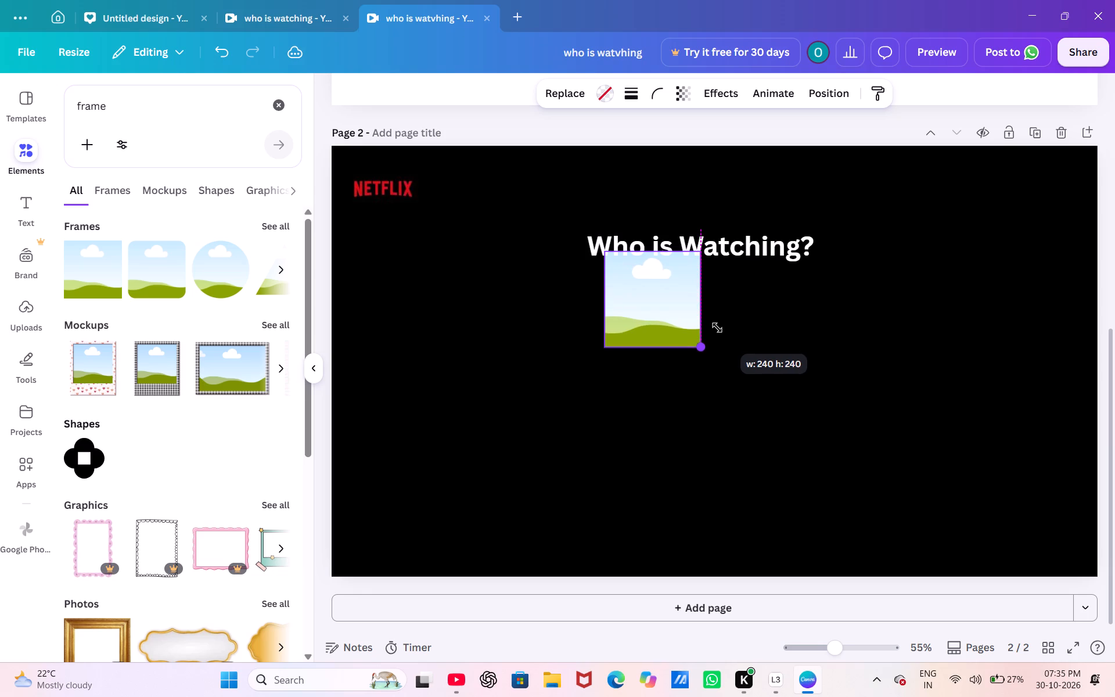
left_click_drag(717, 328, 708, 315)
left_click(743, 321)
Move the square frame off the heading to a spot below and left of "Who is Watching?".
left_click(635, 286)
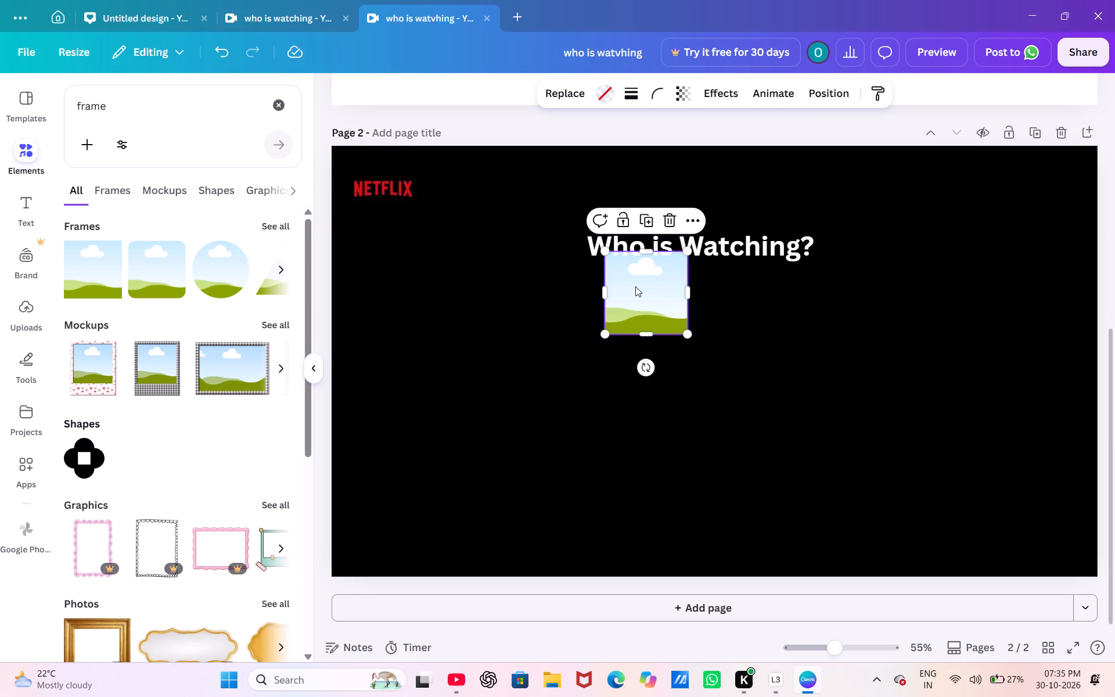
left_click_drag(624, 304, 553, 329)
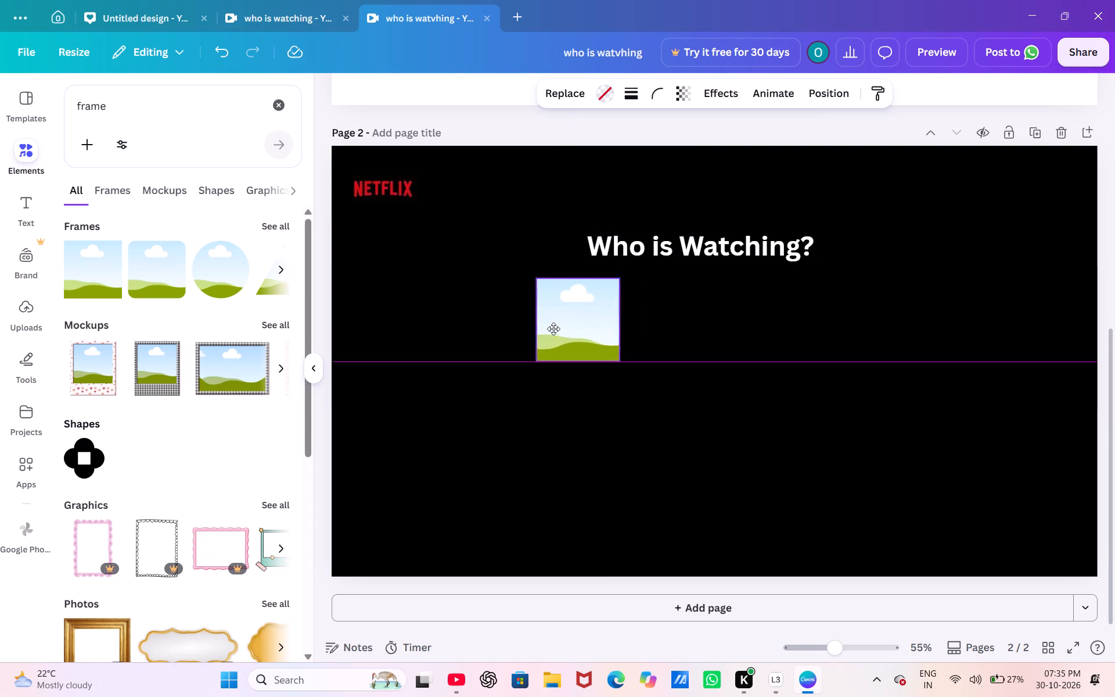
left_click_drag(553, 329, 513, 347)
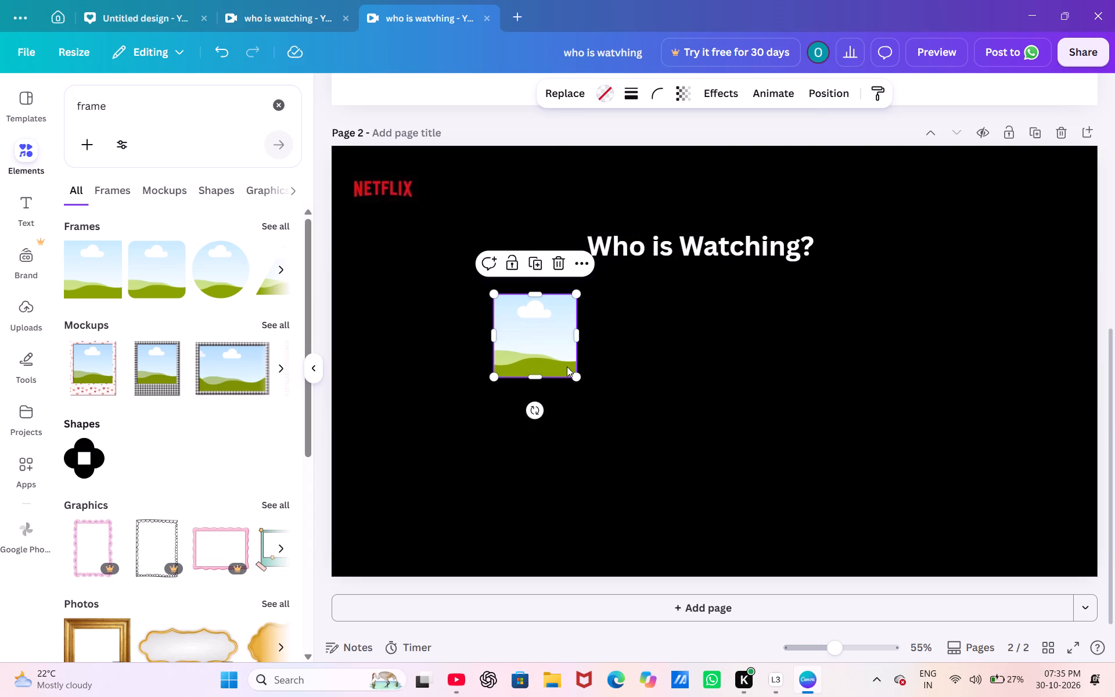
Shrink the square frame proportionally to about 168 by 168.
left_click_drag(578, 373, 573, 364)
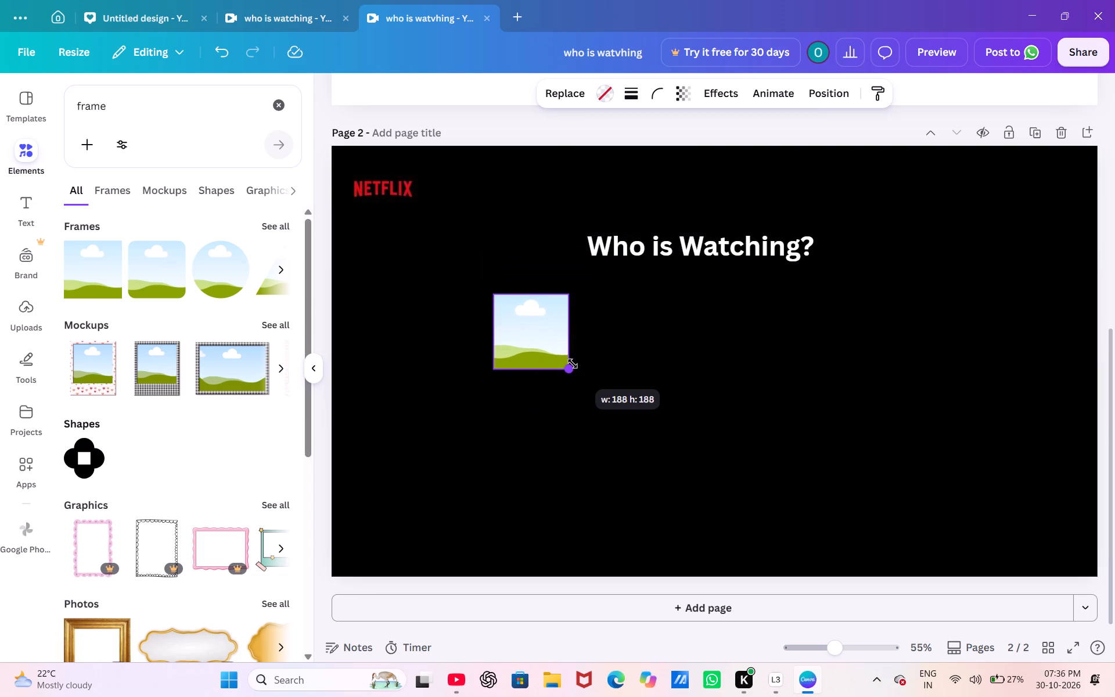
left_click_drag(573, 364, 566, 358)
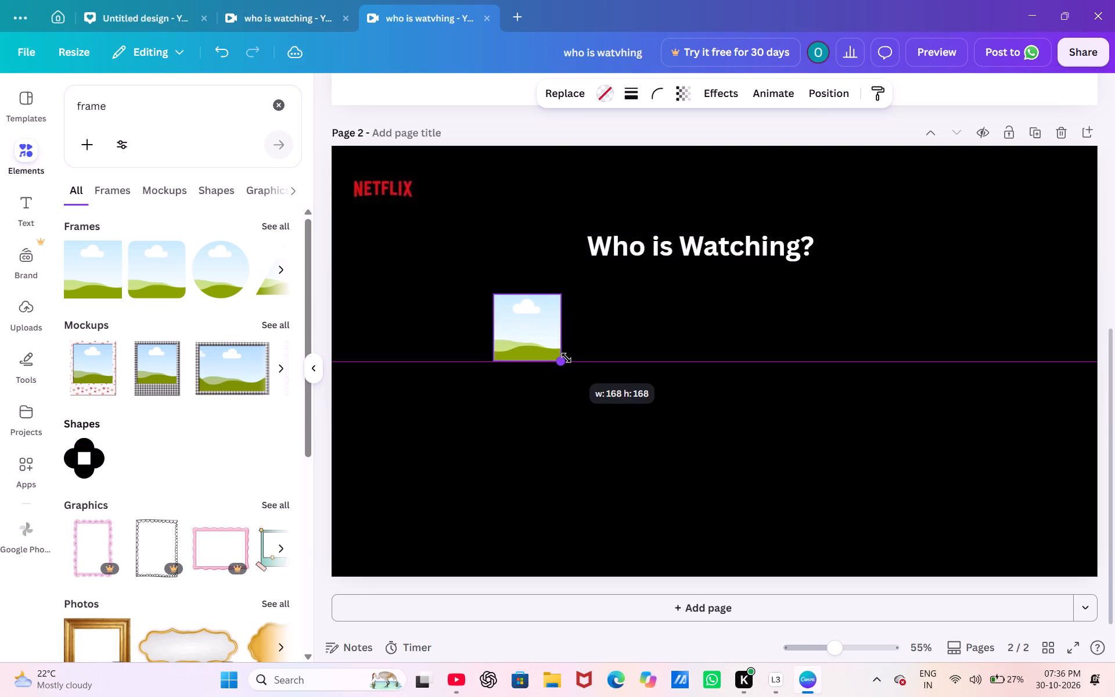
left_click_drag(566, 358, 563, 351)
left_click(671, 348)
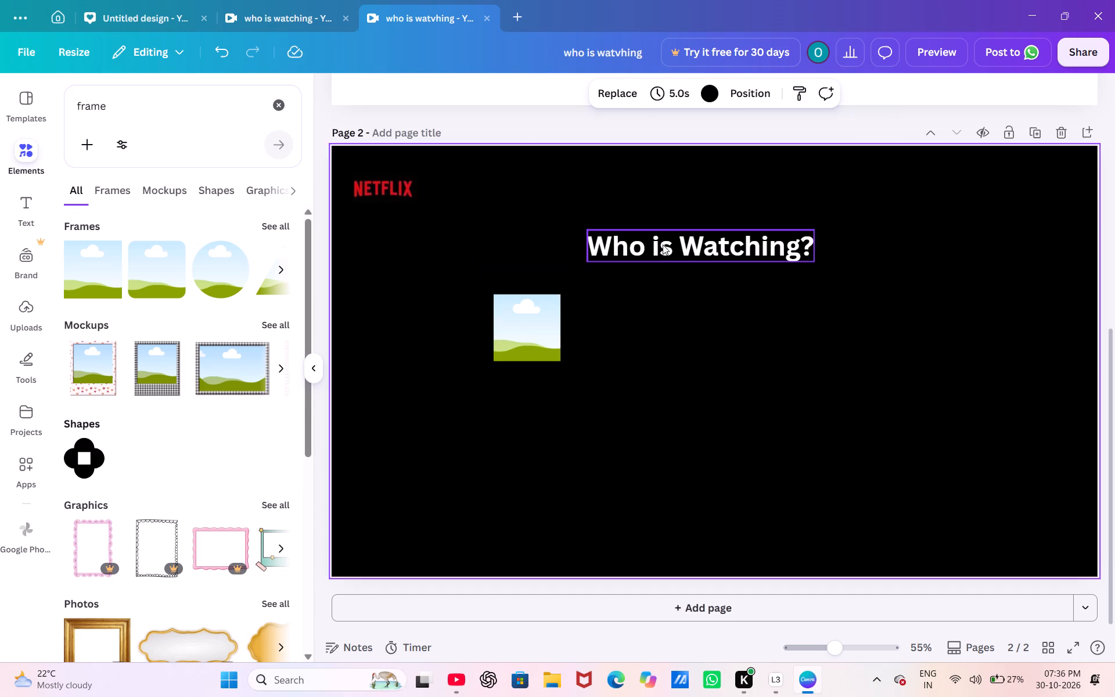
Move the "Who is Watching?" heading higher on page 2, widening the gap above the square frame.
left_click_drag(661, 244, 661, 220)
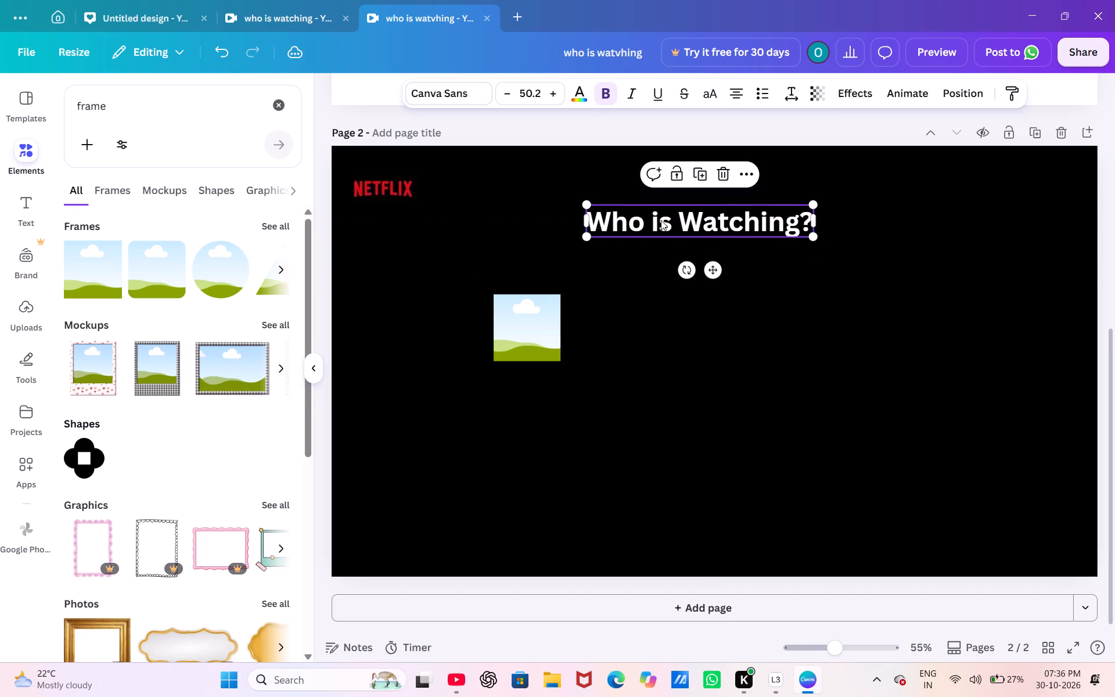
left_click(656, 222)
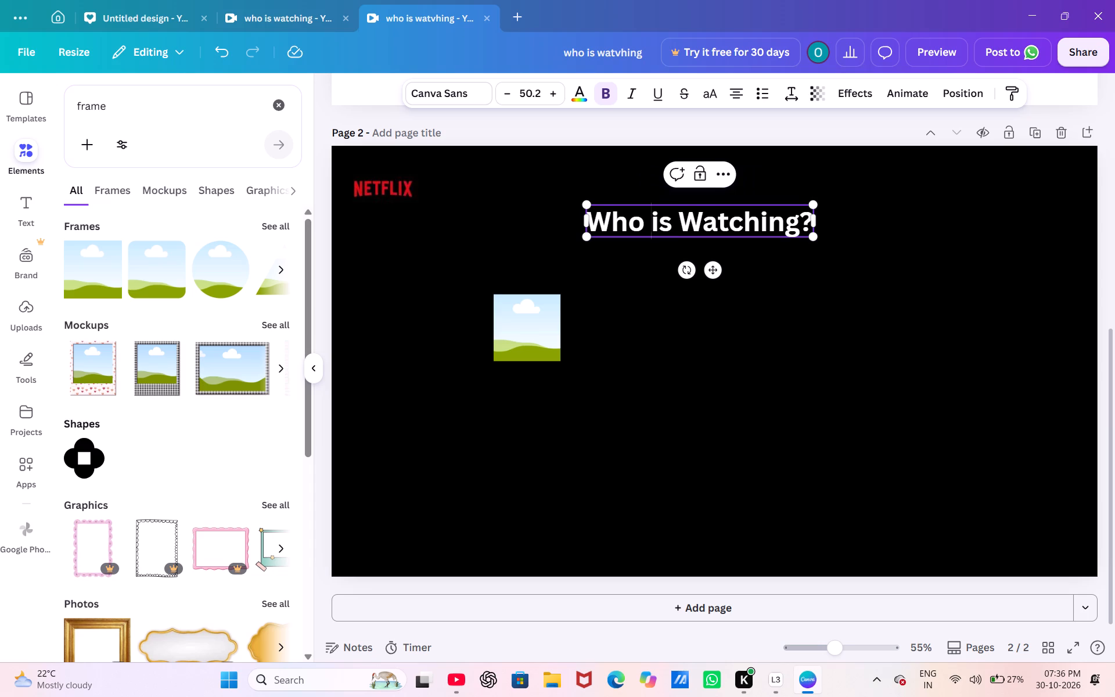
left_click(654, 226)
left_click_drag(654, 226, 646, 260)
left_click(646, 260)
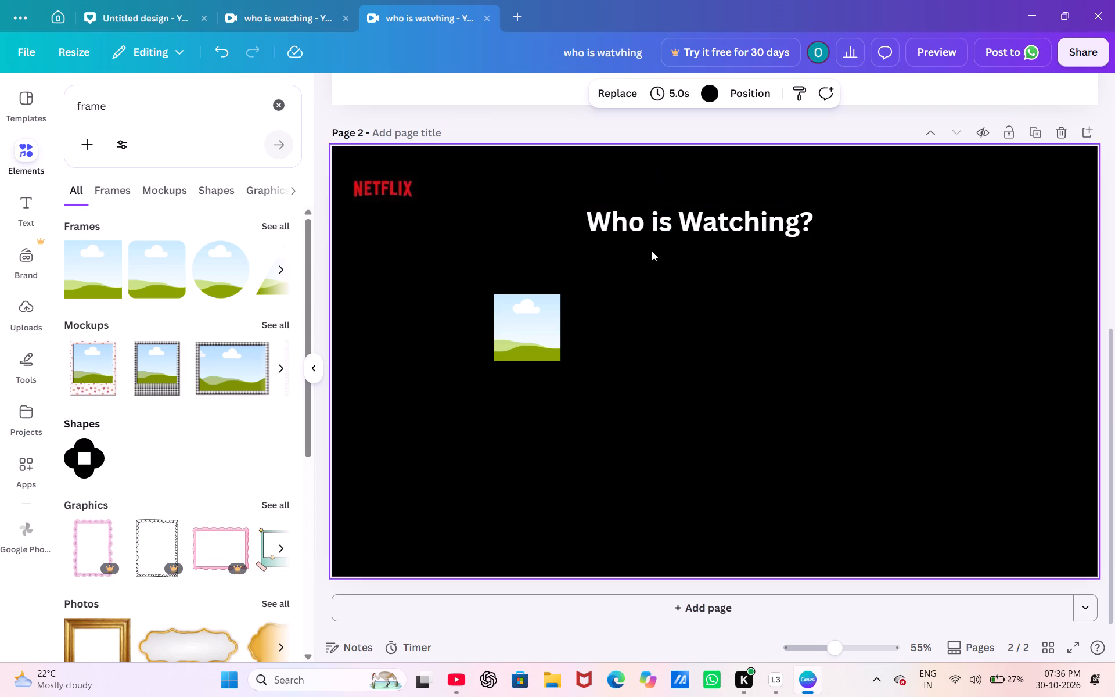
Move the "Who is Watching?" heading slightly left and down on page 2, closer to the square frame.
left_click_drag(650, 231, 627, 240)
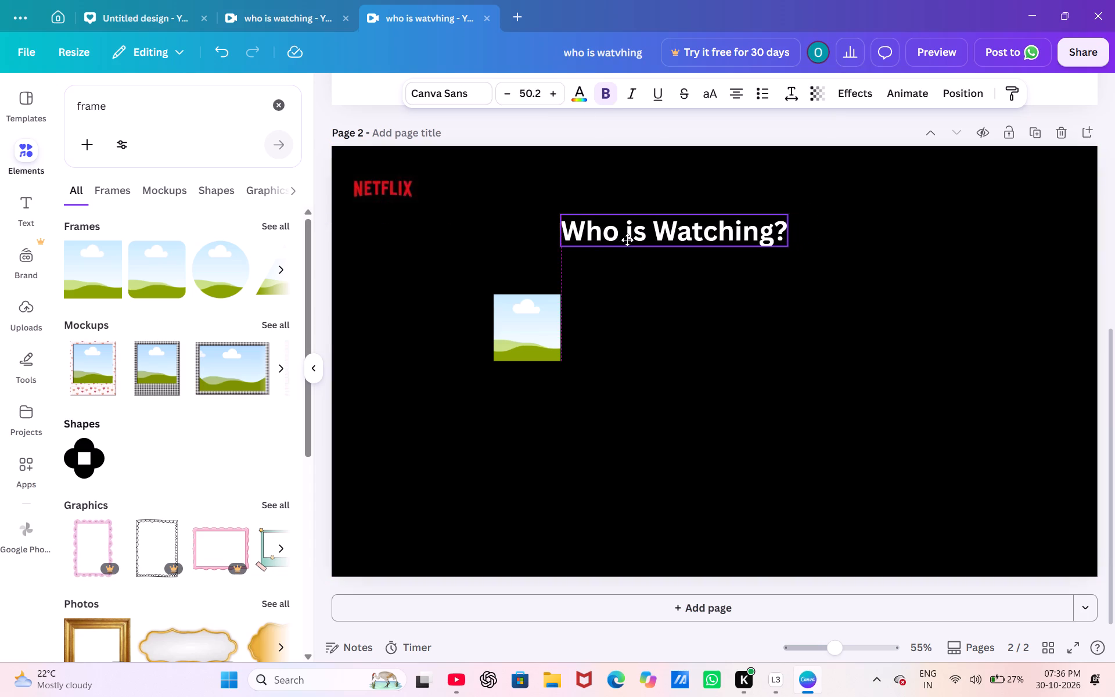
left_click_drag(627, 240, 627, 239)
left_click(620, 280)
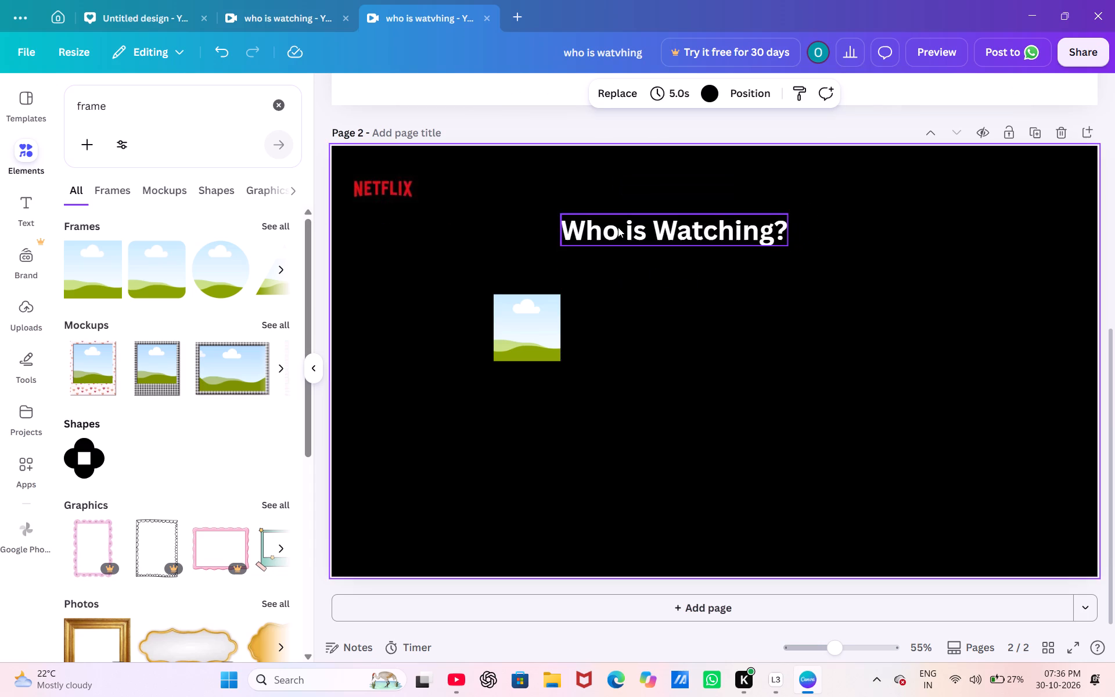
left_click_drag(617, 223, 623, 235)
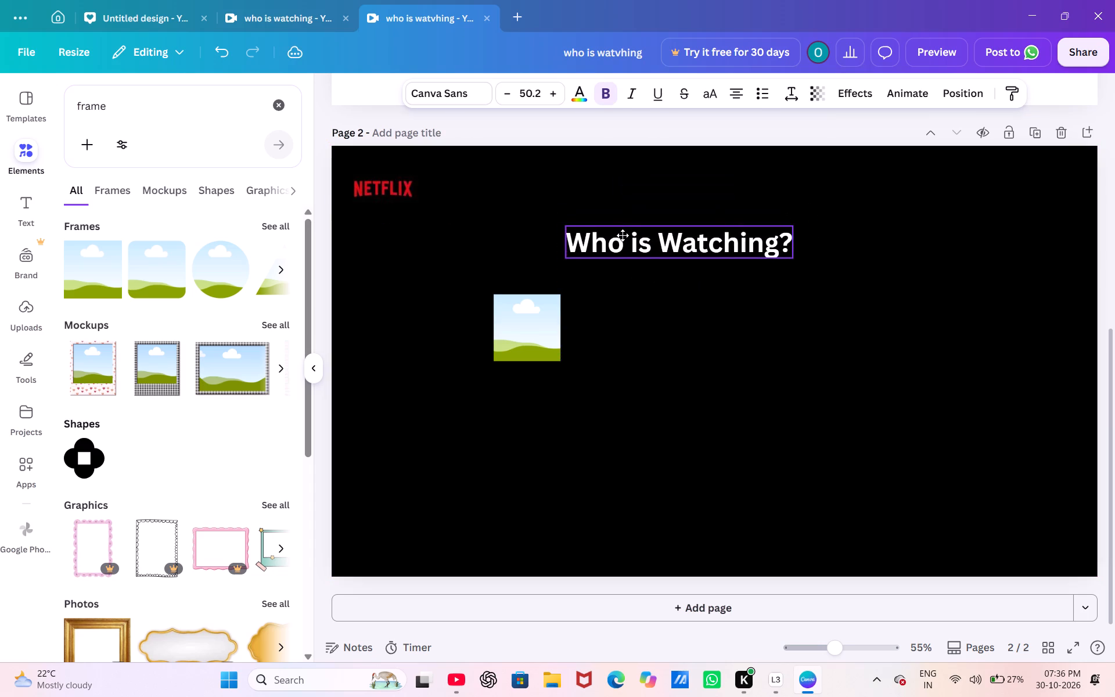
left_click_drag(623, 235, 612, 240)
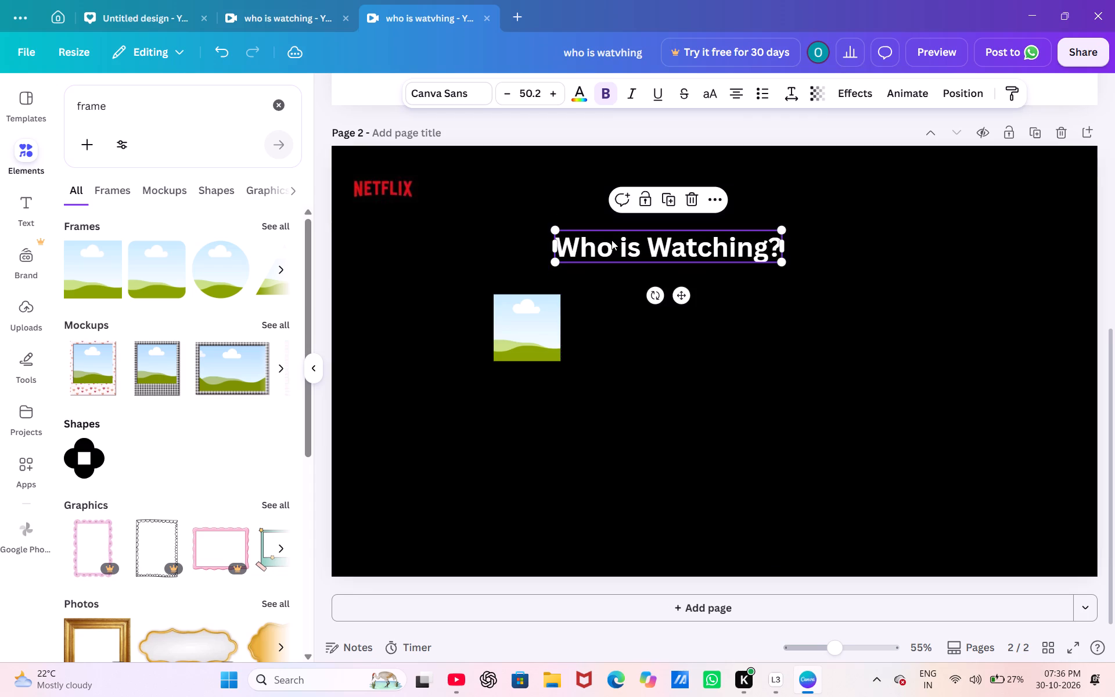
left_click(594, 296)
Shrink the square frame a little more, proportionally, and shift it further left and slightly up, below and left of the heading.
left_click(525, 324)
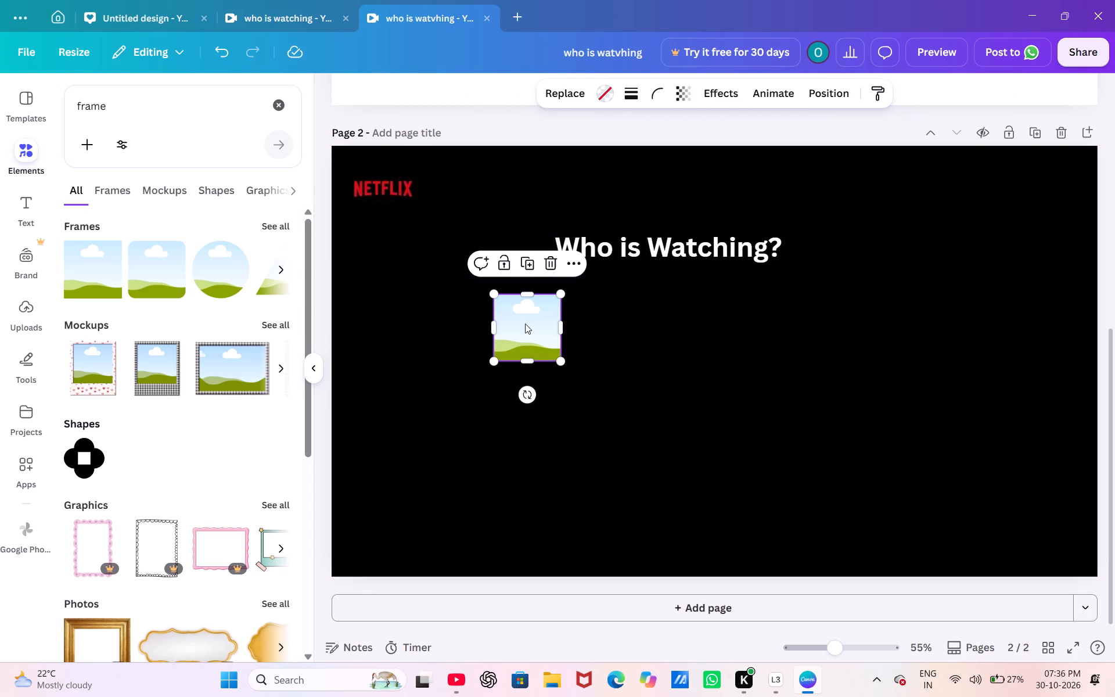
left_click_drag(514, 321, 500, 318)
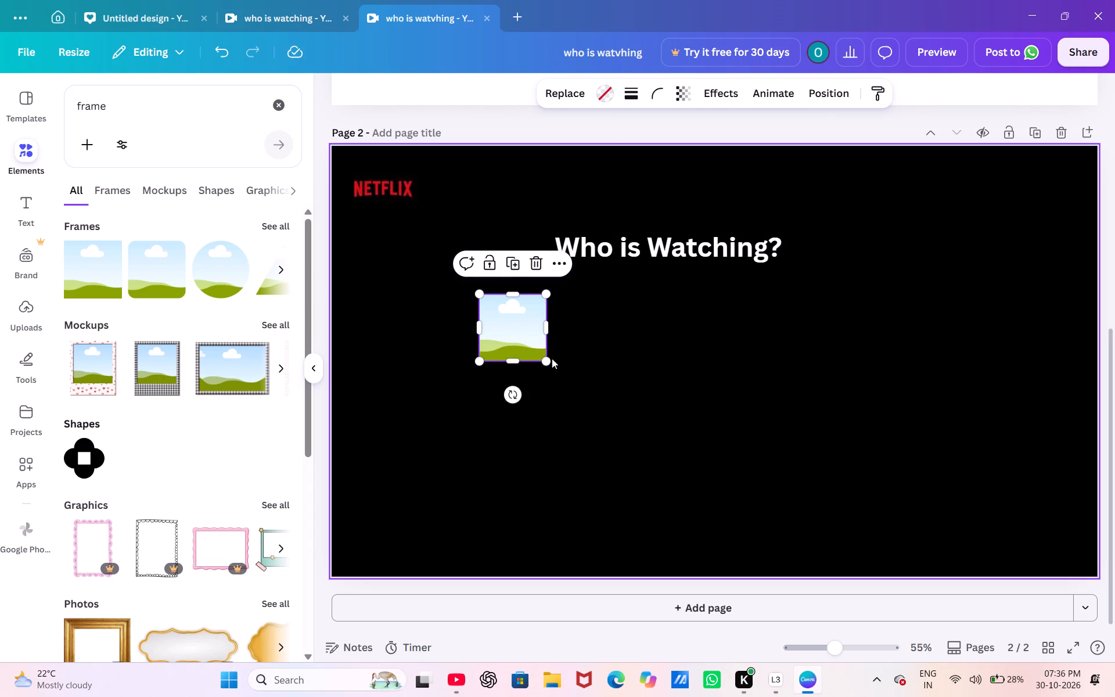
left_click_drag(548, 357, 543, 348)
left_click(578, 347)
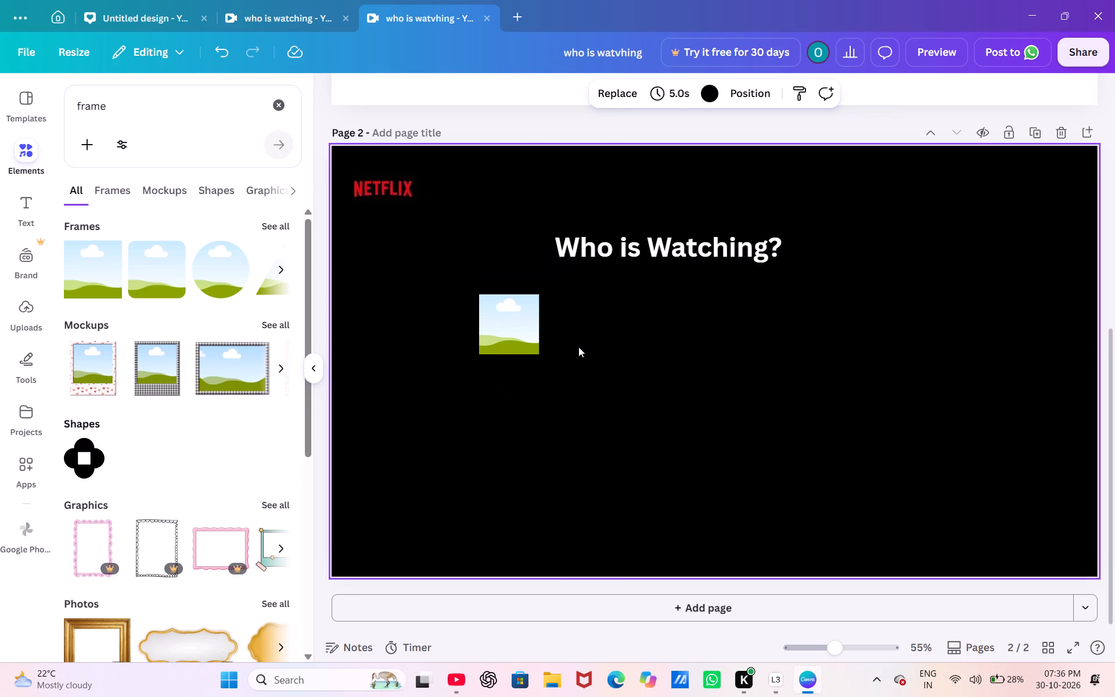
left_click_drag(503, 335, 480, 338)
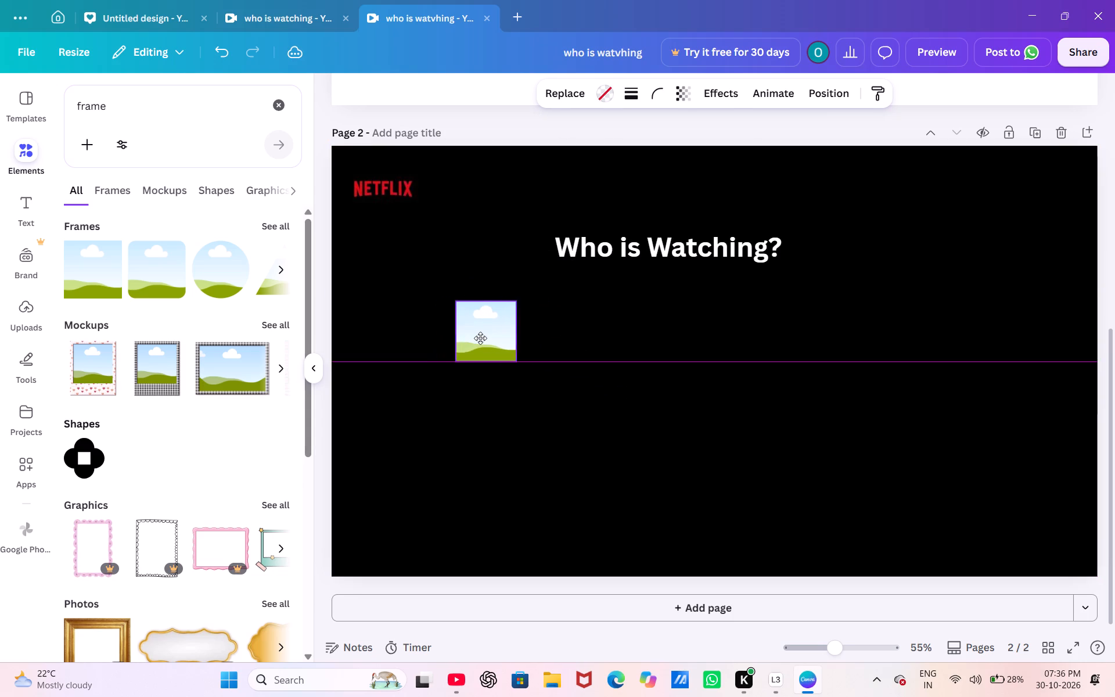
left_click_drag(480, 338, 477, 326)
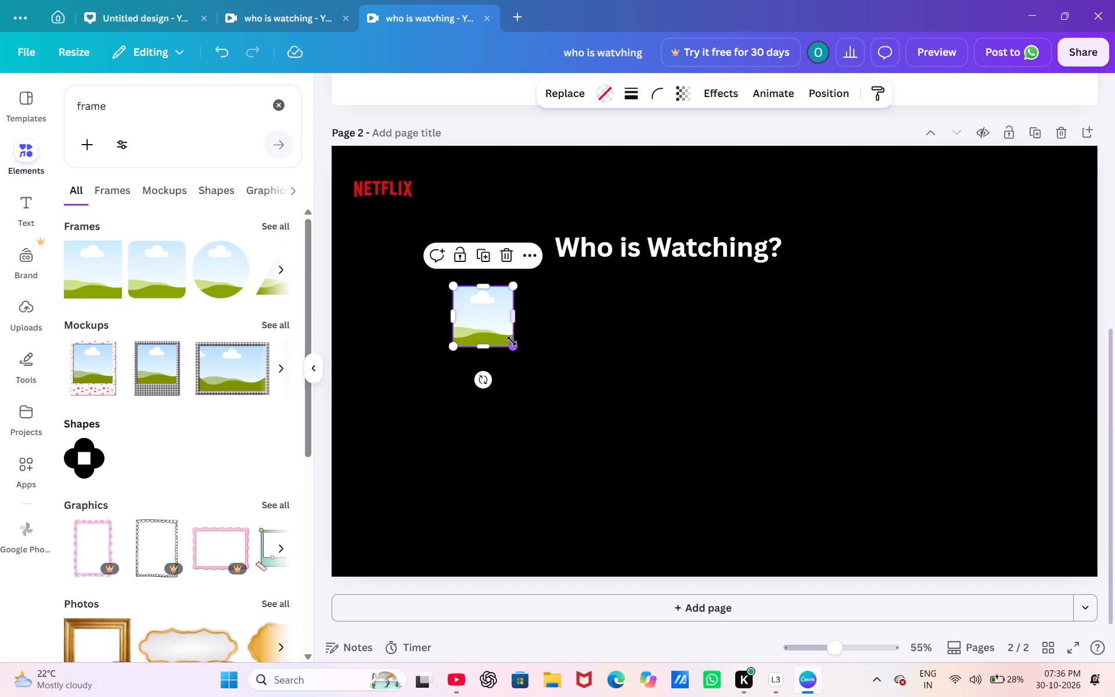
left_click(510, 341)
left_click_drag(510, 341, 508, 335)
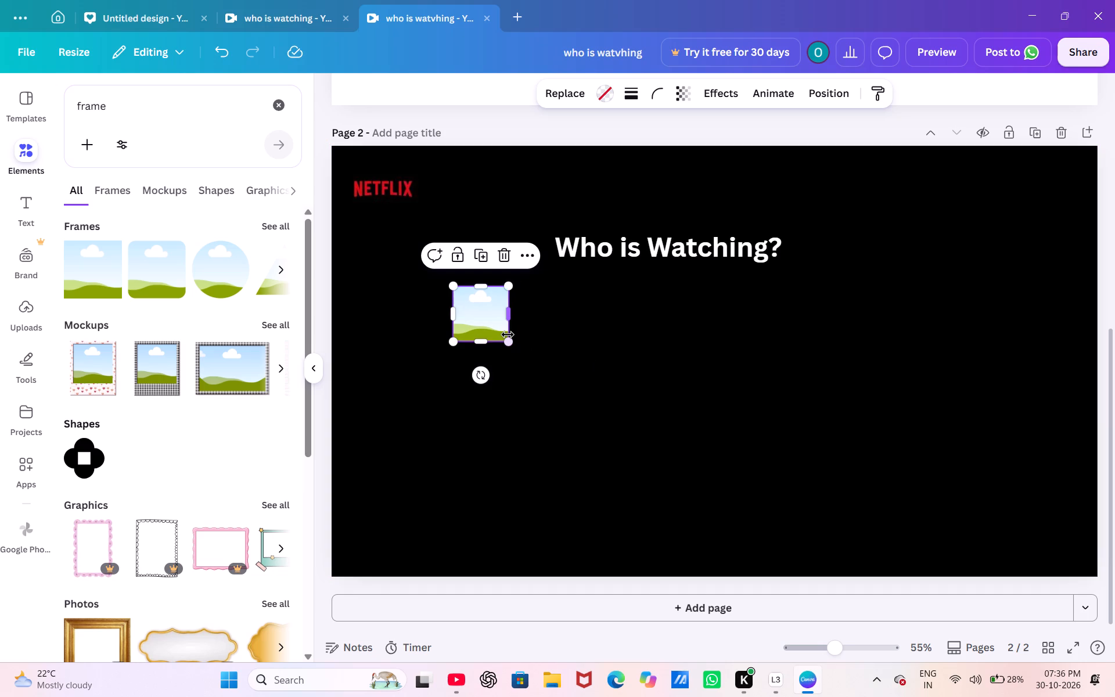
left_click(570, 350)
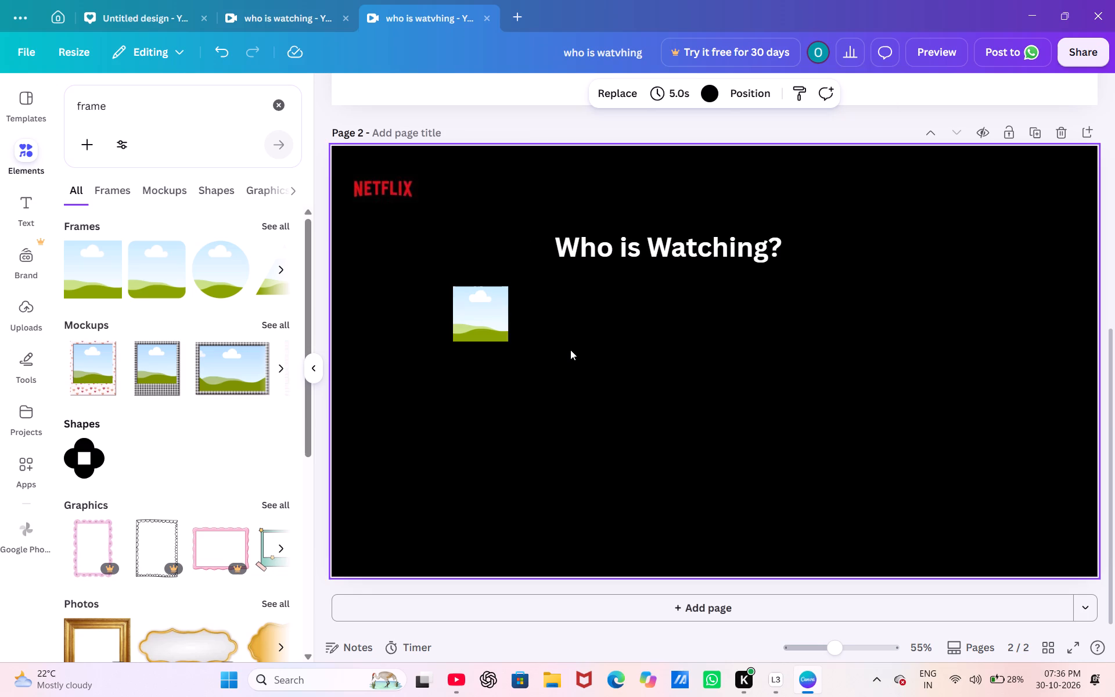
Reposition the "Who is Watching?" heading slightly further left and up, leaving a small gap above the square frame.
left_click_drag(655, 265, 667, 228)
left_click(667, 228)
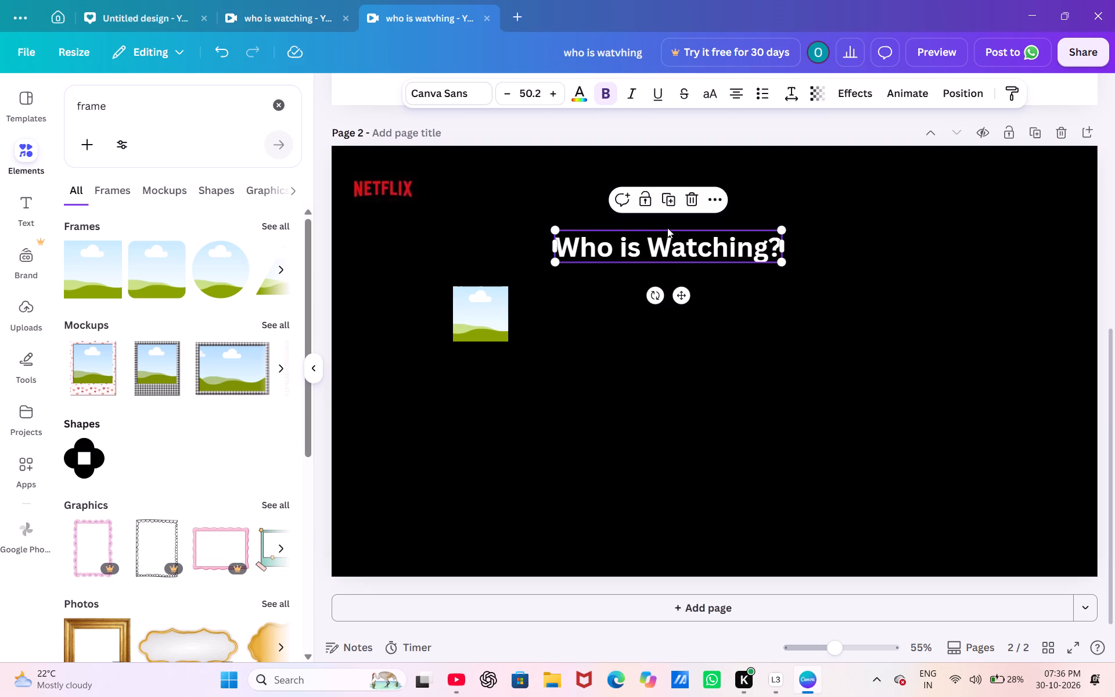
left_click_drag(667, 228, 681, 249)
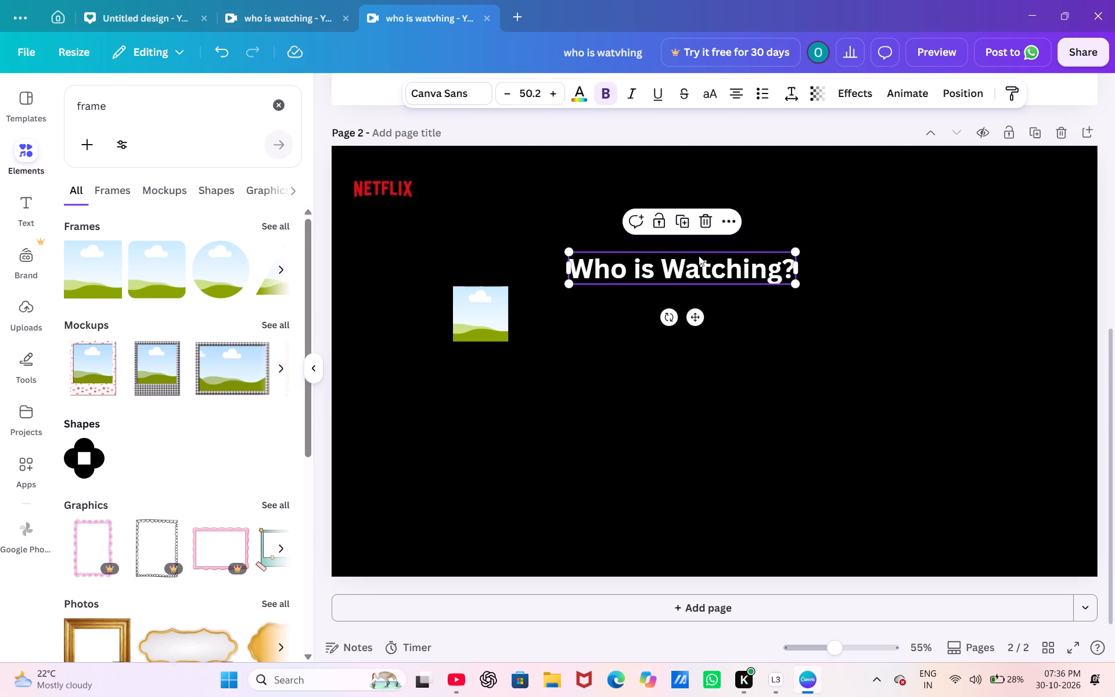
left_click_drag(699, 256, 672, 217)
left_click(827, 332)
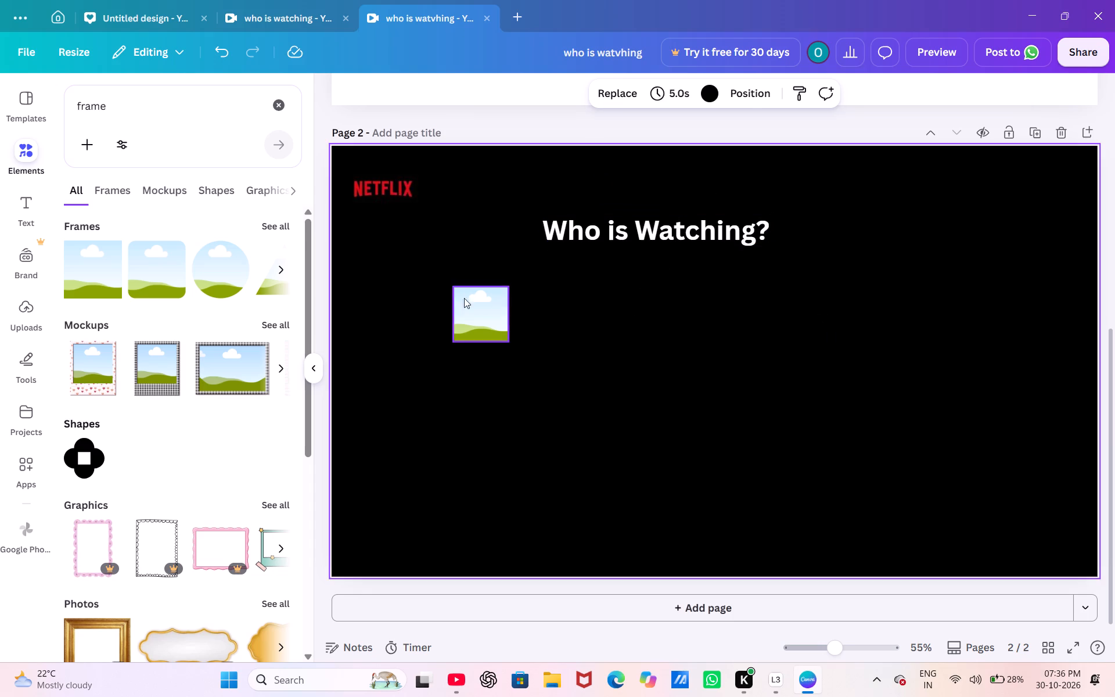
left_click_drag(631, 236, 626, 247)
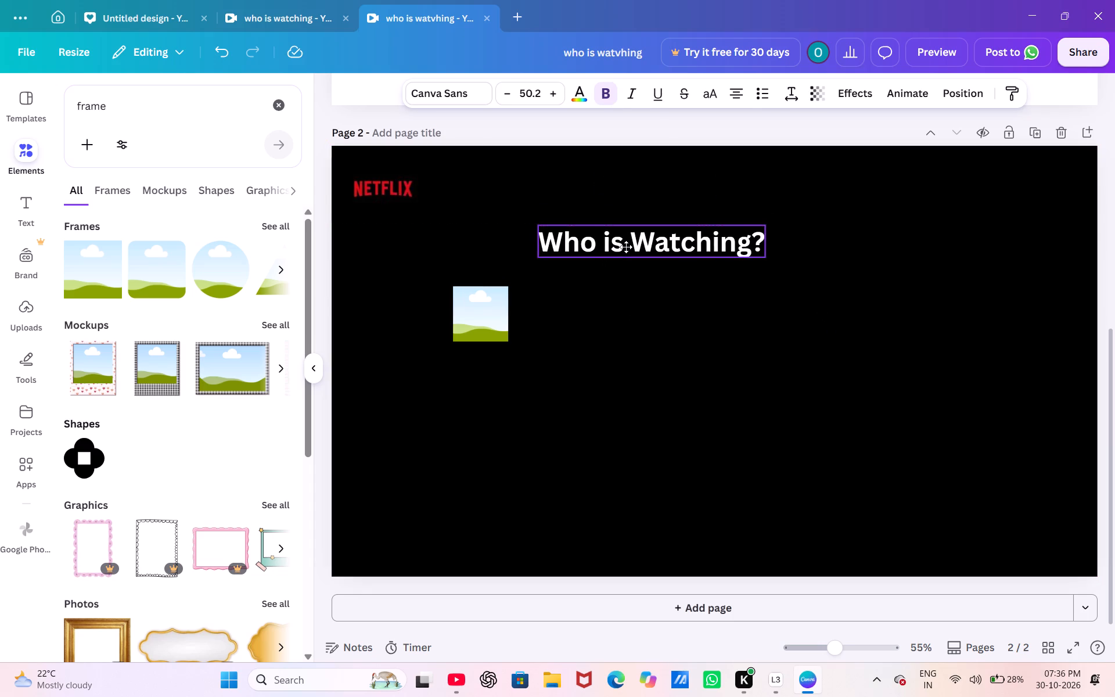
left_click_drag(626, 247, 627, 247)
left_click(563, 316)
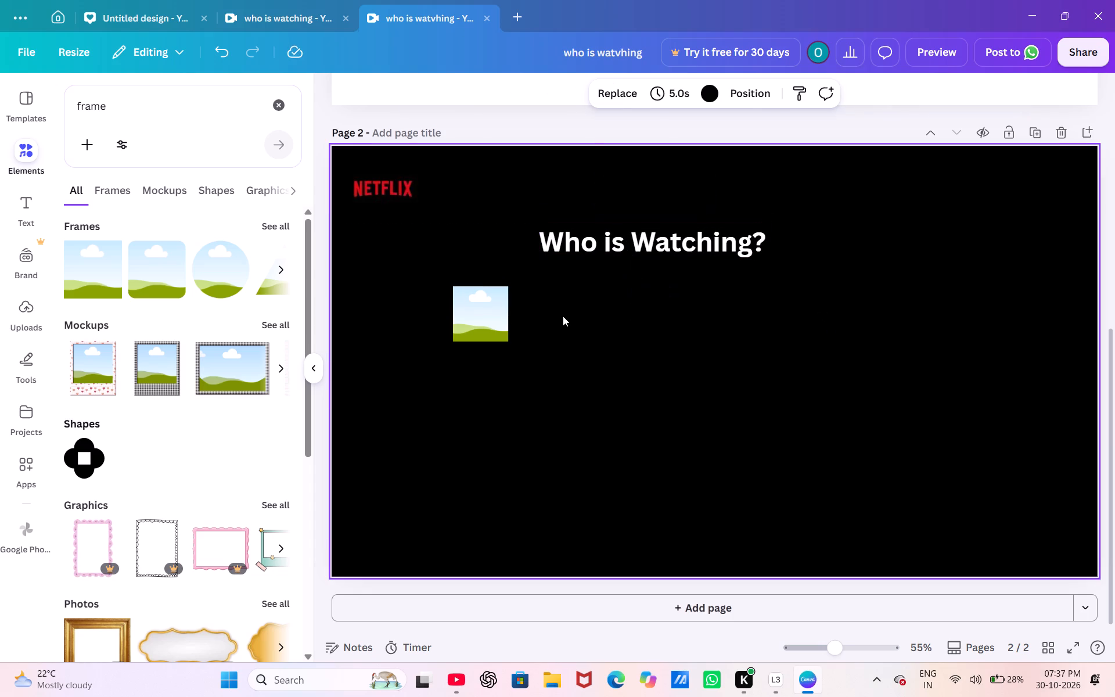
Duplicate the square frame on page 2 four times.
left_click(496, 307)
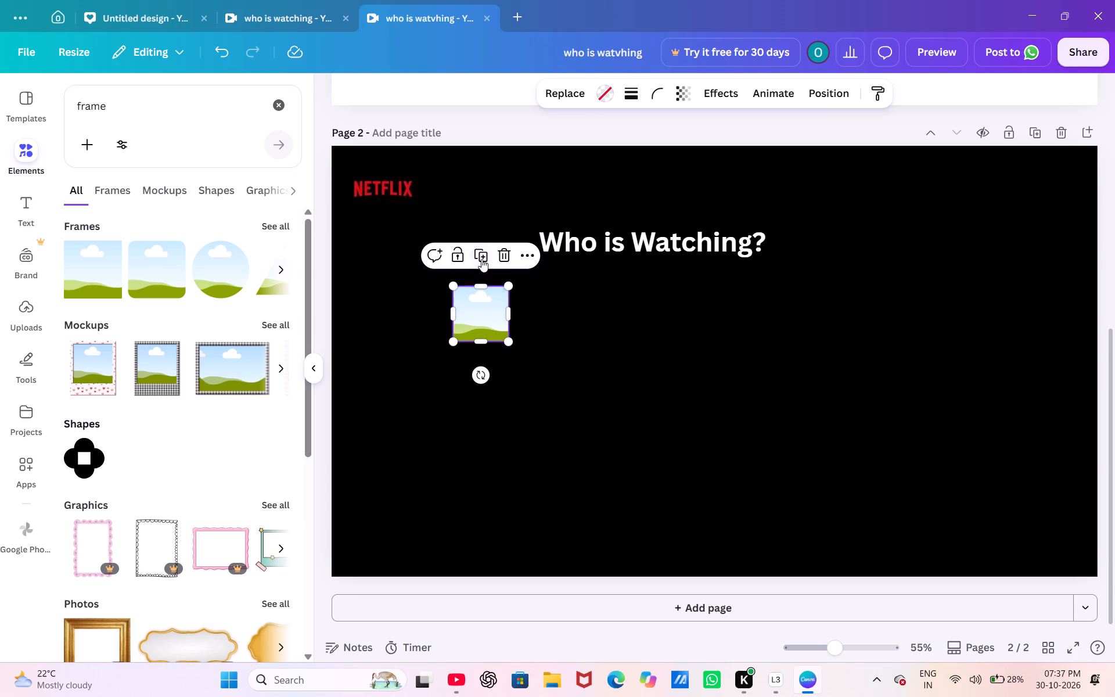
left_click(477, 252)
left_click(477, 252)
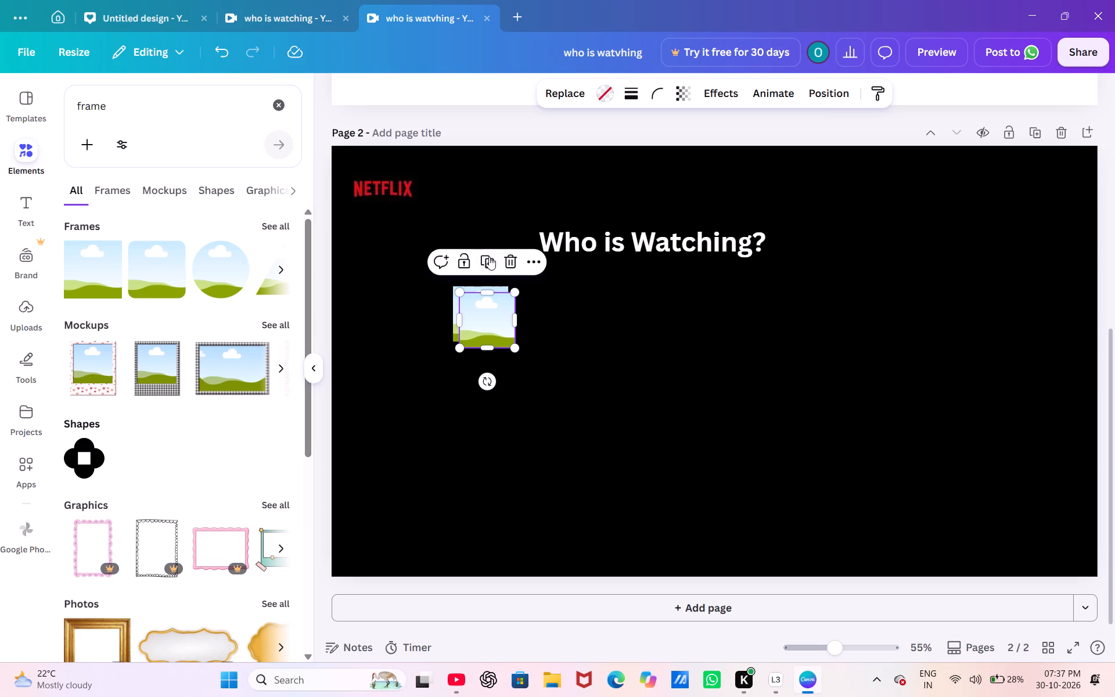
left_click(490, 257)
left_click(490, 257)
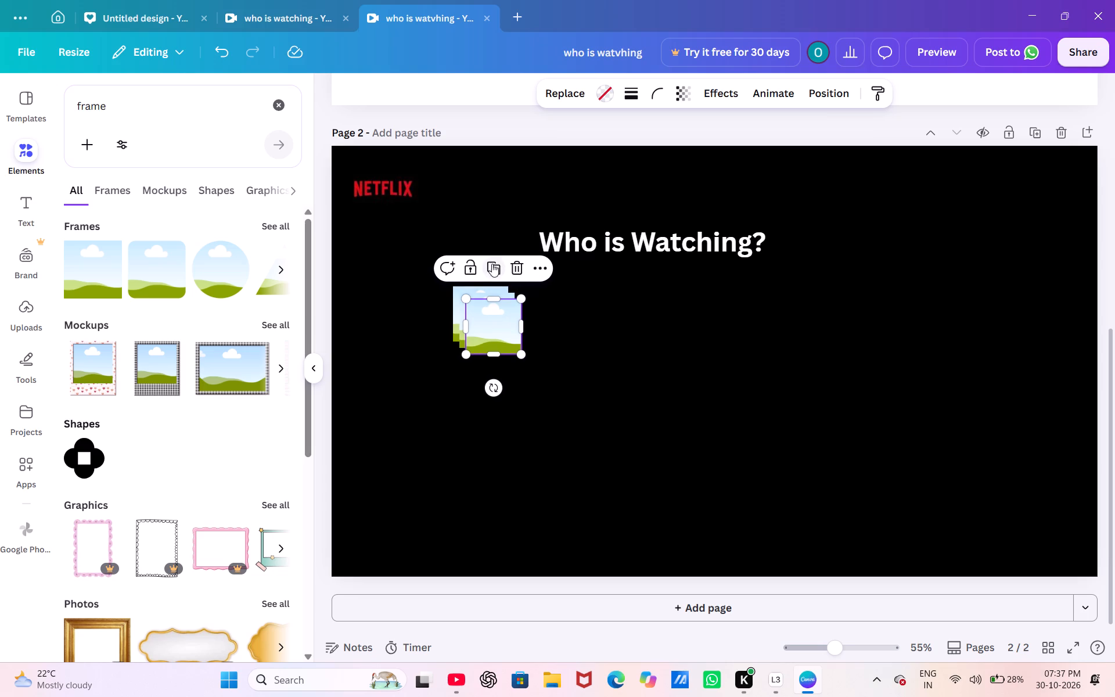
left_click(492, 265)
left_click(496, 270)
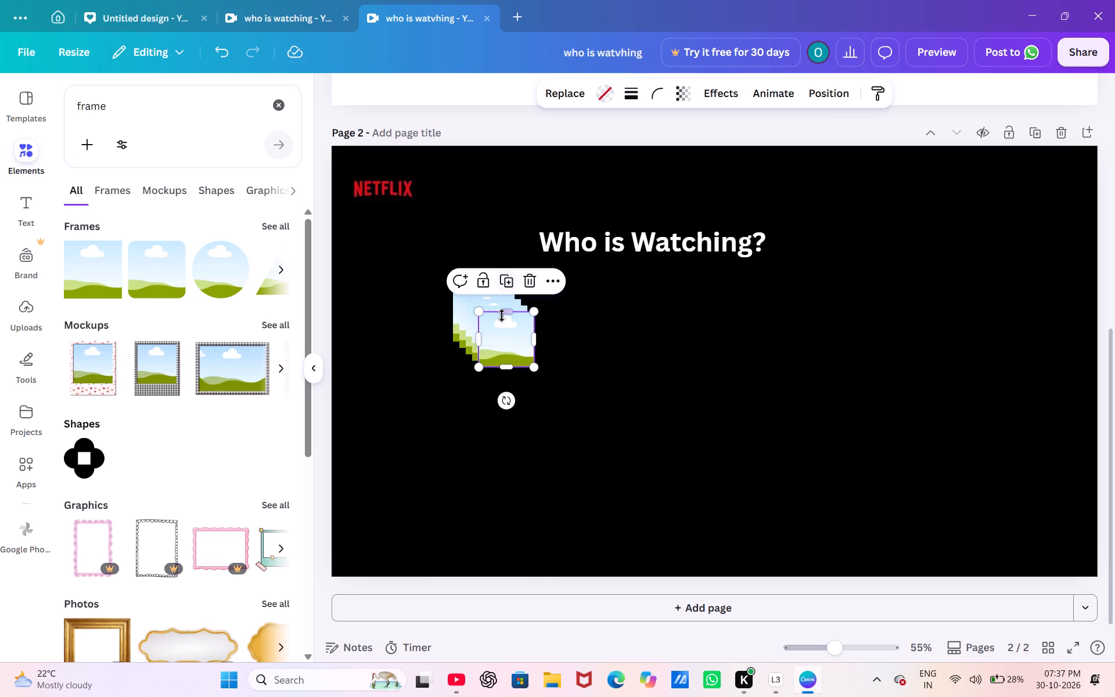
Move the topmost duplicate frame out of the stack to the right, just past the end of the "Who is Watching?" heading.
left_click(508, 321)
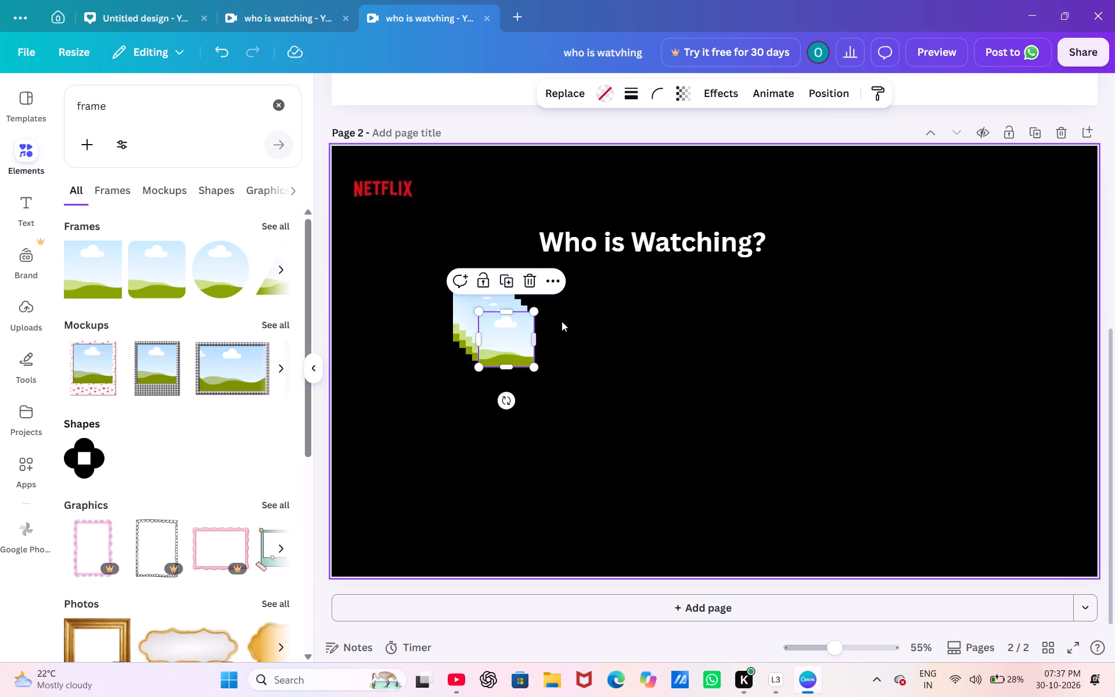
left_click(492, 345)
left_click(515, 329)
left_click_drag(515, 329, 790, 307)
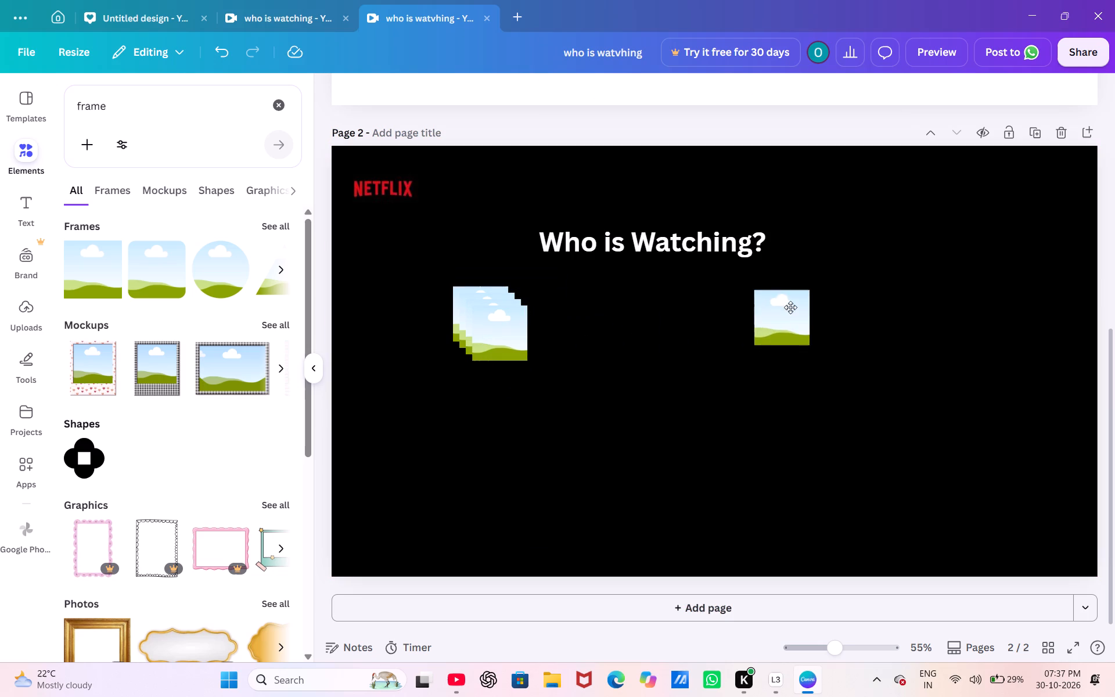
left_click_drag(790, 307, 825, 316)
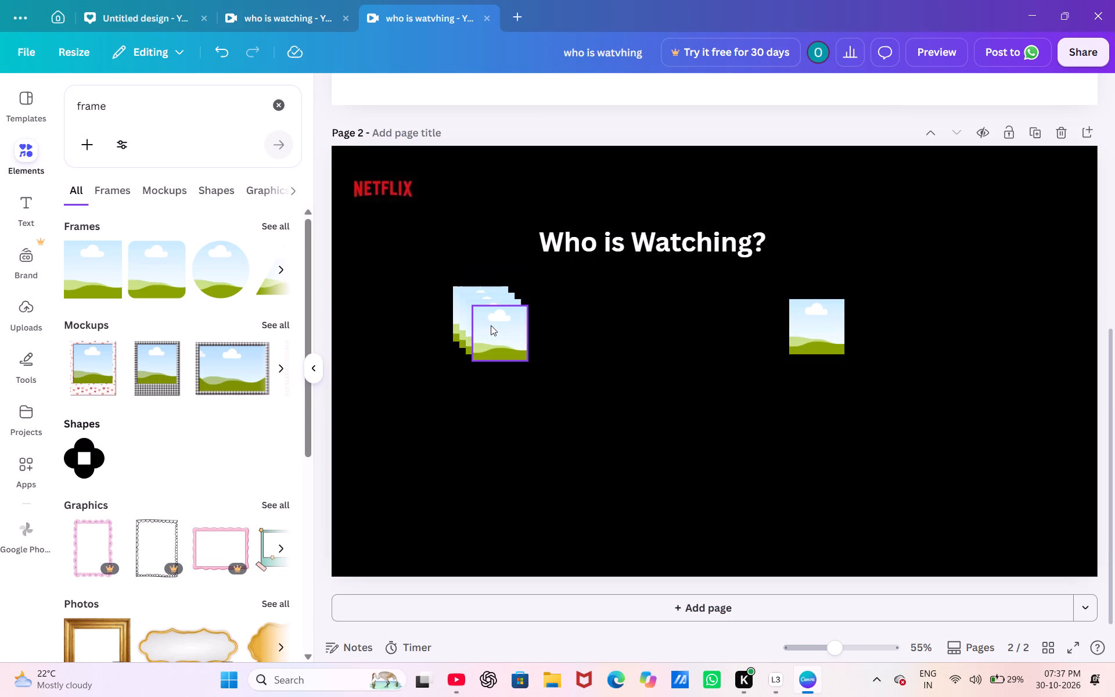
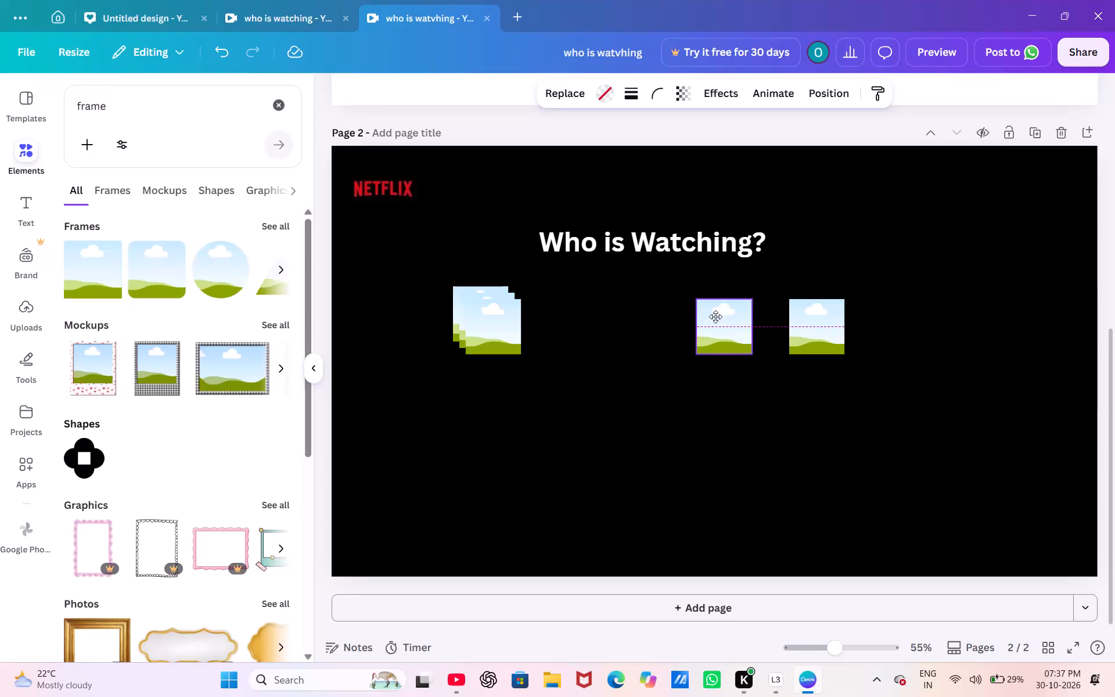
Pull two more duplicate frames out of the stack, placing one left of the two separated frames and one at the row's far right end.
left_click_drag(487, 311, 603, 310)
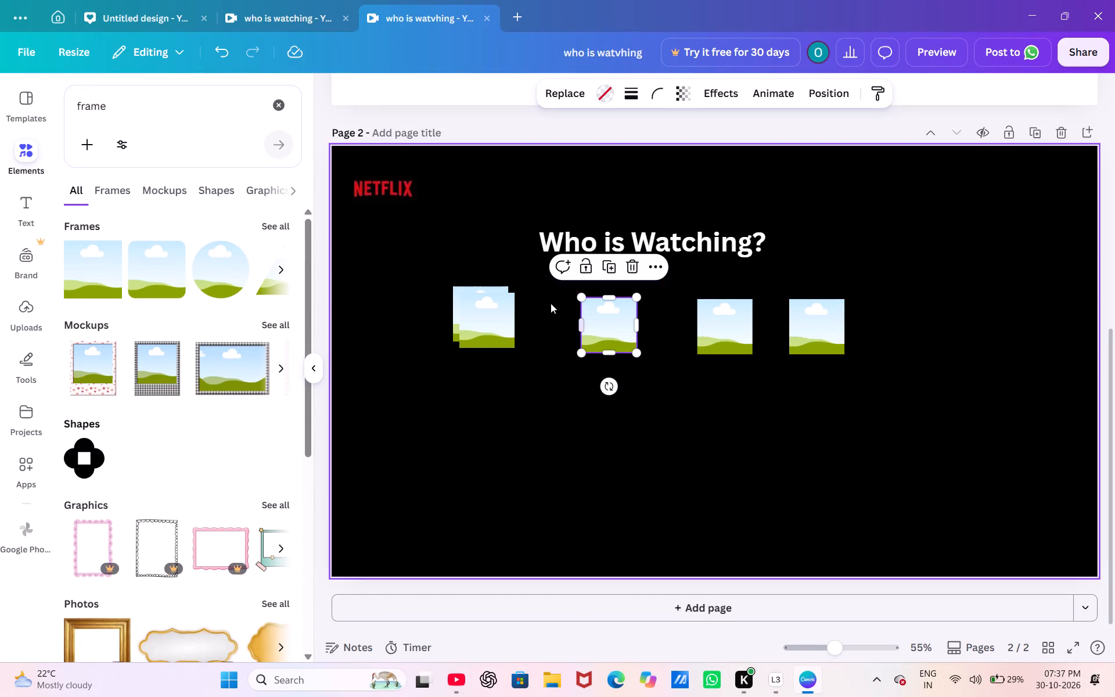
left_click_drag(505, 310, 555, 310)
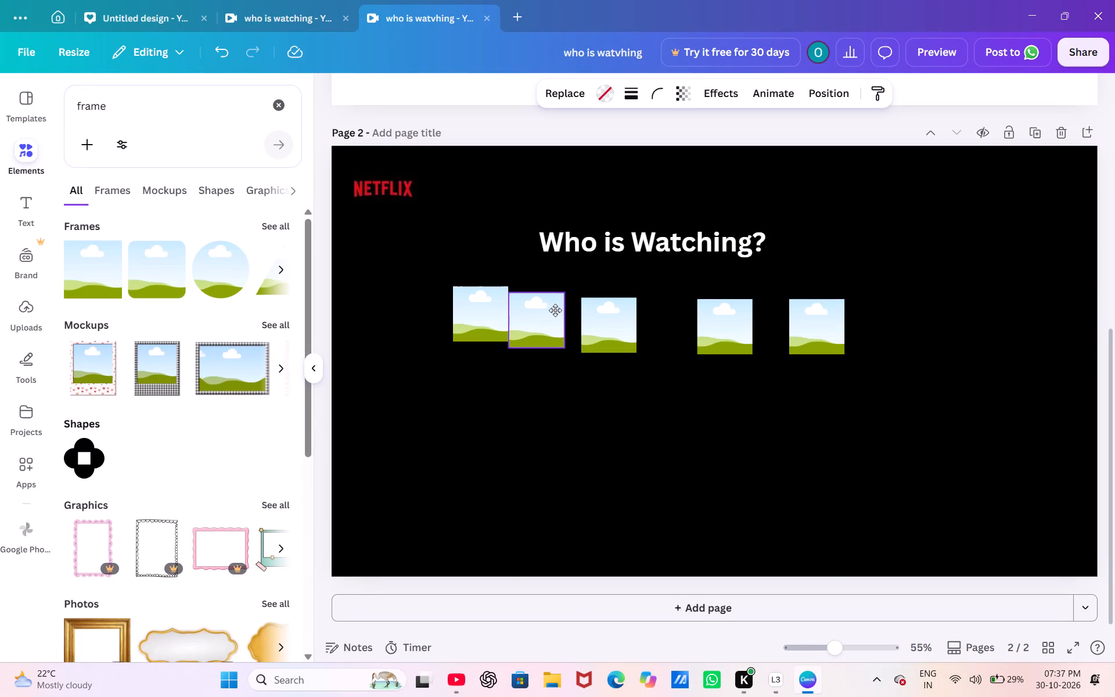
left_click_drag(555, 310, 959, 320)
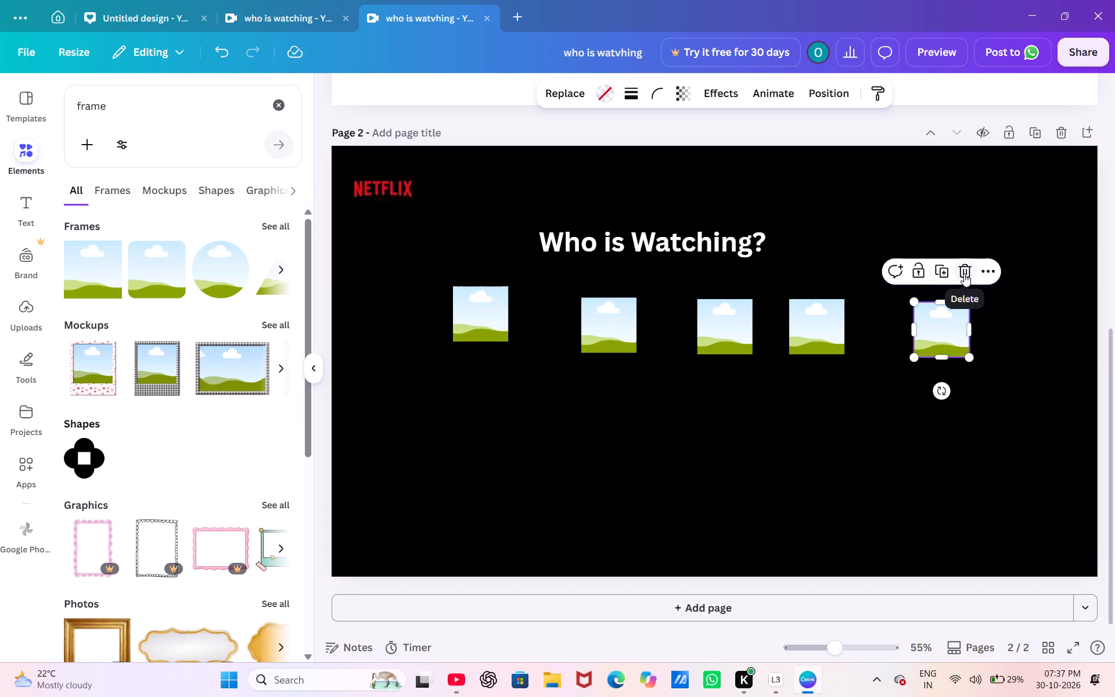
left_click(952, 328)
left_click_drag(941, 319, 927, 311)
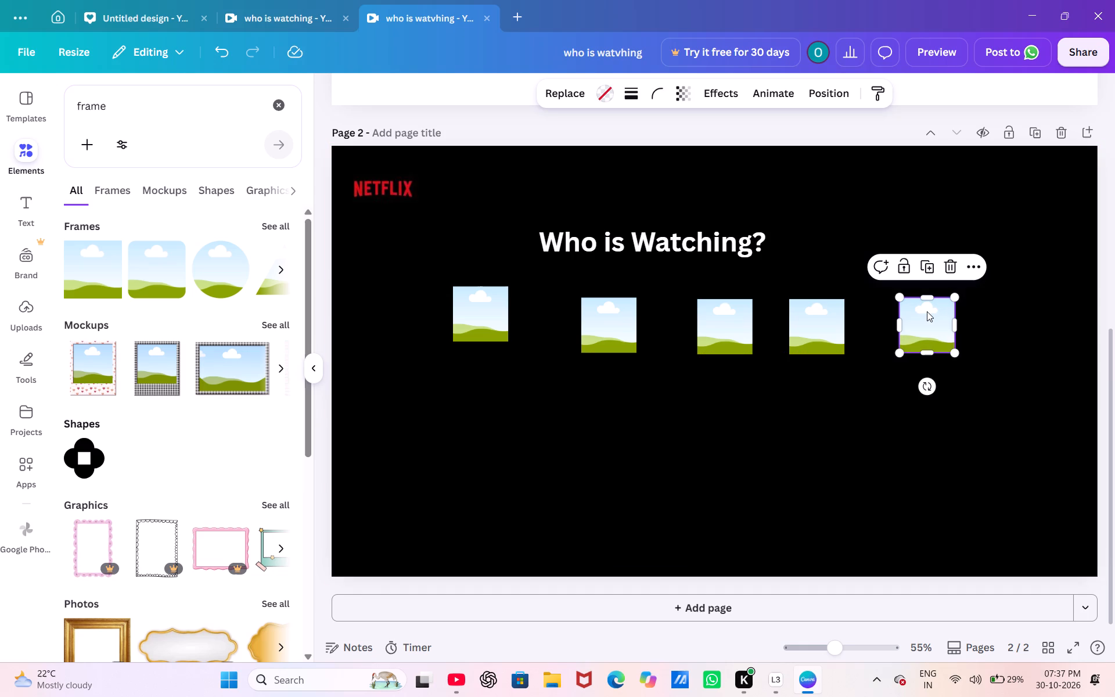
Lower the leftmost square frame slightly to line it up with the other four frames in the row.
left_click(492, 326)
left_click(489, 316)
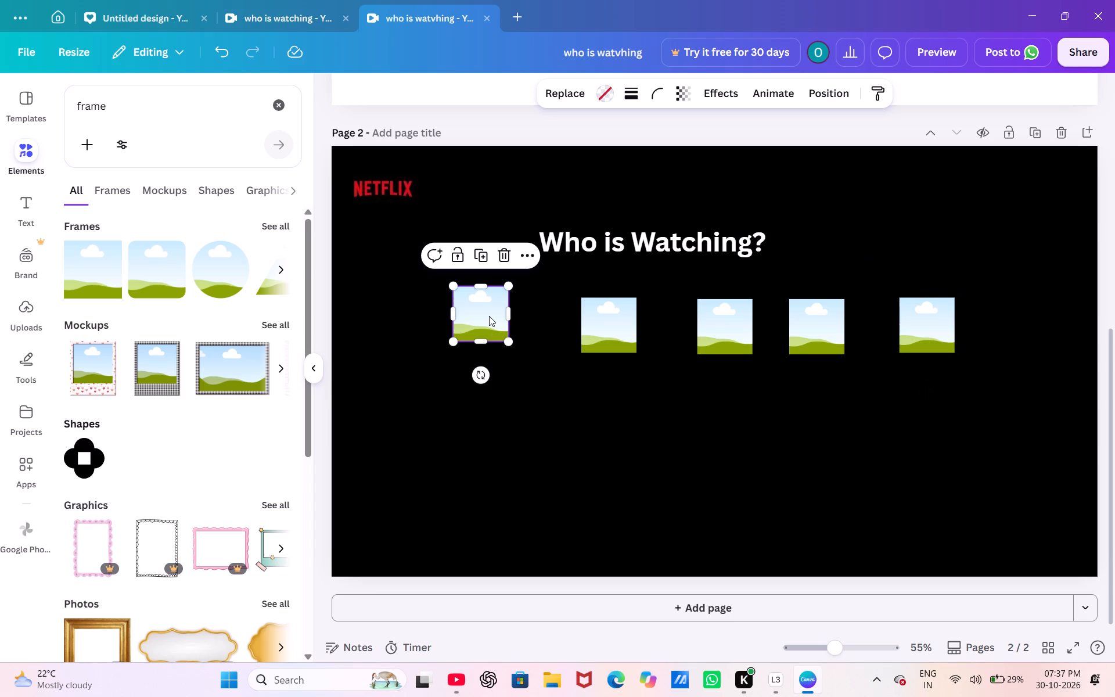
left_click(489, 321)
left_click_drag(489, 321, 491, 327)
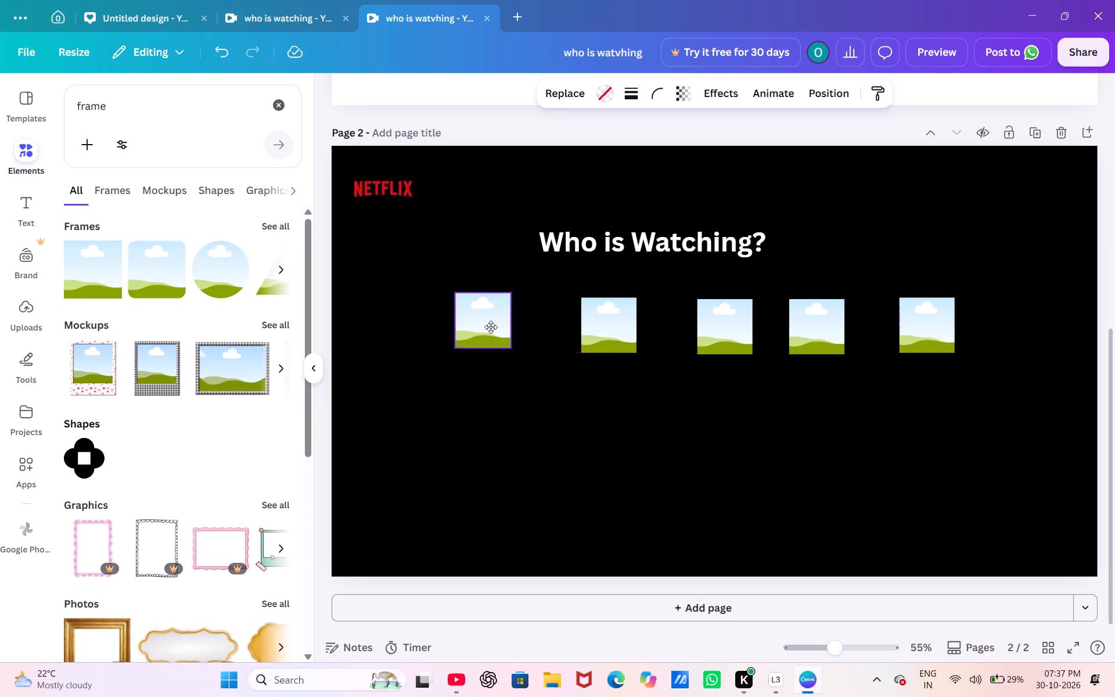
left_click_drag(491, 327, 491, 332)
left_click(649, 421)
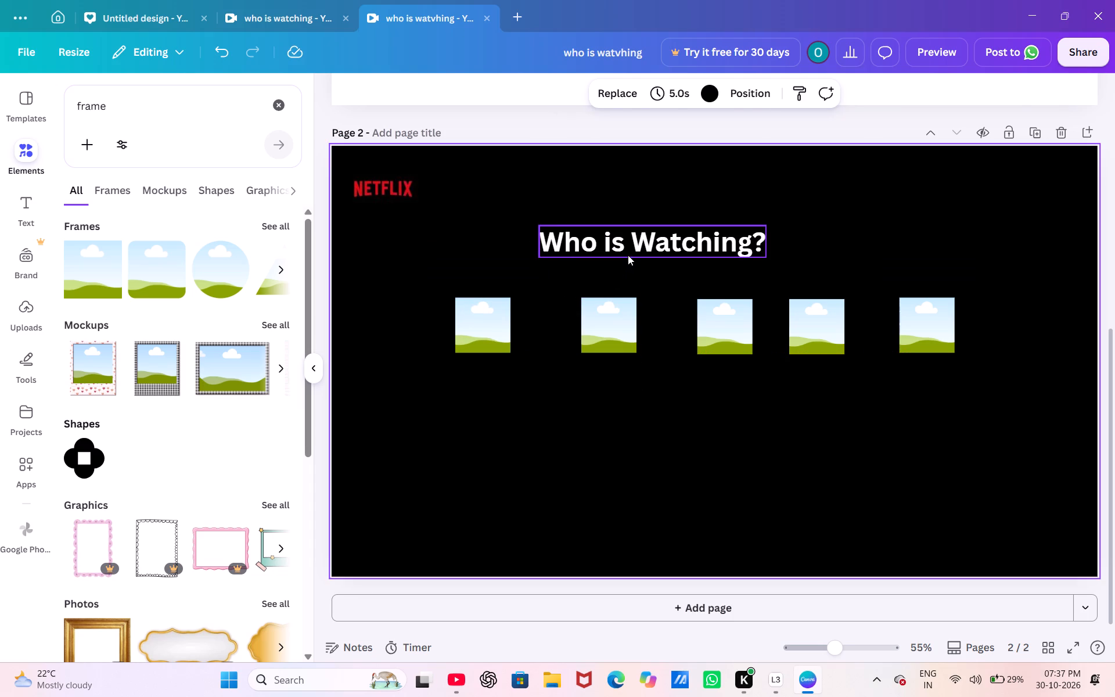
Shrink the "Who is Watching?" heading to font size 45.8 and reposition it slightly further right, centred above the frames.
left_click_drag(628, 255, 633, 266)
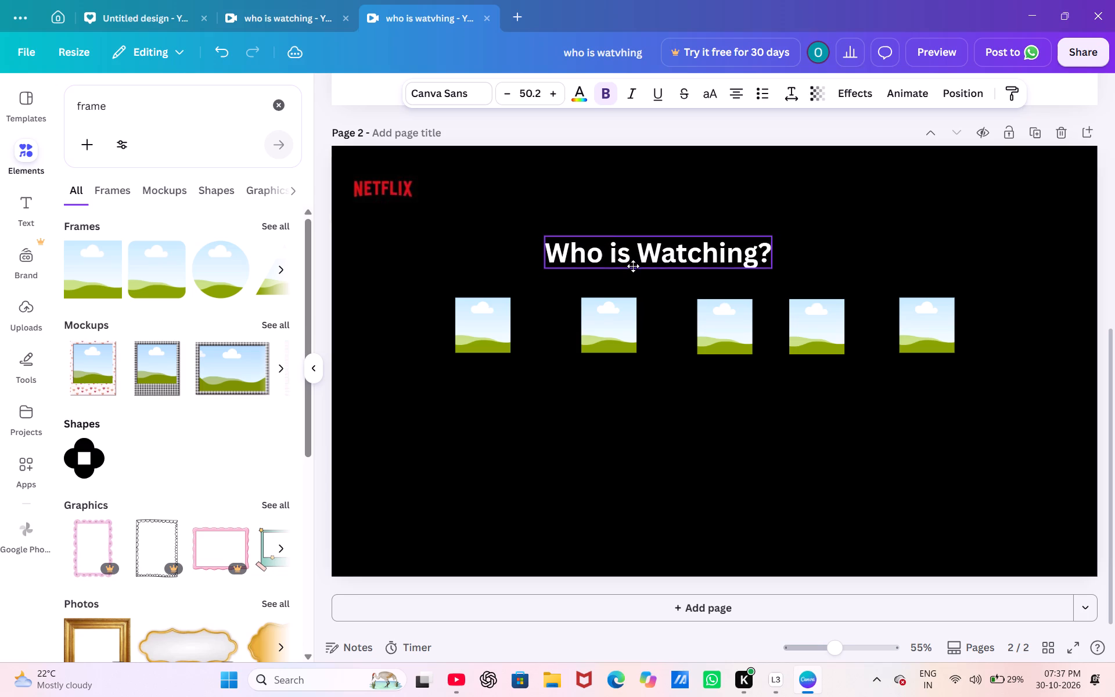
left_click_drag(633, 266, 634, 265)
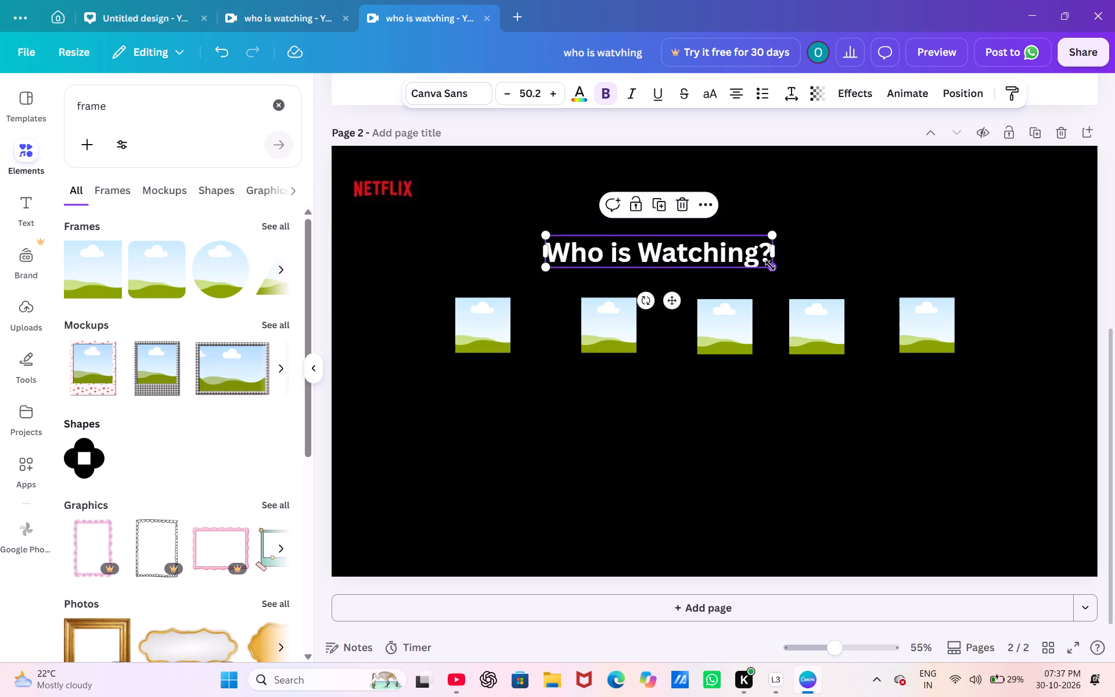
left_click_drag(775, 268, 755, 250)
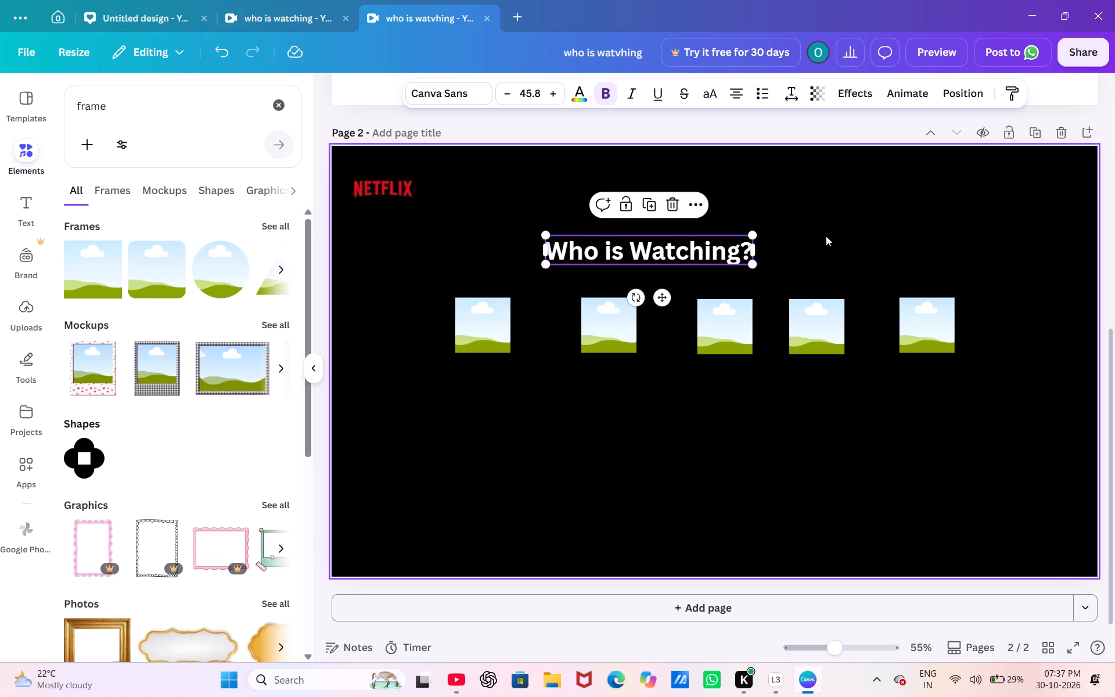
left_click(826, 236)
left_click_drag(689, 265, 697, 260)
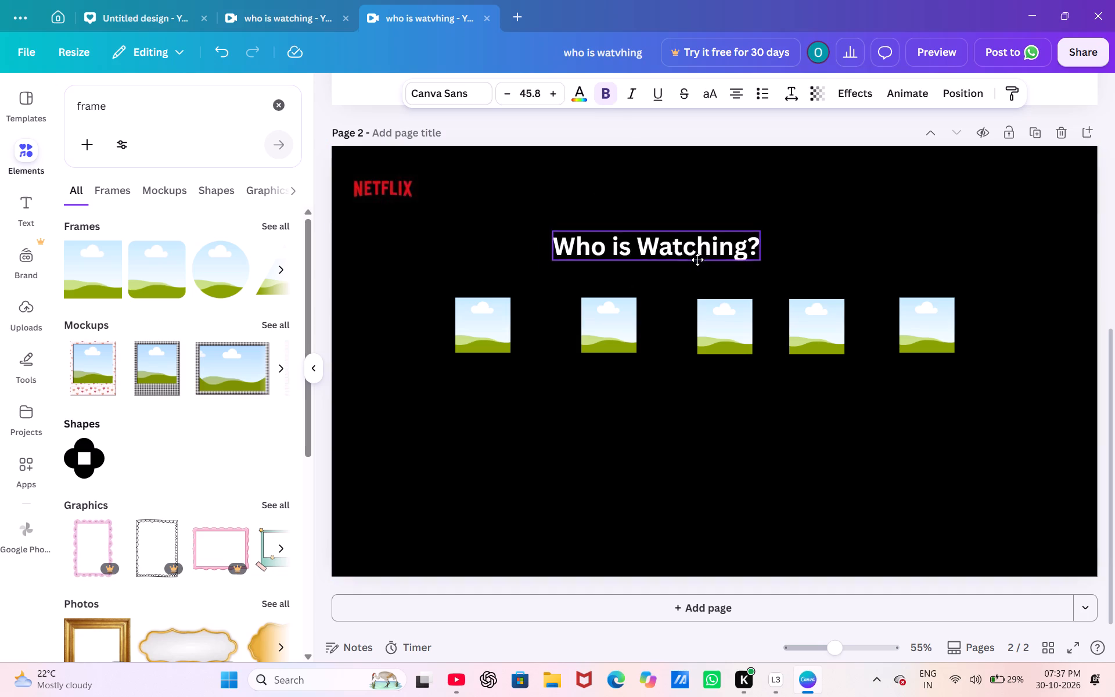
left_click_drag(697, 260, 699, 256)
left_click(726, 439)
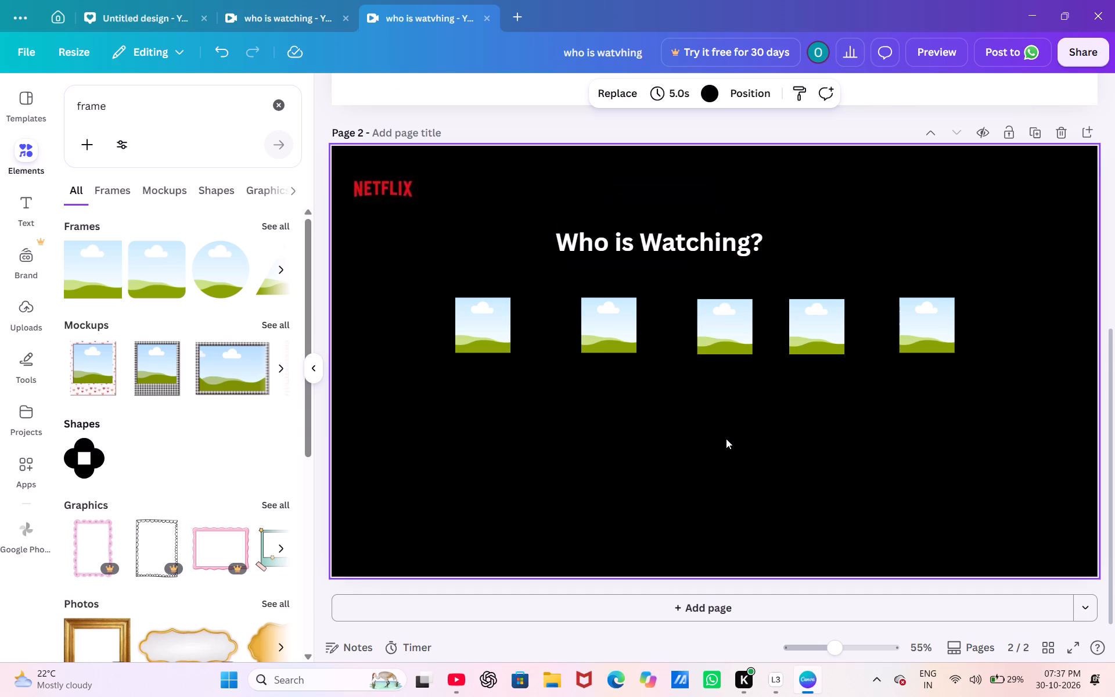
Shift the second and third square frames slightly left to space the row more evenly.
left_click(594, 342)
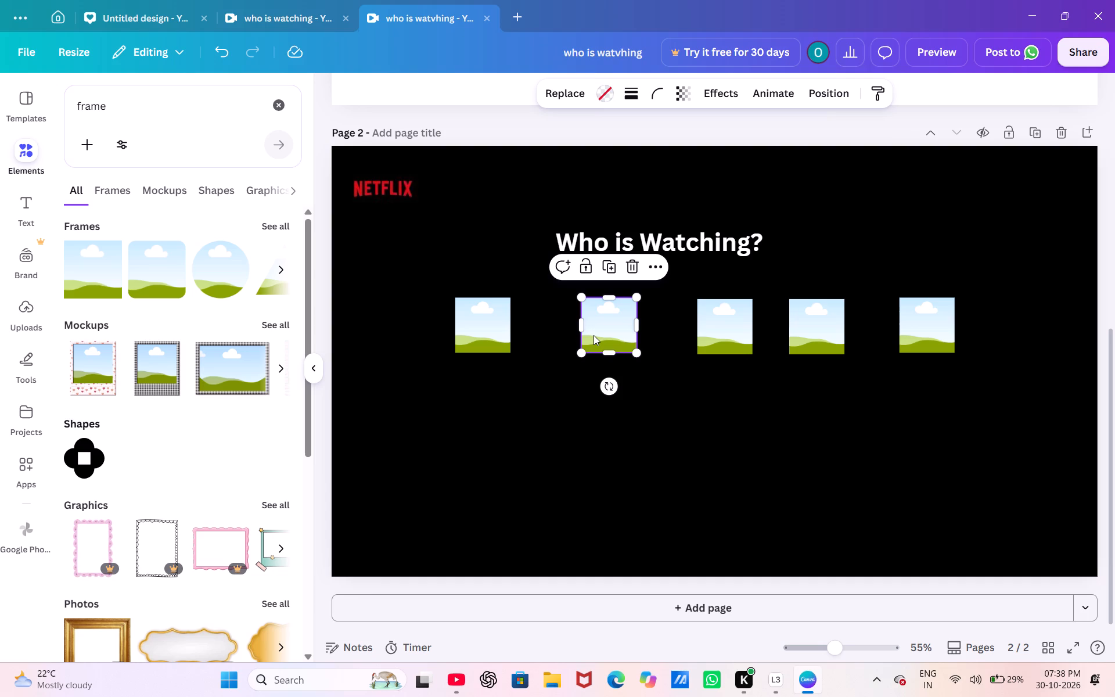
double_click(594, 335)
left_click(595, 332)
left_click_drag(595, 332, 581, 335)
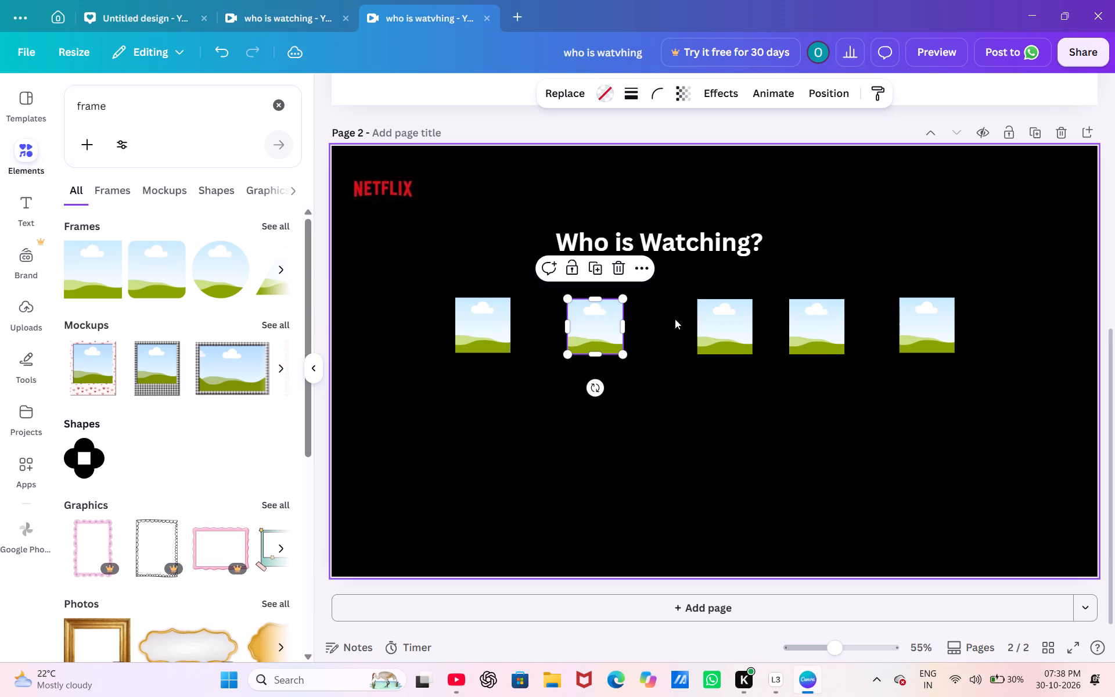
left_click(707, 318)
left_click_drag(707, 318, 699, 320)
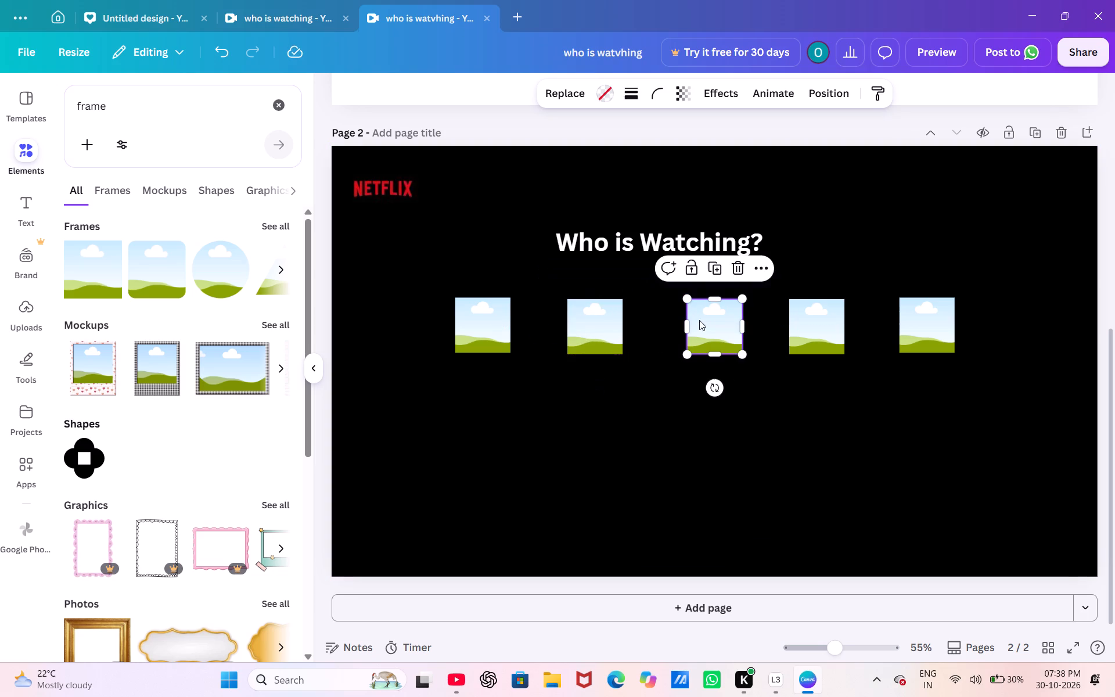
left_click(839, 199)
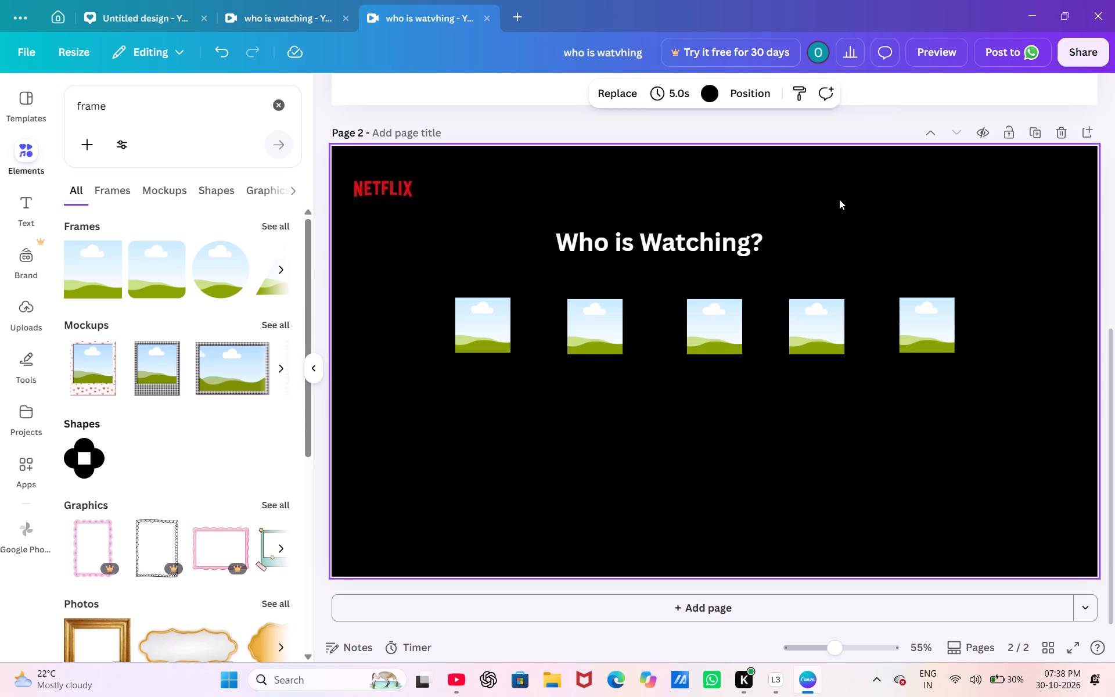
Move the "Who is Watching?" heading slightly right and down, starting it in line with the second frame's left edge.
left_click(732, 231)
left_click_drag(732, 231, 742, 233)
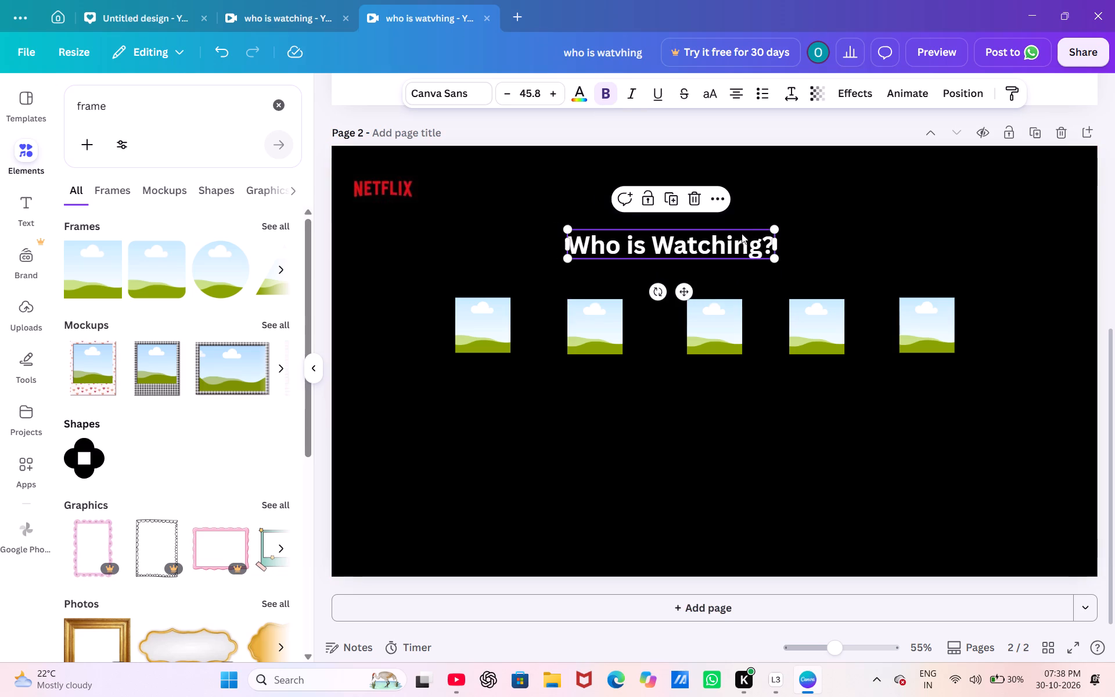
left_click(855, 225)
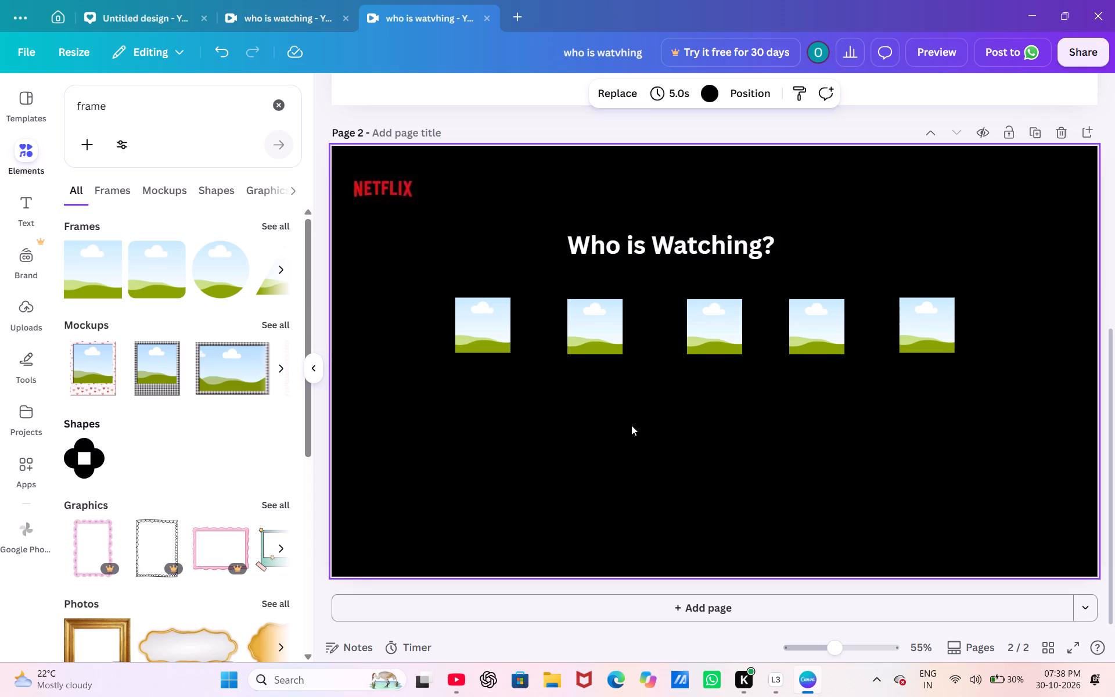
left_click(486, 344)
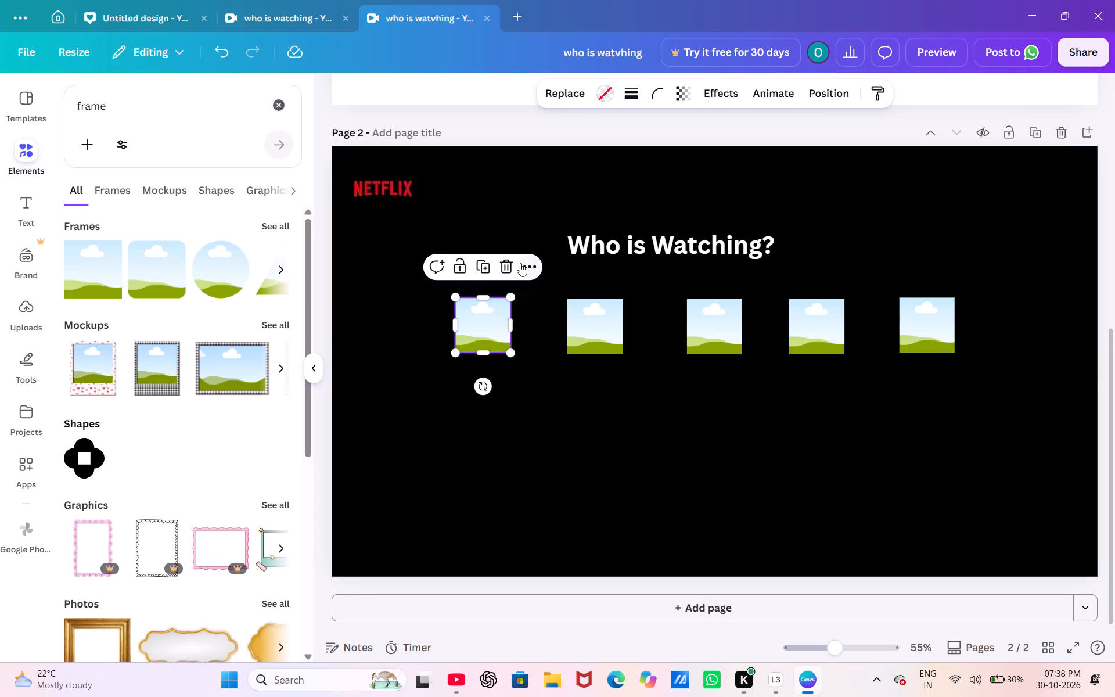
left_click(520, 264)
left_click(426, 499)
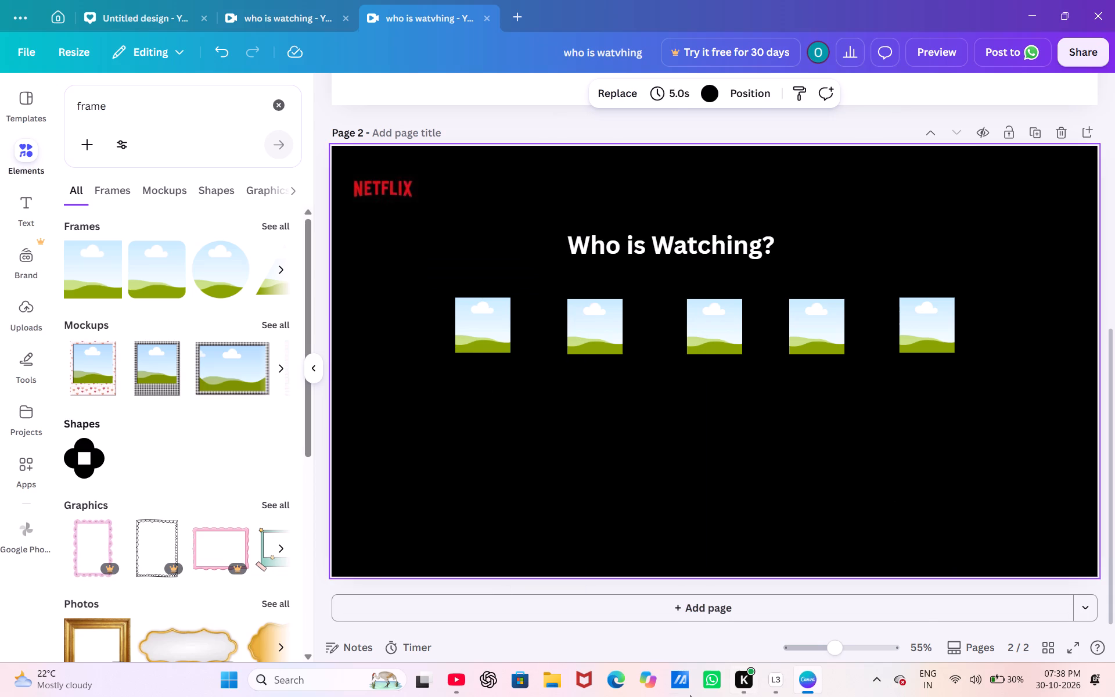
Check the YouTube tutorial's page layout and lower the "Who is Watching?" heading closer to the row of frames in Canva.
left_click(452, 678)
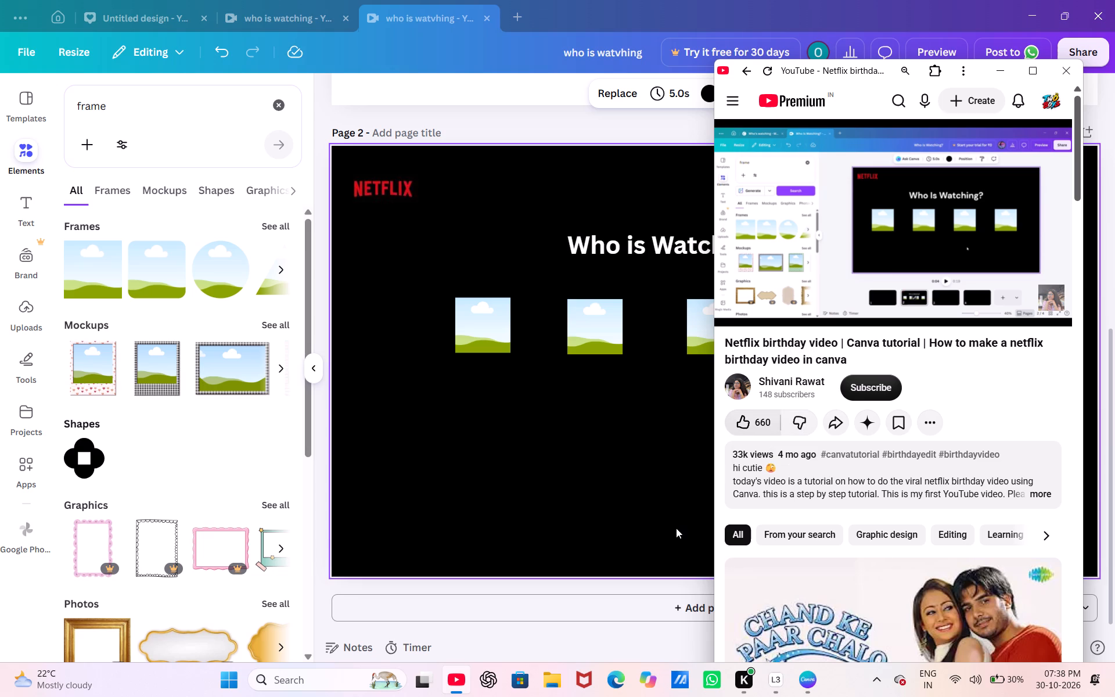
left_click(807, 677)
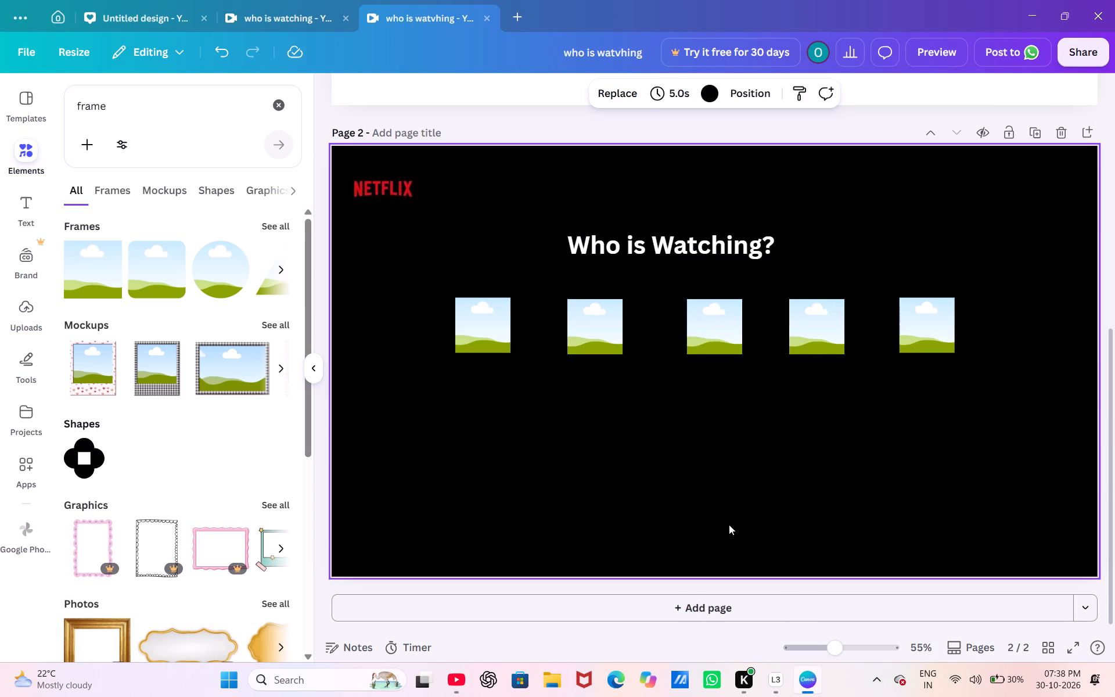
left_click(709, 243)
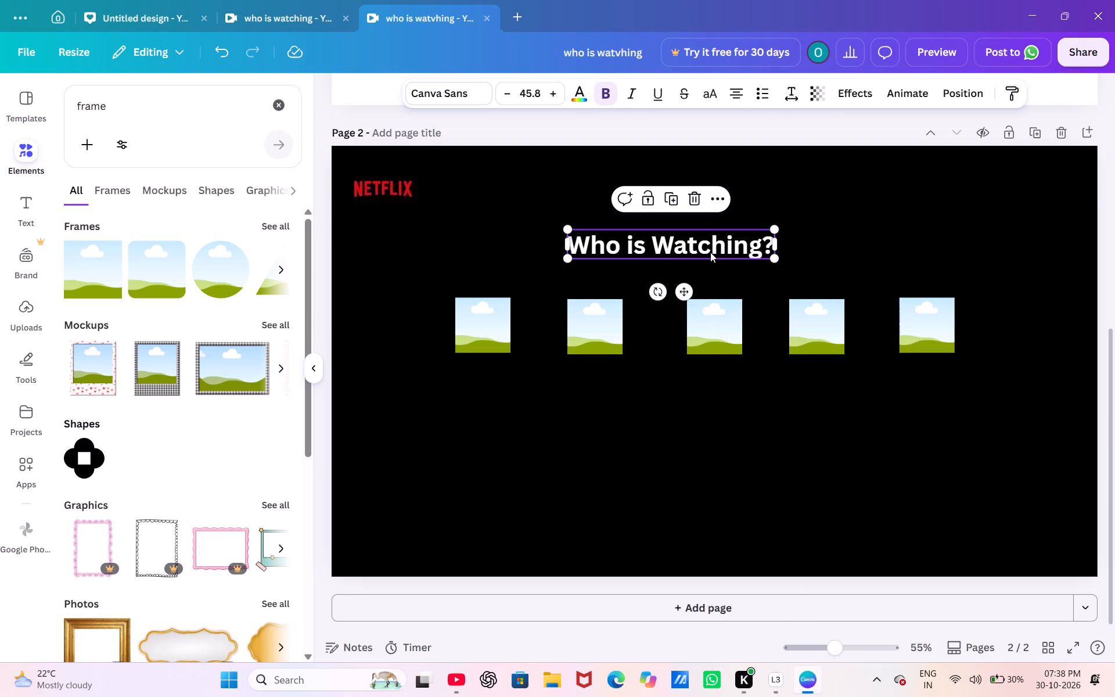
left_click(710, 252)
left_click_drag(710, 252, 711, 258)
left_click(937, 199)
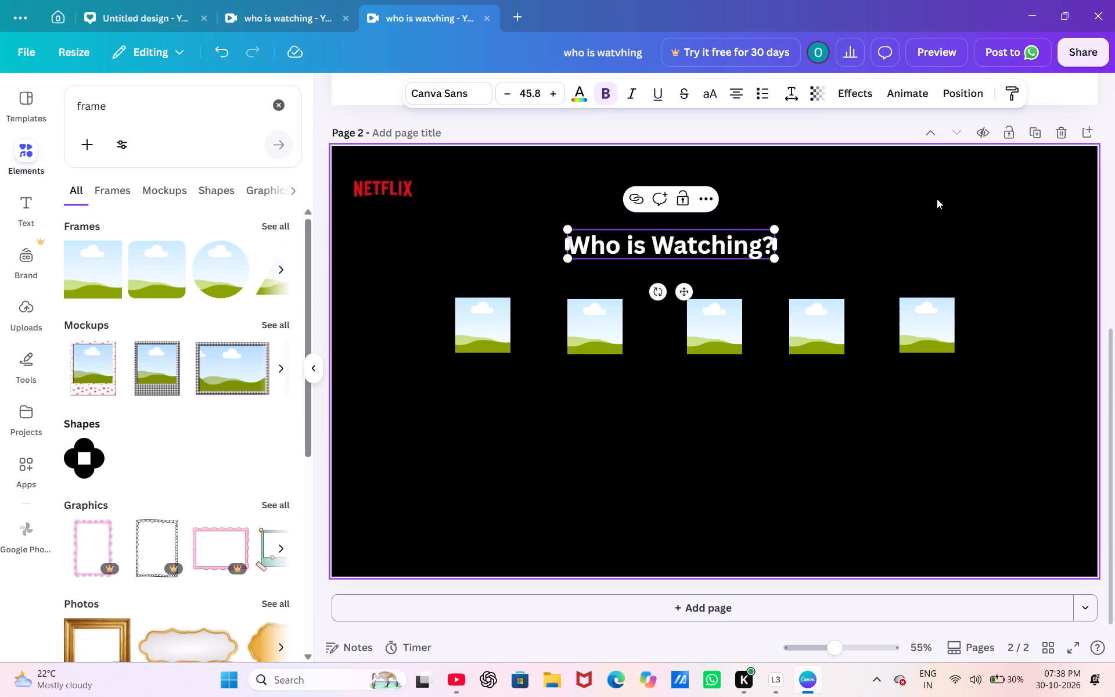
left_click_drag(726, 236, 729, 245)
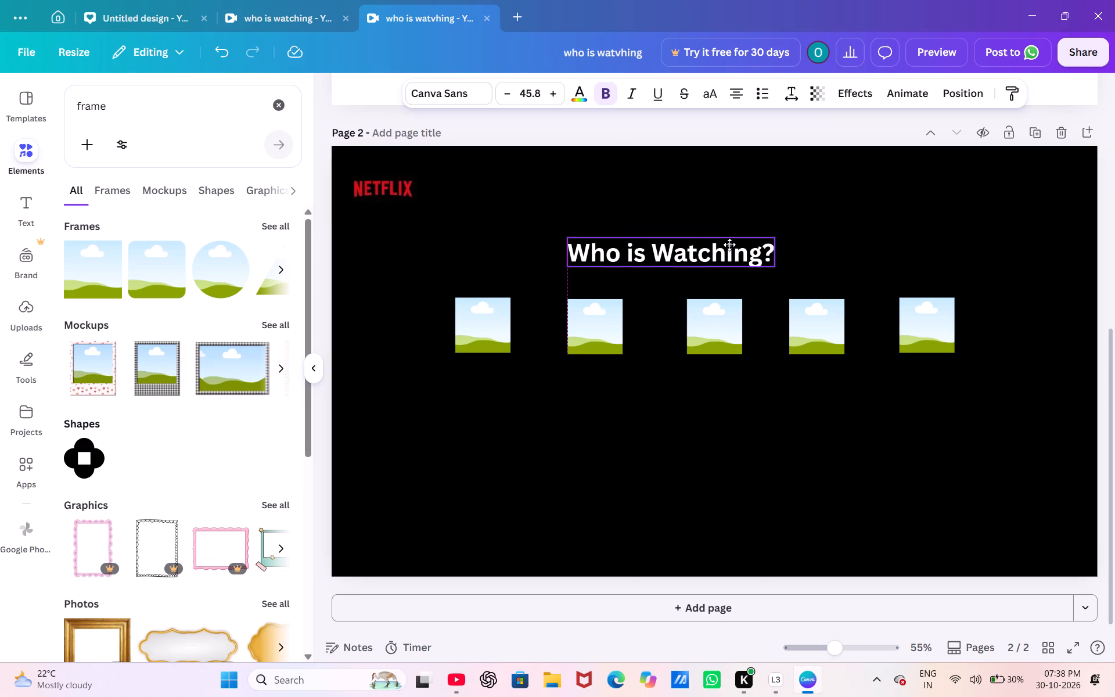
left_click_drag(729, 245, 727, 250)
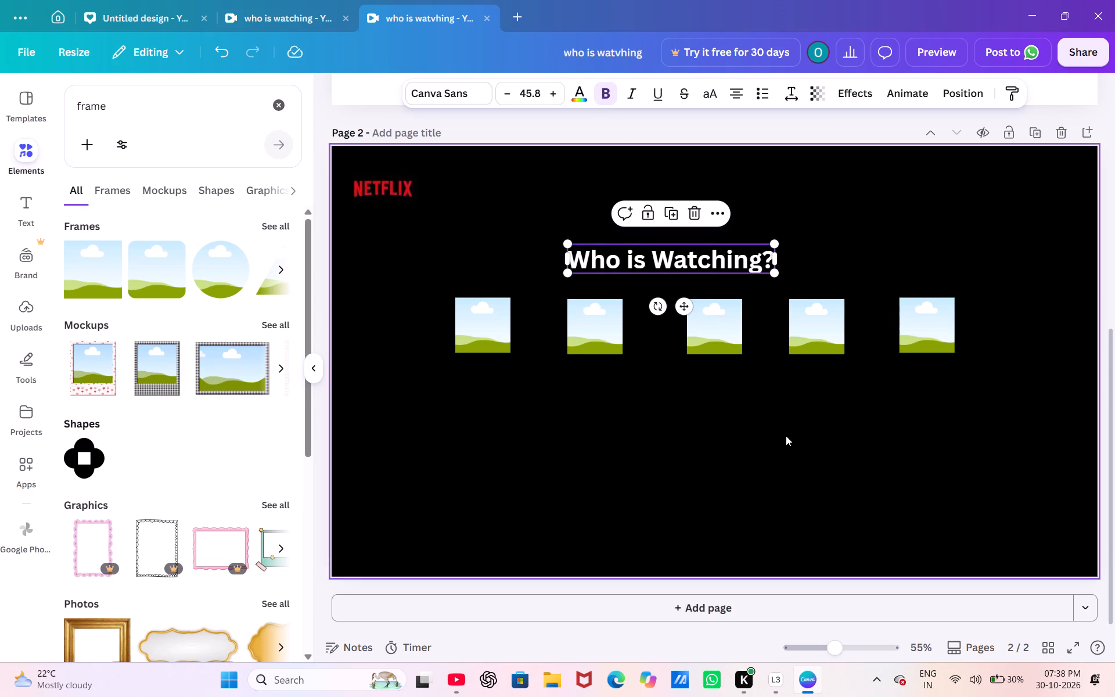
left_click(784, 439)
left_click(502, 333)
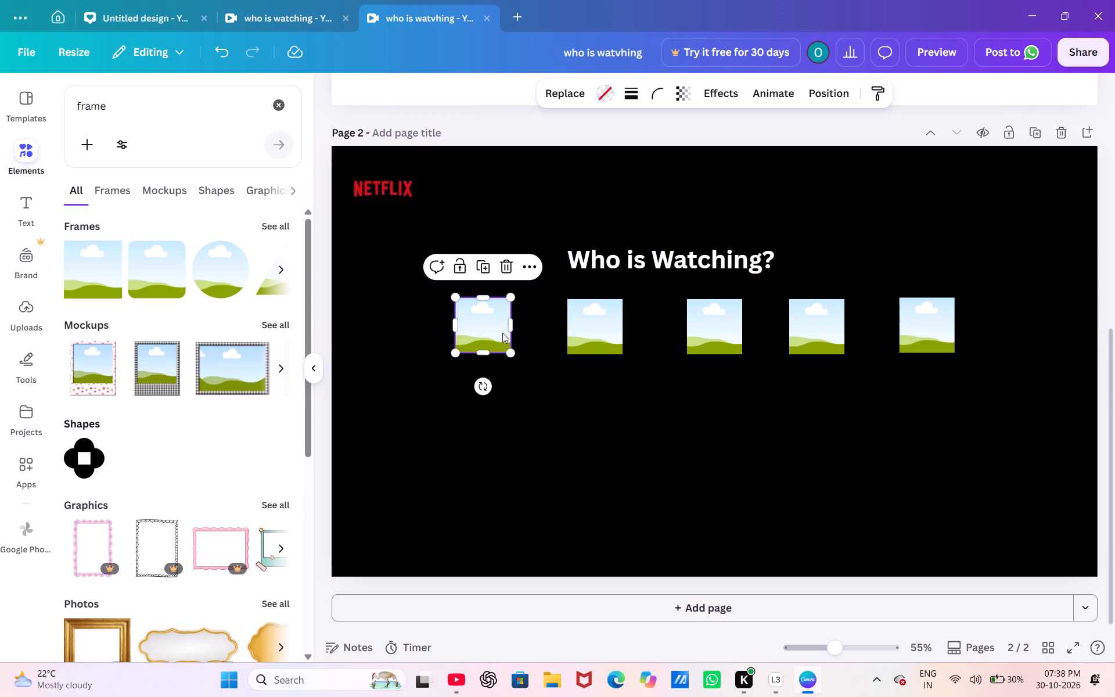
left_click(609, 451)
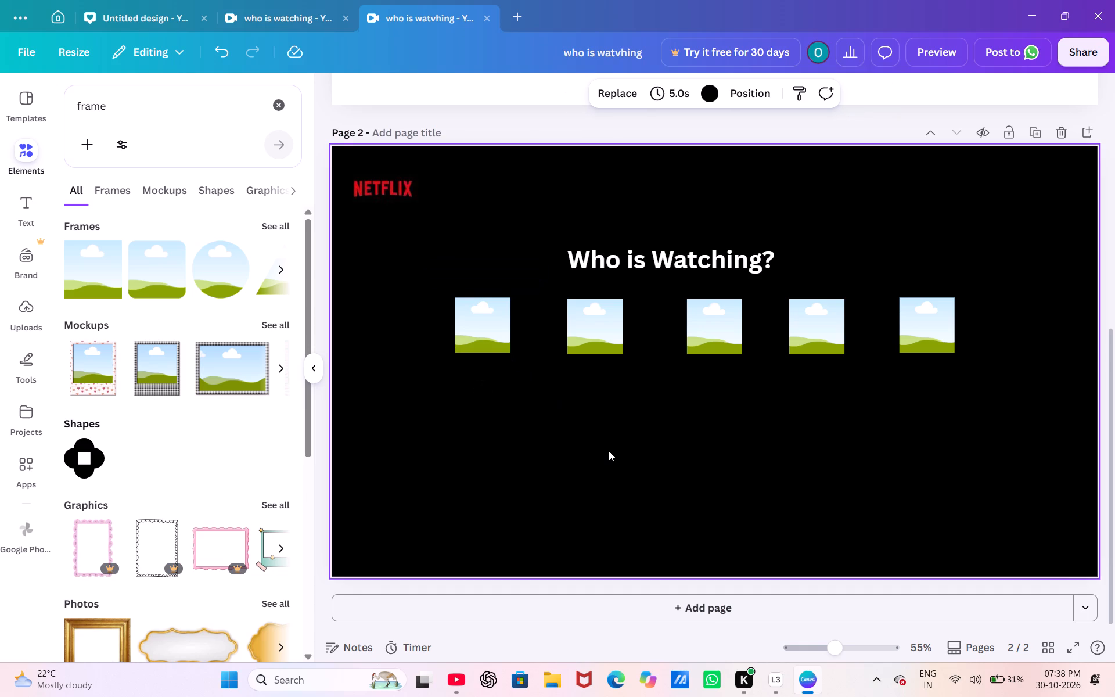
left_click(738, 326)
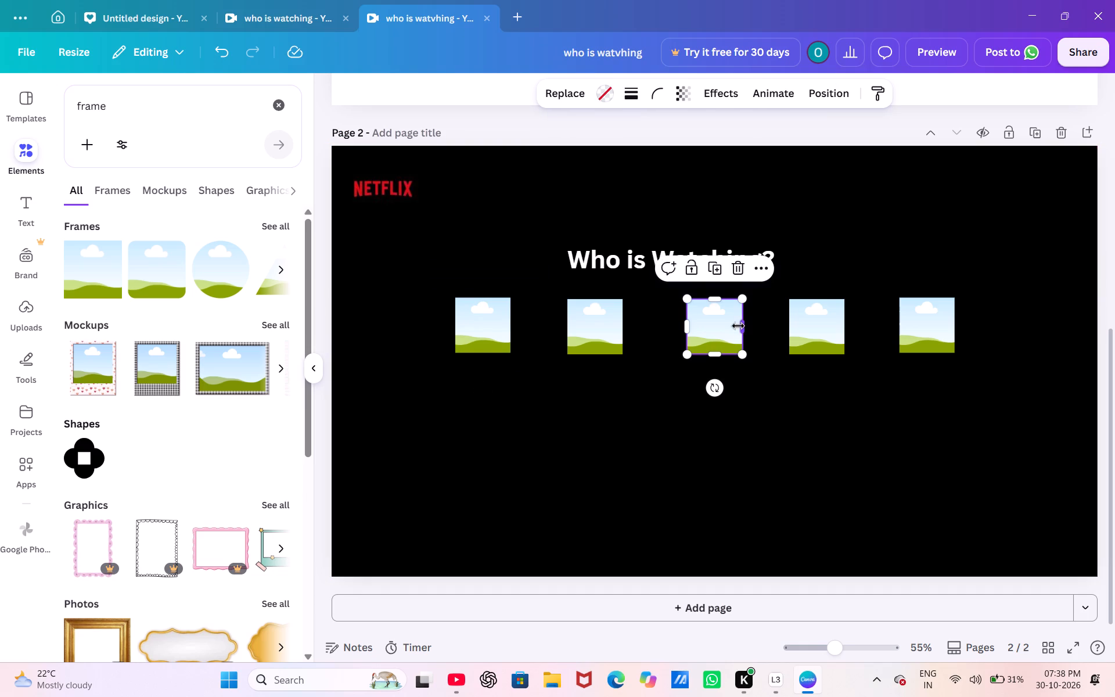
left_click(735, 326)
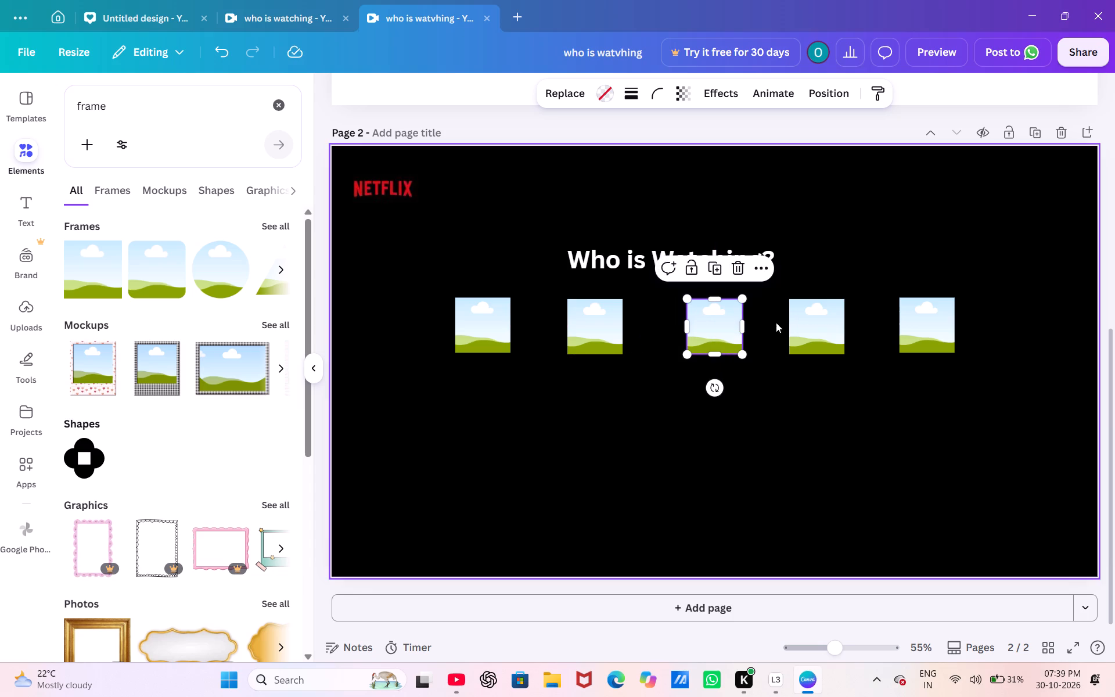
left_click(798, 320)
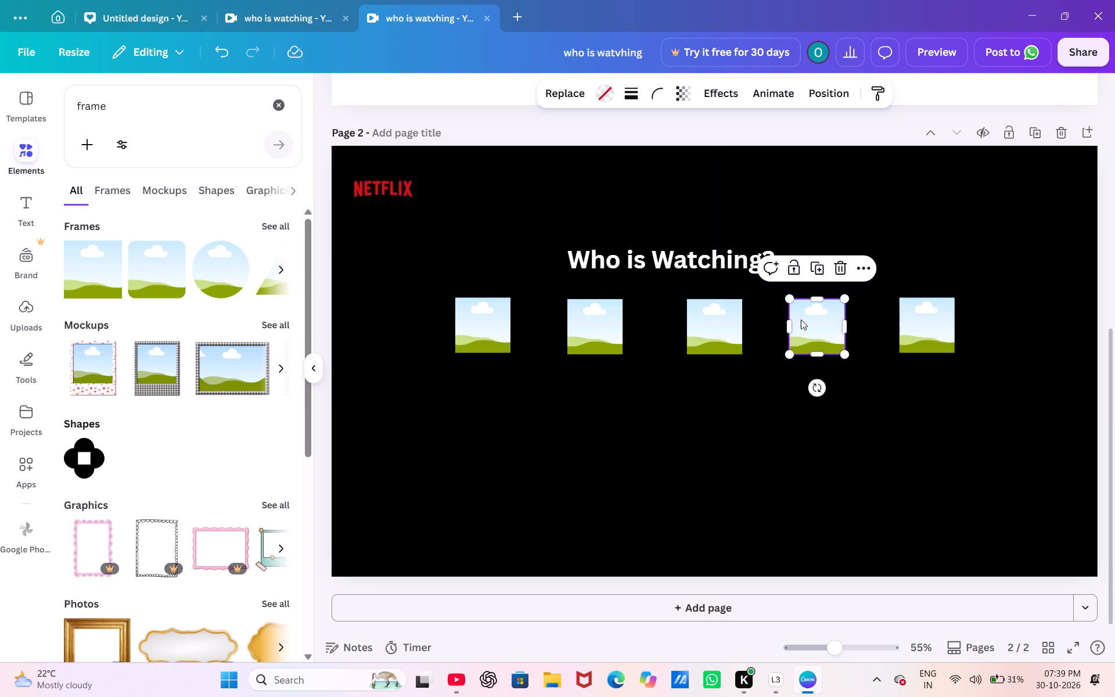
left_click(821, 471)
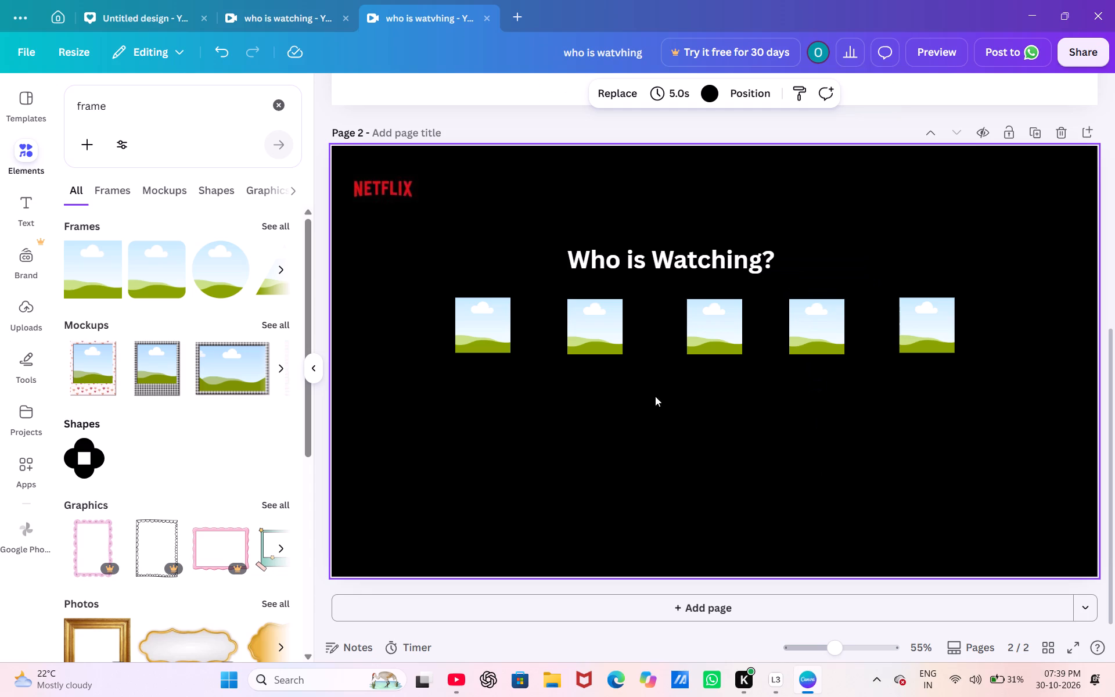
Raise the "Who is Watching?" heading slightly to widen the gap above the row of frames.
left_click(678, 250)
left_click_drag(678, 250, 678, 248)
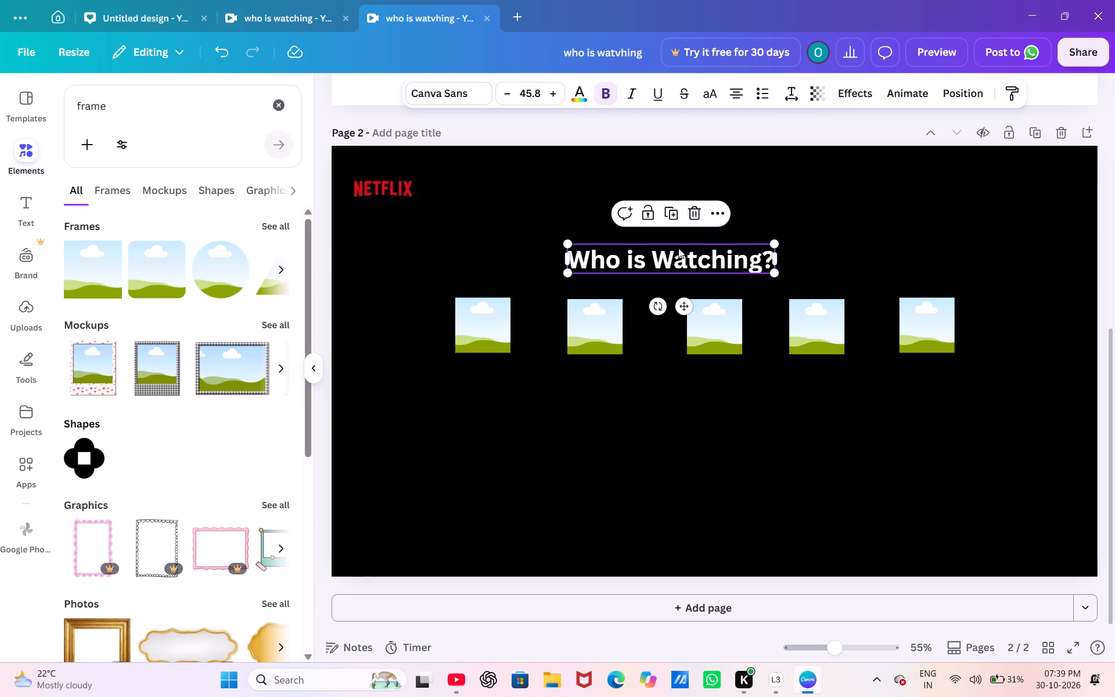
left_click_drag(678, 248, 678, 243)
left_click(653, 508)
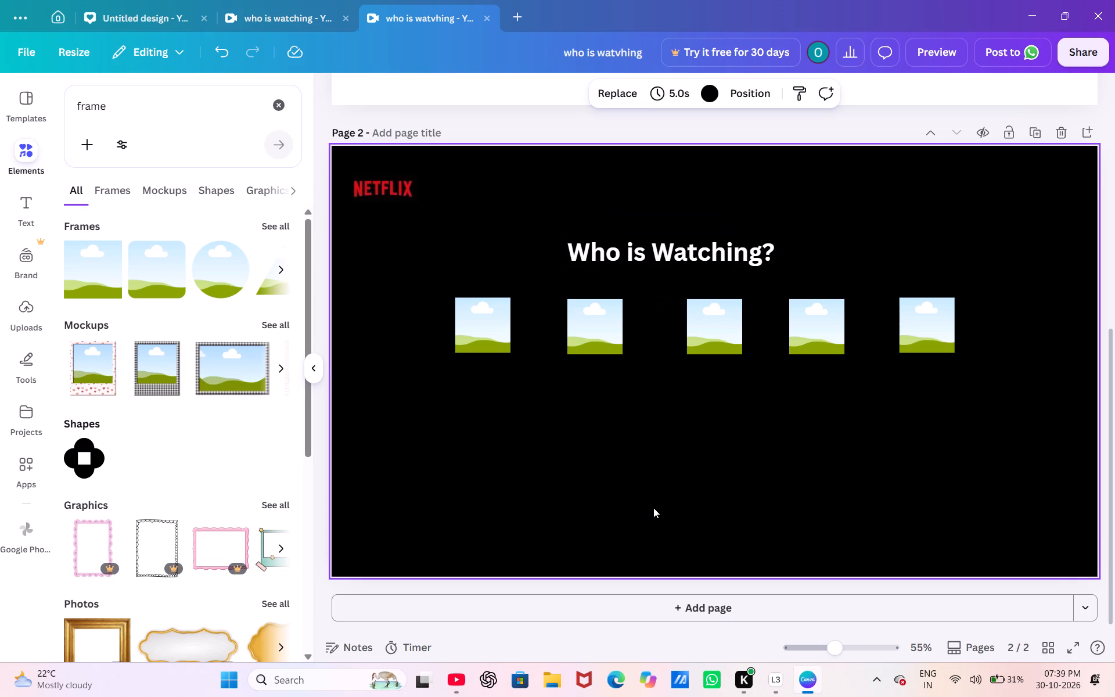
Check the frame layout in the YouTube tutorial, and in Canva raise the second square frame slightly toward the heading.
left_click(448, 681)
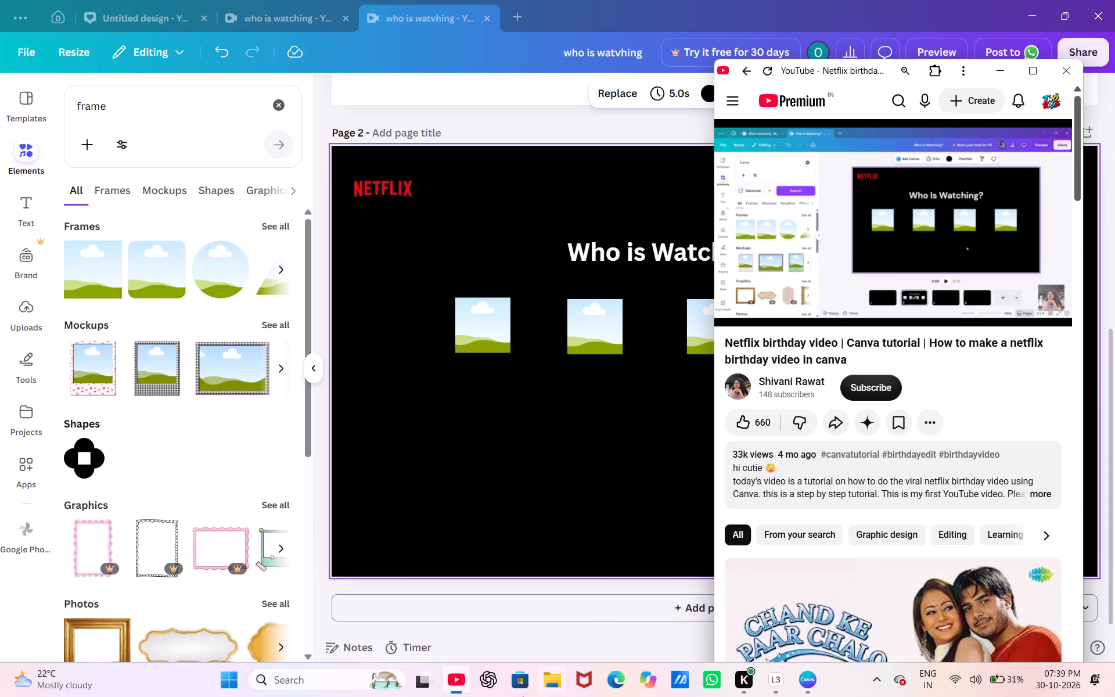
left_click(807, 674)
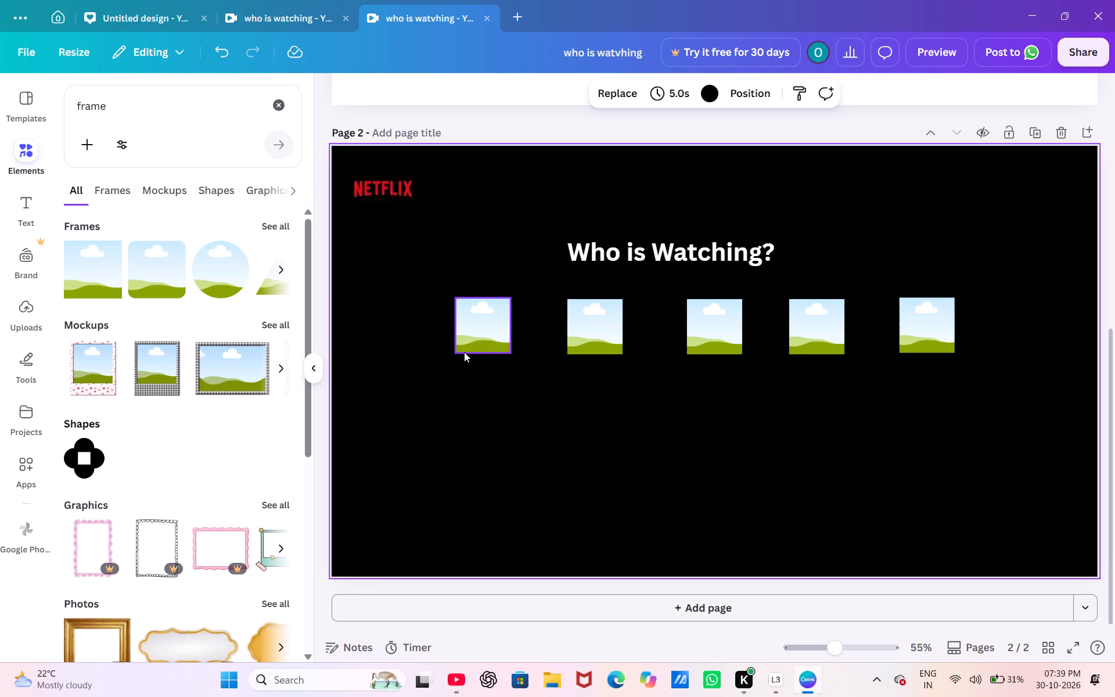
left_click(587, 337)
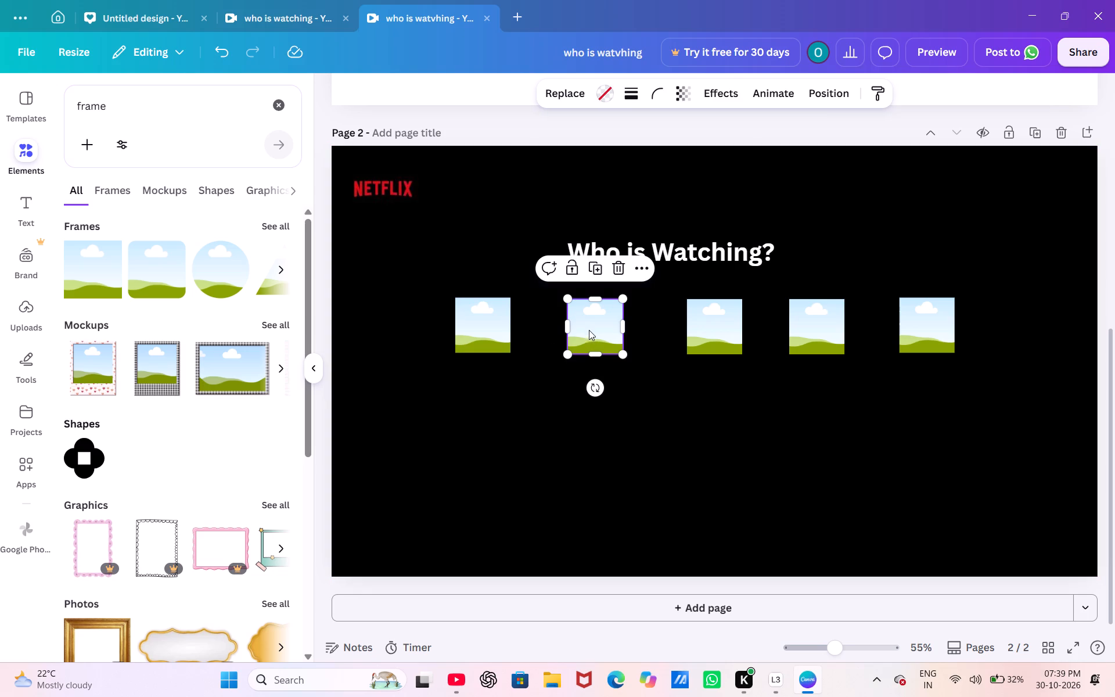
left_click_drag(589, 329, 587, 321)
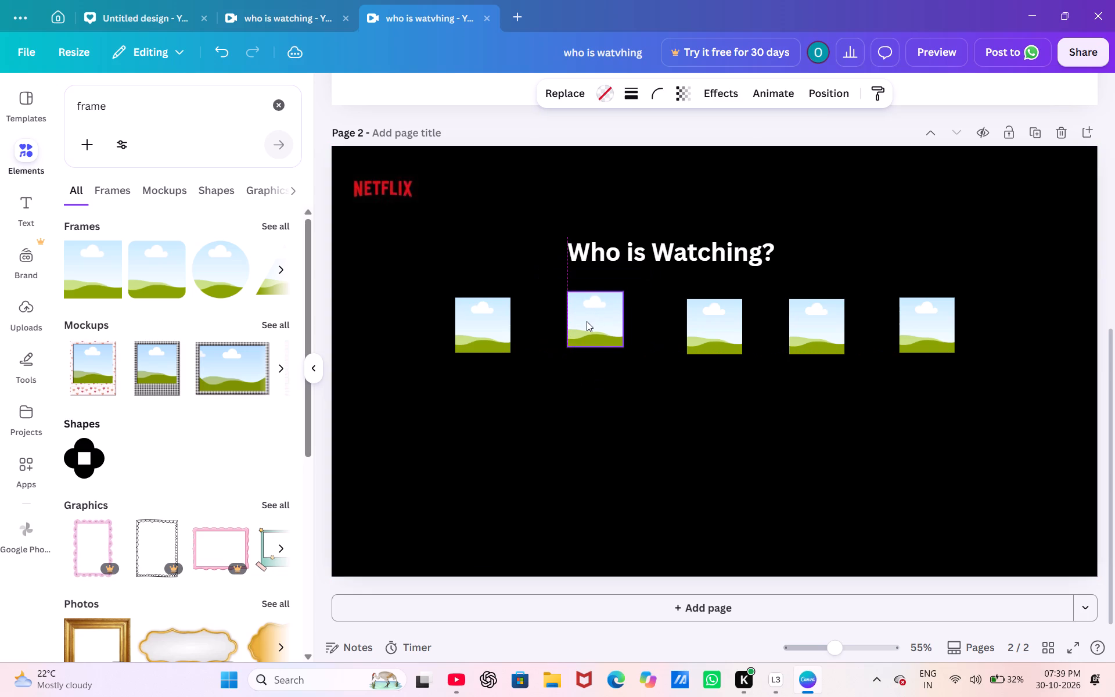
Raise the first square frame level with the second one and nudge it slightly right.
left_click(505, 321)
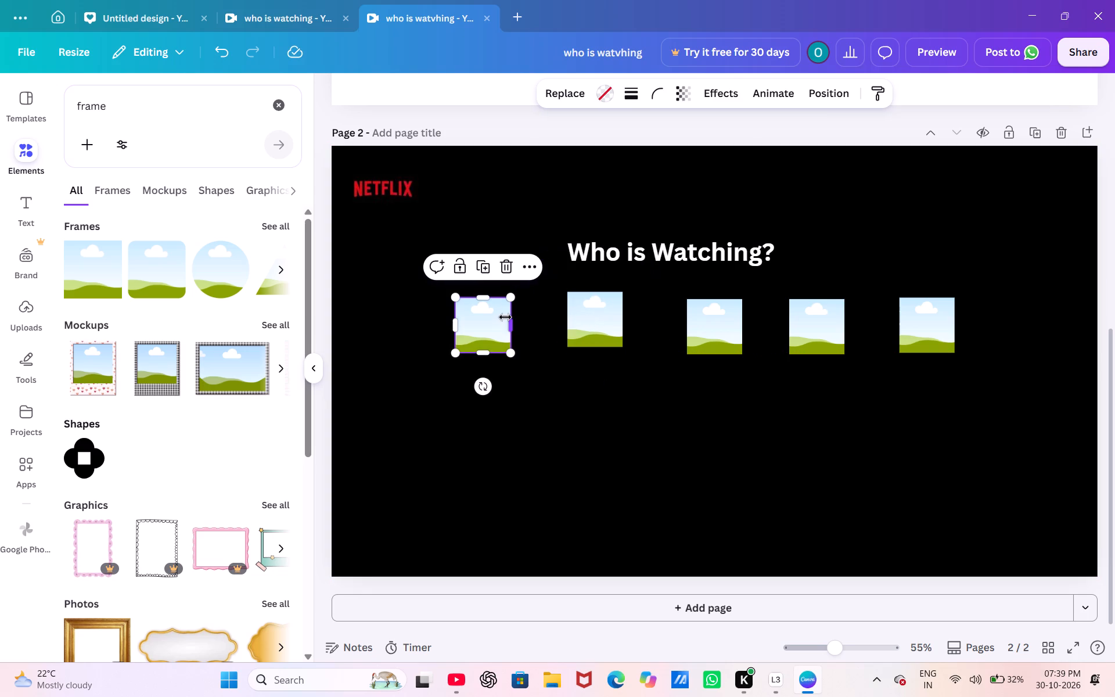
left_click(477, 326)
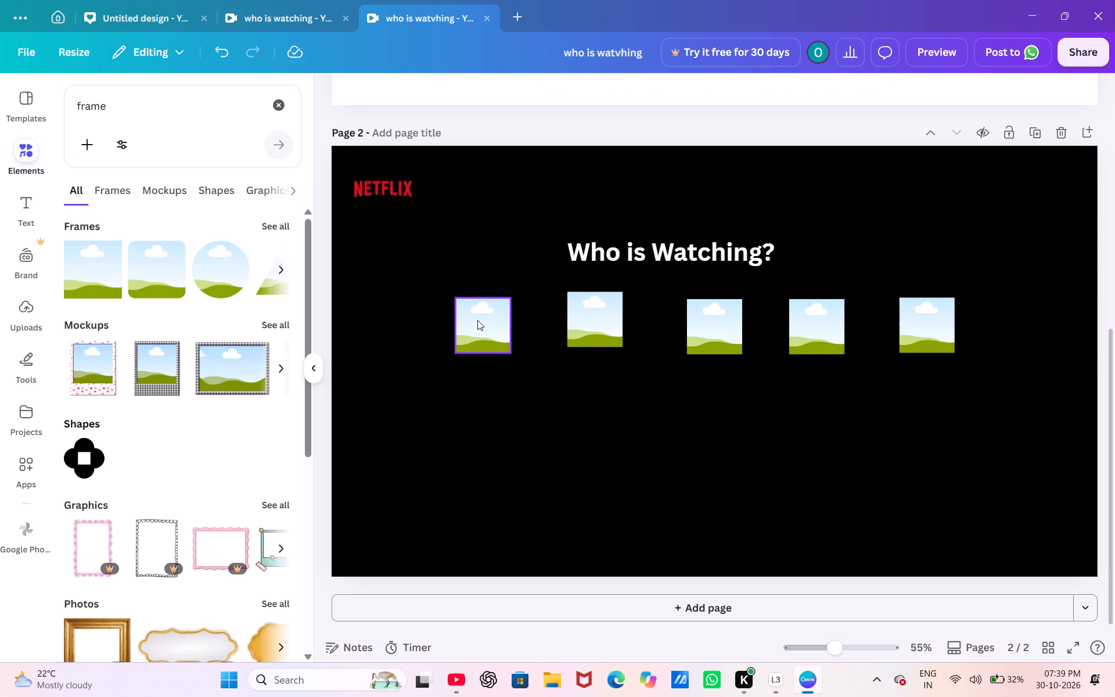
double_click(477, 319)
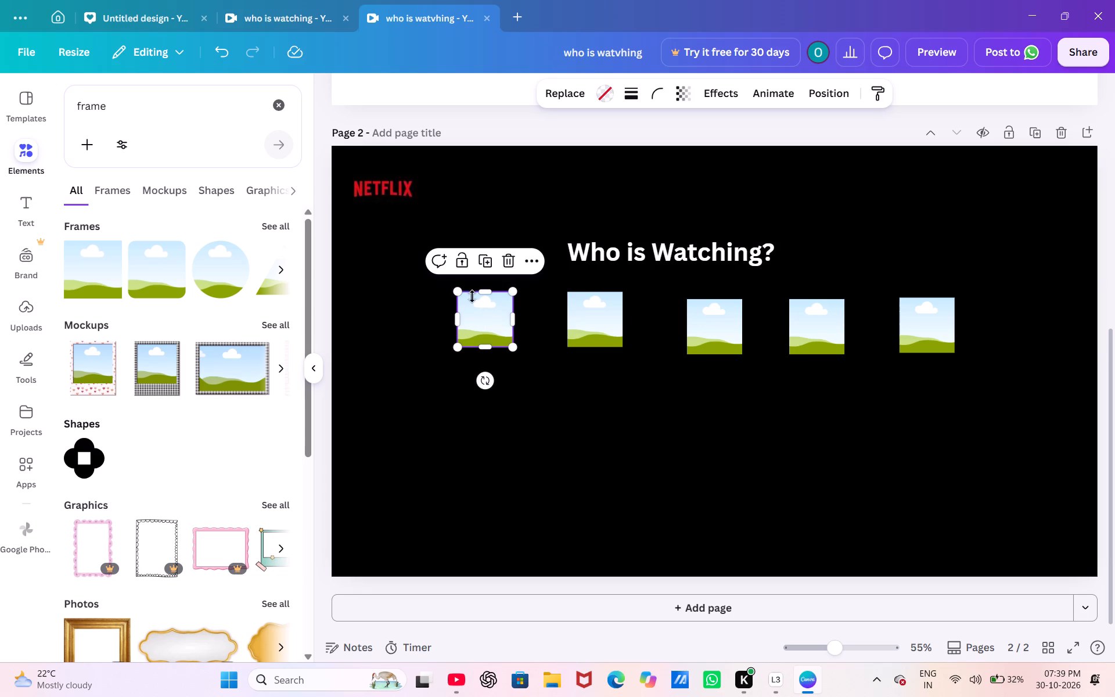
double_click(479, 311)
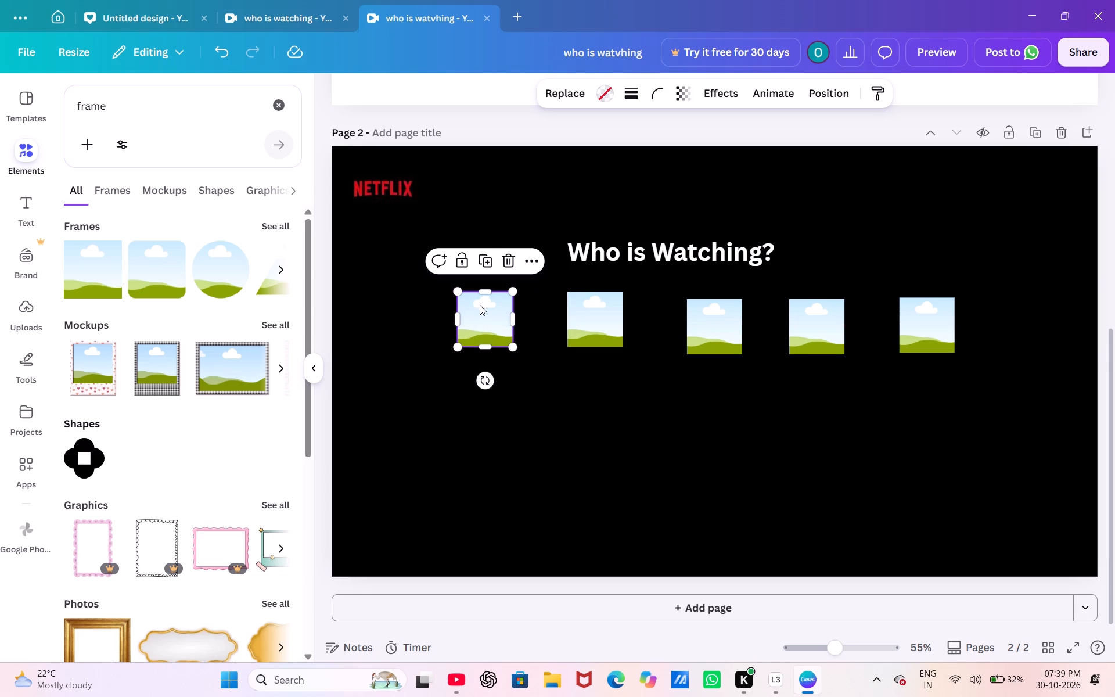
left_click(480, 305)
left_click(480, 305)
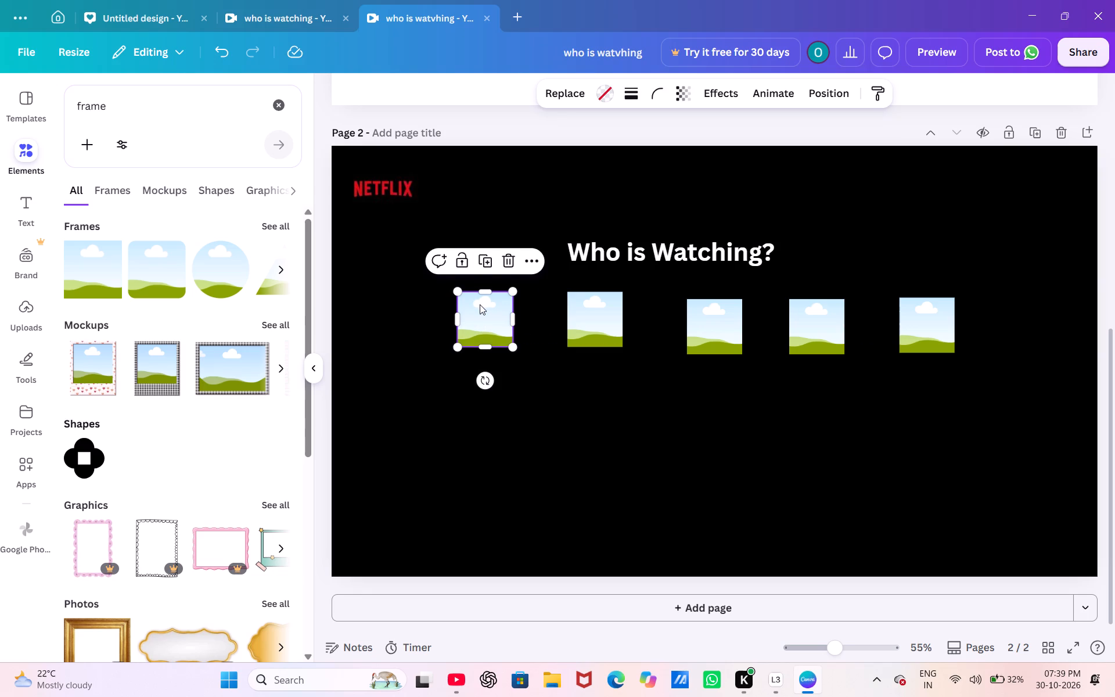
left_click(481, 308)
double_click(481, 304)
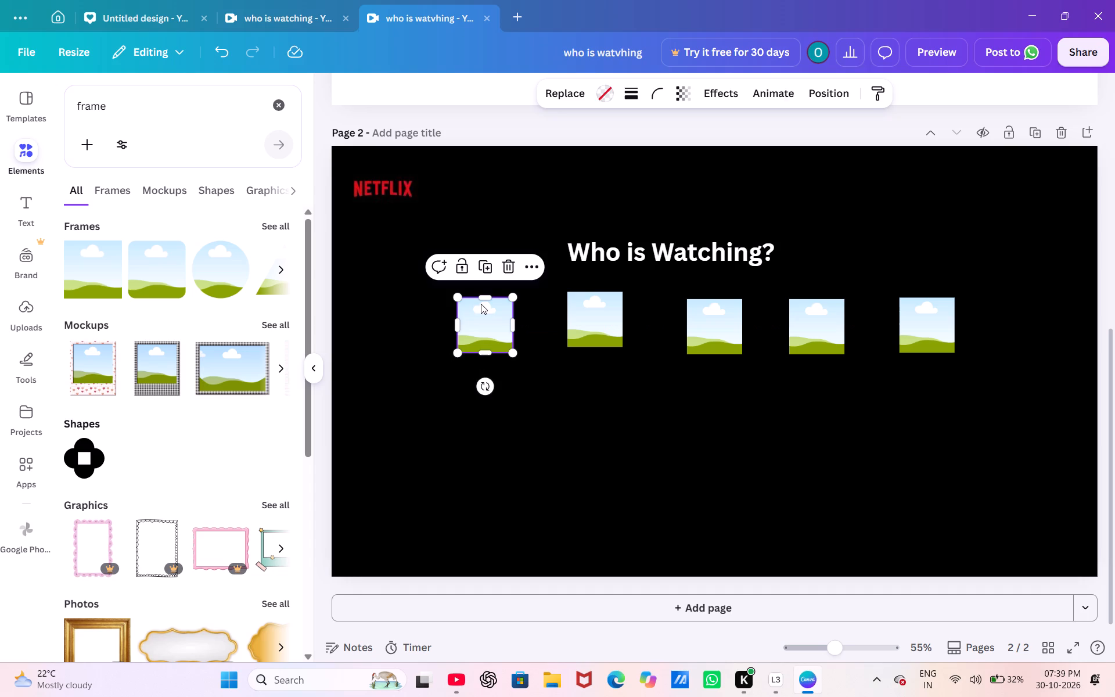
double_click(488, 322)
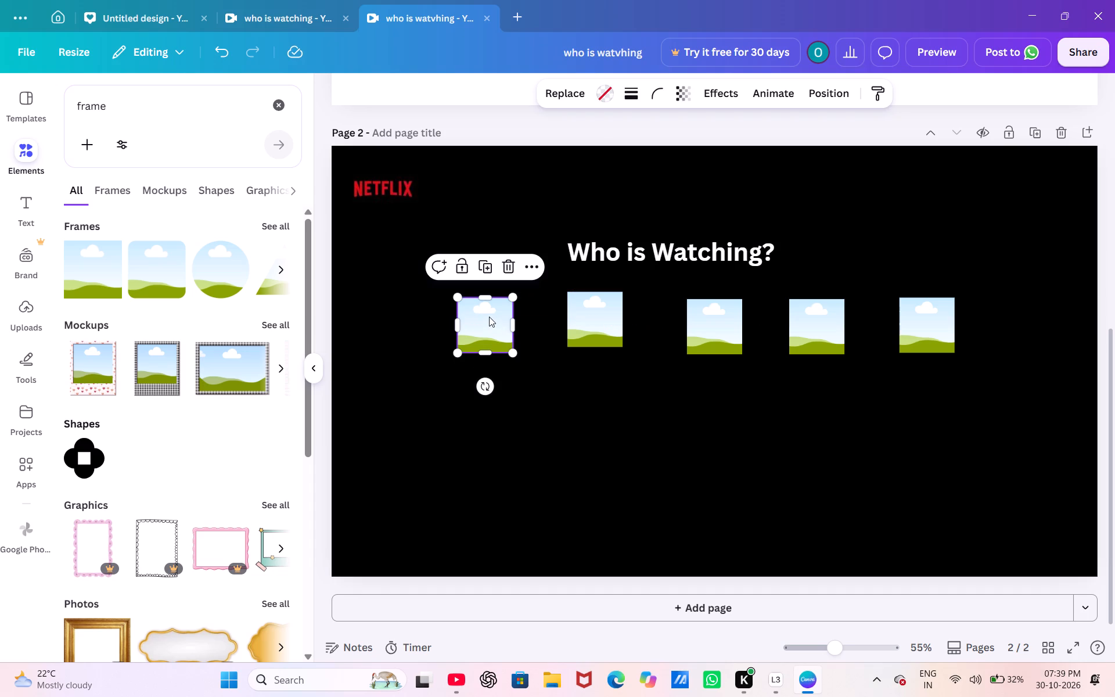
double_click(489, 317)
left_click(489, 312)
left_click_drag(489, 312, 489, 310)
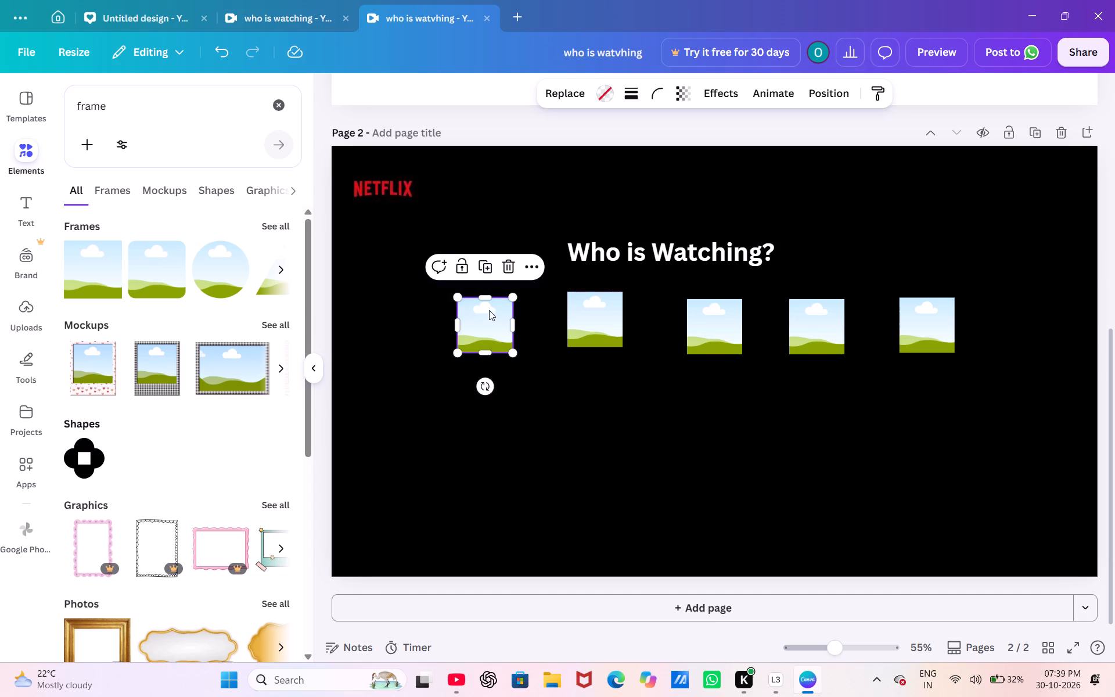
left_click_drag(489, 310, 489, 306)
left_click(489, 306)
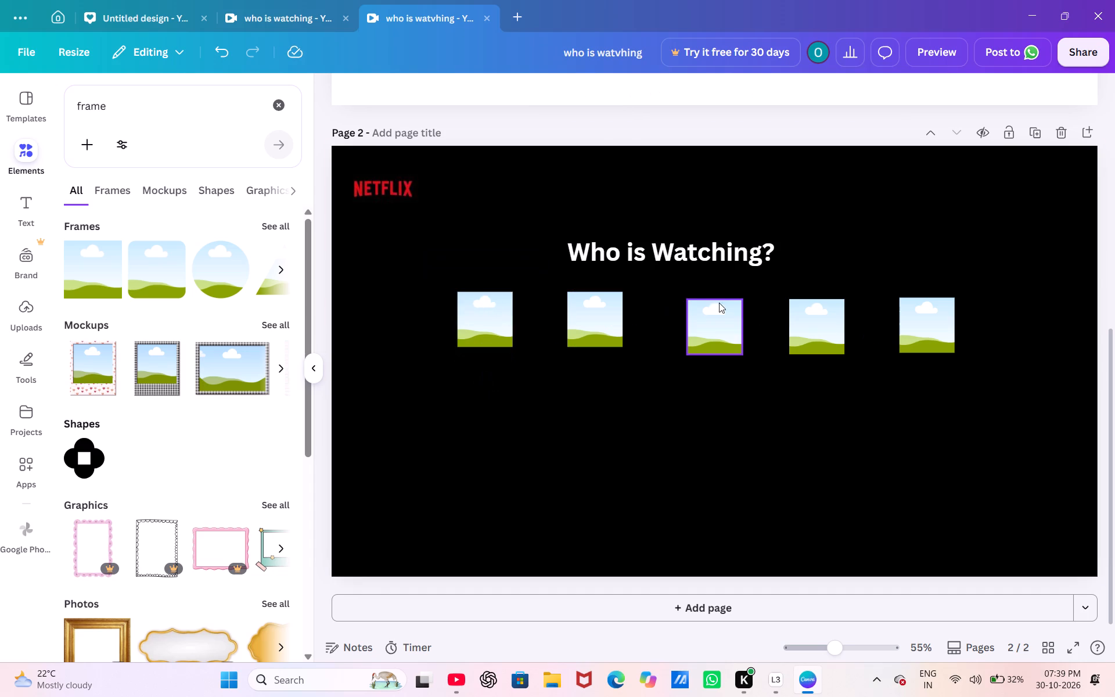
Raise the third square frame level with the first two and shift it slightly left to even the spacing.
left_click(713, 317)
left_click_drag(713, 317, 711, 306)
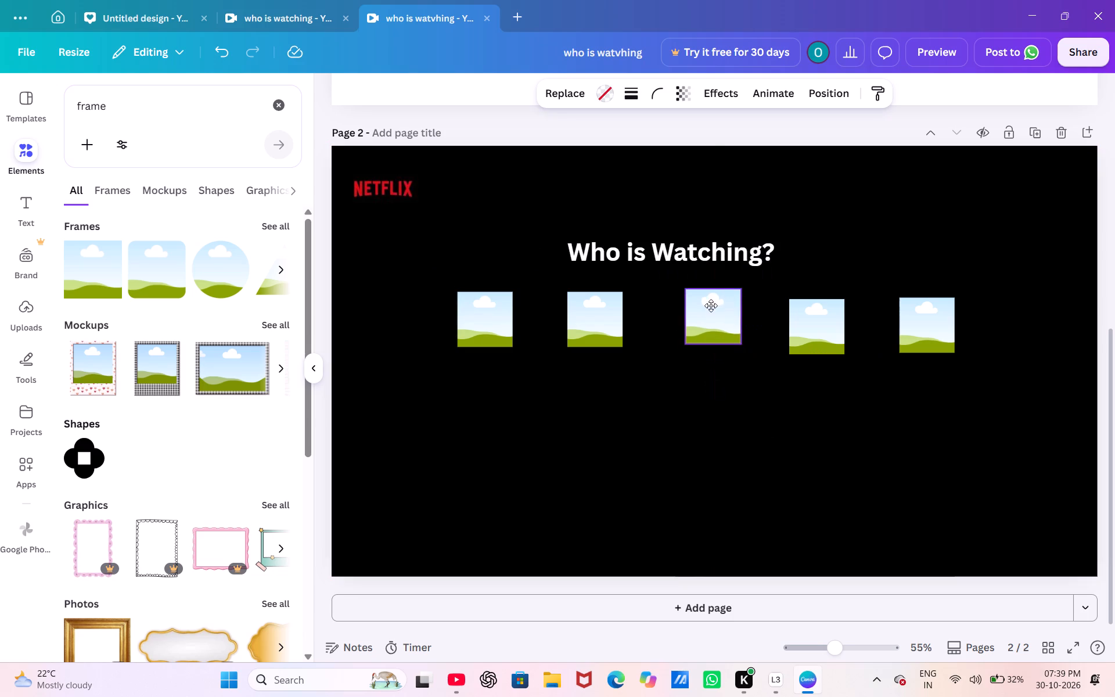
left_click_drag(711, 306, 707, 311)
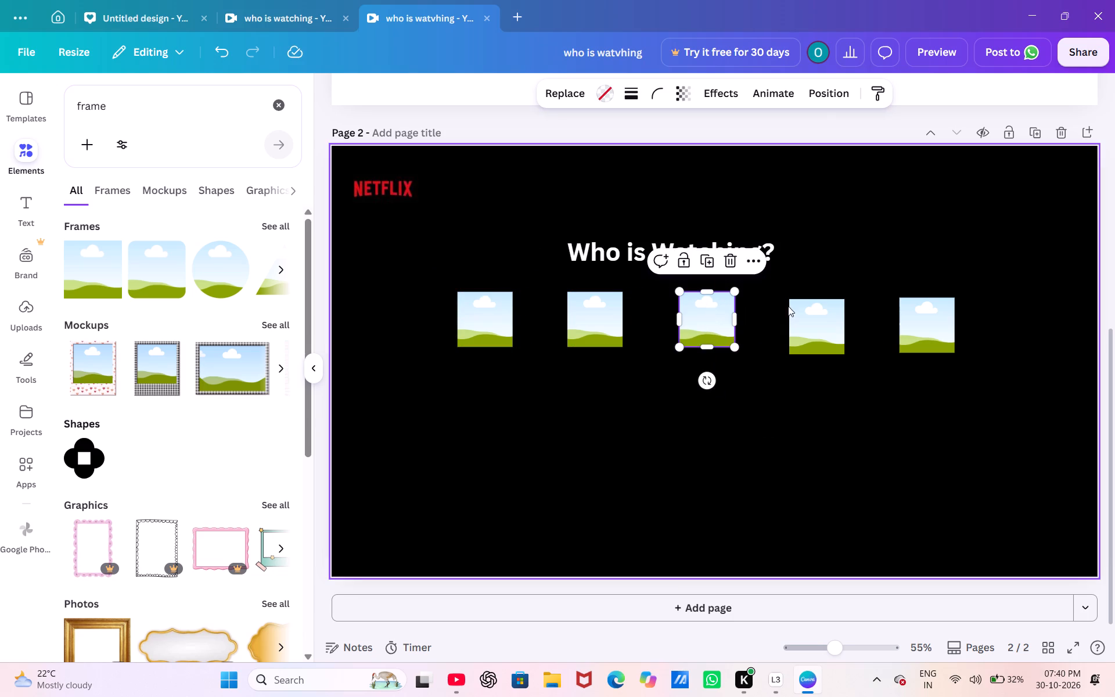
Raise the fourth and fifth square frames level with the other three, keeping their horizontal spacing.
double_click(818, 322)
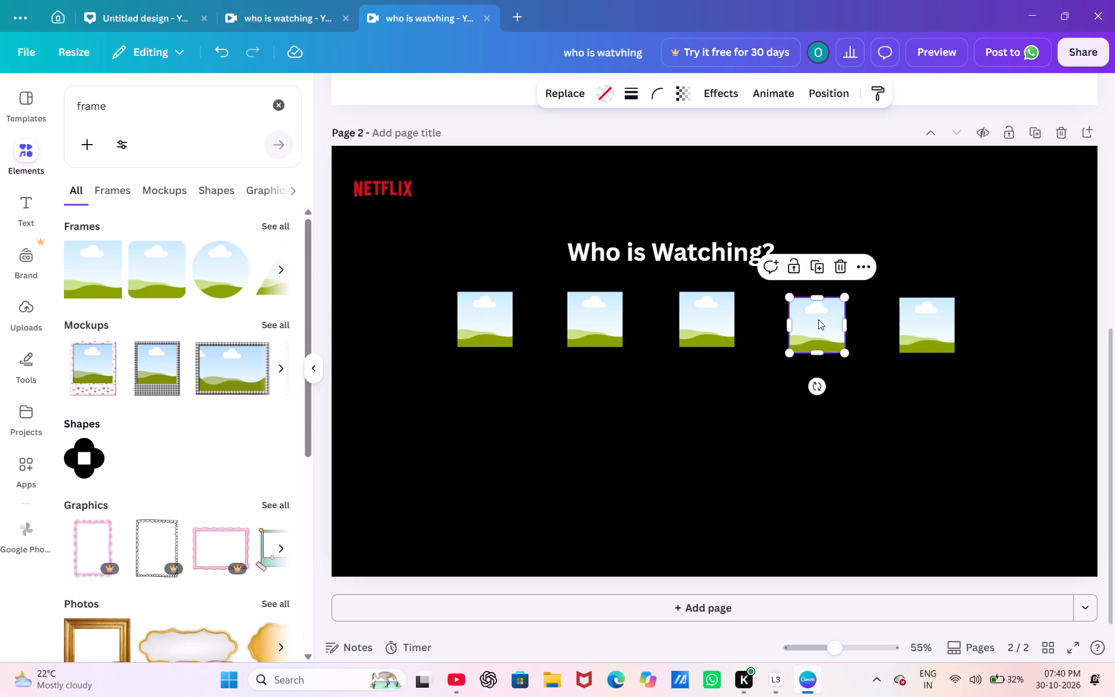
left_click(815, 310)
left_click_drag(815, 310, 815, 293)
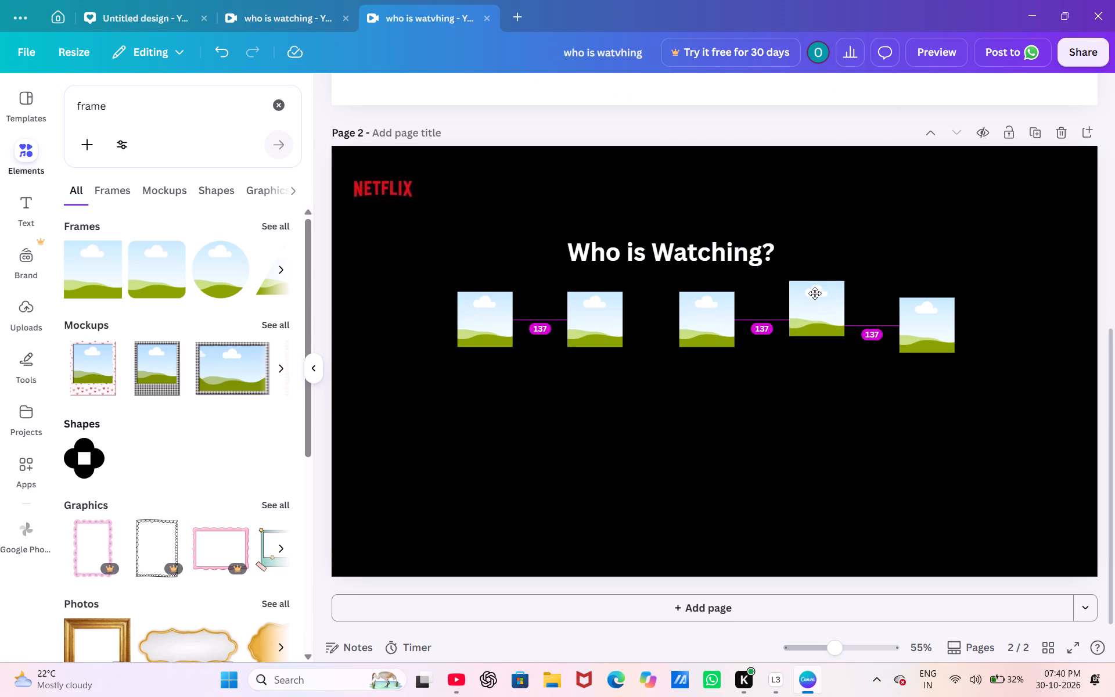
left_click_drag(815, 293, 815, 304)
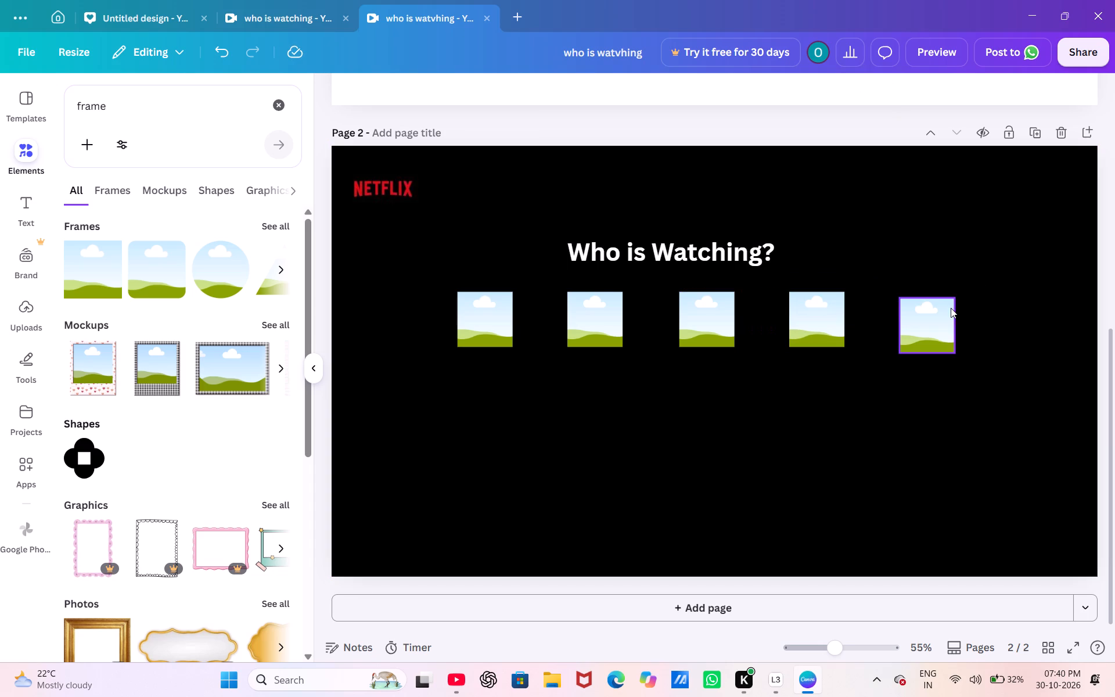
double_click(946, 311)
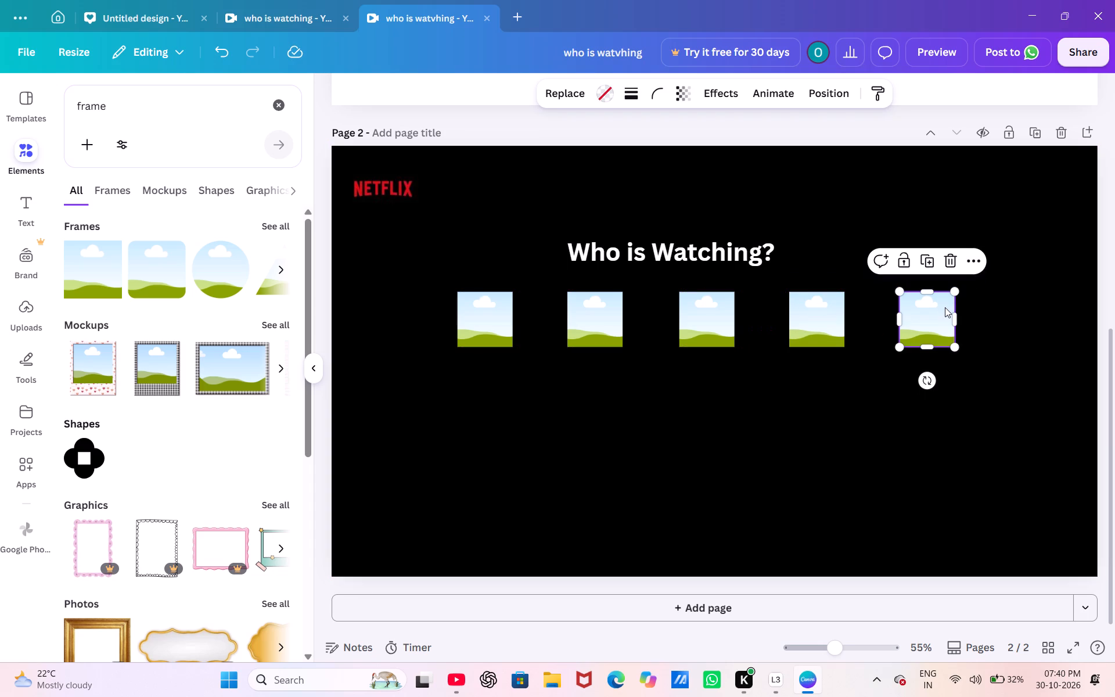
left_click(995, 303)
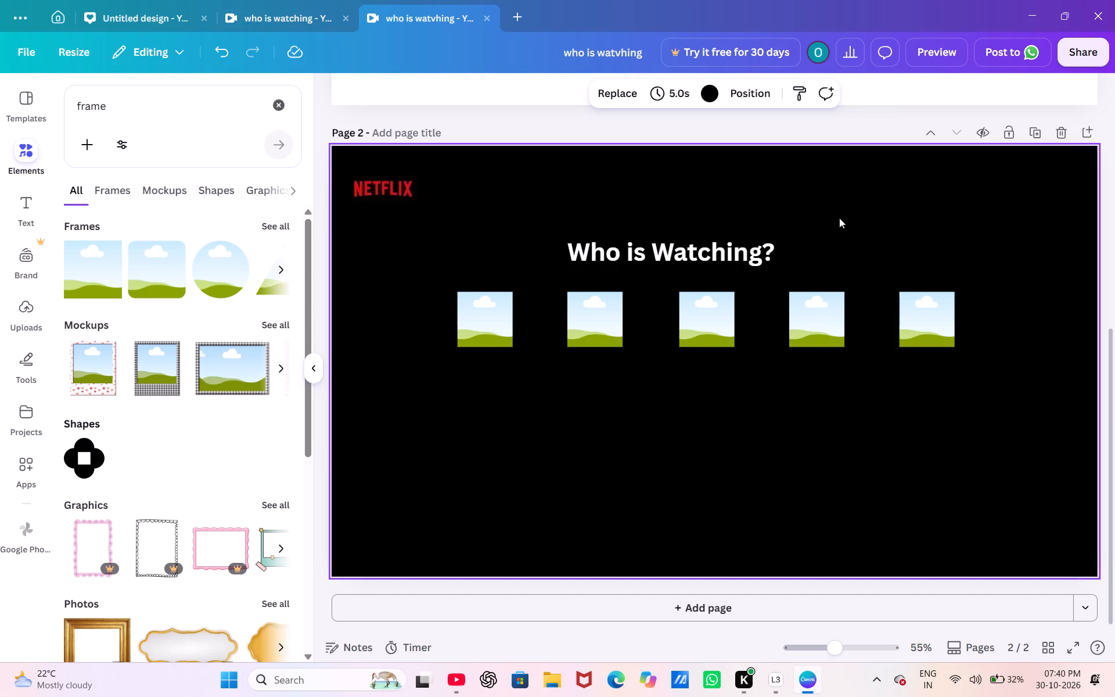
Shift the "Who is Watching?" heading slightly right above the row of frames.
left_click(727, 253)
double_click(727, 253)
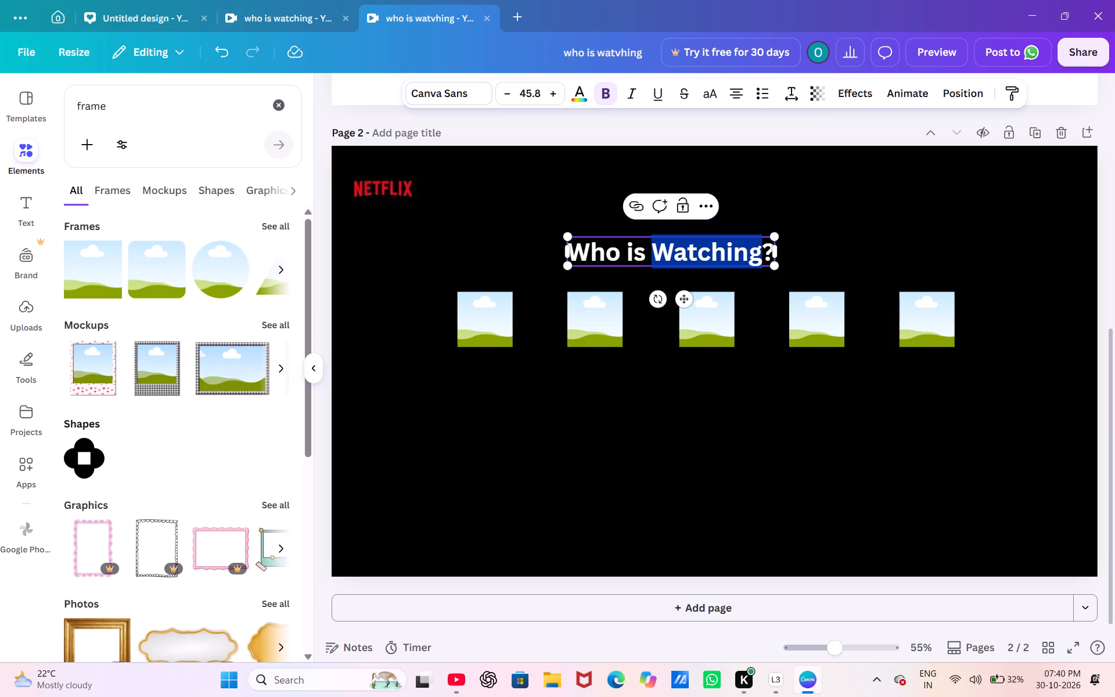
left_click(807, 233)
left_click(670, 250)
left_click_drag(670, 250, 677, 251)
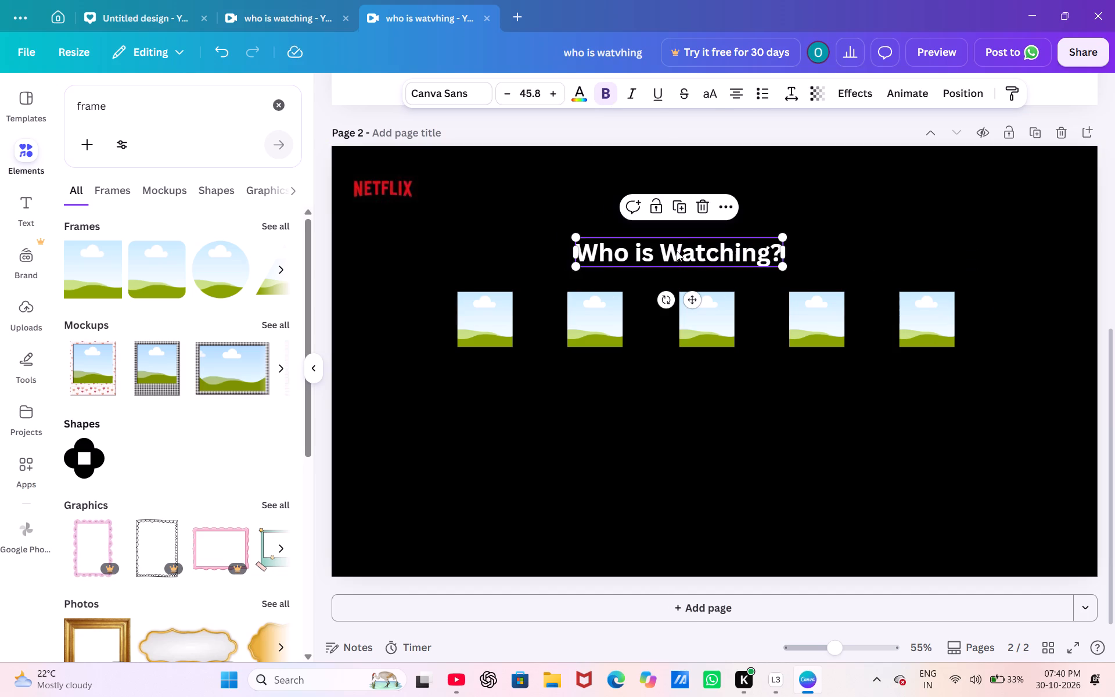
left_click(836, 237)
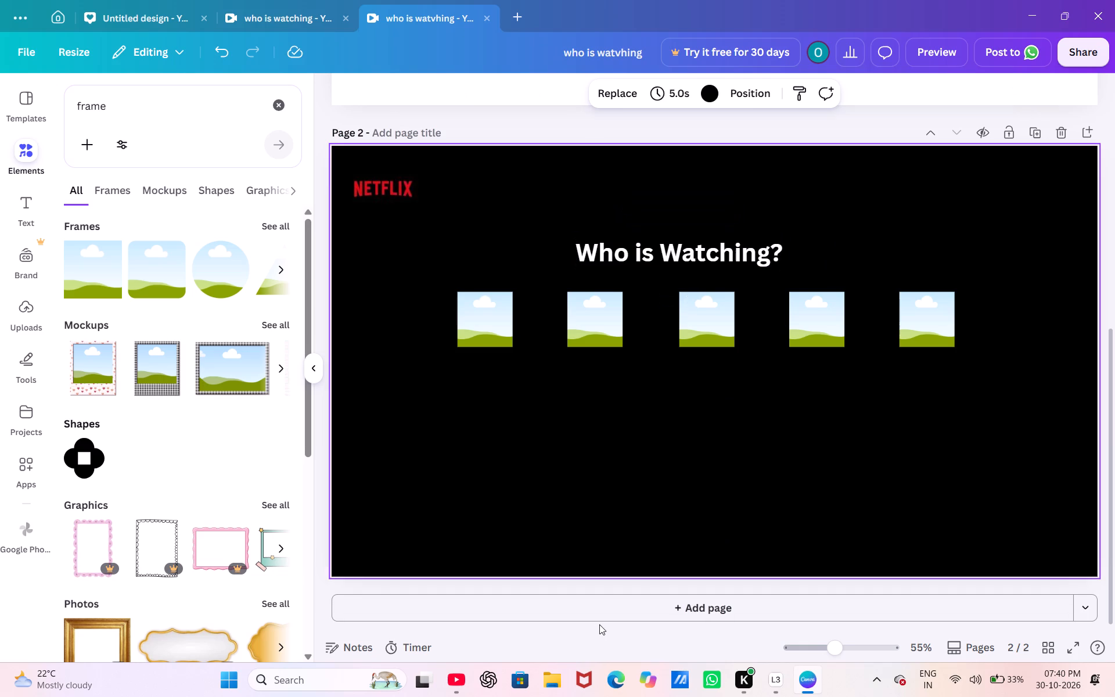
Play the YouTube tutorial and examine how the text labels under the frames are added and which font they use.
double_click(448, 682)
left_click(461, 677)
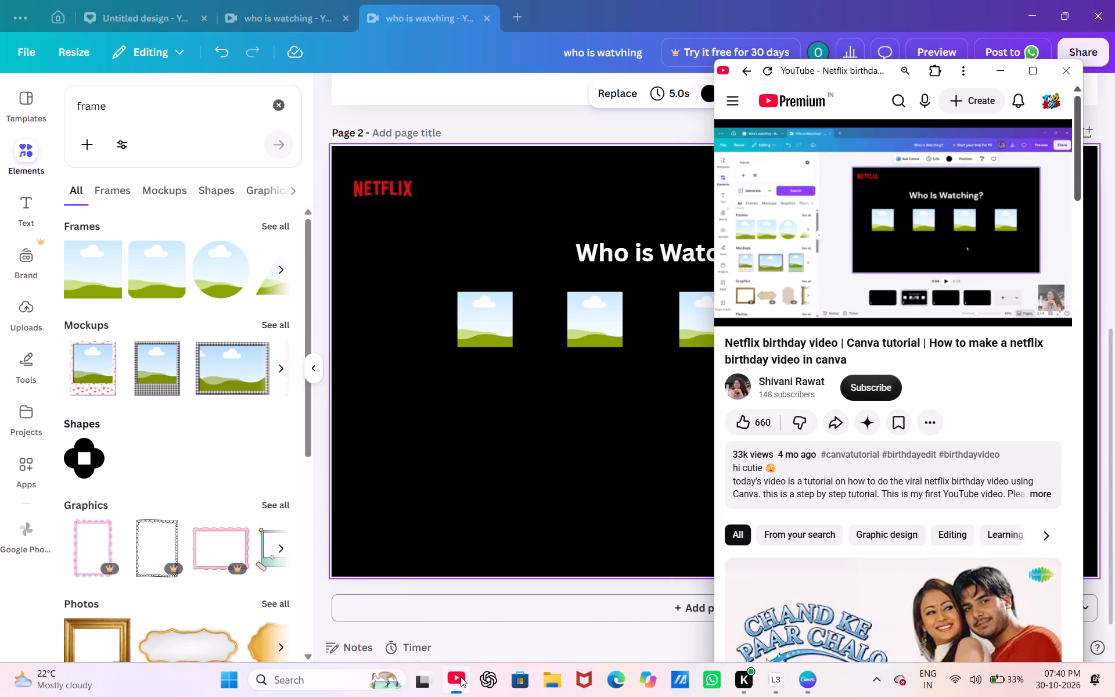
left_click(873, 222)
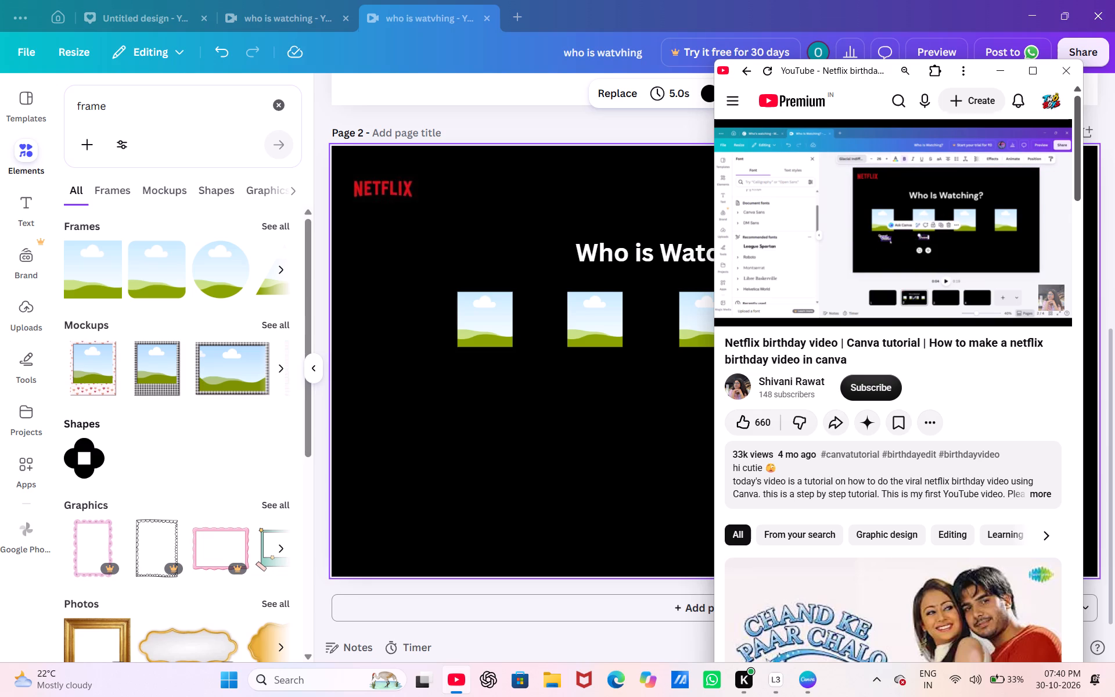
type("jjj")
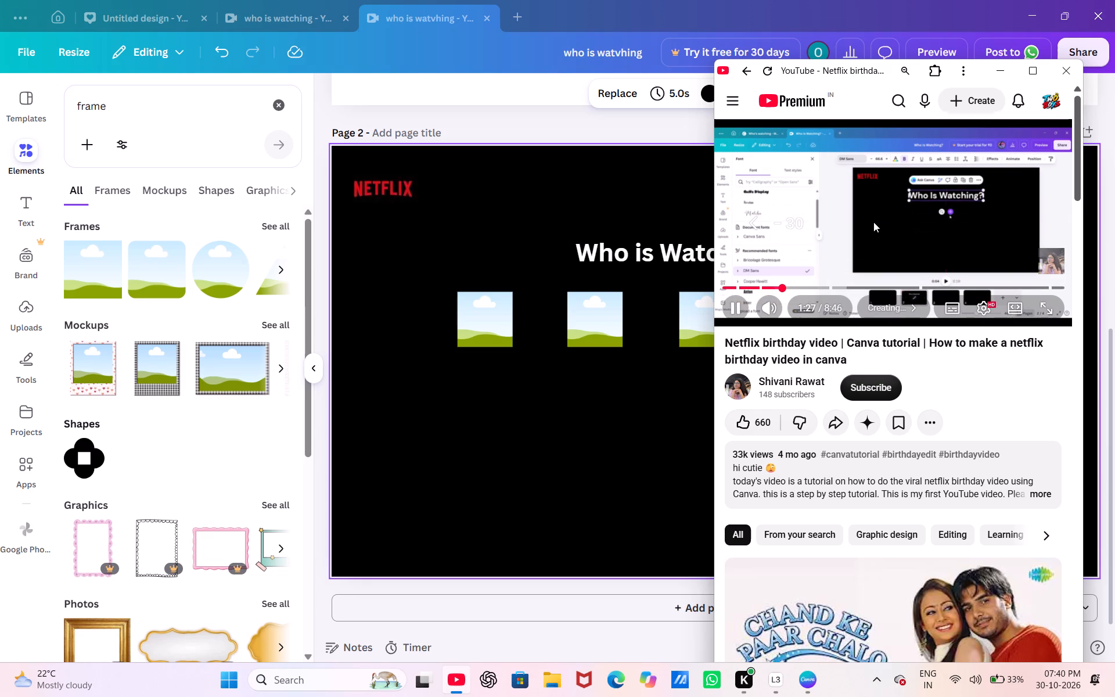
type("ll")
type("jjj")
type("ll")
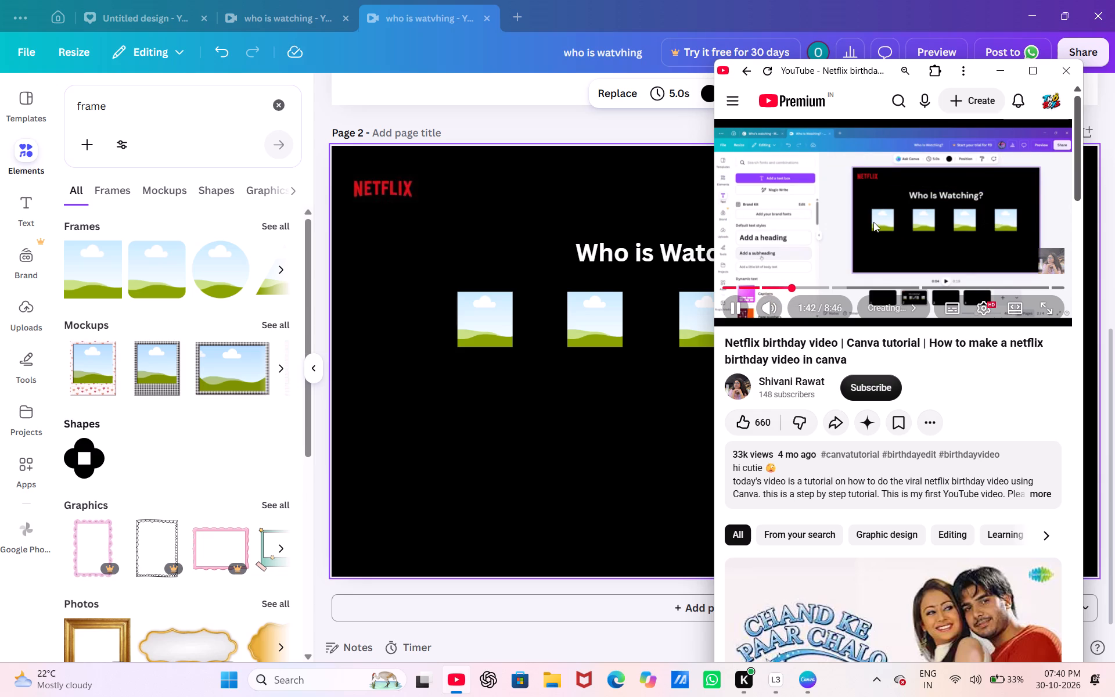
key("l")
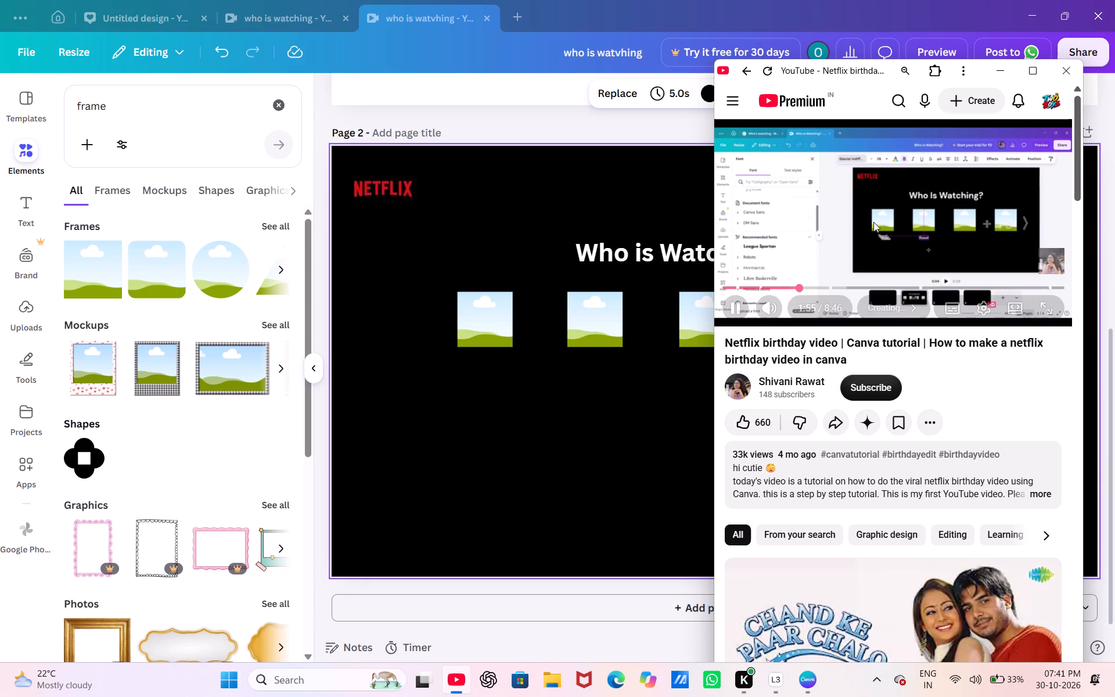
type("j")
key("space")
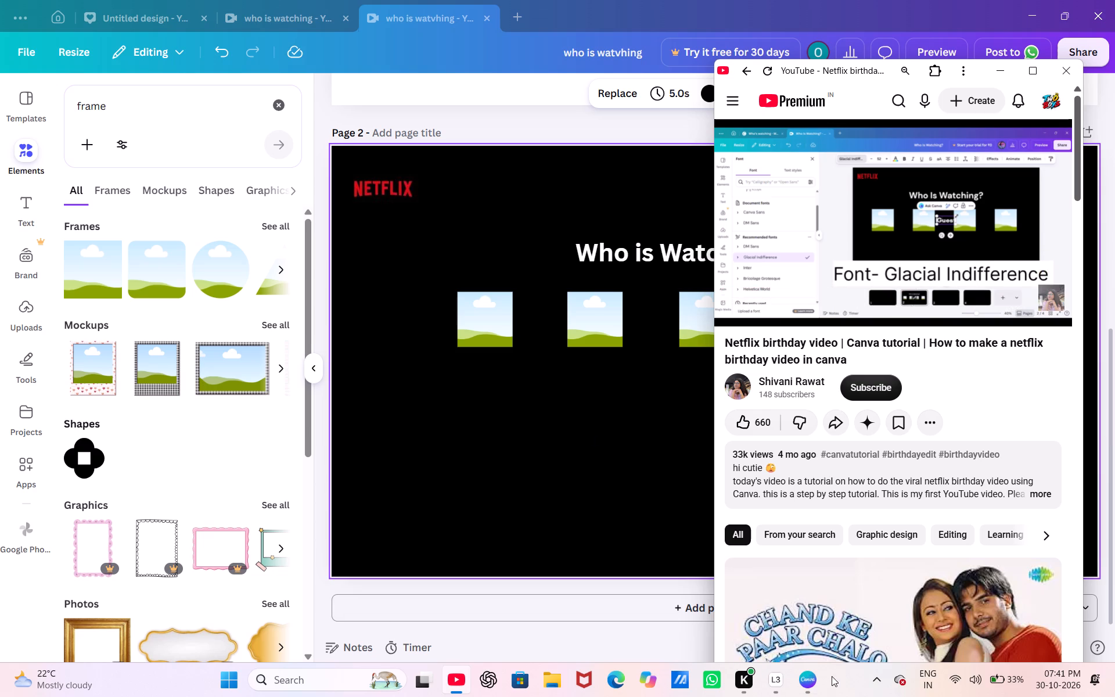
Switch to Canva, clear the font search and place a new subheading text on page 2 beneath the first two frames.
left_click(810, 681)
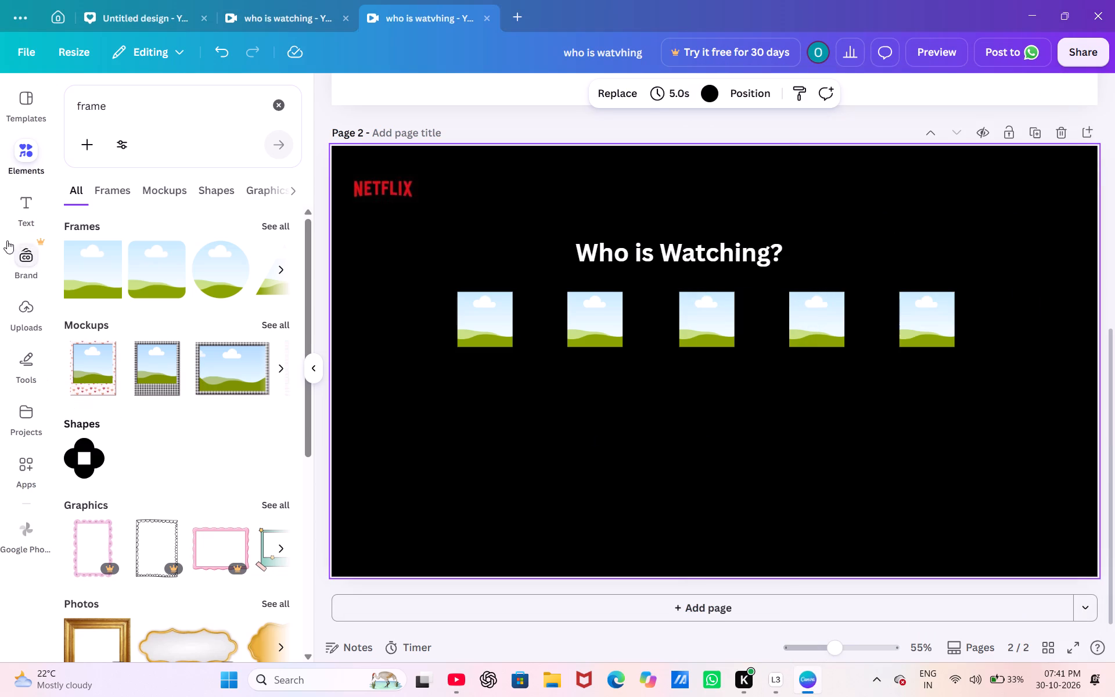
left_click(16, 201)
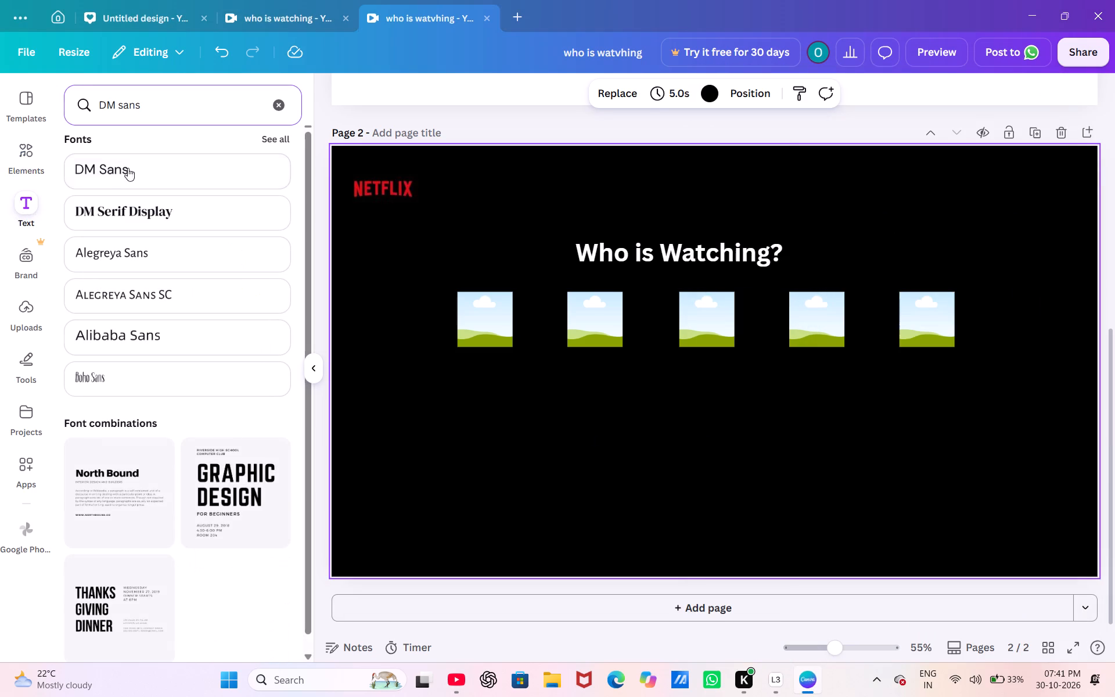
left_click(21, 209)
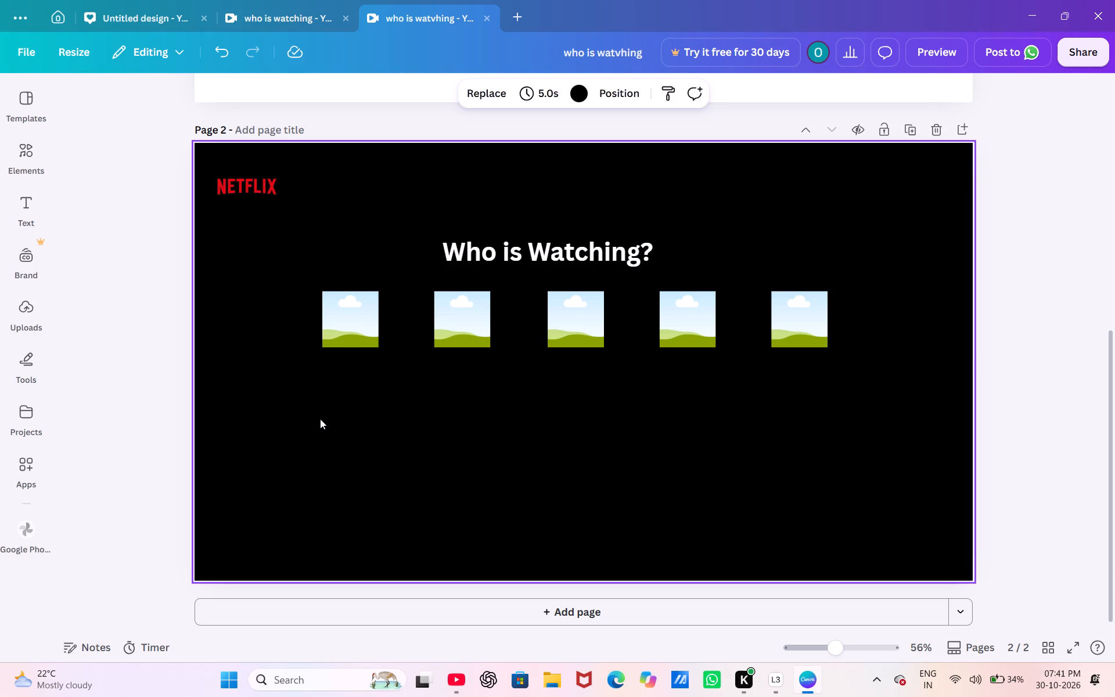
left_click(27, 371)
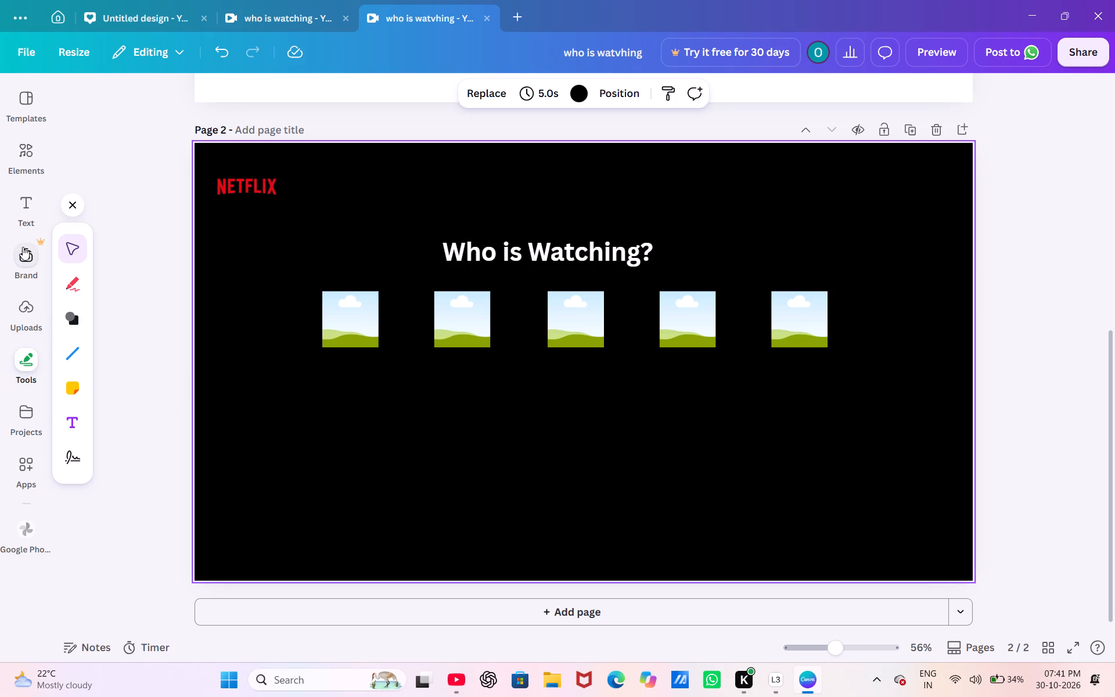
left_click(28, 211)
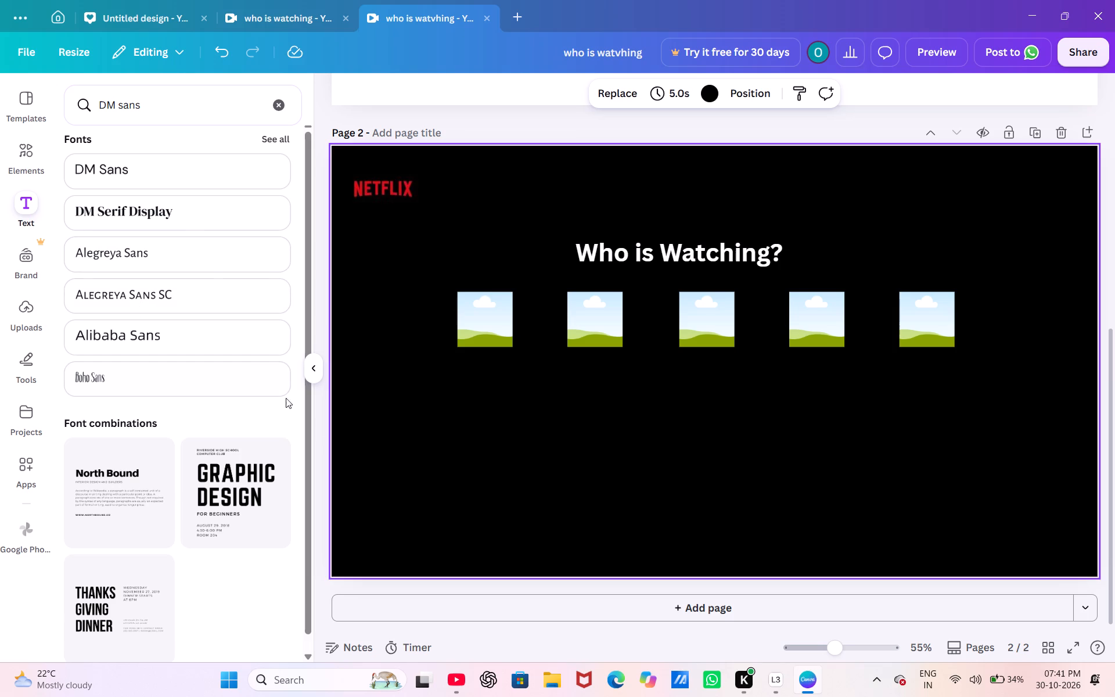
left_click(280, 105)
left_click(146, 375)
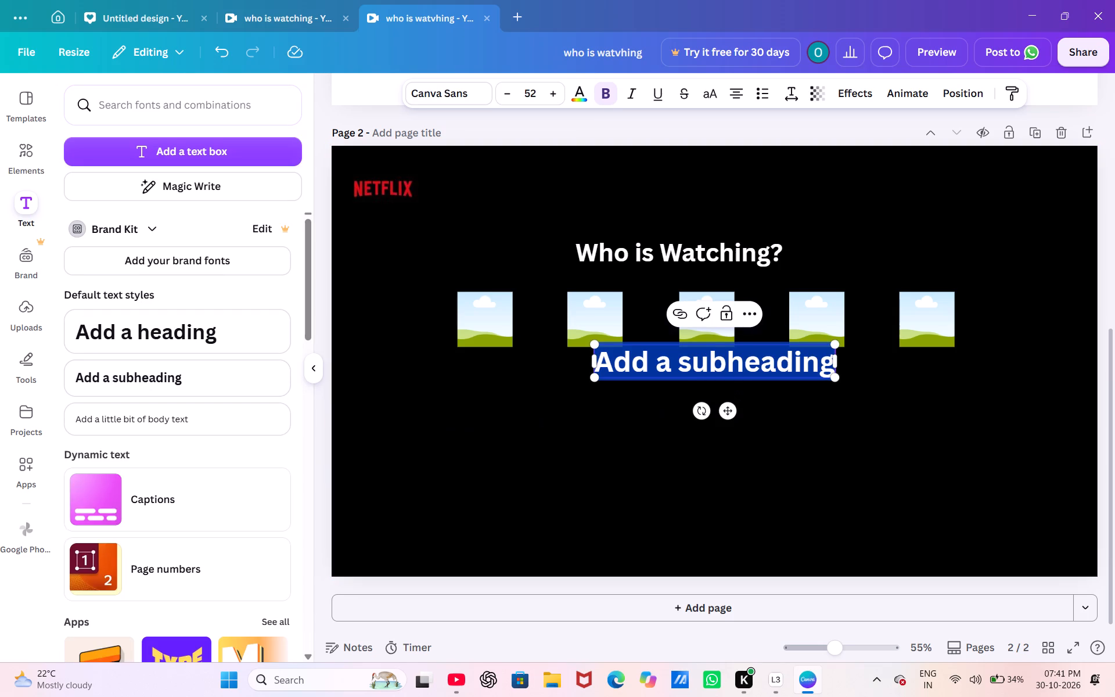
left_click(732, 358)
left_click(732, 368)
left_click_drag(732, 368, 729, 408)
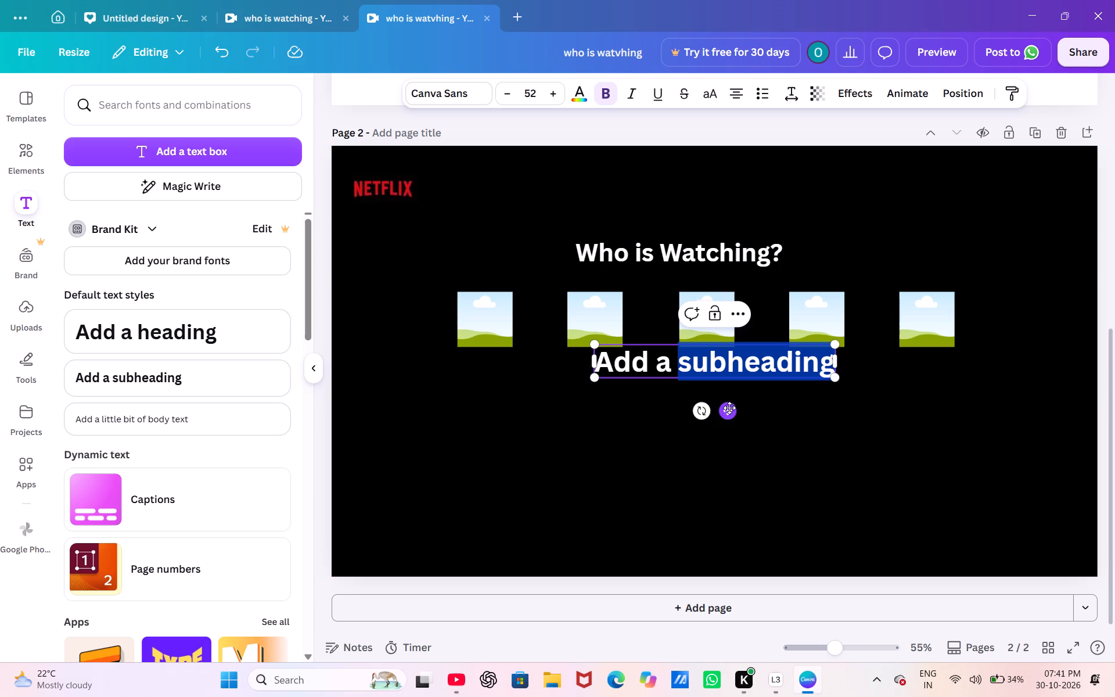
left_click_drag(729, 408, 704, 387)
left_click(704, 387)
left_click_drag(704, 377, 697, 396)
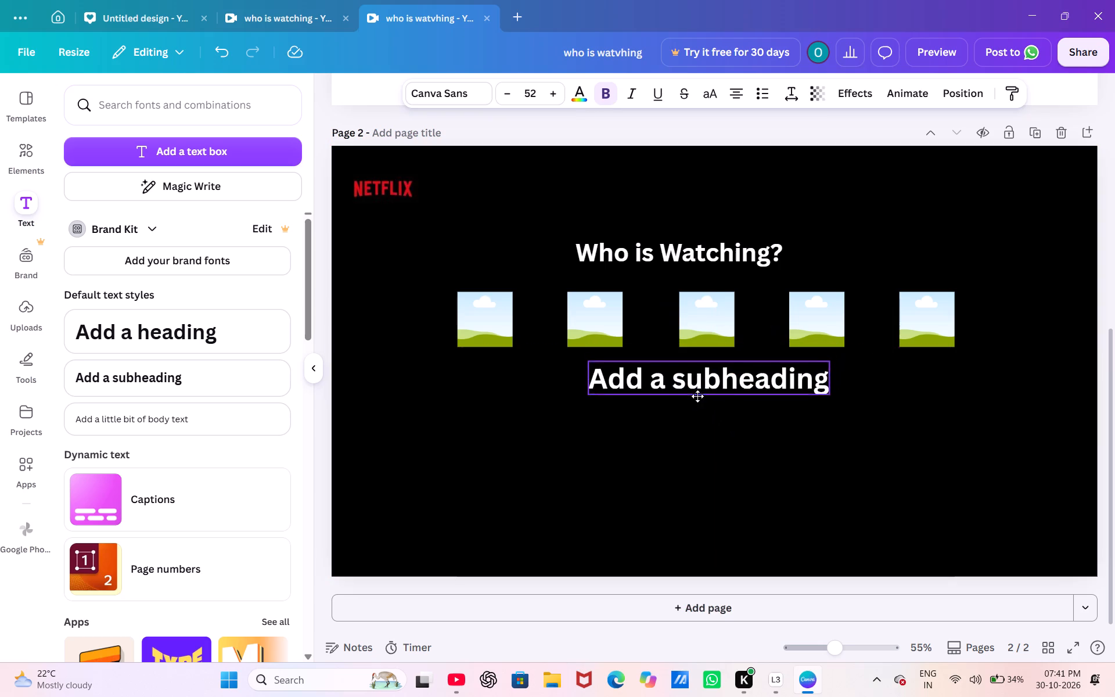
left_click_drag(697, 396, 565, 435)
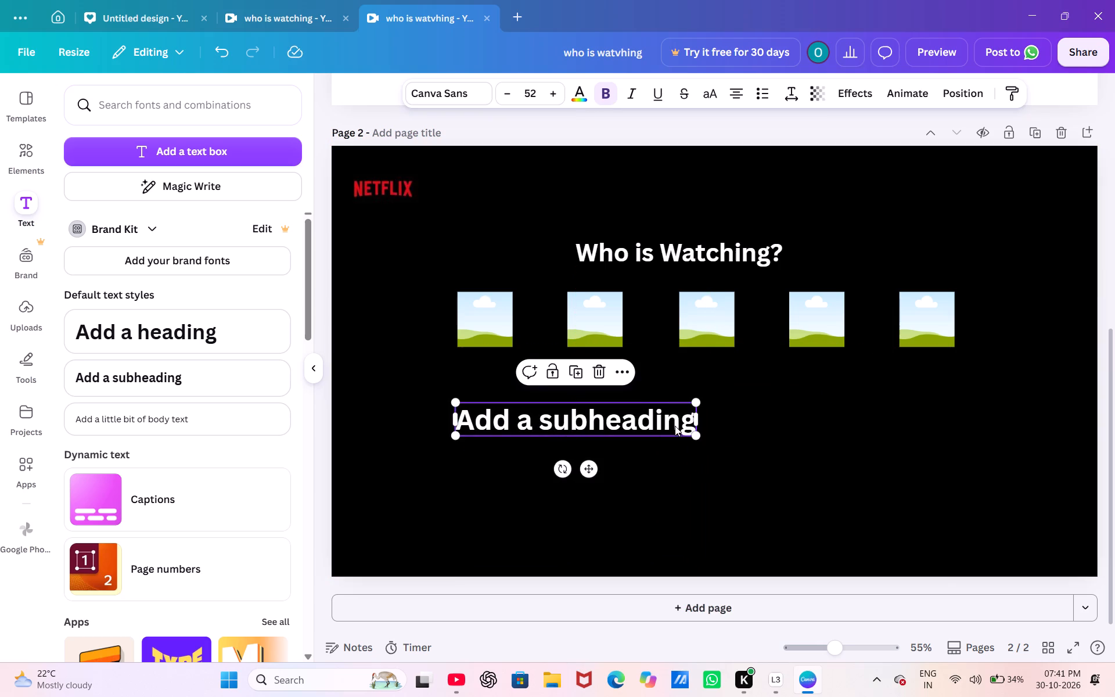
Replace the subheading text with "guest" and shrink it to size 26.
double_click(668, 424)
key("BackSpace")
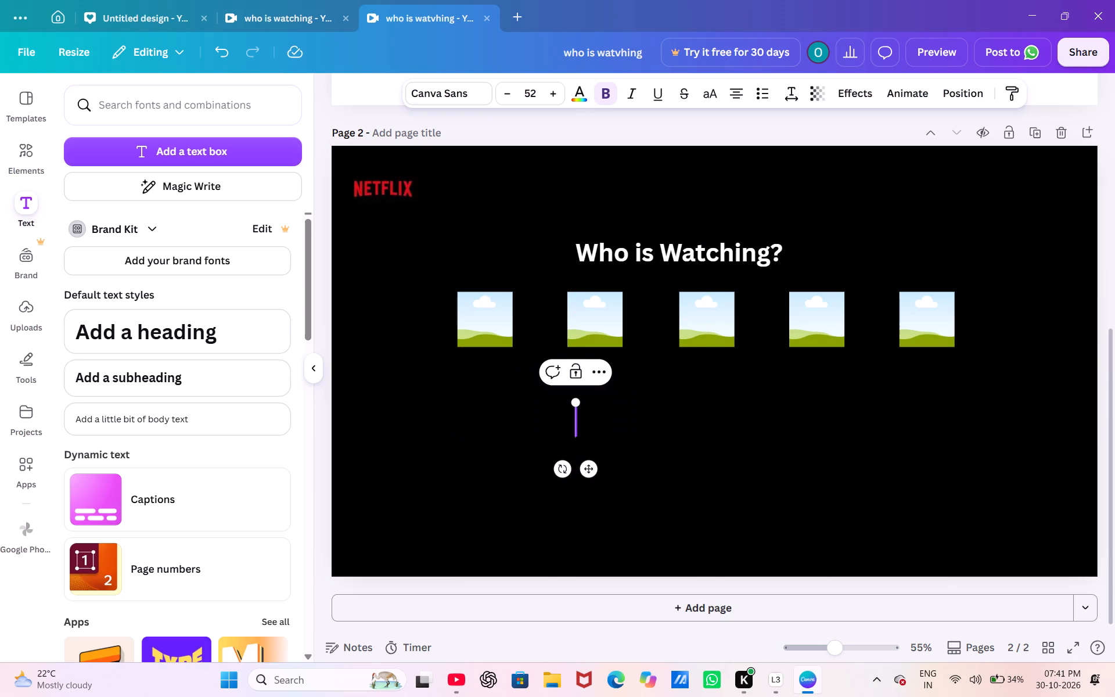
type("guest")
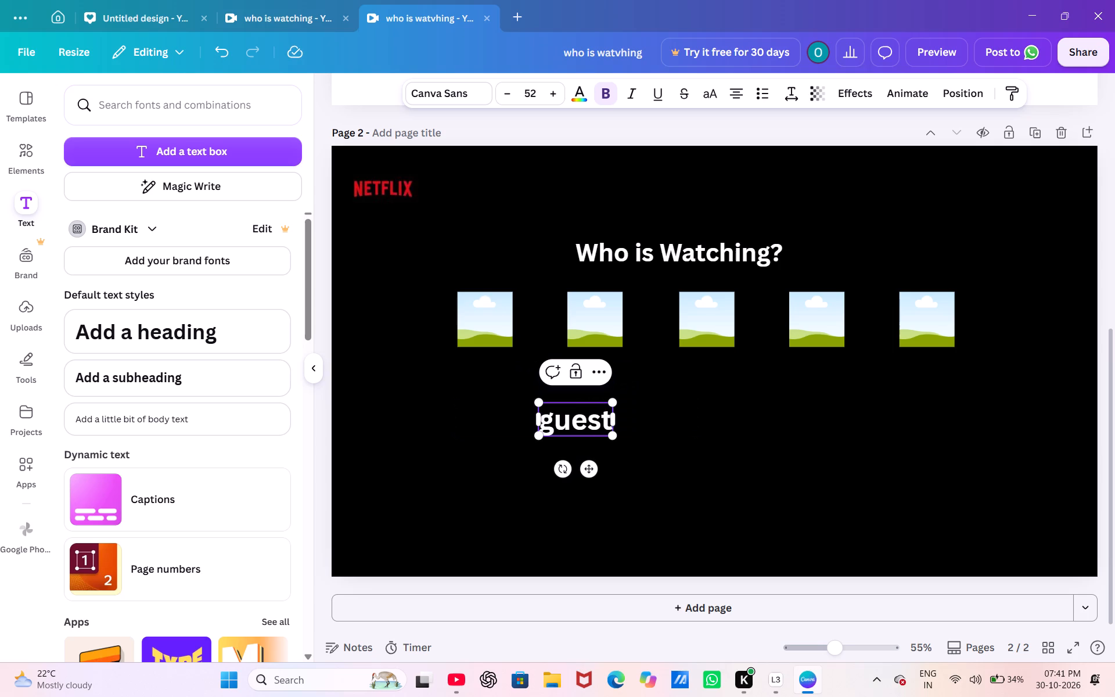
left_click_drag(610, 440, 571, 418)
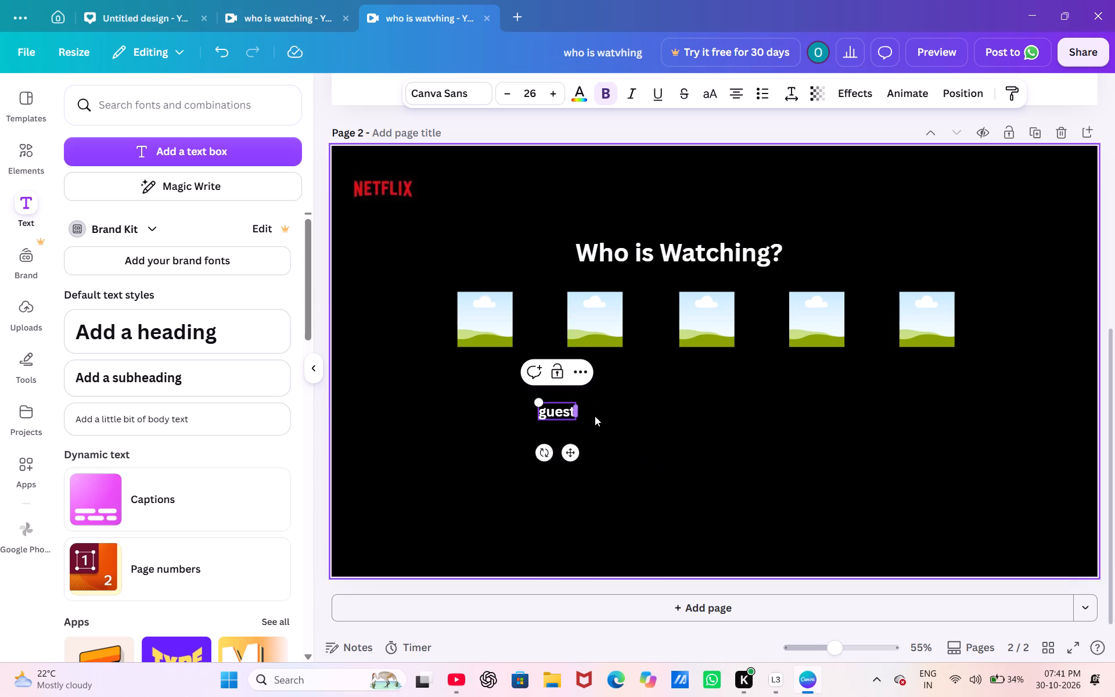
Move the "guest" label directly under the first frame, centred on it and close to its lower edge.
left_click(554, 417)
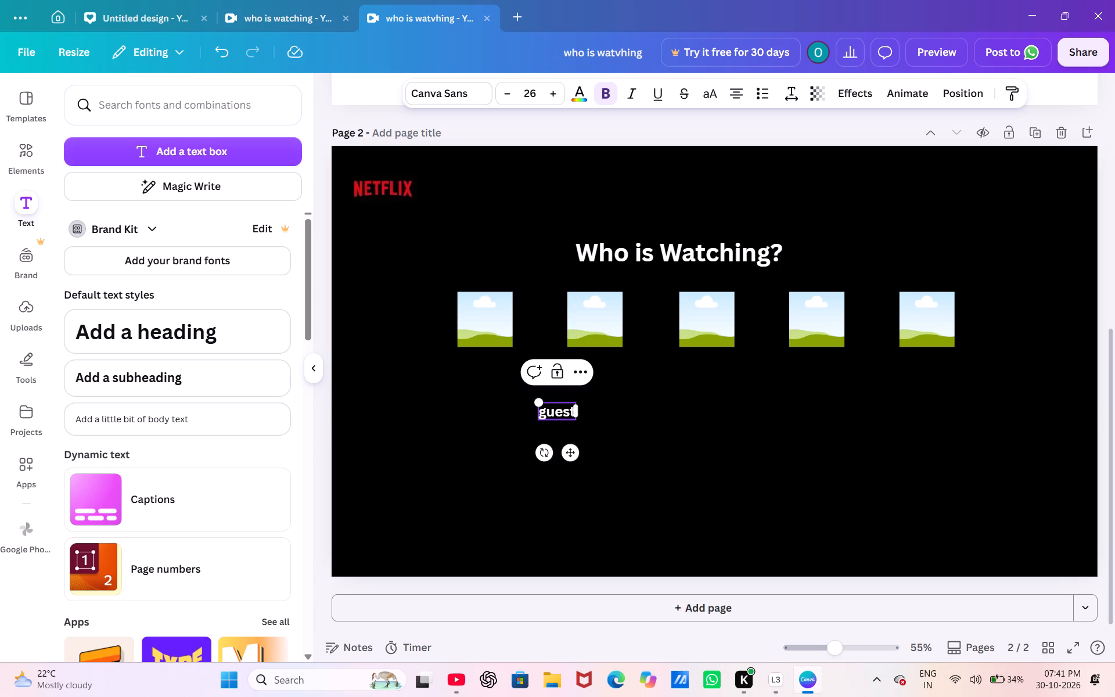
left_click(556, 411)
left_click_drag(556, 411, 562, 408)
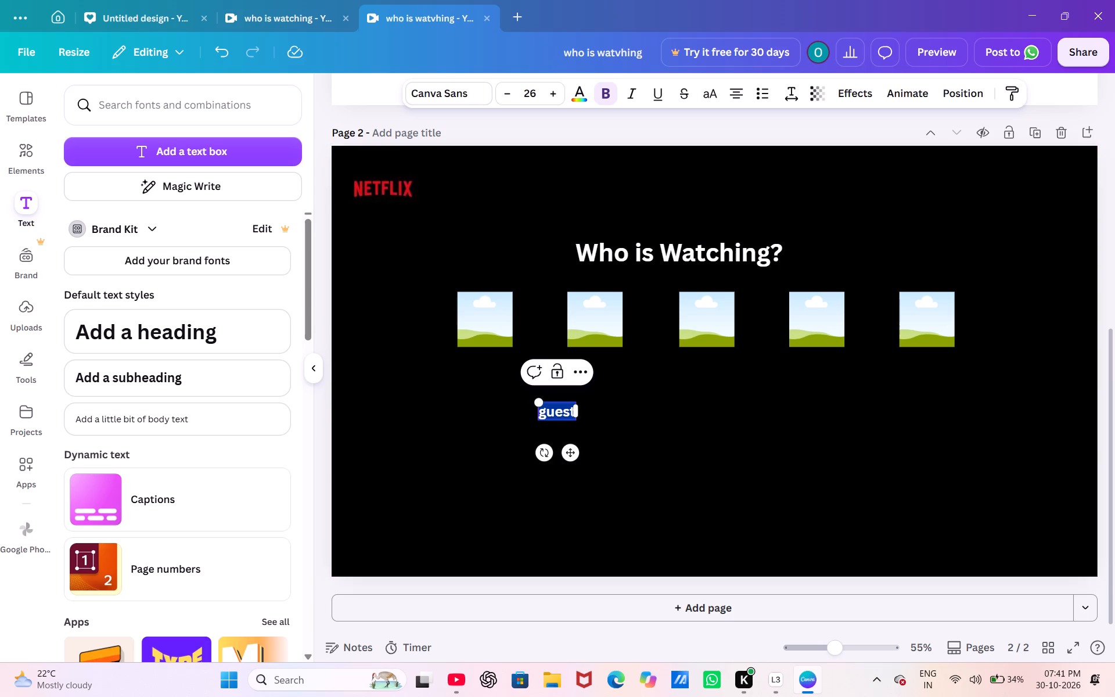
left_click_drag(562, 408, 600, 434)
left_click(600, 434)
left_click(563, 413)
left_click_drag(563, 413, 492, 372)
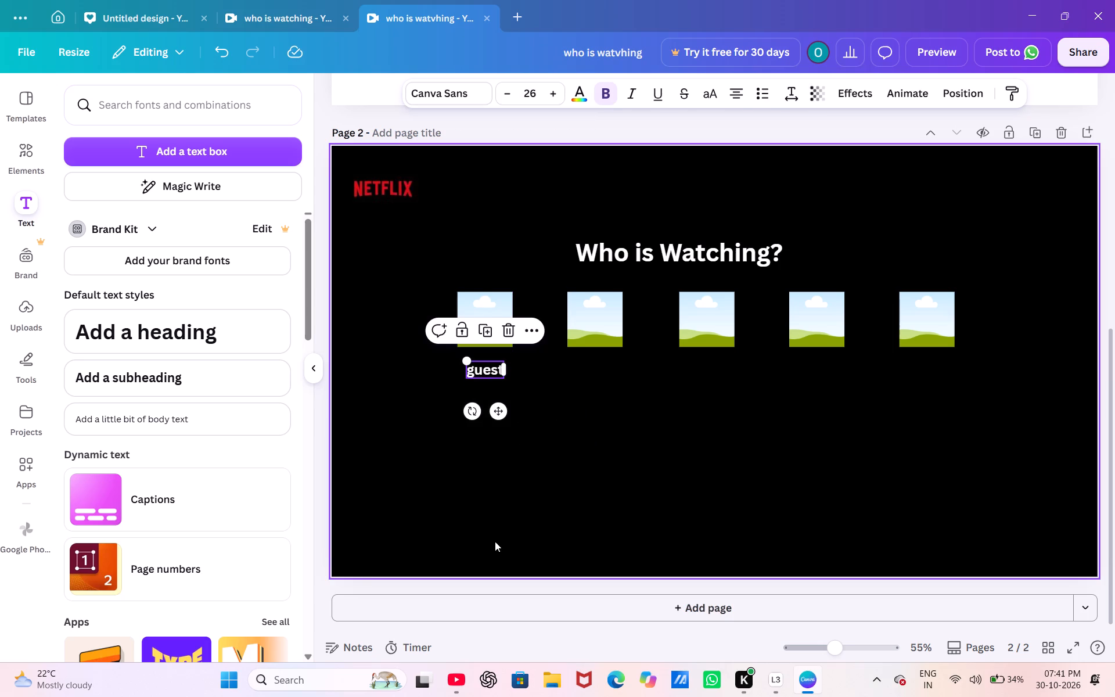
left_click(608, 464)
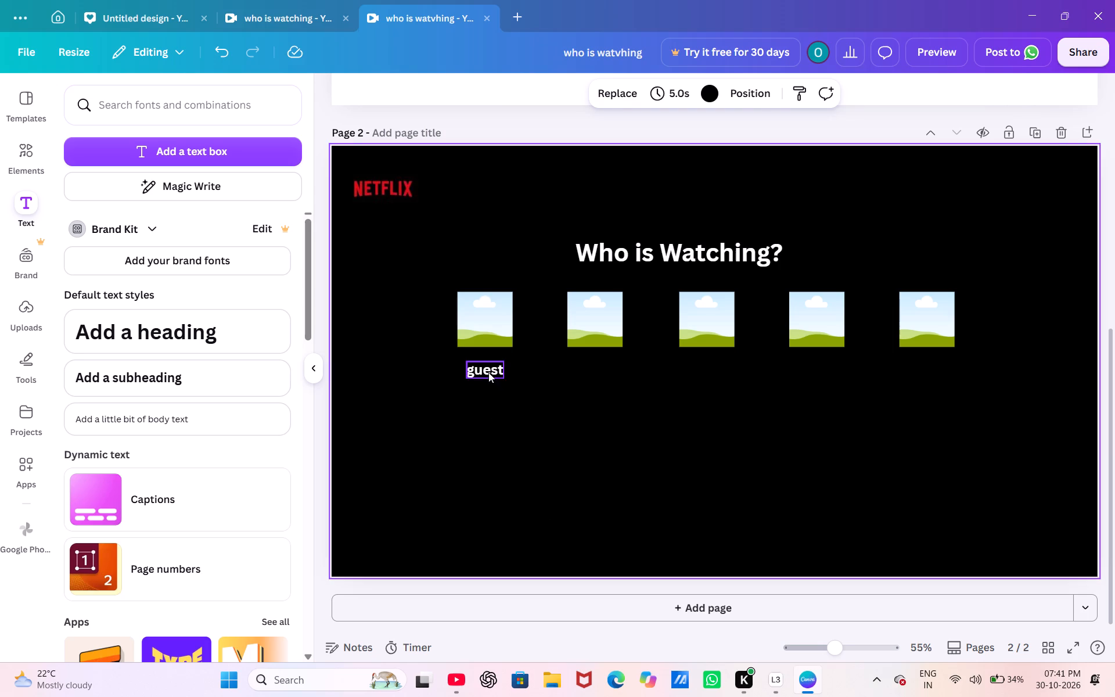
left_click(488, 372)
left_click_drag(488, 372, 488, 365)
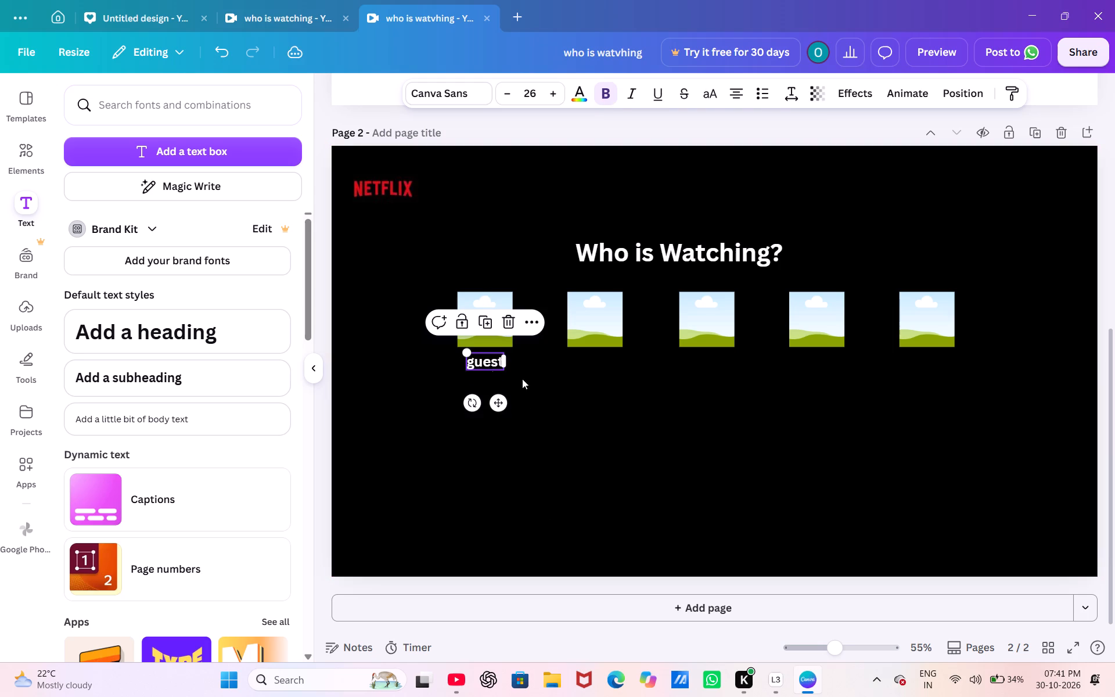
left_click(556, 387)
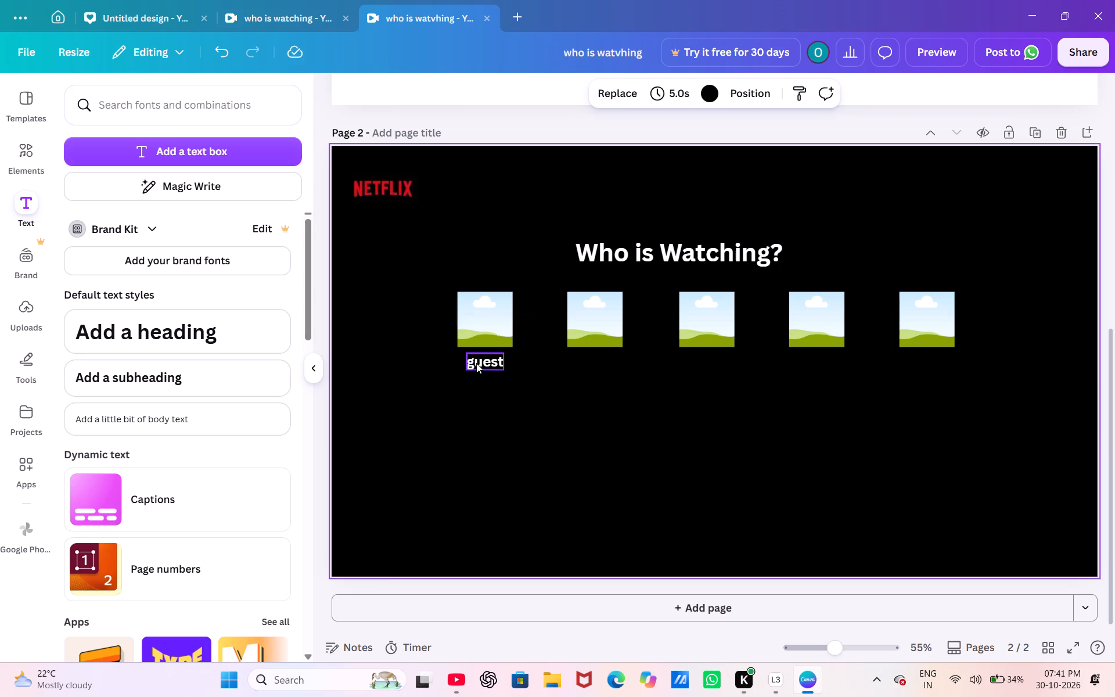
Check the label font's name in the YouTube tutorial, search Canva's text fonts for "gralerical" and clear the search.
left_click(450, 677)
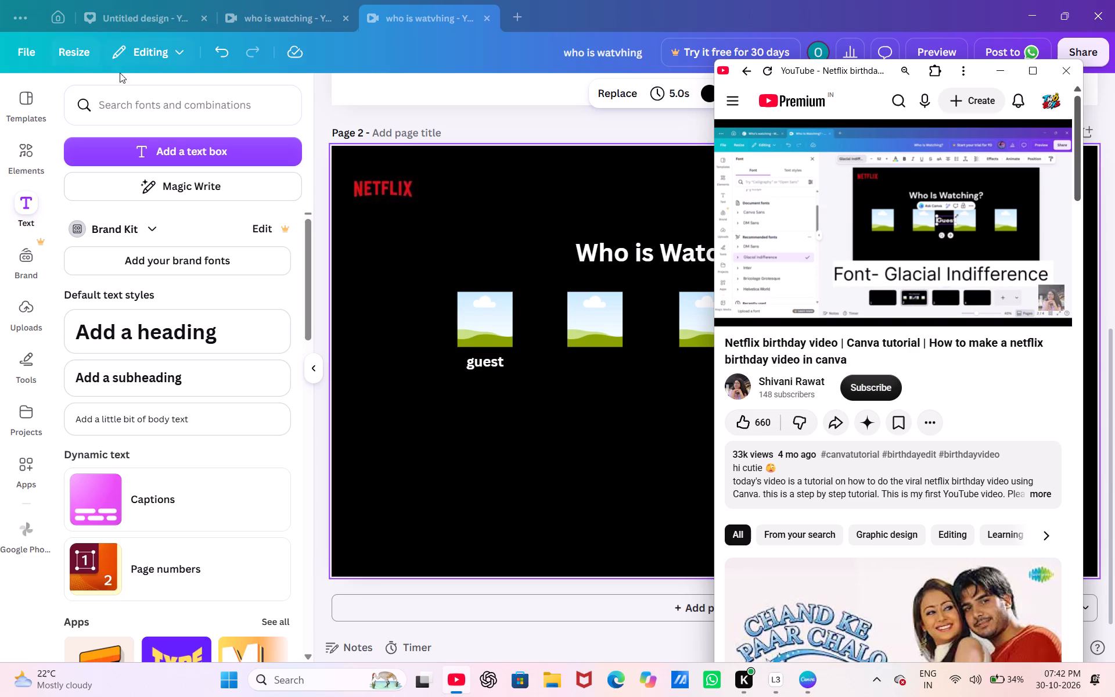
left_click(157, 73)
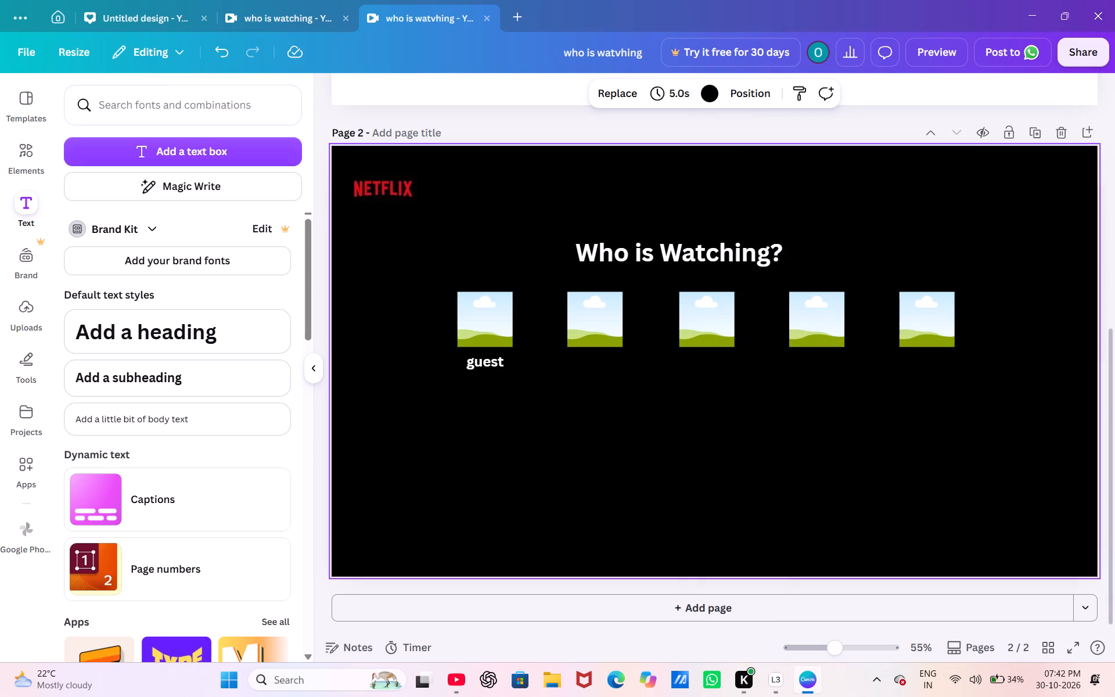
left_click(162, 99)
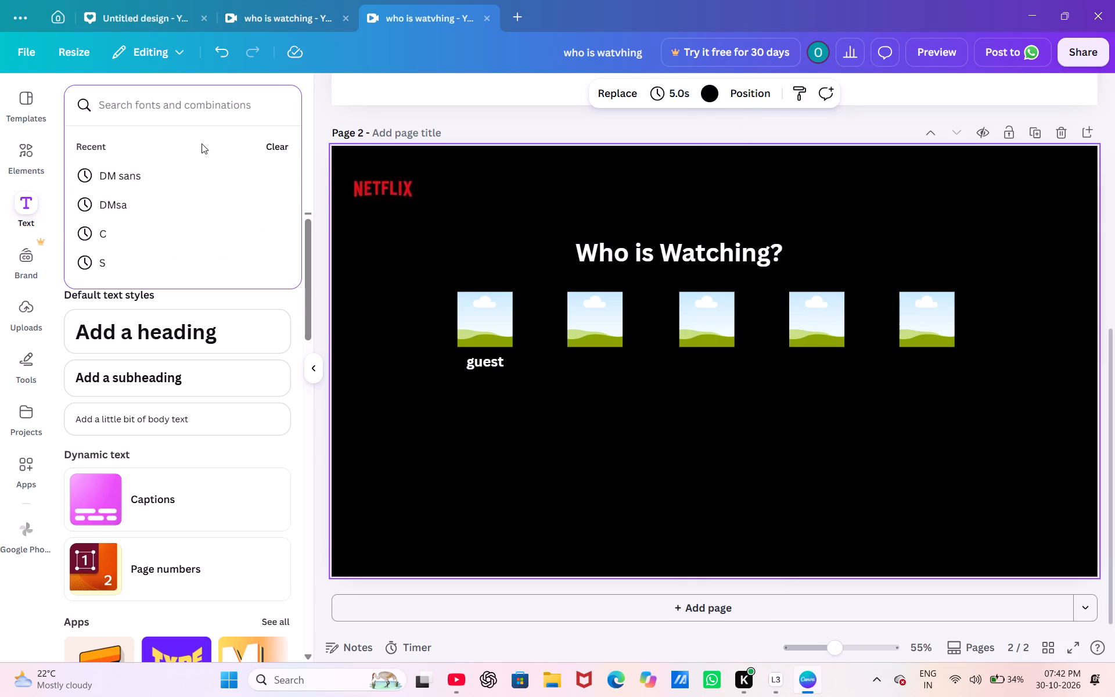
type("gra")
type("ler")
type("ical")
key("Return")
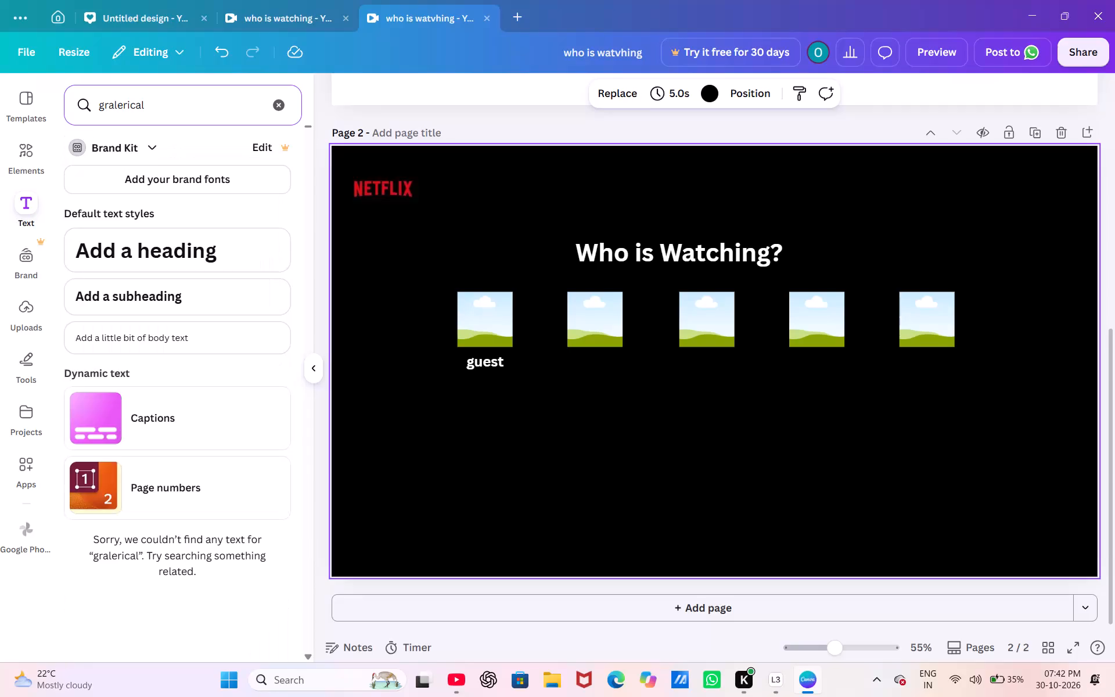
left_click(278, 111)
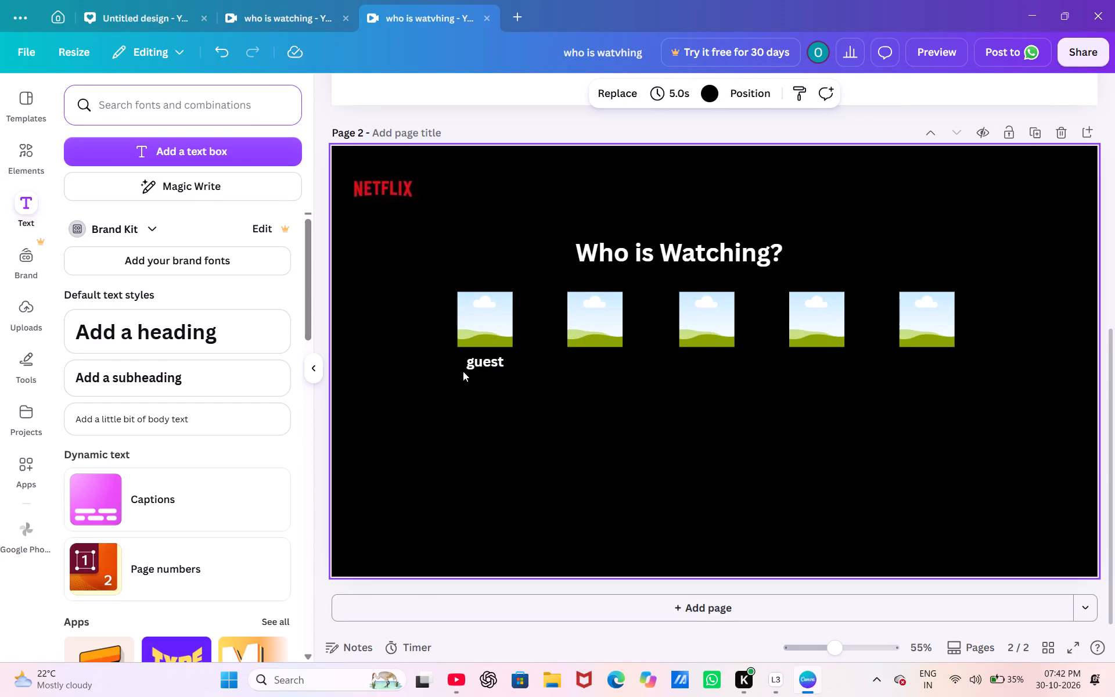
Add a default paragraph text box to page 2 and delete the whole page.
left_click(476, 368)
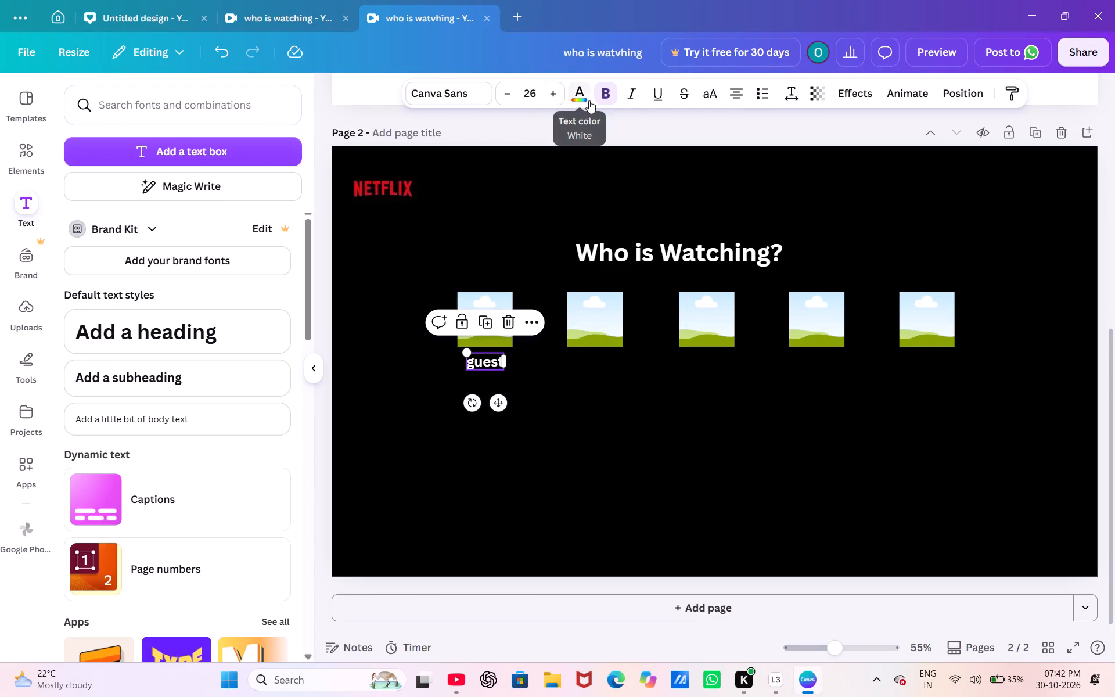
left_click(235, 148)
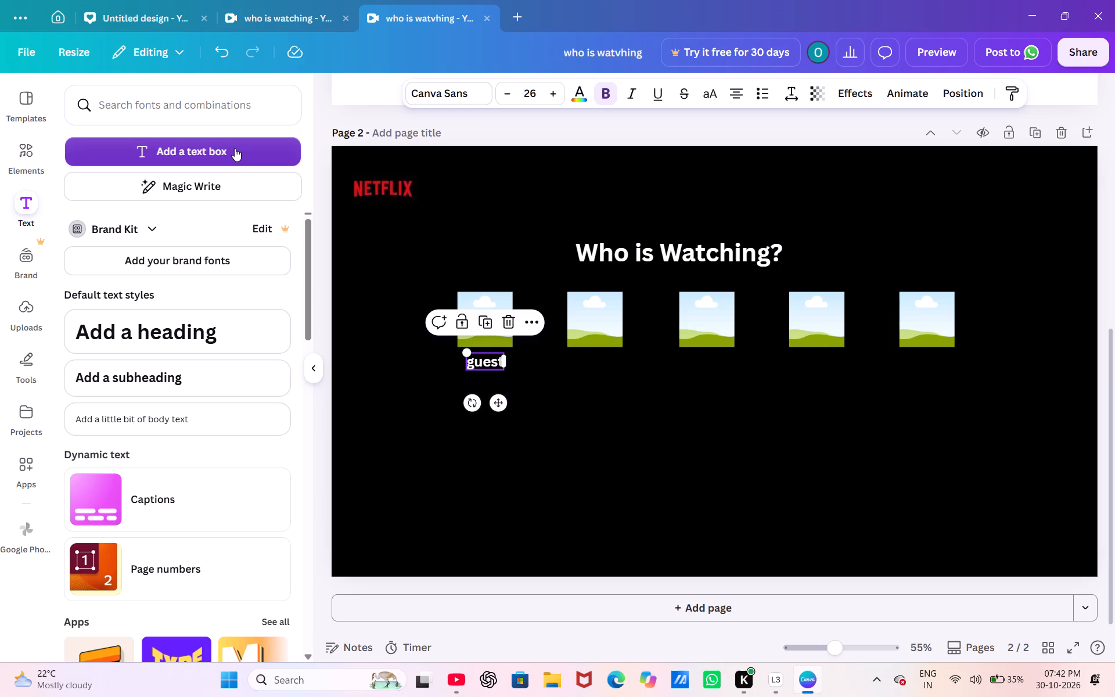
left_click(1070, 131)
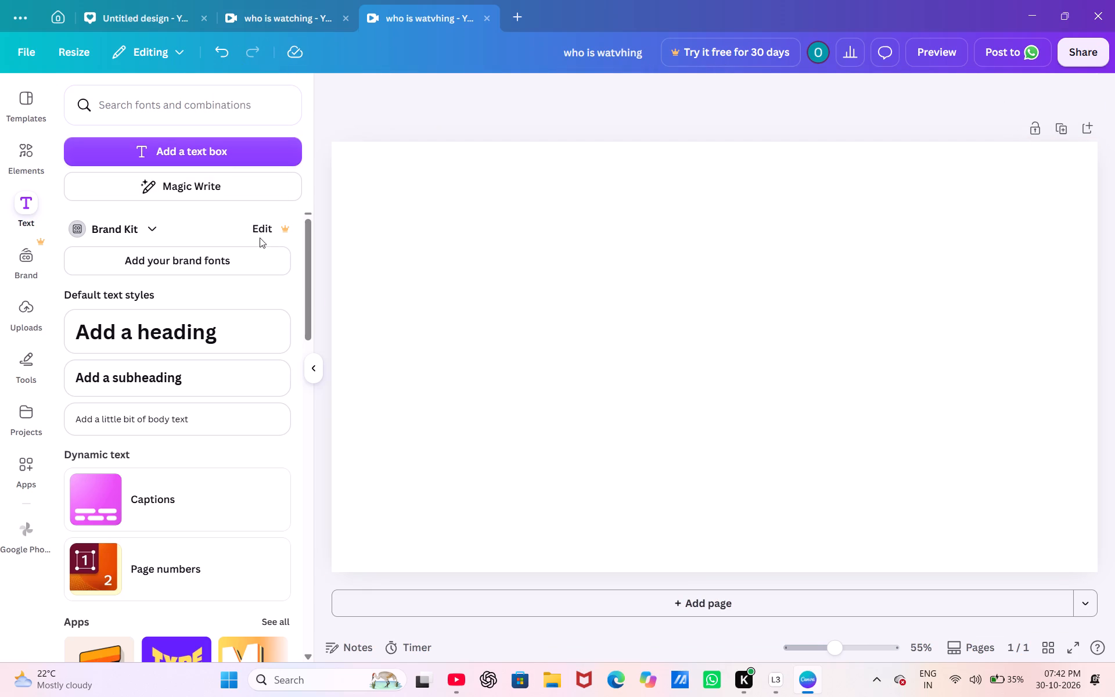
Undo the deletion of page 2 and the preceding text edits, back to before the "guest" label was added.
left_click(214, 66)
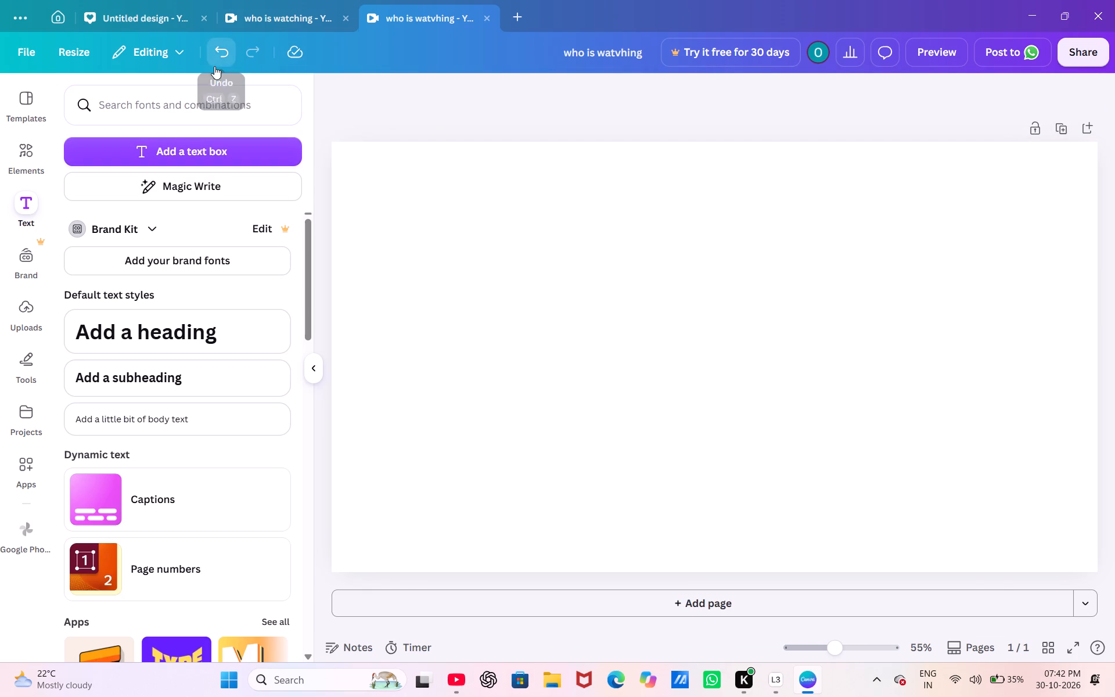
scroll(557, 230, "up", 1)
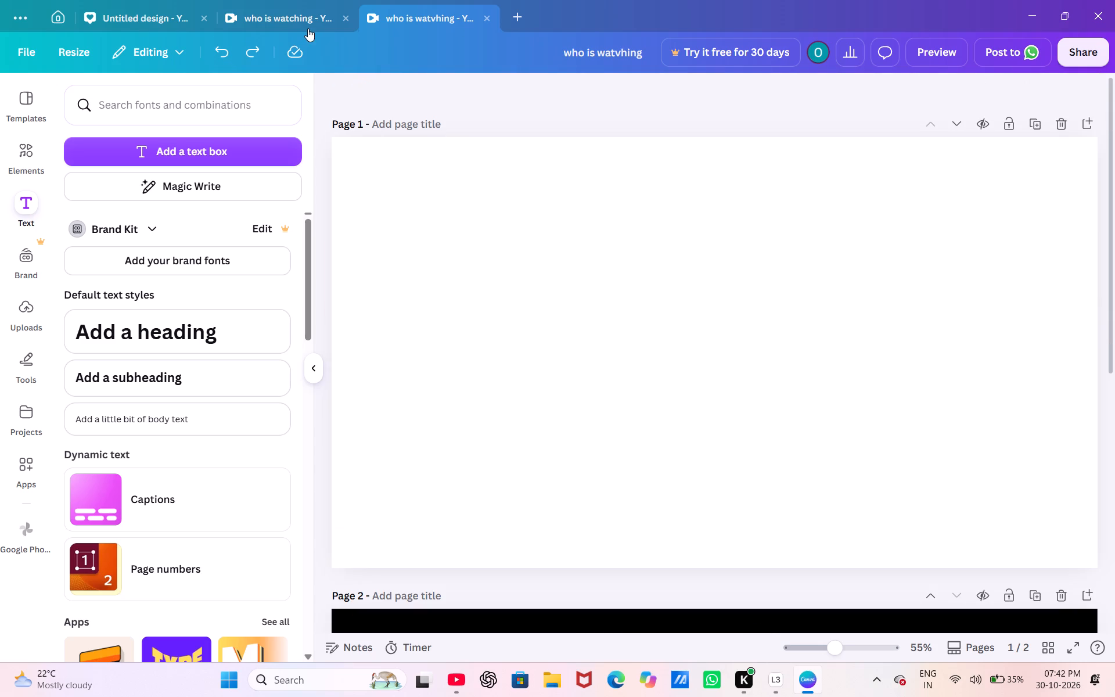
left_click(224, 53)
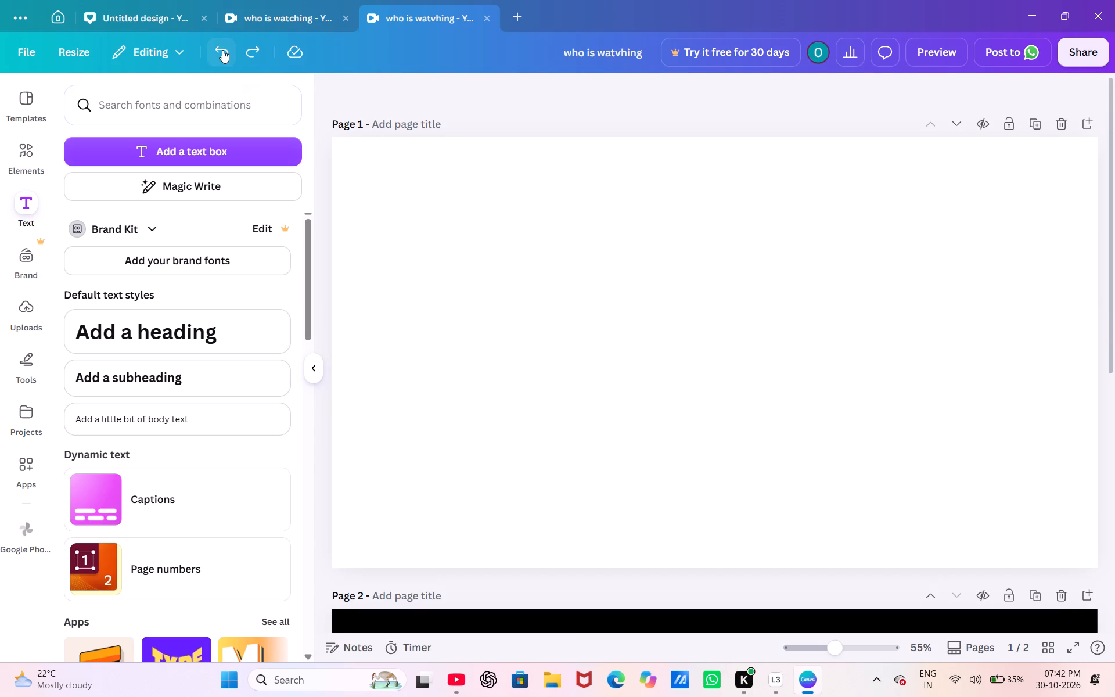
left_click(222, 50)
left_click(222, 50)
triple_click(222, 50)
Play the intro clip on page 1 and check the contents of pages 1 and 2 after the undo.
scroll(499, 209, "down", 2)
left_click(499, 209)
scroll(499, 209, "up", 3)
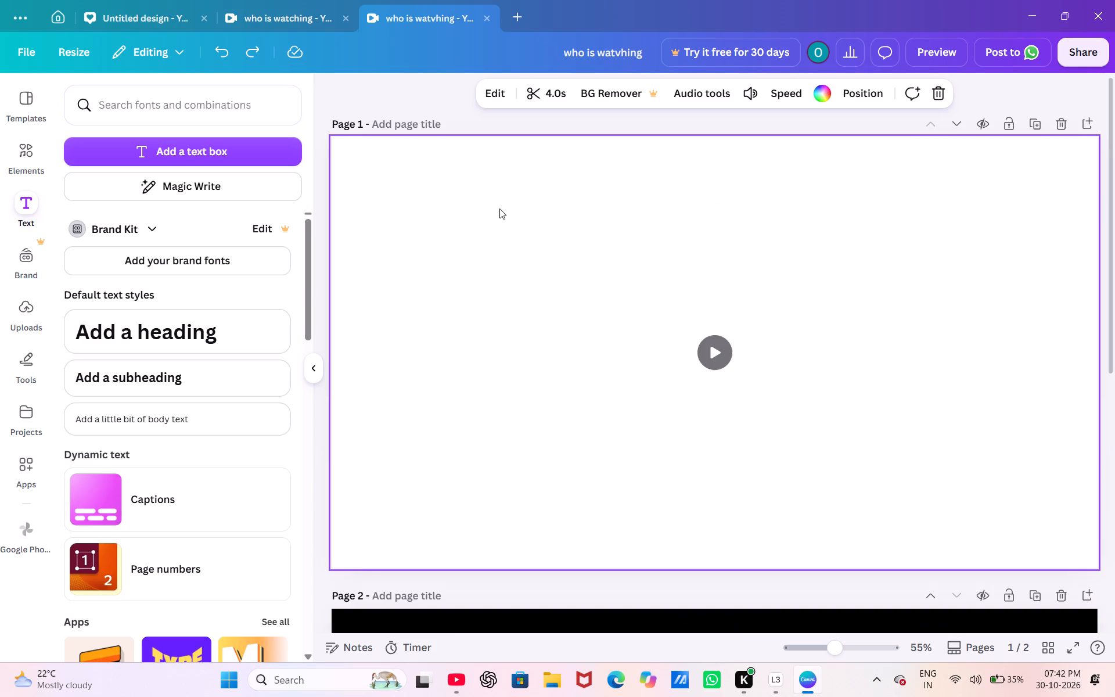
scroll(686, 423, "down", 1)
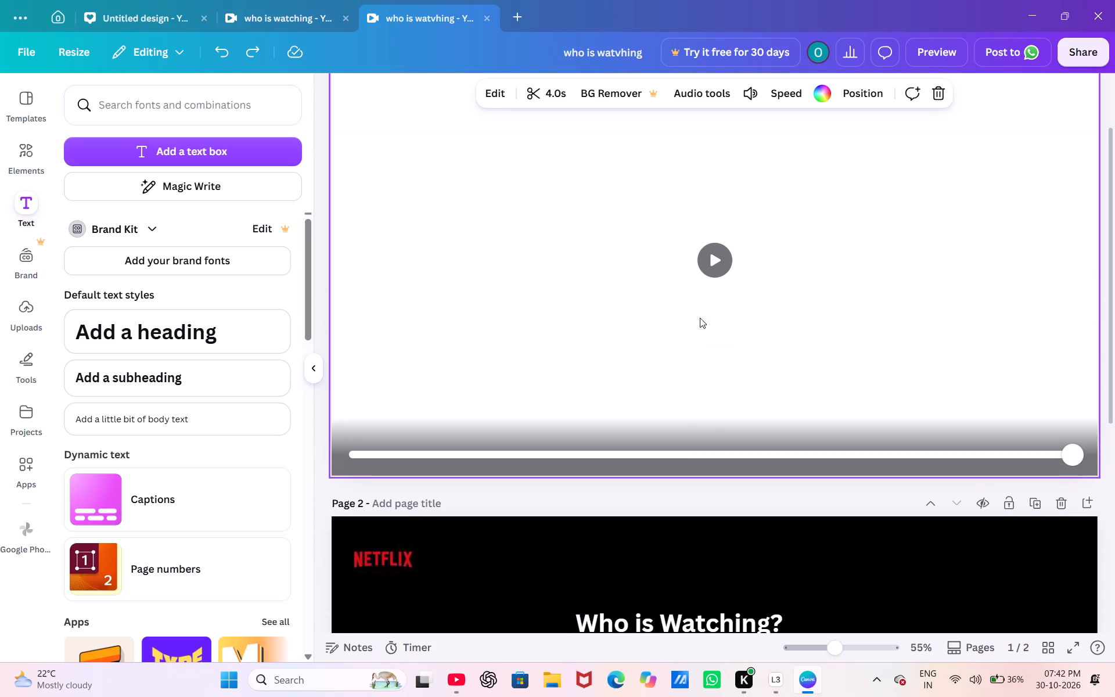
left_click(703, 264)
scroll(703, 264, "up", 1)
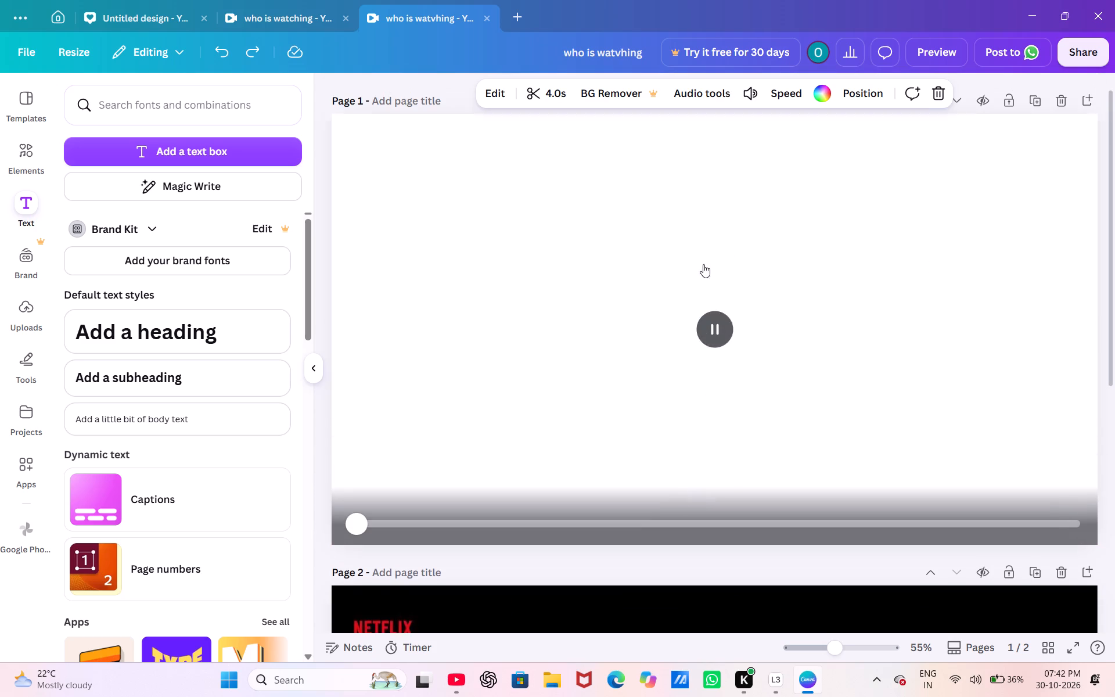
scroll(703, 264, "up", 1)
scroll(703, 264, "down", 3)
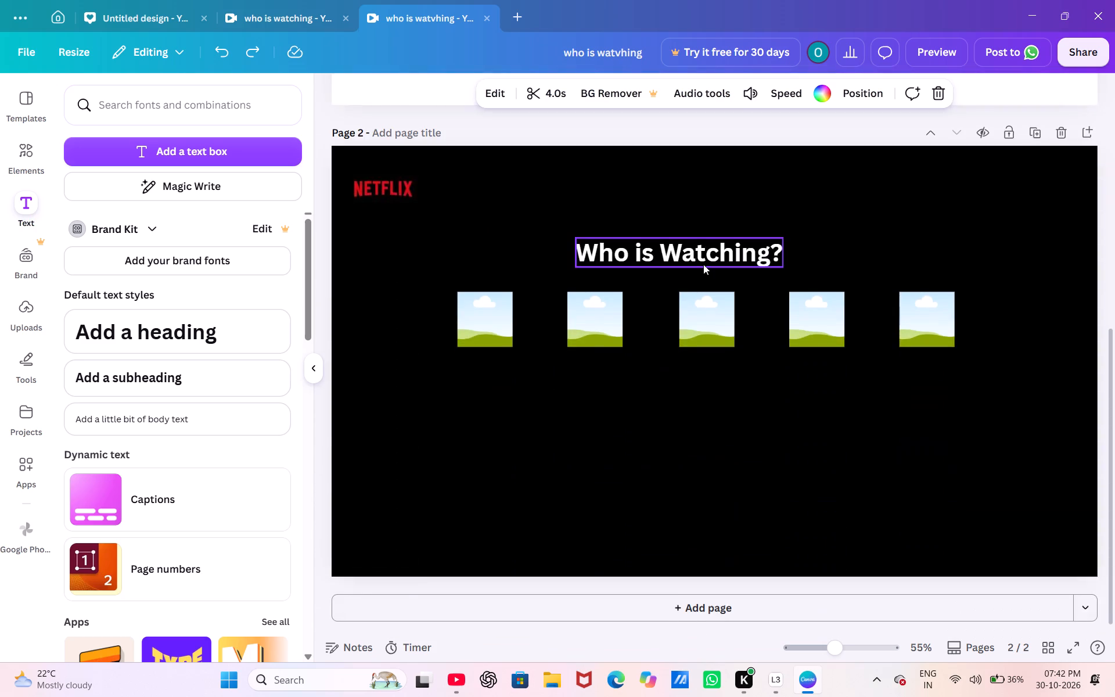
scroll(703, 264, "up", 2)
scroll(632, 324, "down", 1)
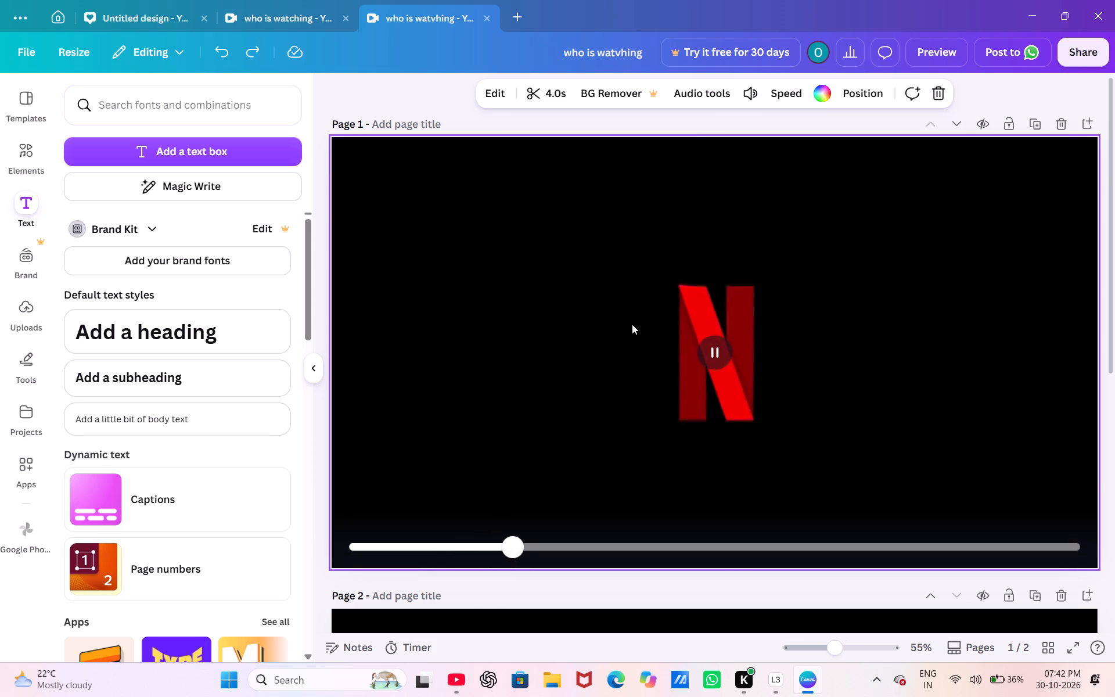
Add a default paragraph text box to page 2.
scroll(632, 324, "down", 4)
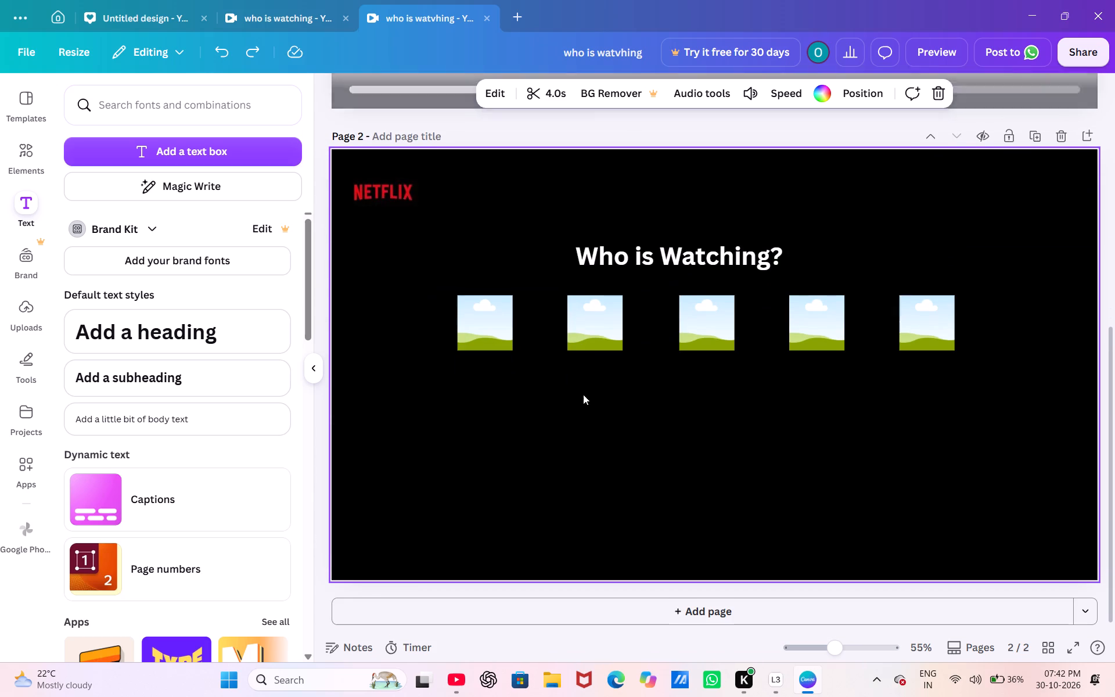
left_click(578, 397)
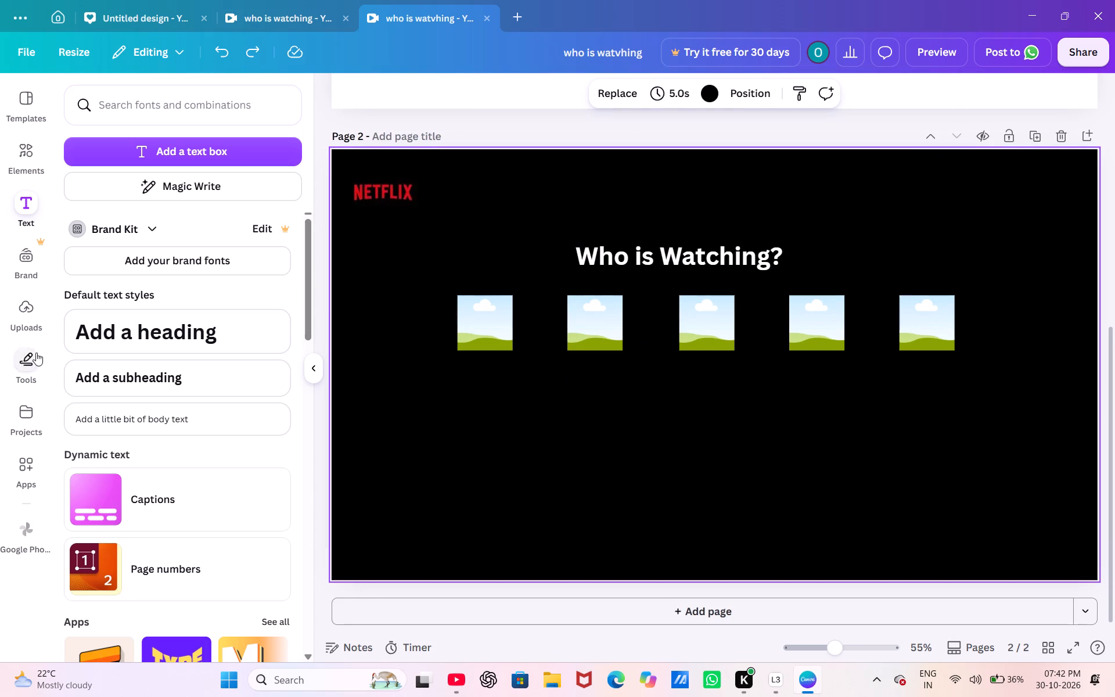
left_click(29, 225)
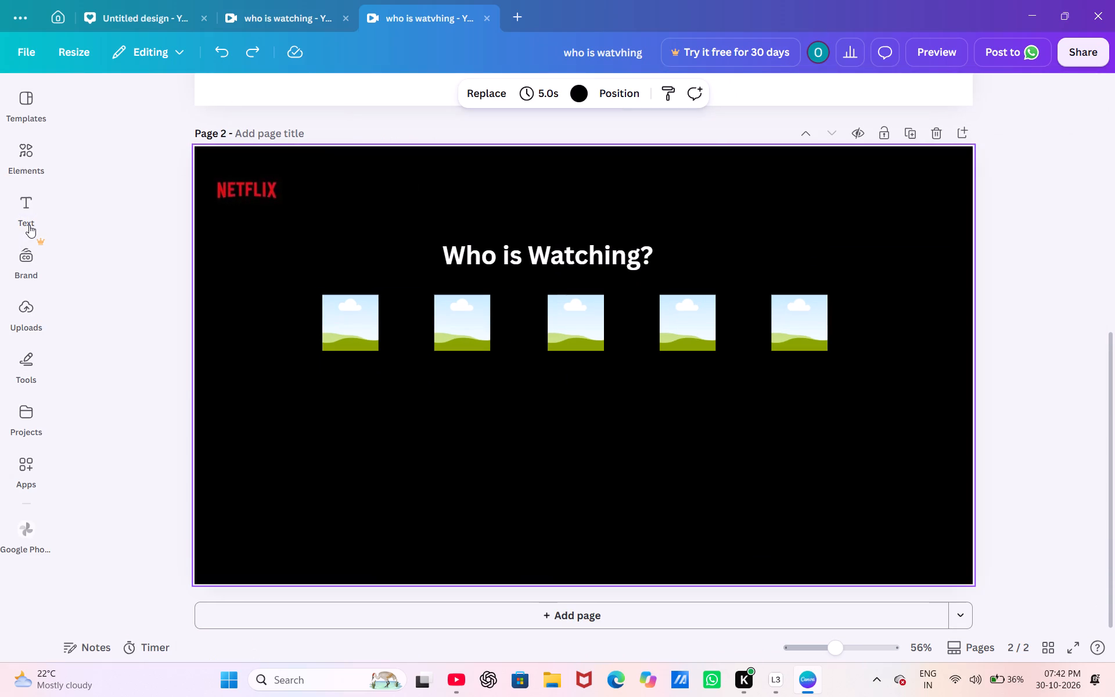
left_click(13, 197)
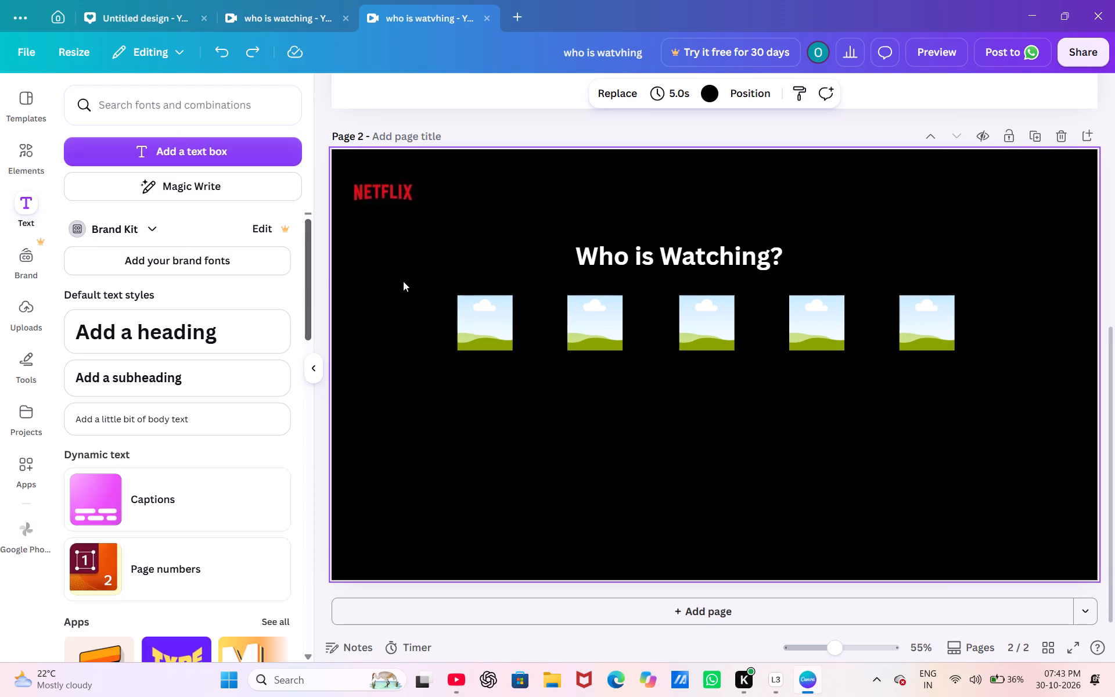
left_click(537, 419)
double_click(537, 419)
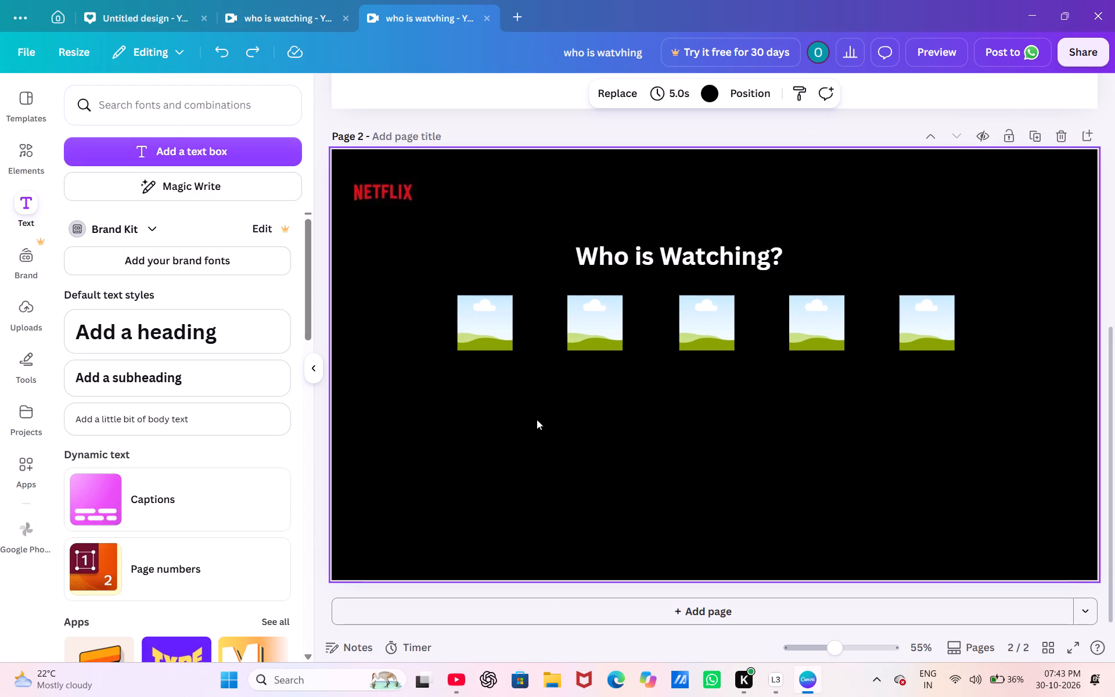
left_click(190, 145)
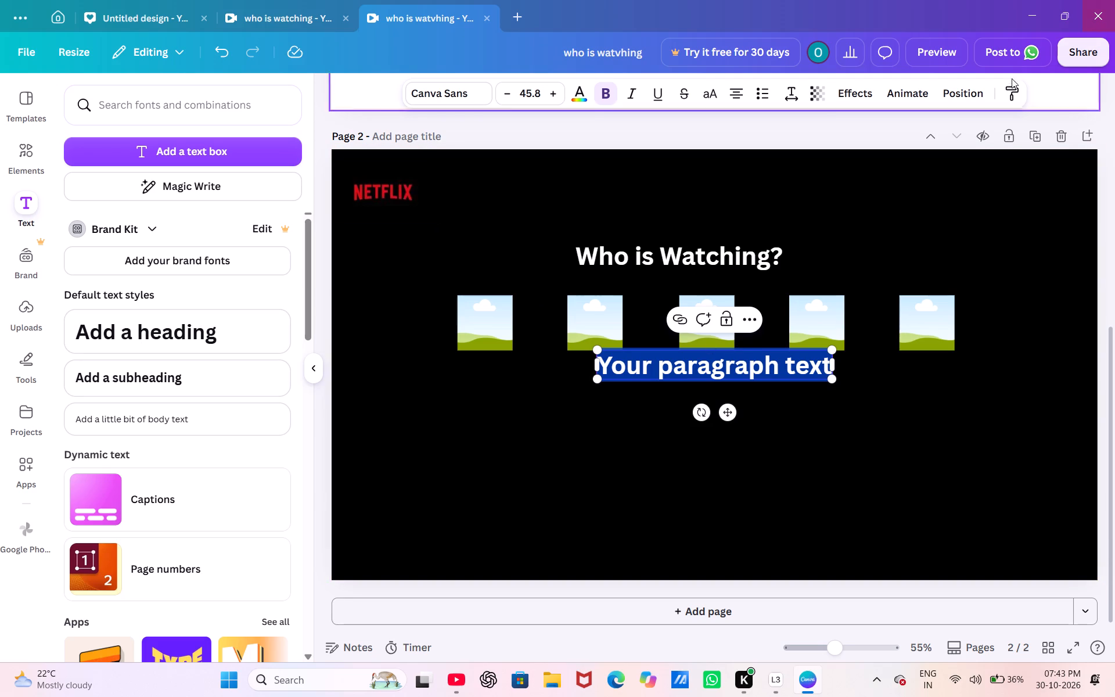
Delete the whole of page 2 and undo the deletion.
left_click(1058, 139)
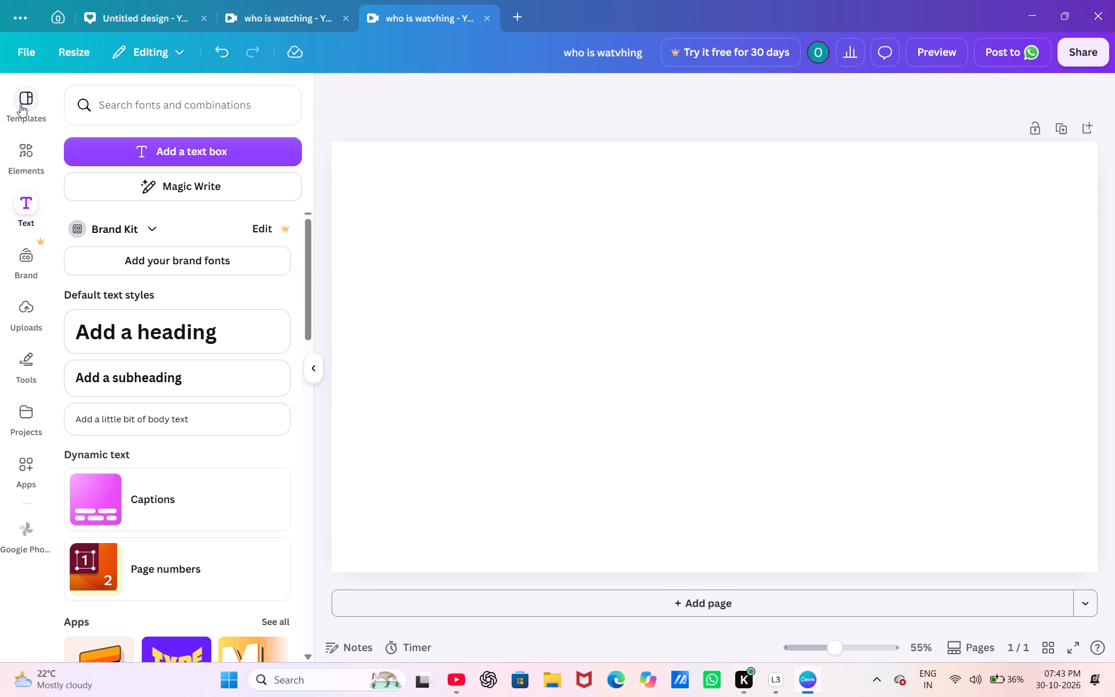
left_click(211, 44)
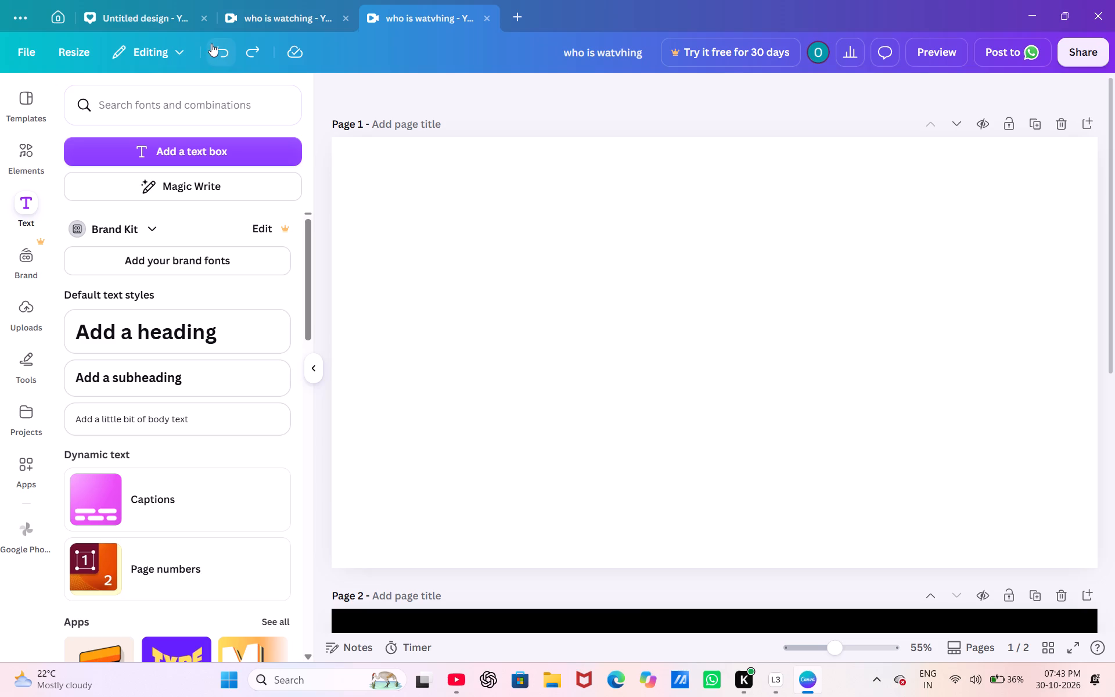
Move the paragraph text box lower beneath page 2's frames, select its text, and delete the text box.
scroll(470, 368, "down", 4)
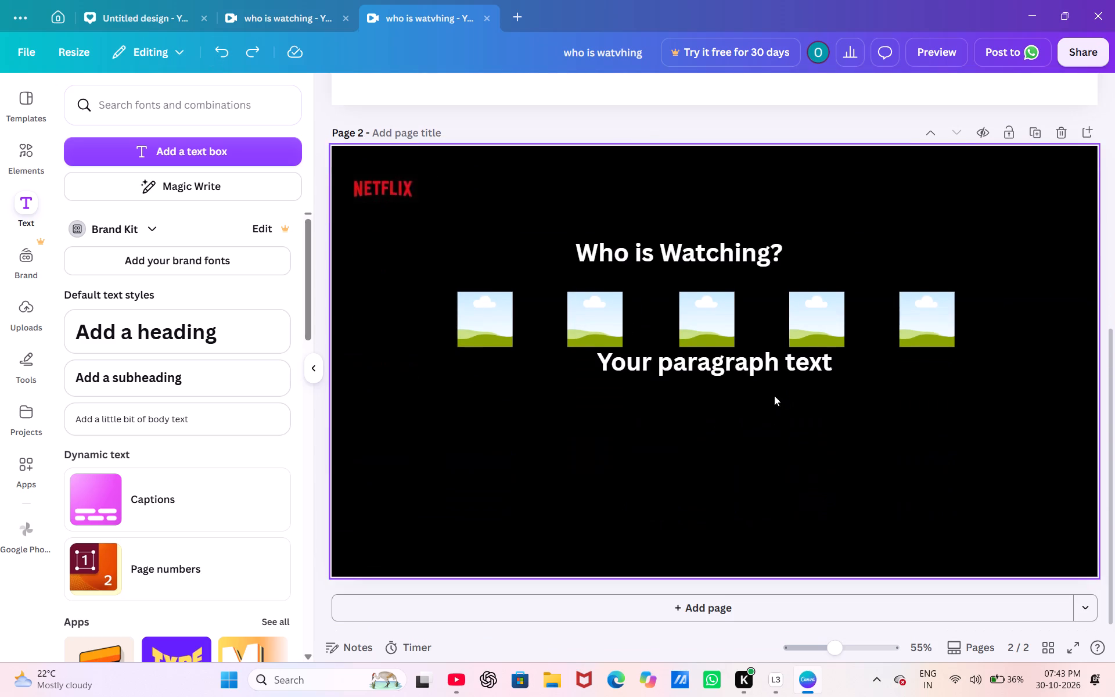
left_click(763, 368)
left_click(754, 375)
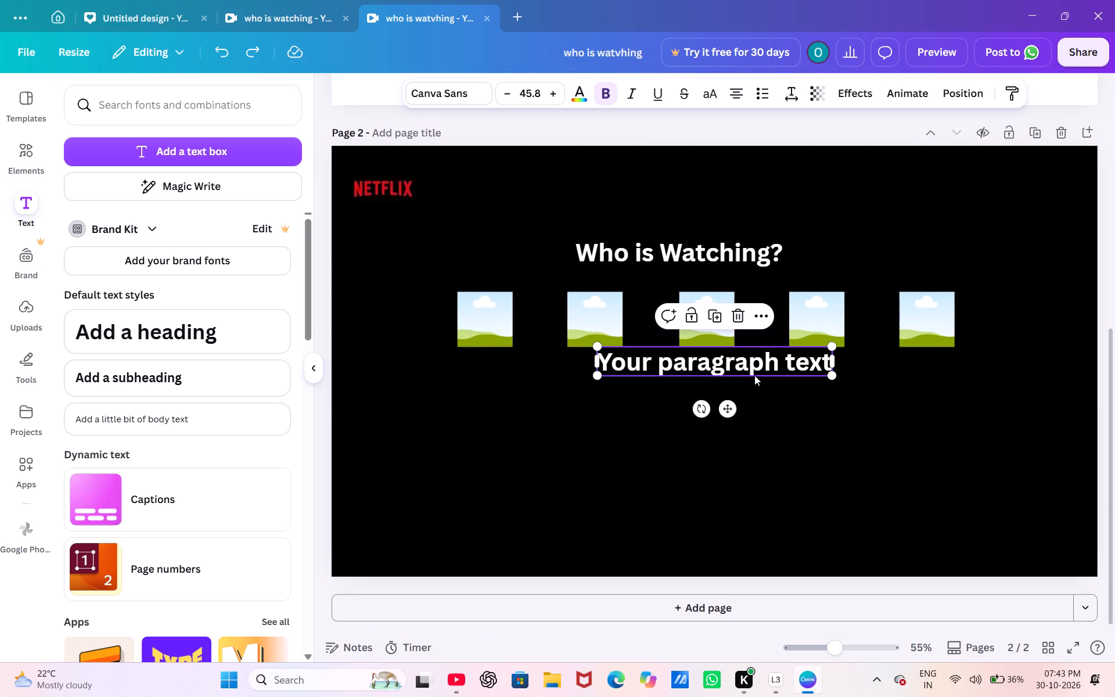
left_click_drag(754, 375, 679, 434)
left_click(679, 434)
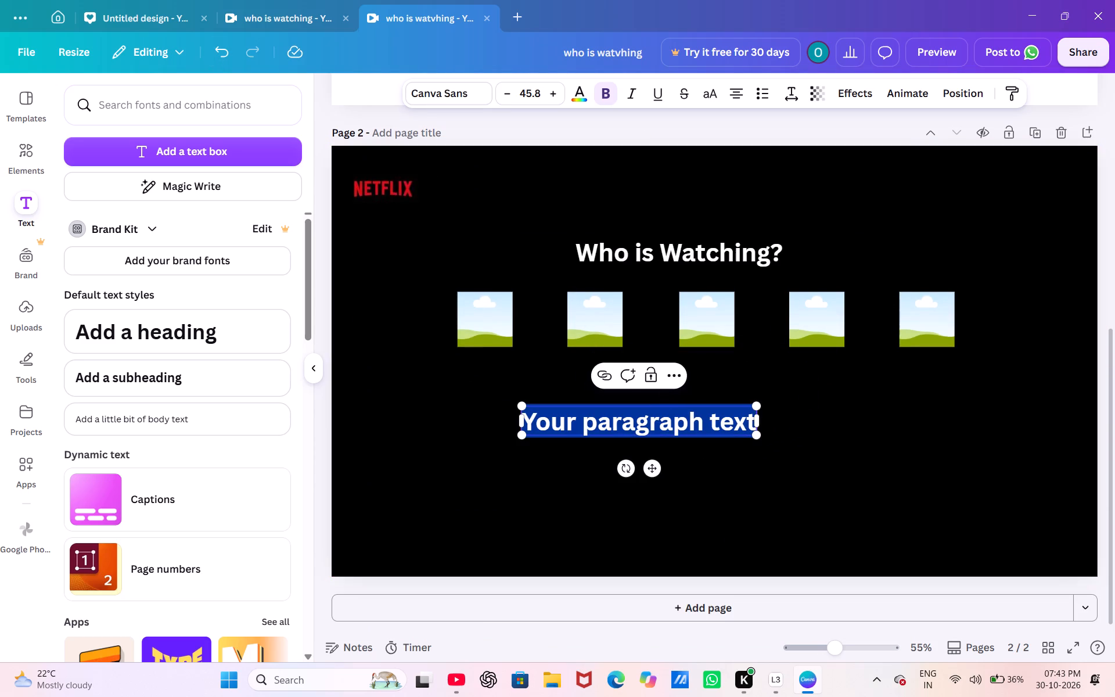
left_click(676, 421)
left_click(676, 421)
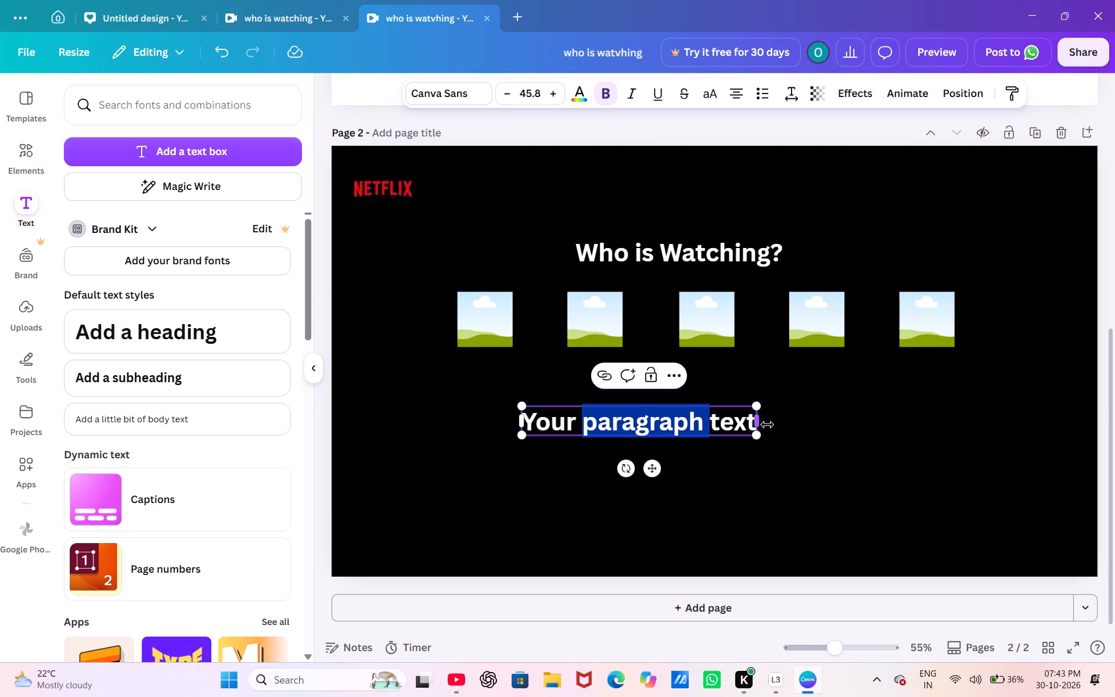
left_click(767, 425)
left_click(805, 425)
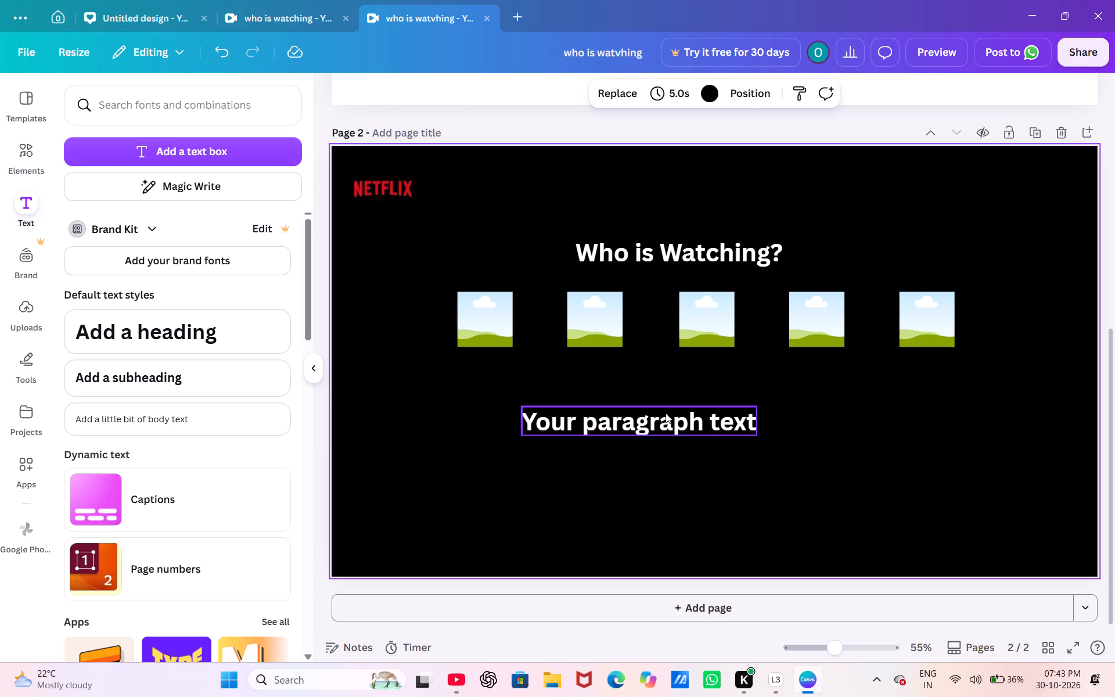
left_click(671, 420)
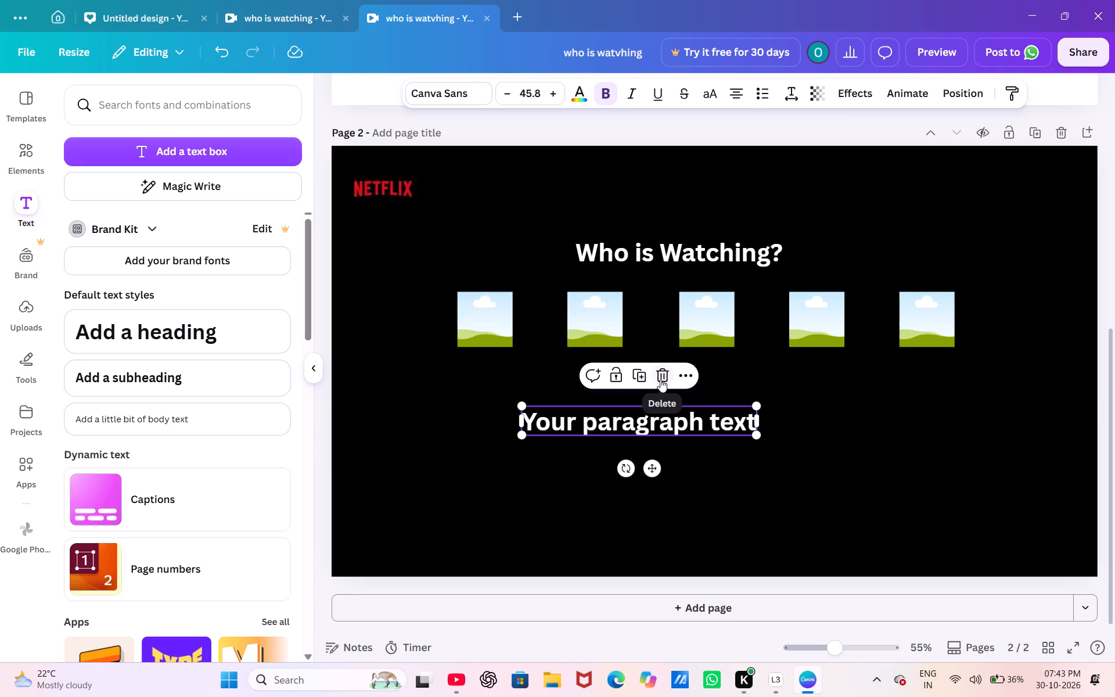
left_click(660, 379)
Add a default subheading to page 2 and replace its text with "guest".
left_click(122, 382)
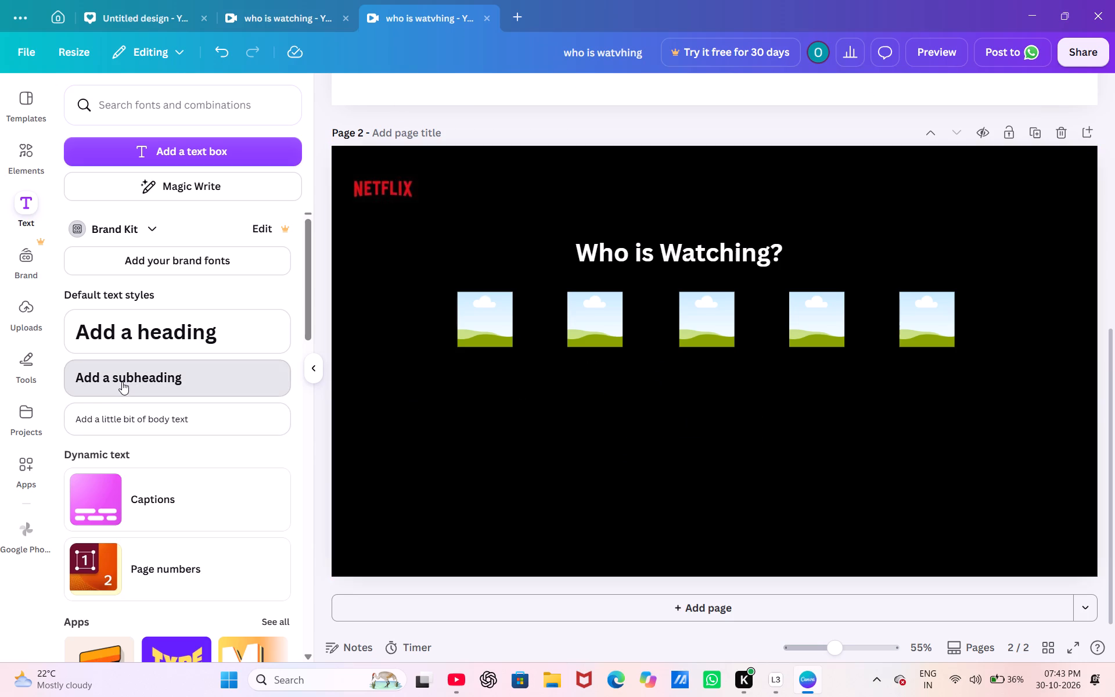
key("BackSpace")
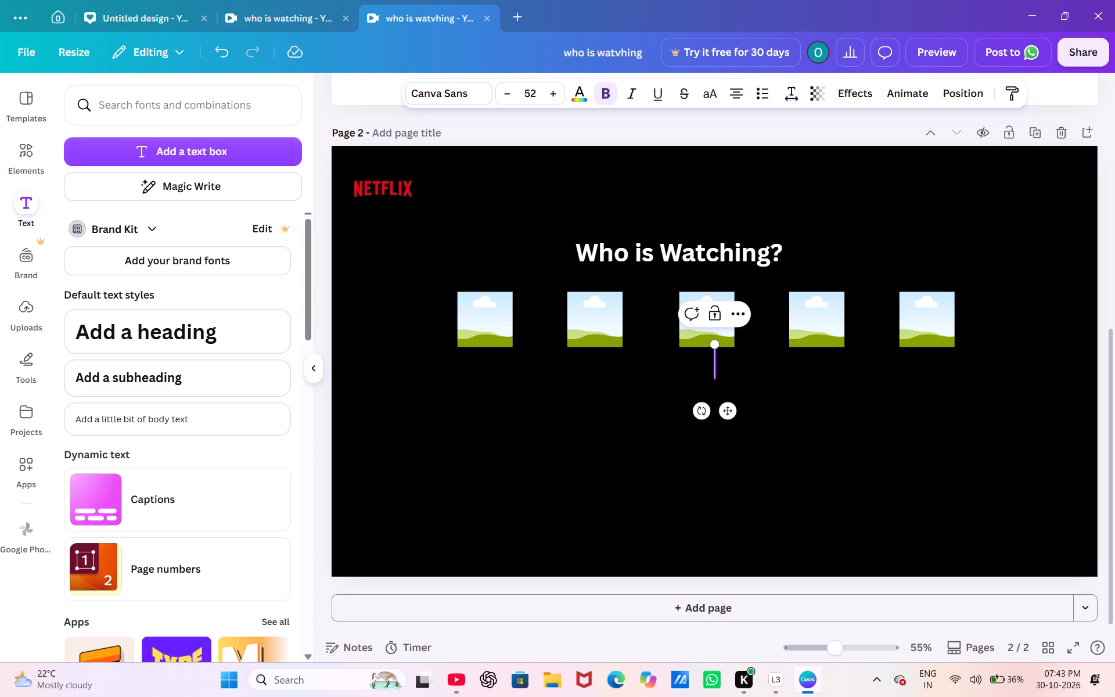
type("guest")
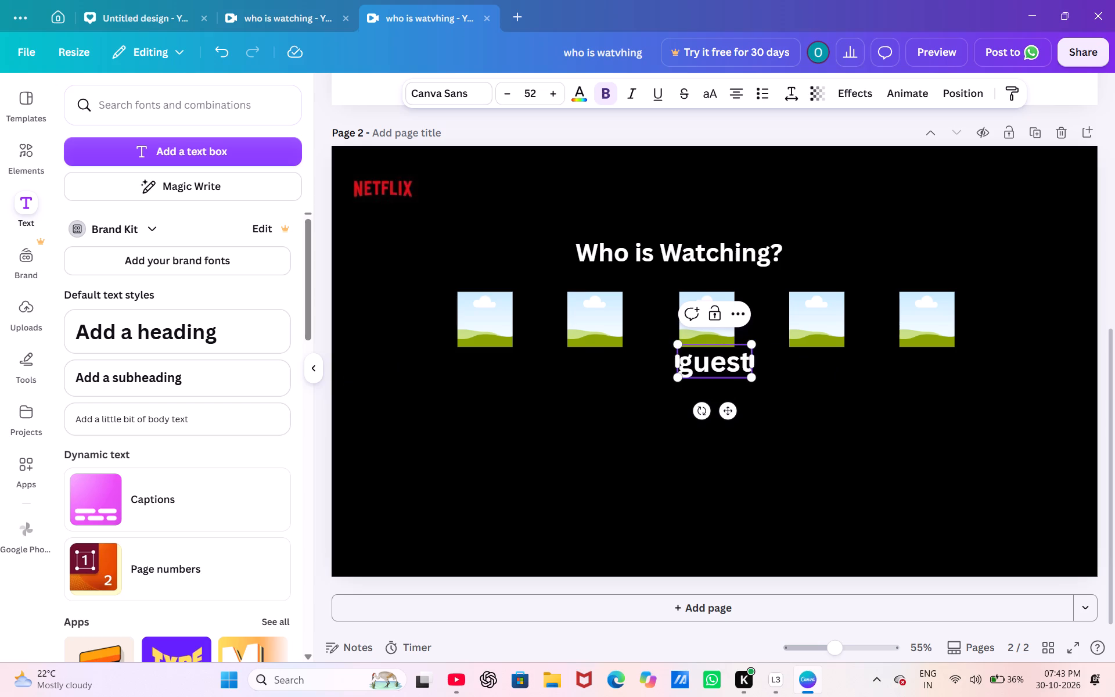
Move the "guest" label beneath the first of page 2's five frames.
left_click(733, 362)
left_click(723, 370)
left_click(723, 370)
left_click_drag(723, 370, 538, 467)
left_click_drag(538, 467, 875, 403)
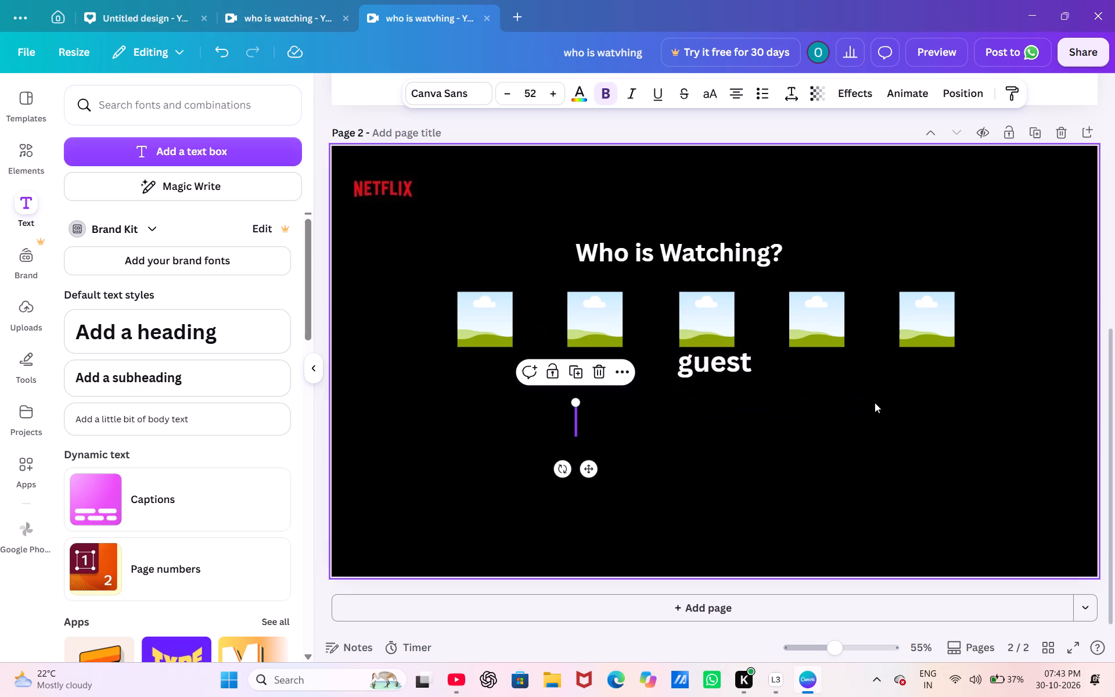
left_click_drag(875, 403, 763, 380)
left_click(733, 364)
left_click_drag(733, 364, 488, 379)
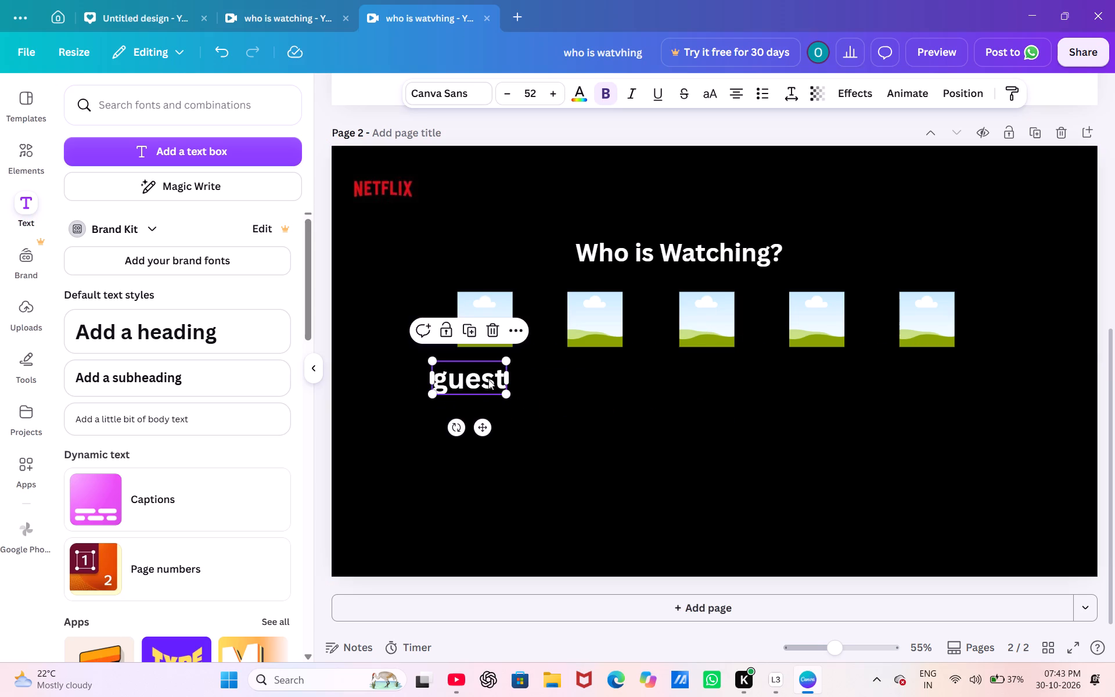
left_click(488, 379)
left_click(569, 477)
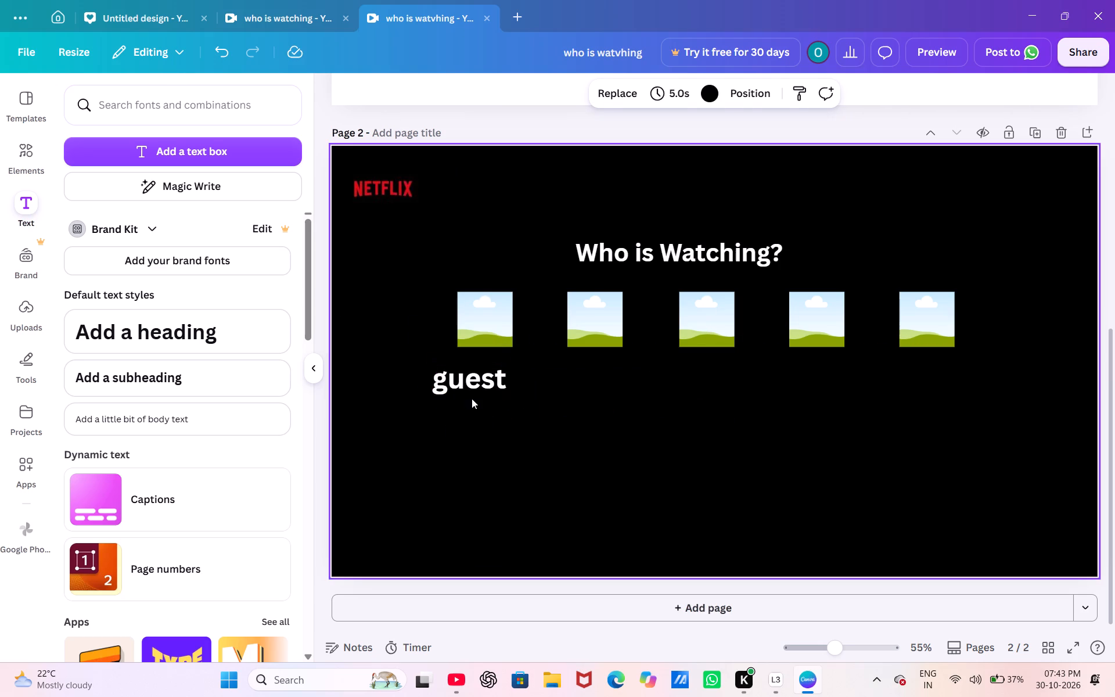
Check the font name in the YouTube tutorial and set the "guest" label's font to Glacial Indifference in Canva.
left_click(470, 384)
left_click(480, 85)
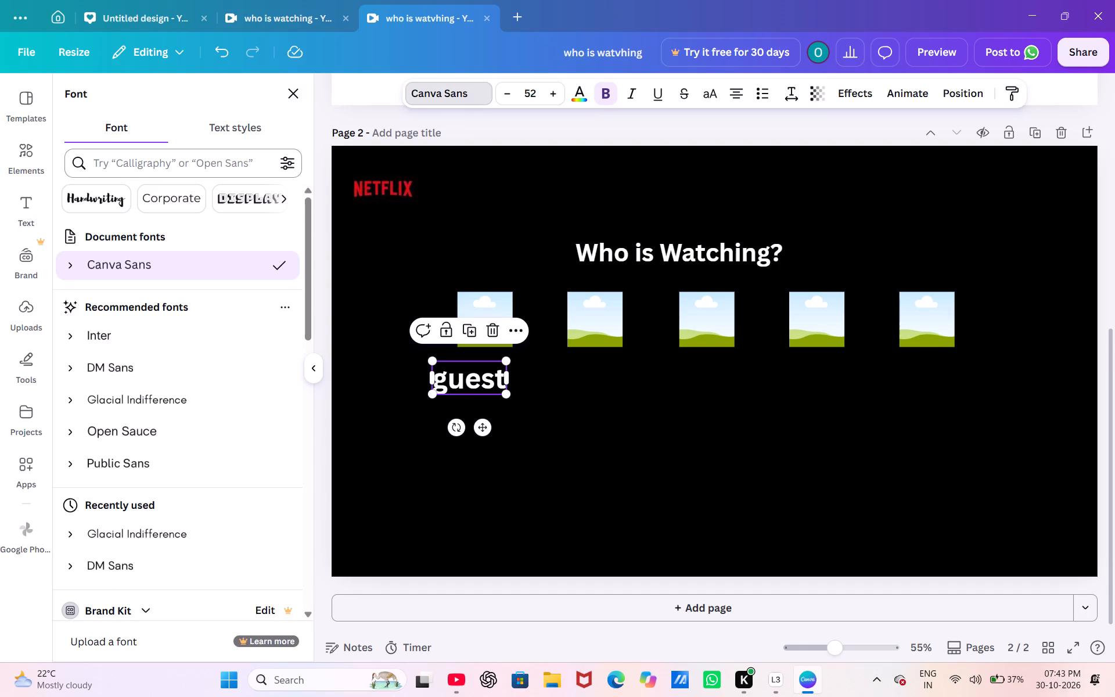
left_click(184, 161)
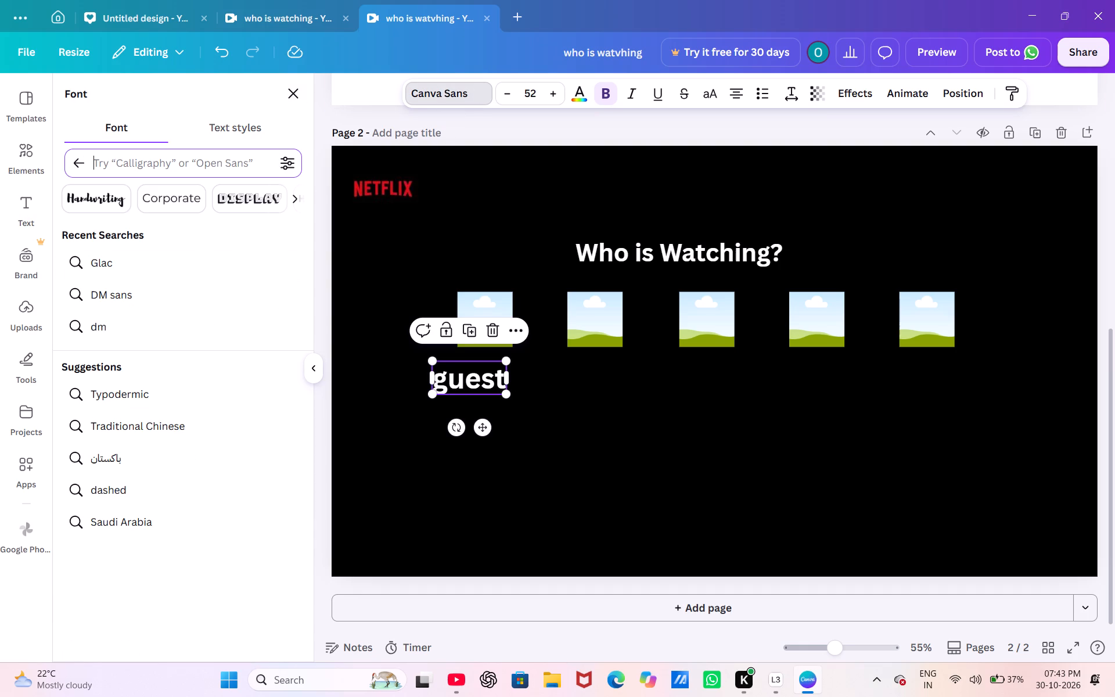
left_click(184, 162)
key("shift+g")
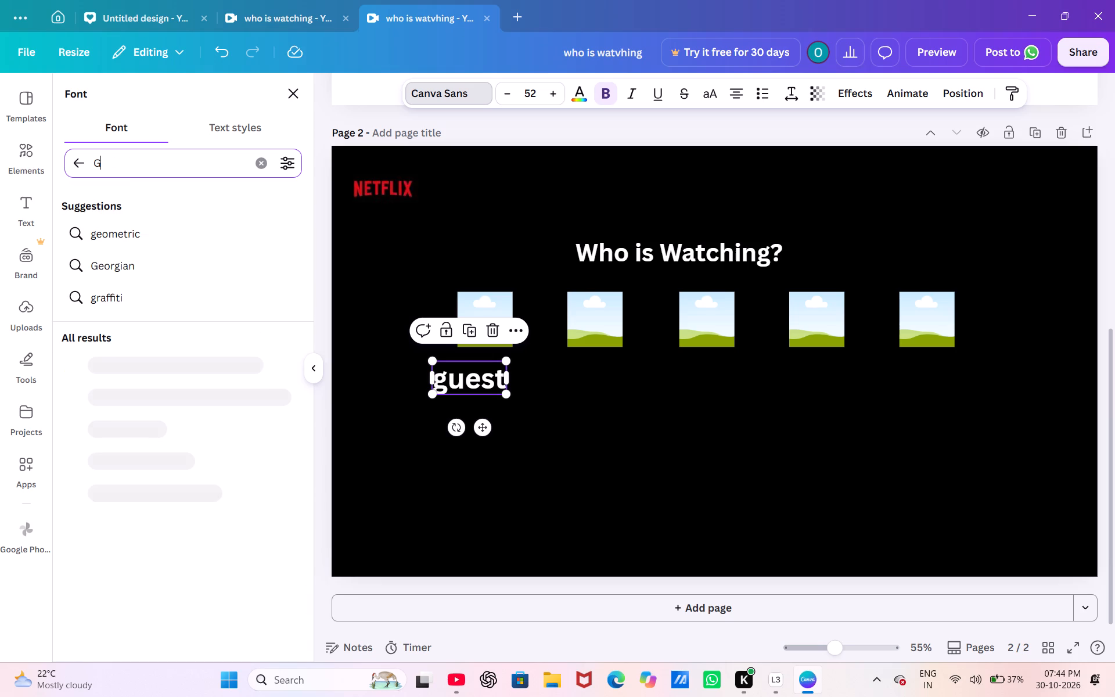
type("ar")
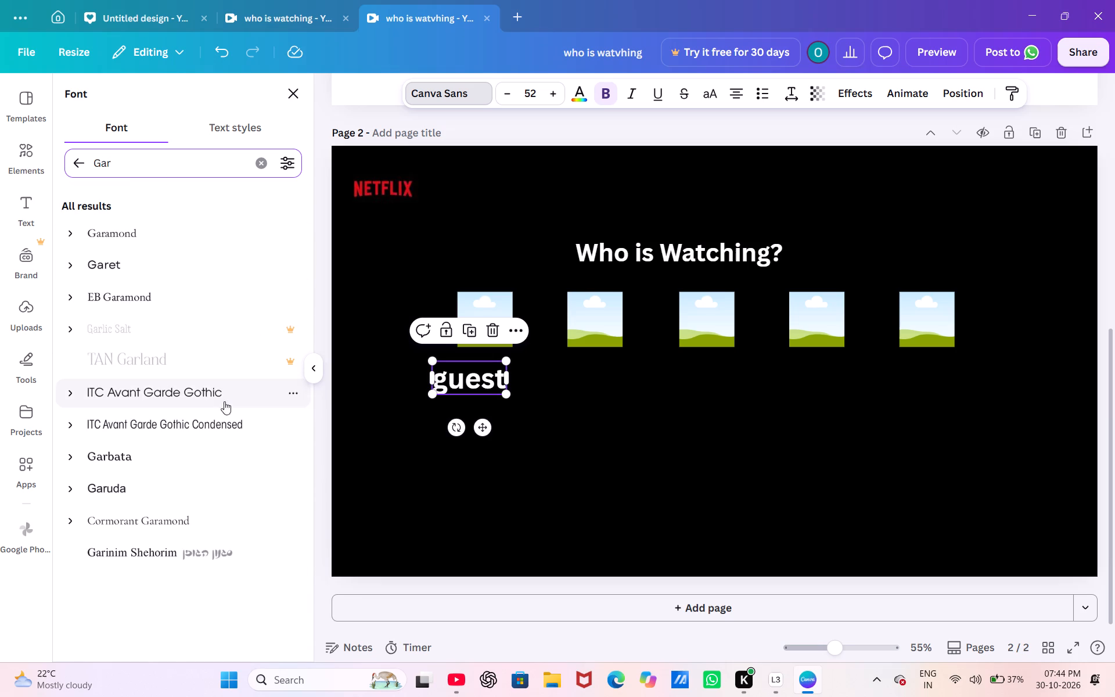
left_click(465, 680)
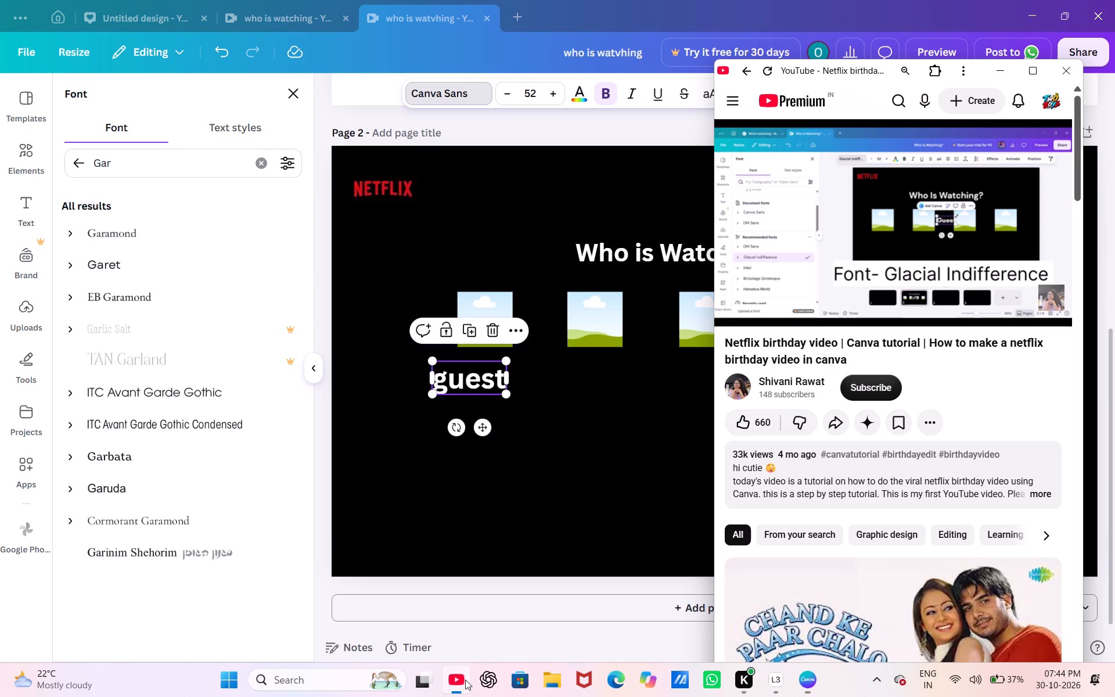
left_click(143, 160)
key("BackSpace")
key("BackSpace")
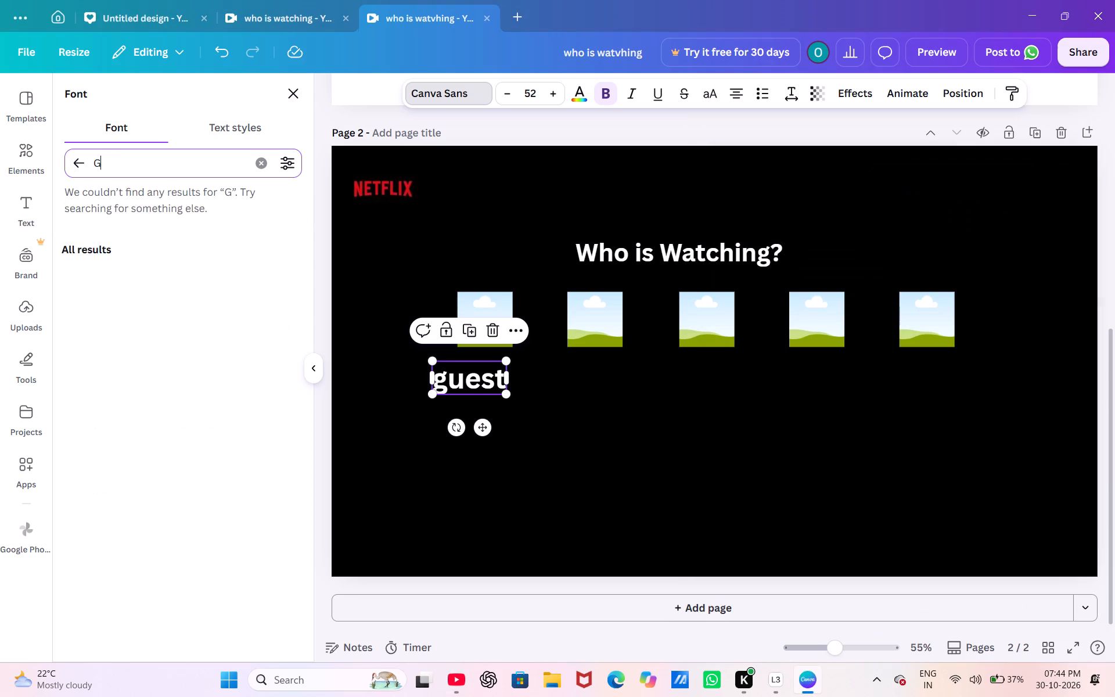
type("lac")
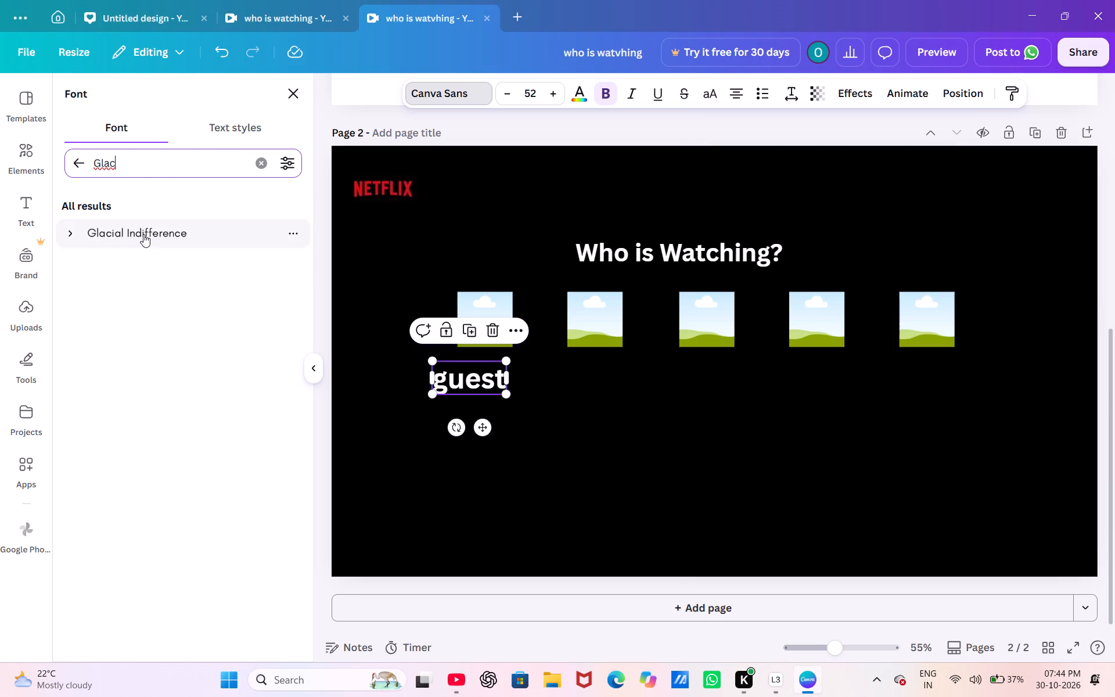
left_click(143, 234)
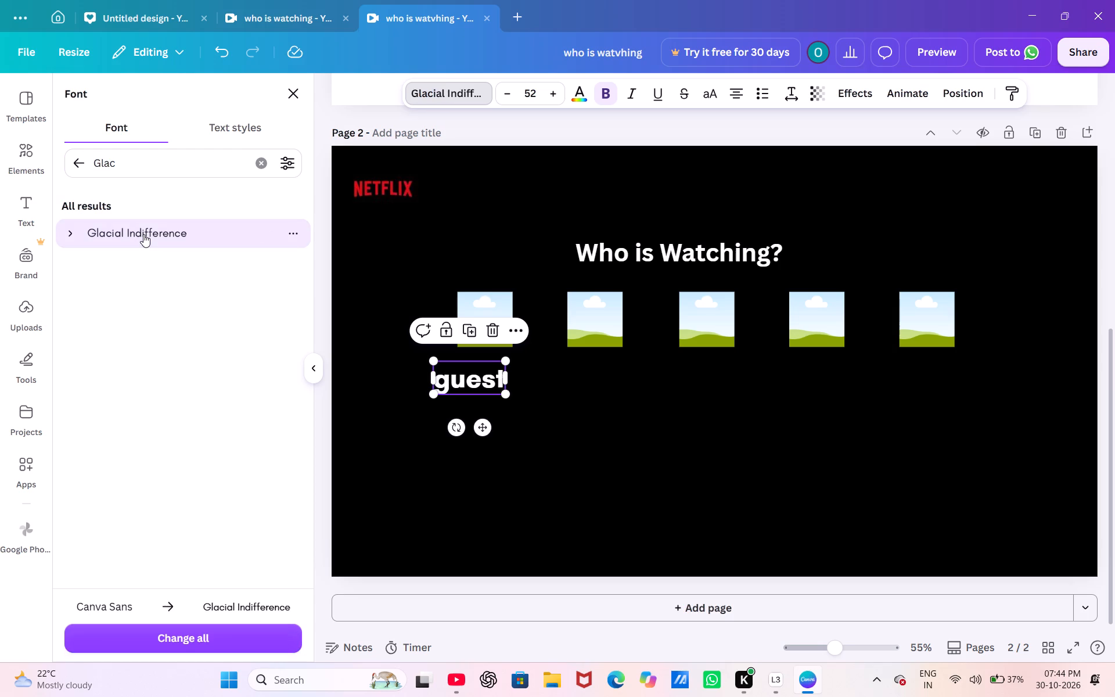
left_click(143, 234)
Shrink the "guest" label to a font size of about 37.4.
left_click(547, 387)
left_click(488, 375)
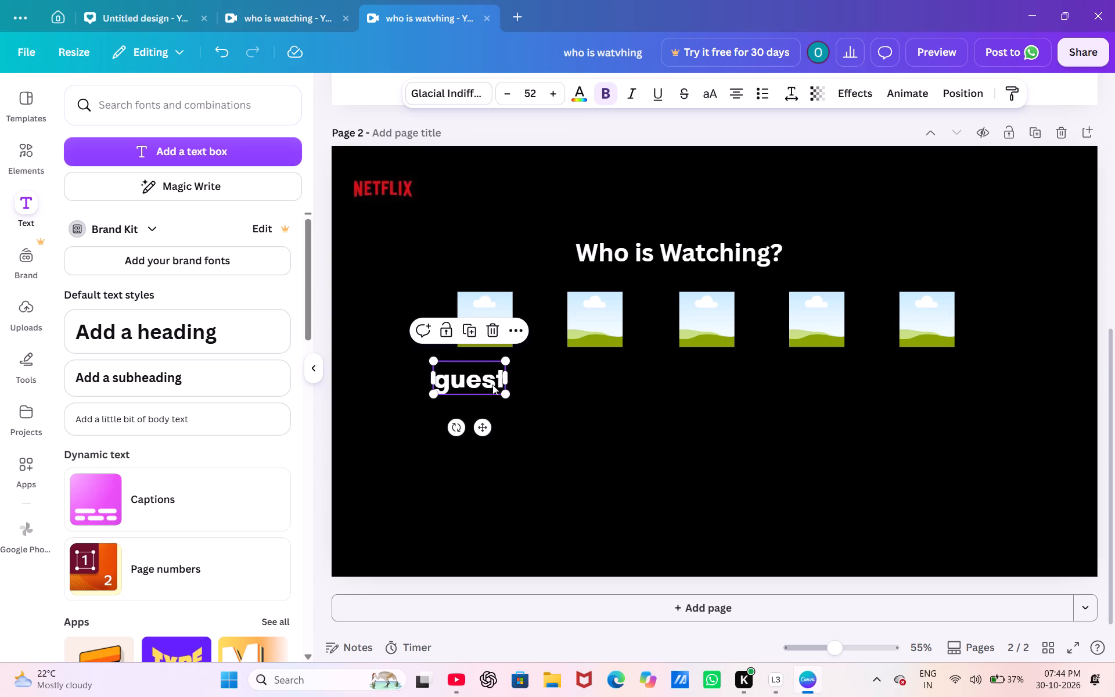
left_click_drag(503, 395, 487, 386)
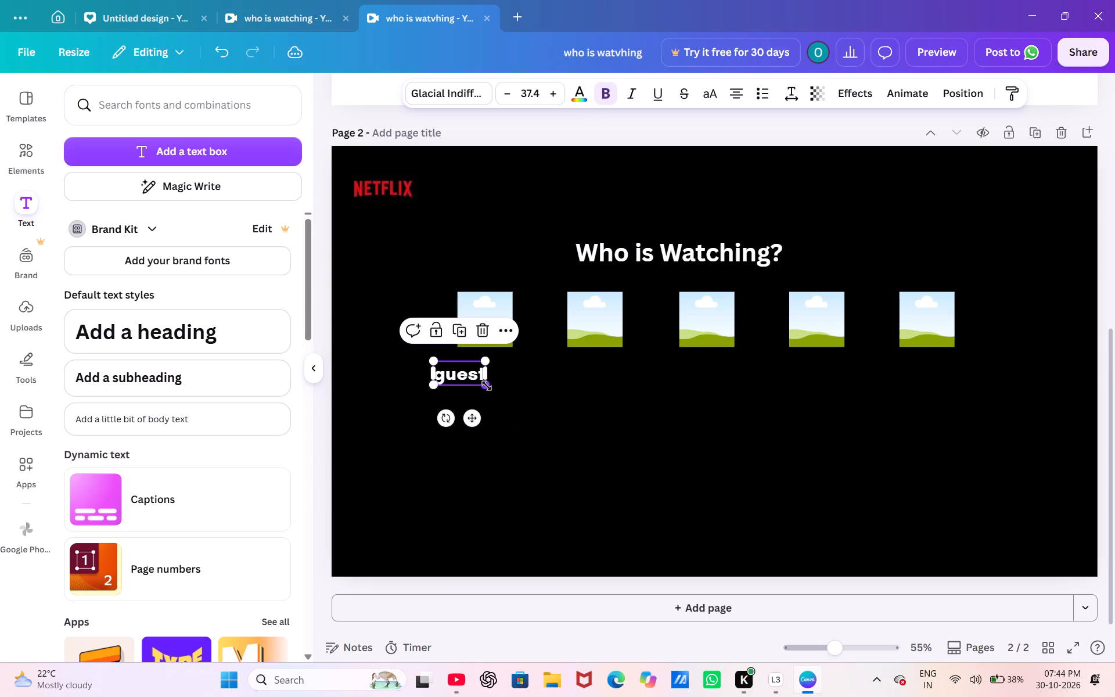
left_click(522, 394)
Move the "guest" label directly beneath the first frame on page 2, aligned with the frame's left edge.
left_click(470, 375)
left_click(451, 376)
left_click_drag(451, 376, 456, 376)
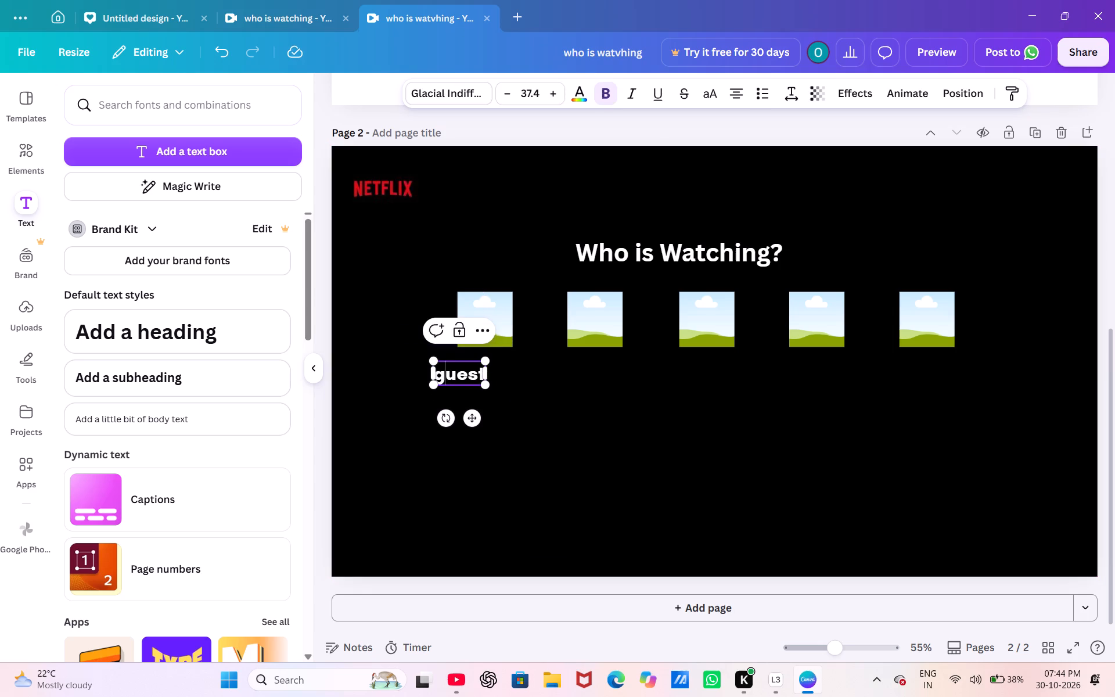
left_click_drag(456, 376, 514, 393)
left_click(514, 393)
left_click(473, 372)
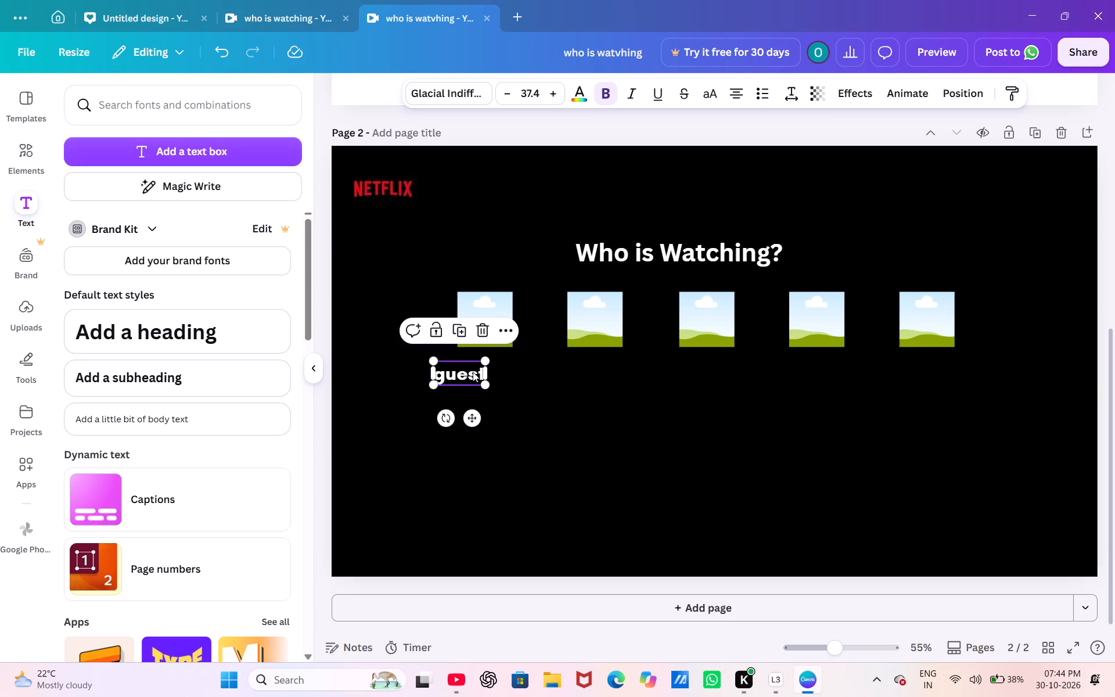
left_click_drag(473, 372, 496, 355)
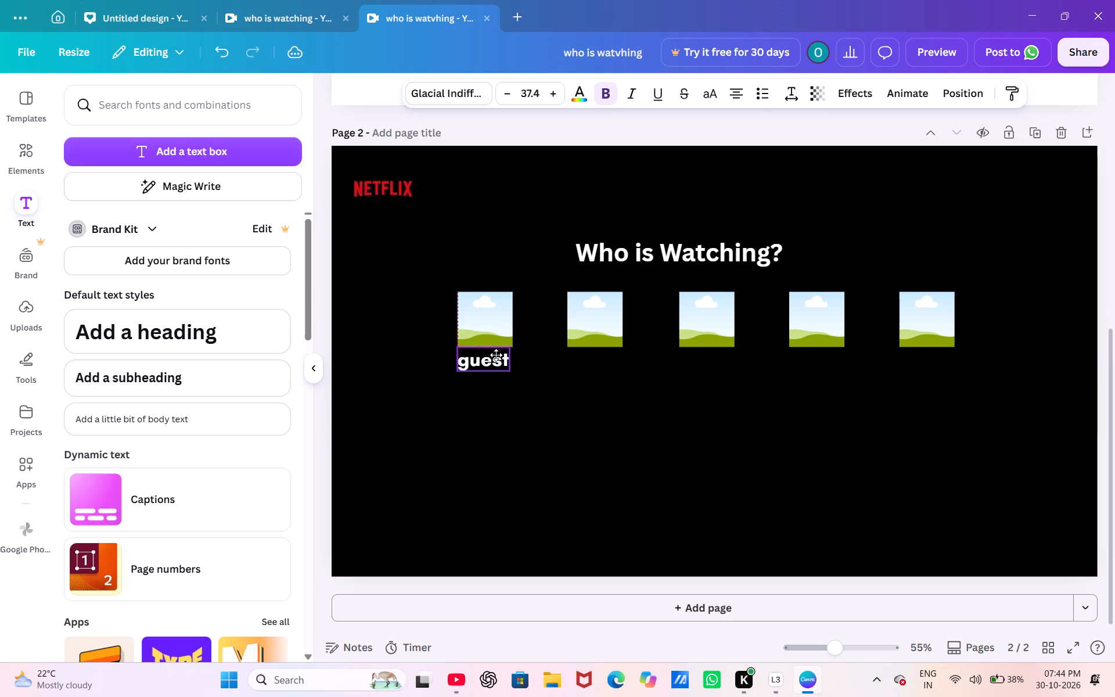
left_click_drag(496, 355, 493, 358)
left_click(560, 386)
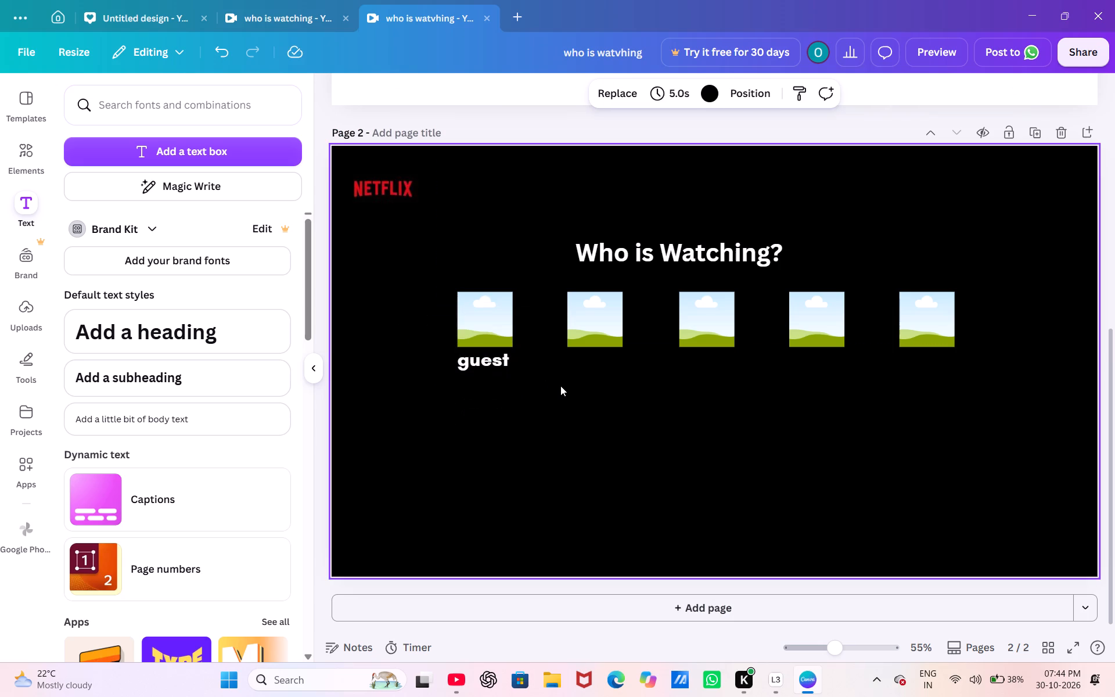
Duplicate the "guest" label beneath the first frame five times.
left_click(490, 364)
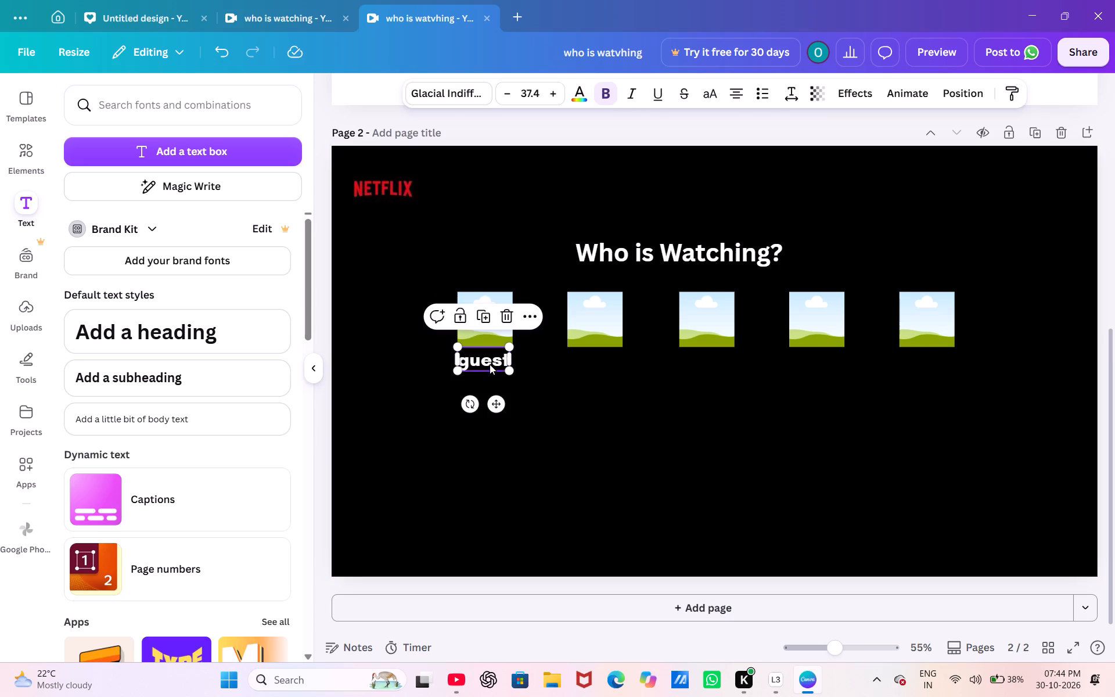
left_click(531, 314)
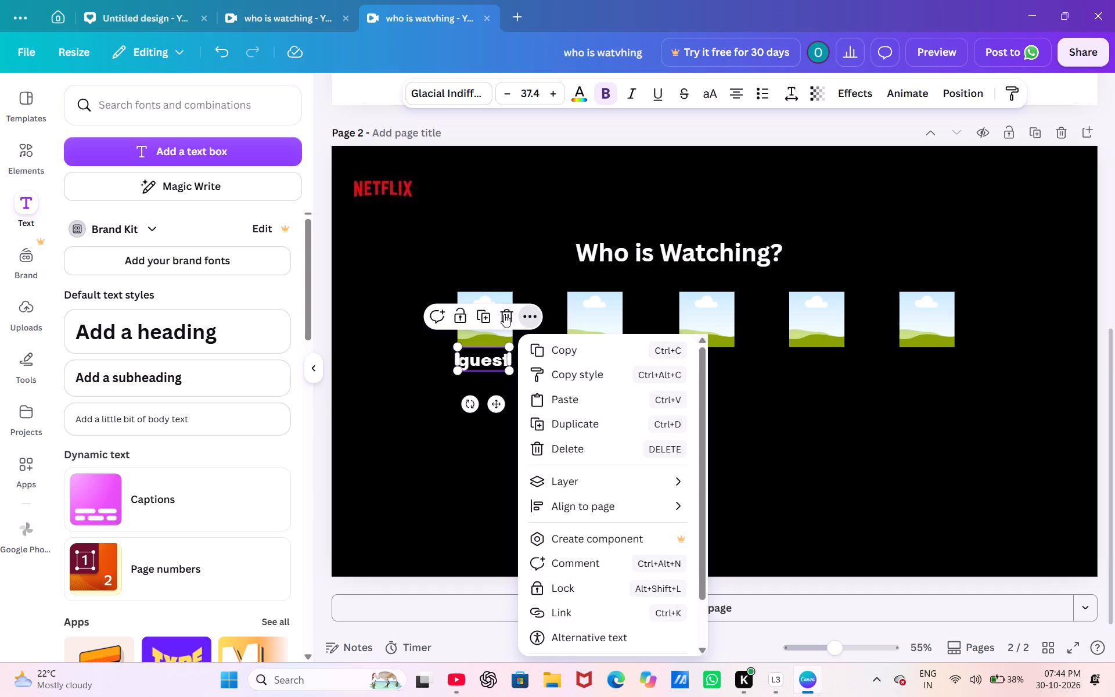
left_click(481, 312)
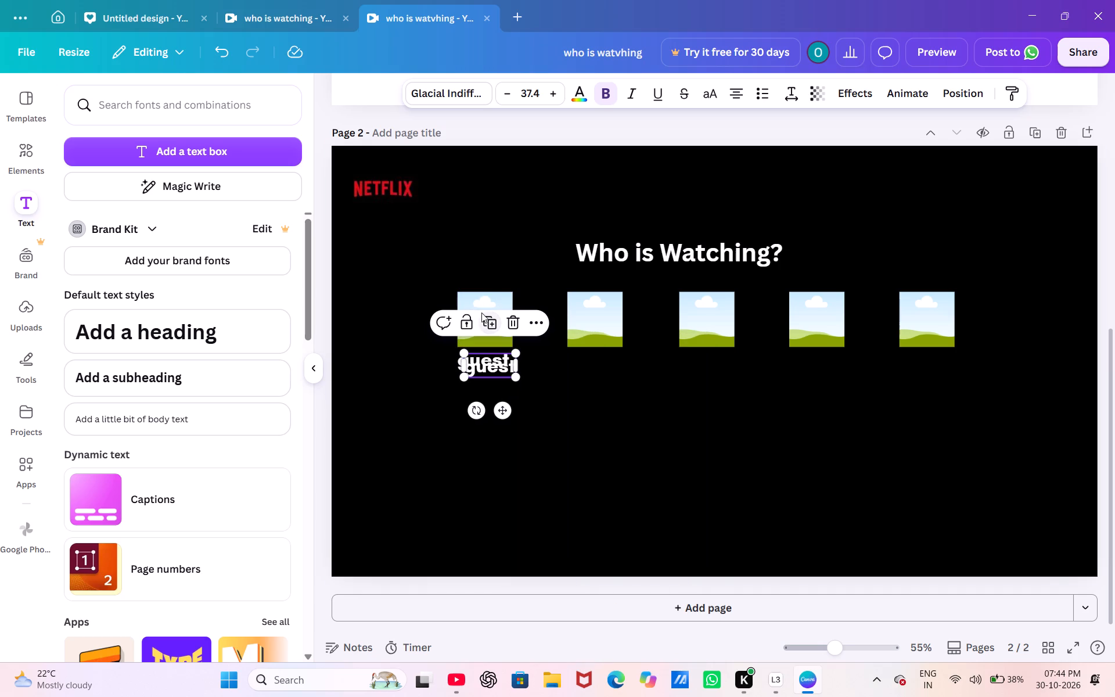
left_click(490, 323)
left_click(495, 332)
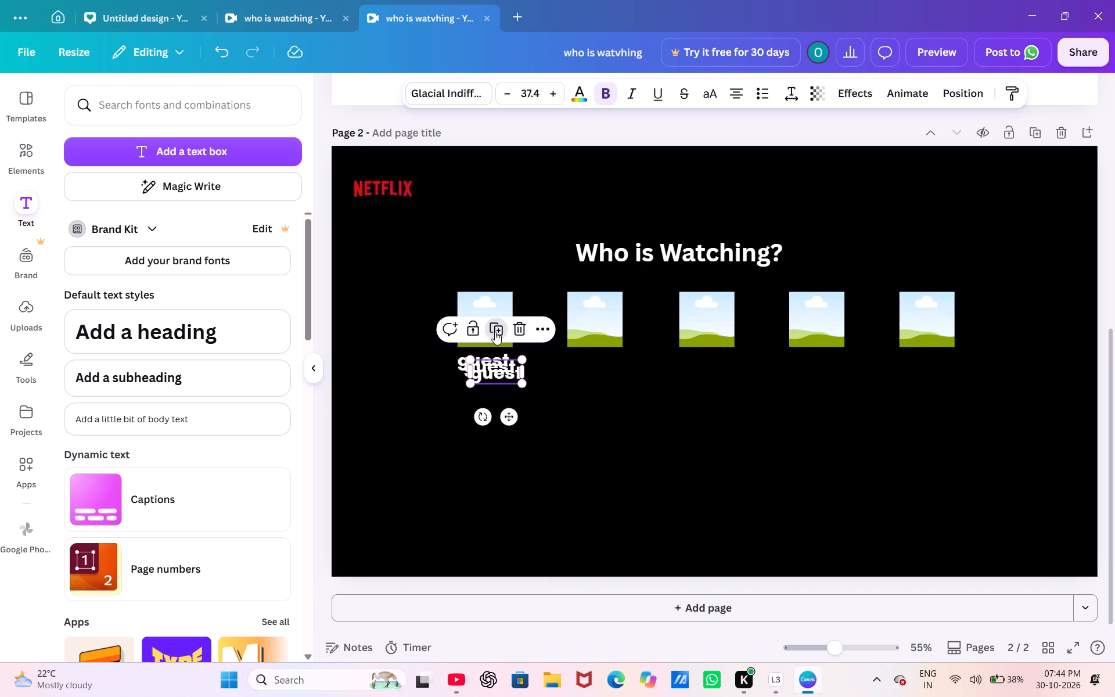
left_click(498, 336)
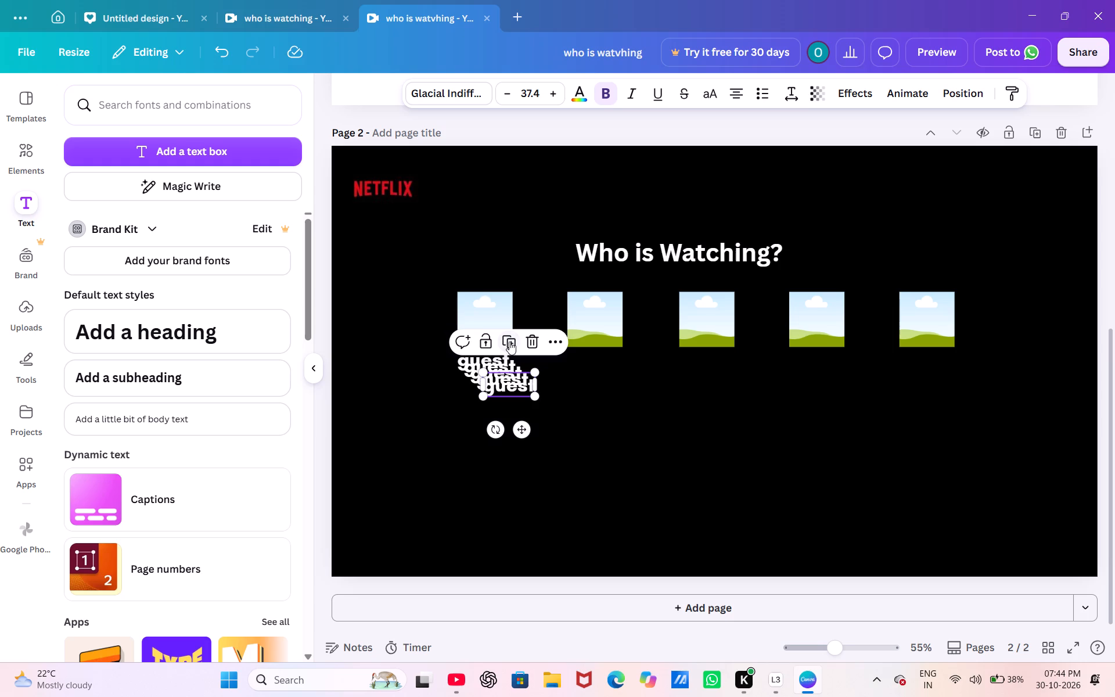
left_click(510, 343)
Move the topmost "guest" copy from the stack to just beneath the fifth frame.
left_click(518, 394)
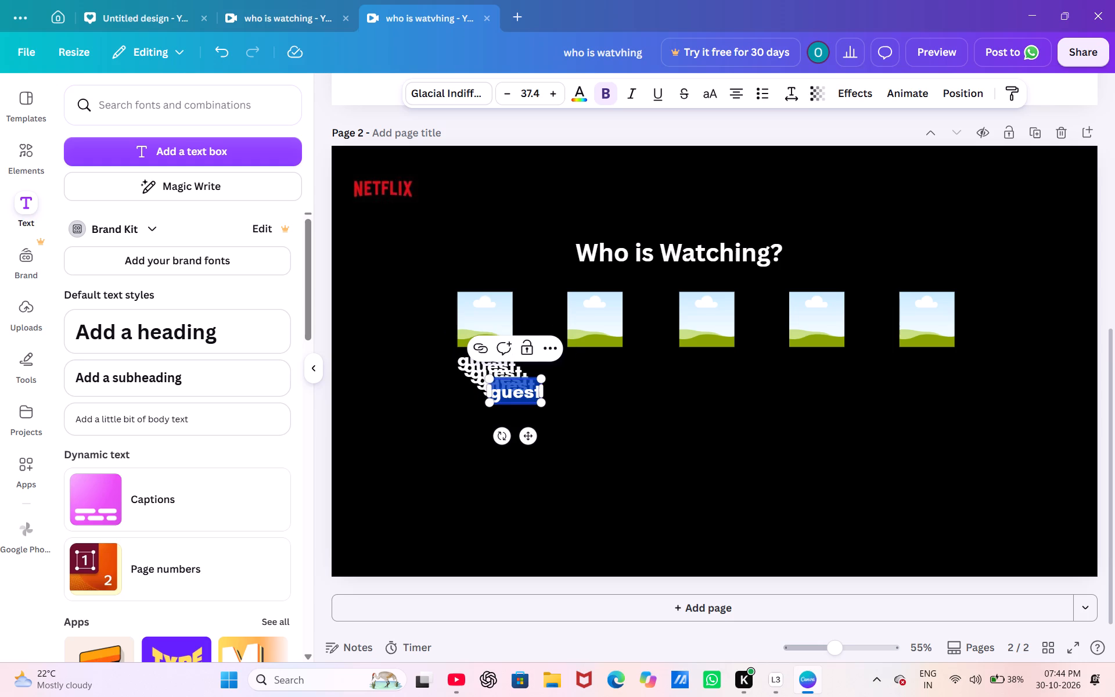
left_click_drag(717, 426, 824, 425)
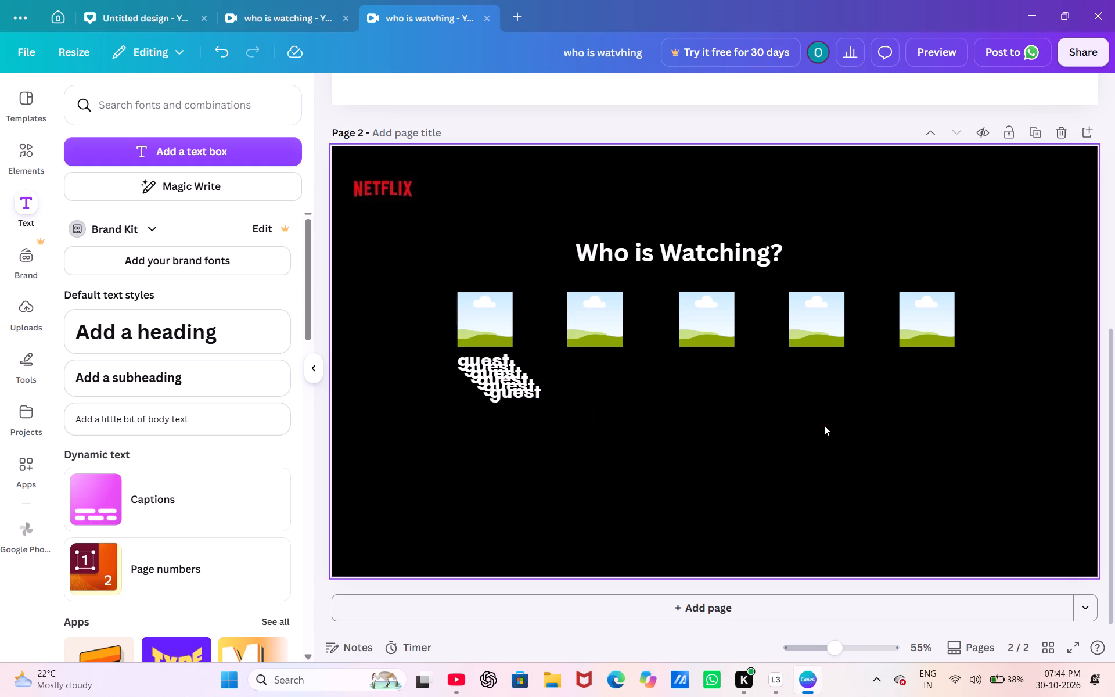
left_click(528, 392)
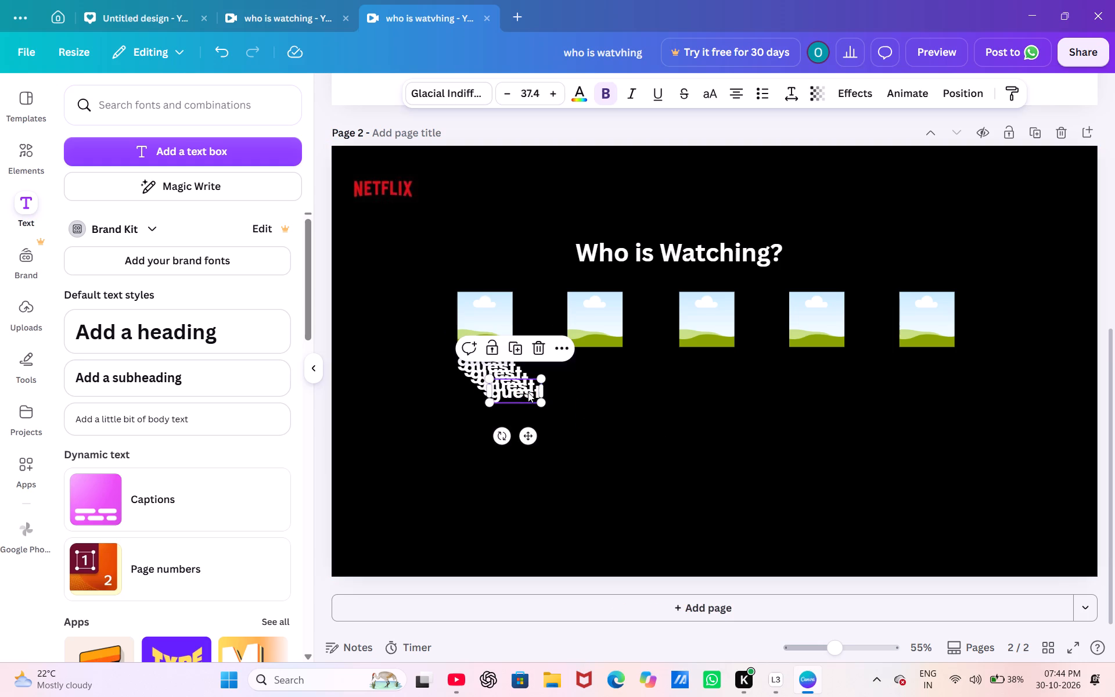
left_click(521, 394)
left_click_drag(521, 394, 603, 389)
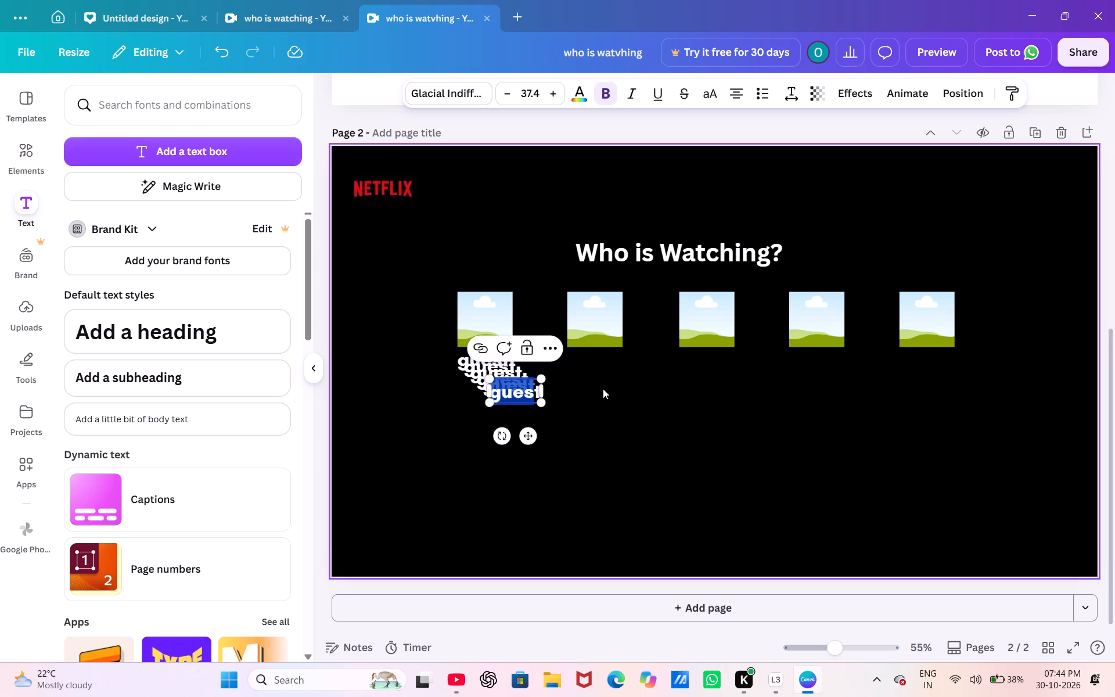
left_click_drag(603, 389, 670, 389)
left_click(670, 389)
left_click(518, 387)
left_click_drag(518, 387, 675, 387)
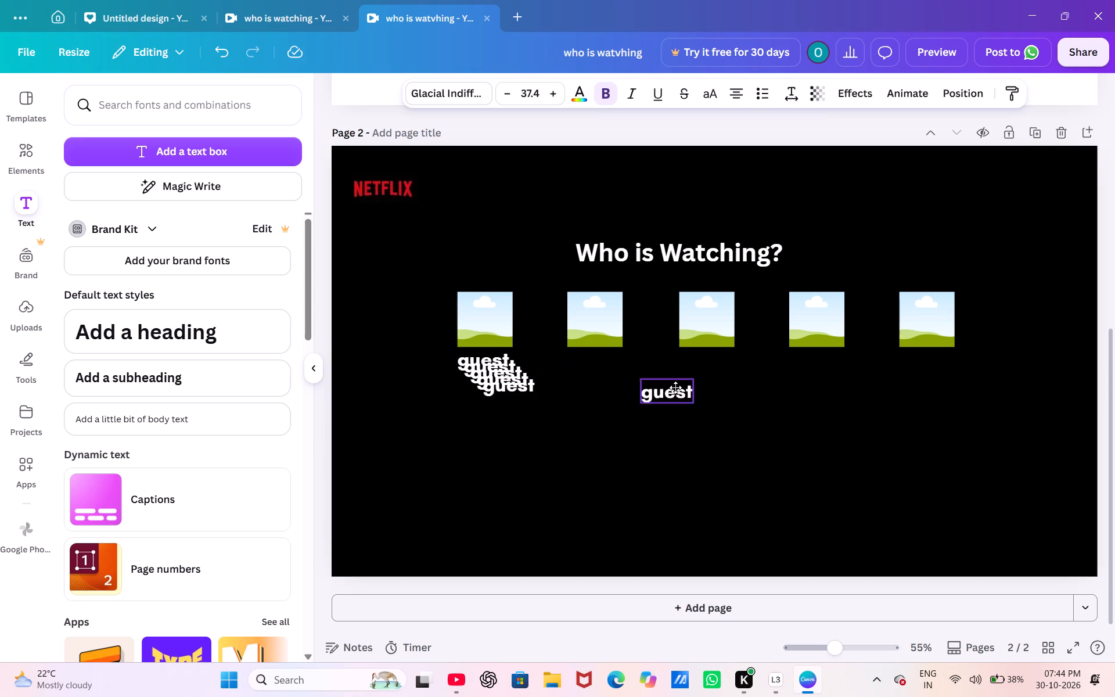
left_click_drag(675, 387, 937, 356)
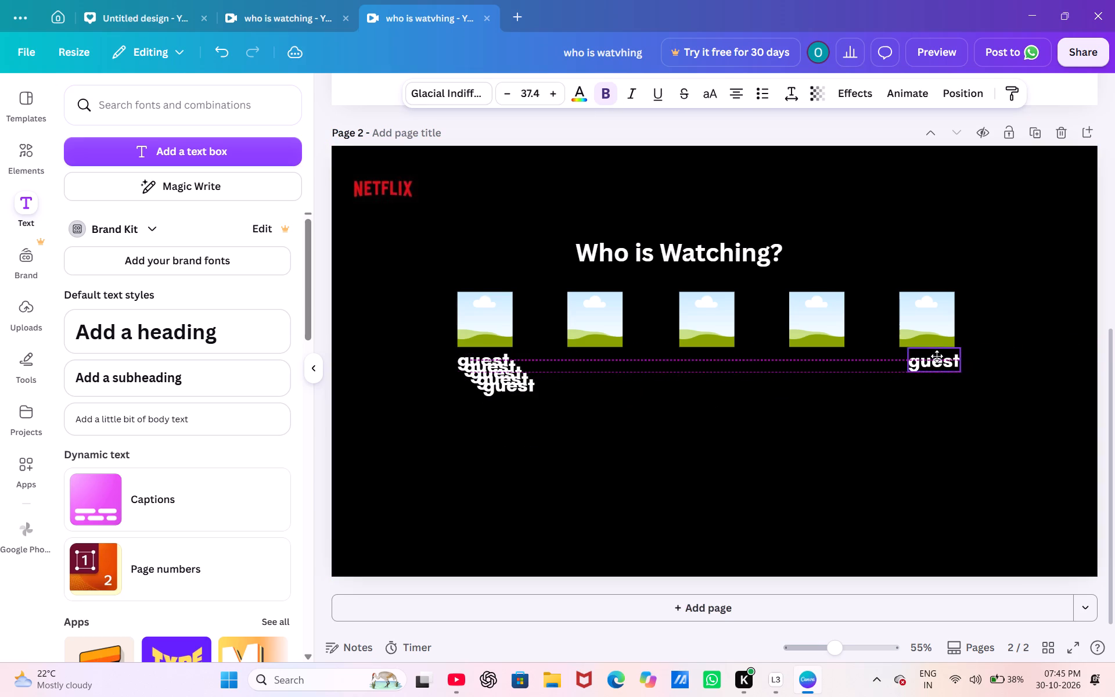
left_click_drag(937, 356, 933, 353)
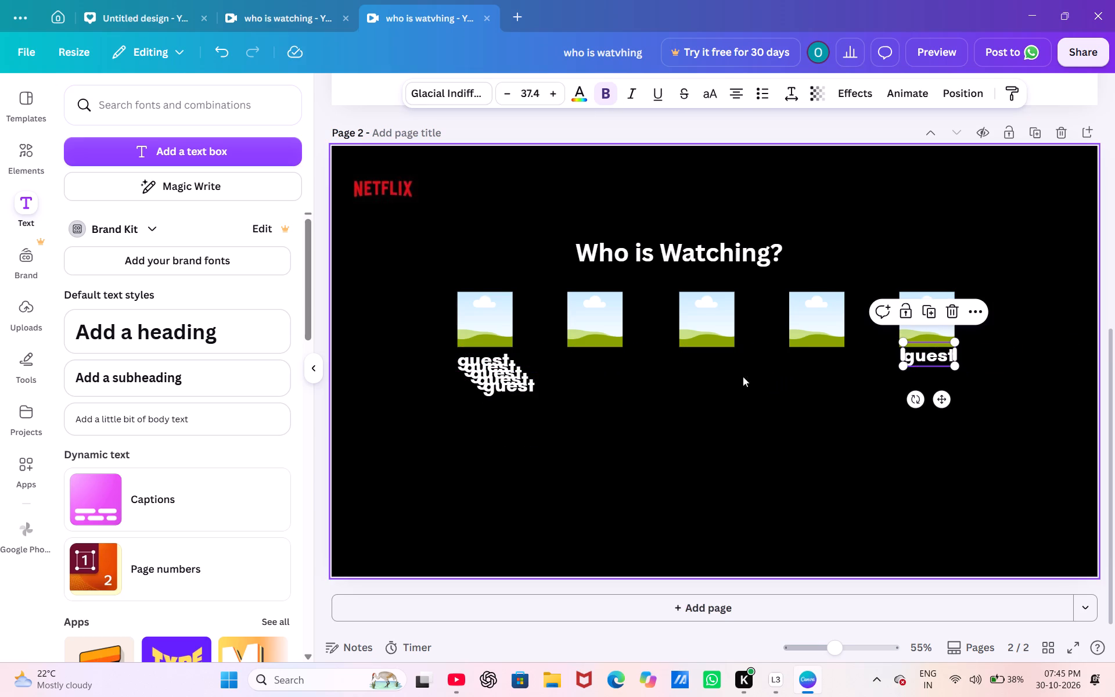
Move another "guest" copy from the stack beneath the fourth frame, aligned with the frame's left edge.
left_click(504, 389)
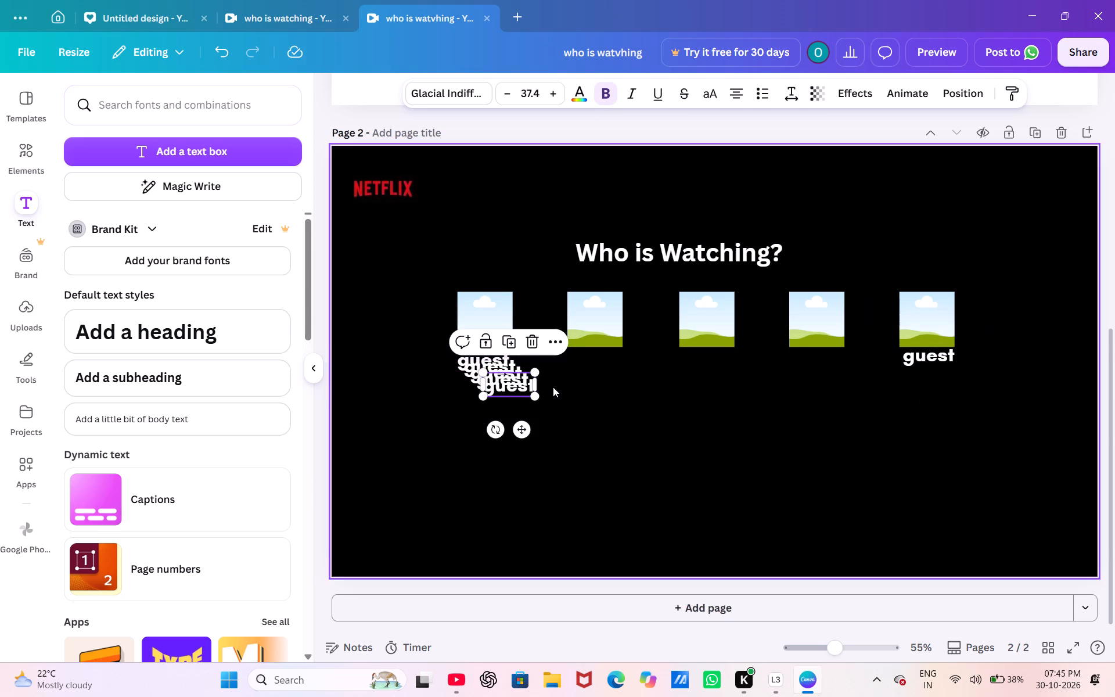
left_click(508, 388)
left_click_drag(508, 388, 624, 394)
left_click_drag(624, 394, 568, 388)
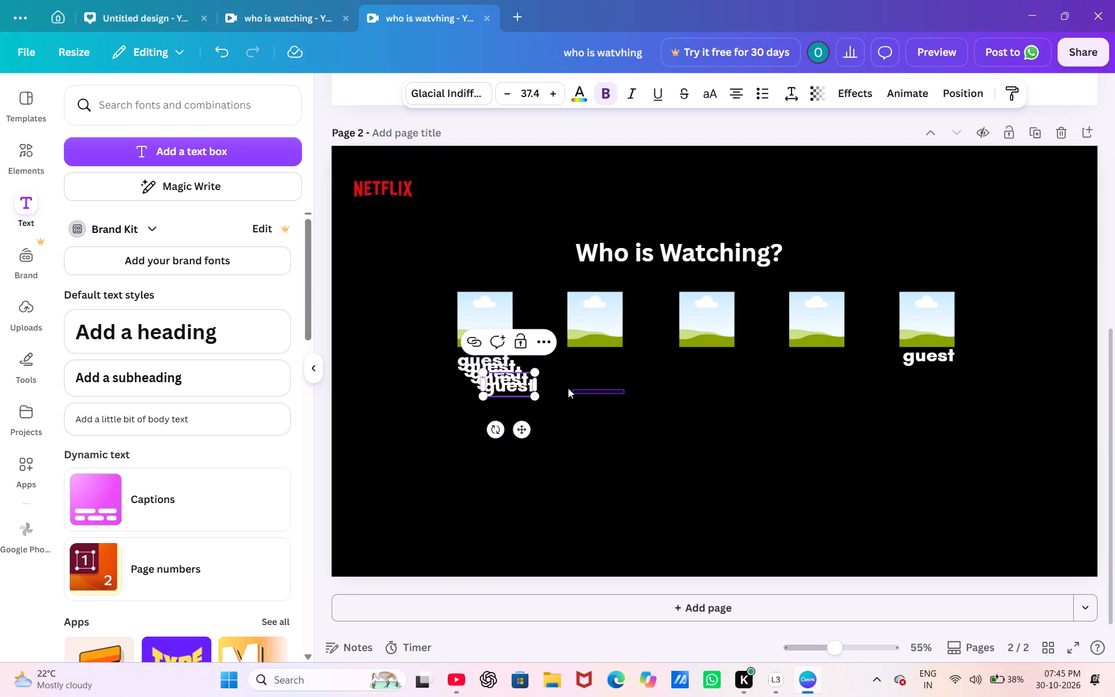
left_click_drag(568, 388, 612, 385)
left_click(512, 390)
left_click_drag(512, 390, 817, 363)
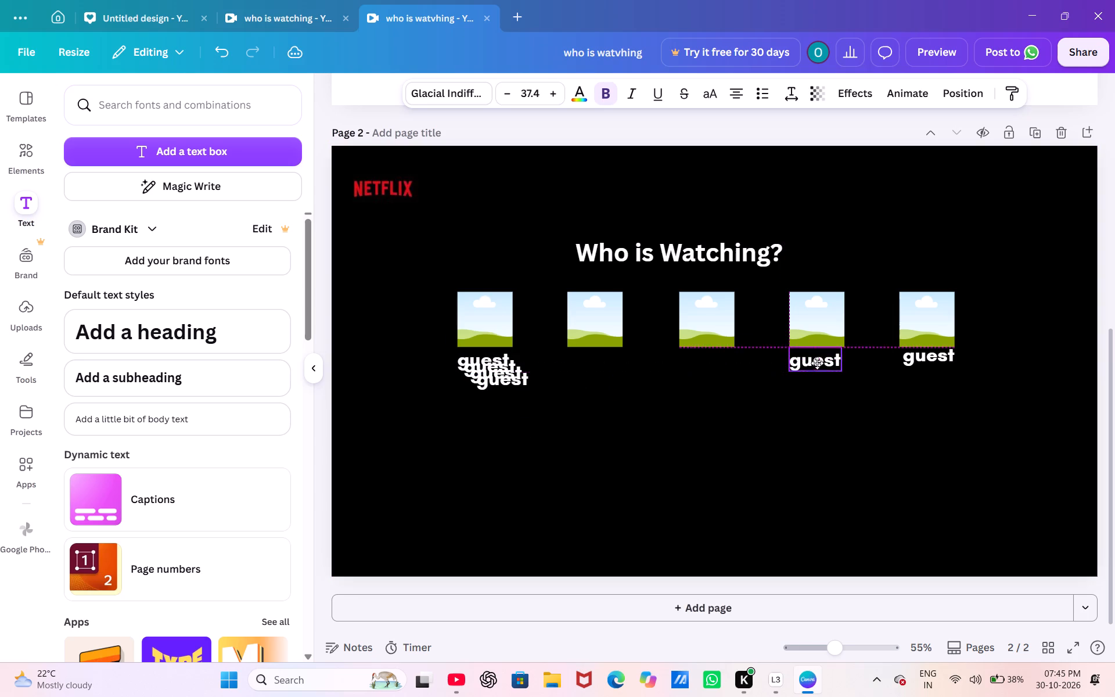
left_click_drag(817, 363, 818, 362)
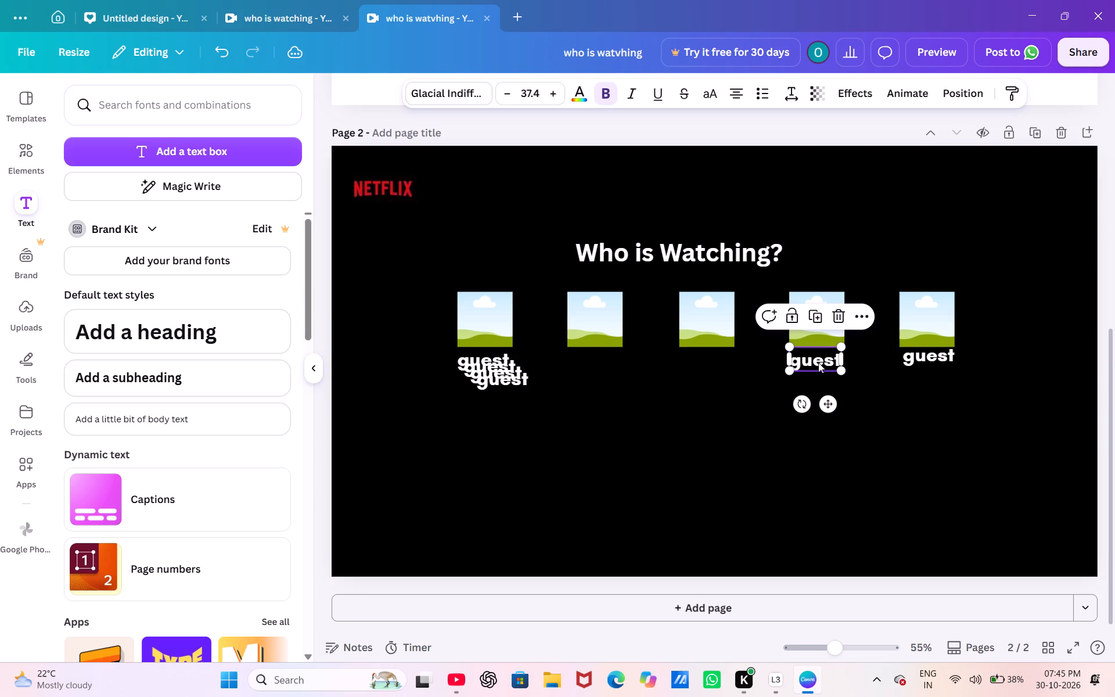
Pull the two uppermost stacked "guest" copies away together and delete them.
left_click(506, 380)
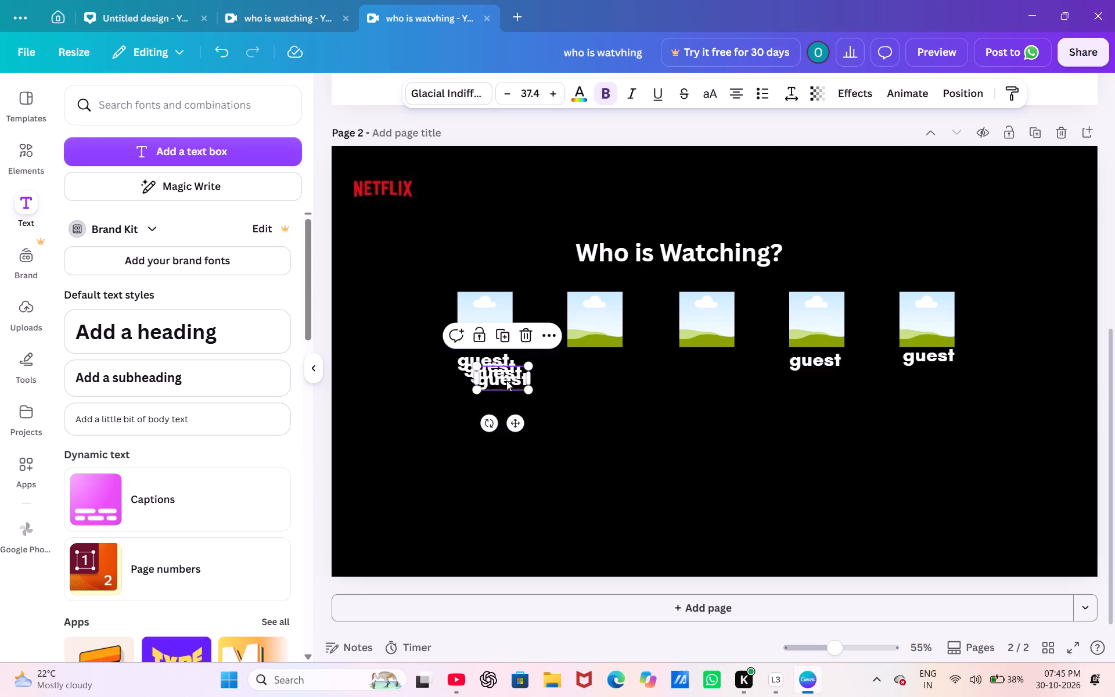
left_click(516, 383)
left_click_drag(516, 383, 623, 380)
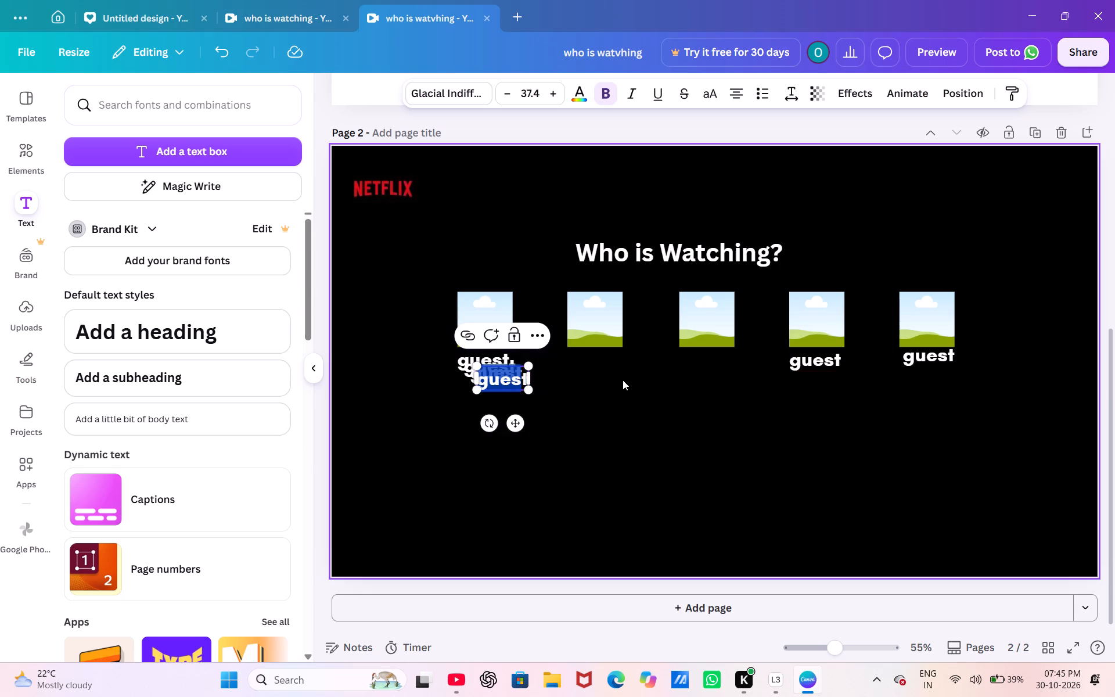
left_click_drag(623, 380, 518, 380)
left_click(518, 380)
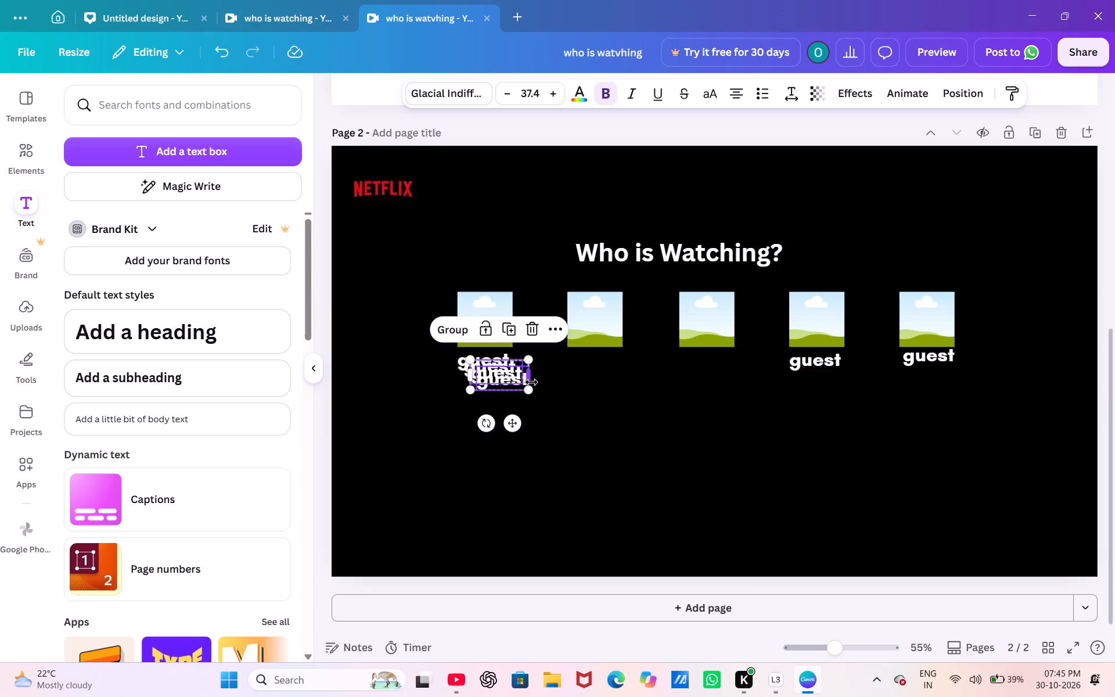
left_click(534, 383)
left_click(502, 385)
left_click_drag(502, 385, 636, 389)
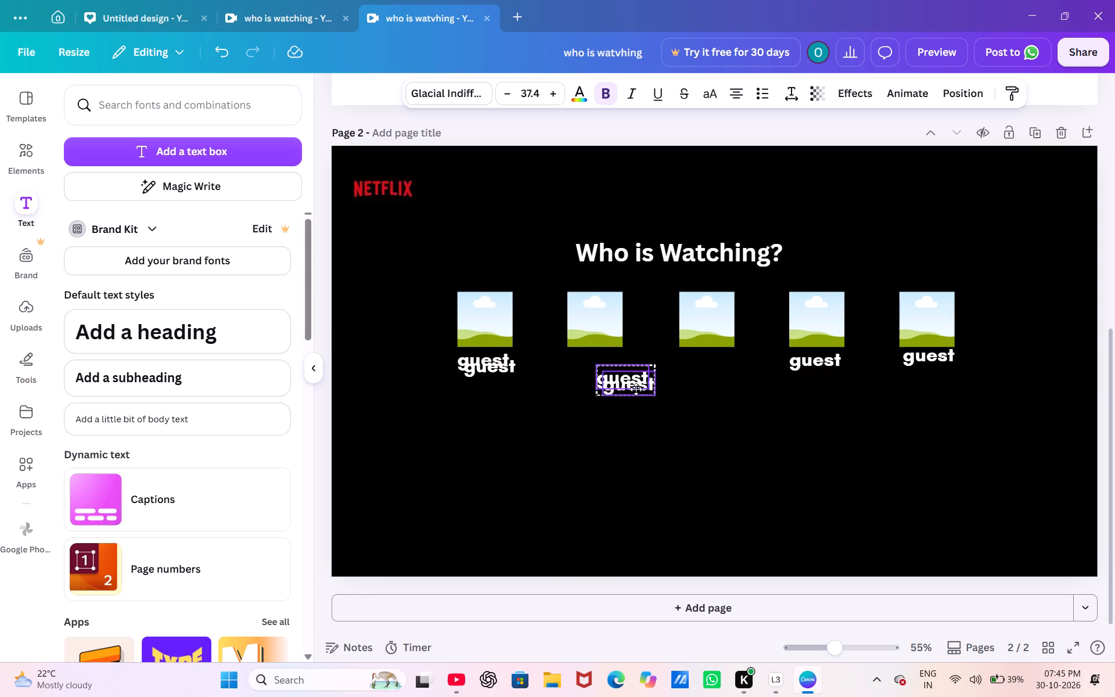
left_click_drag(636, 389, 690, 440)
left_click(690, 440)
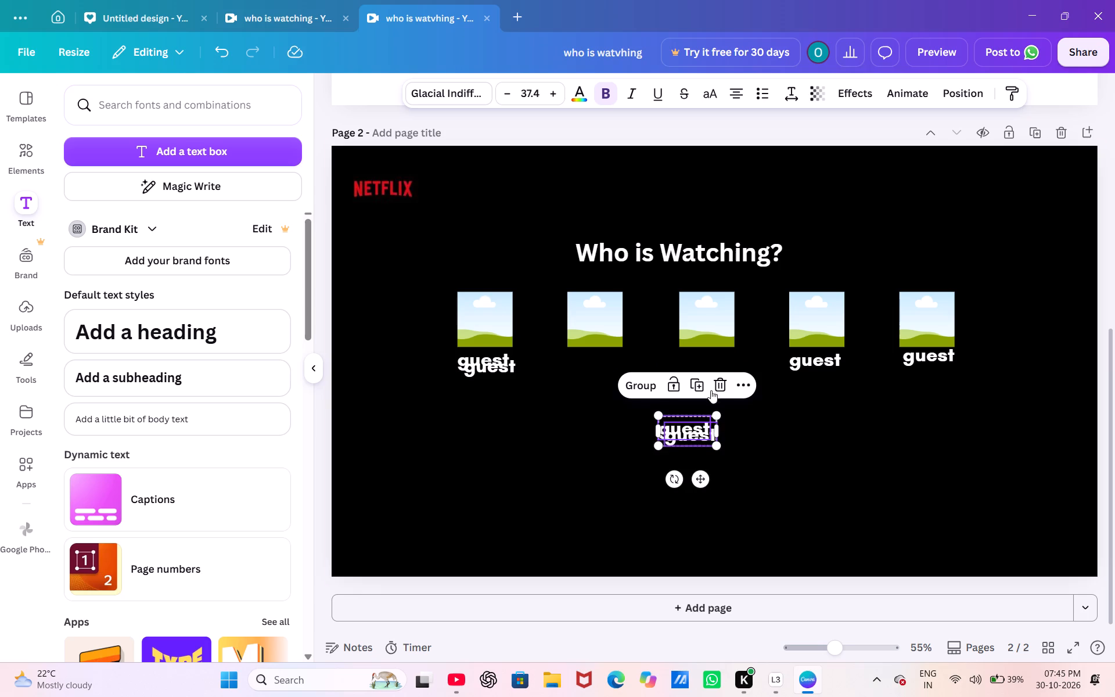
left_click(715, 382)
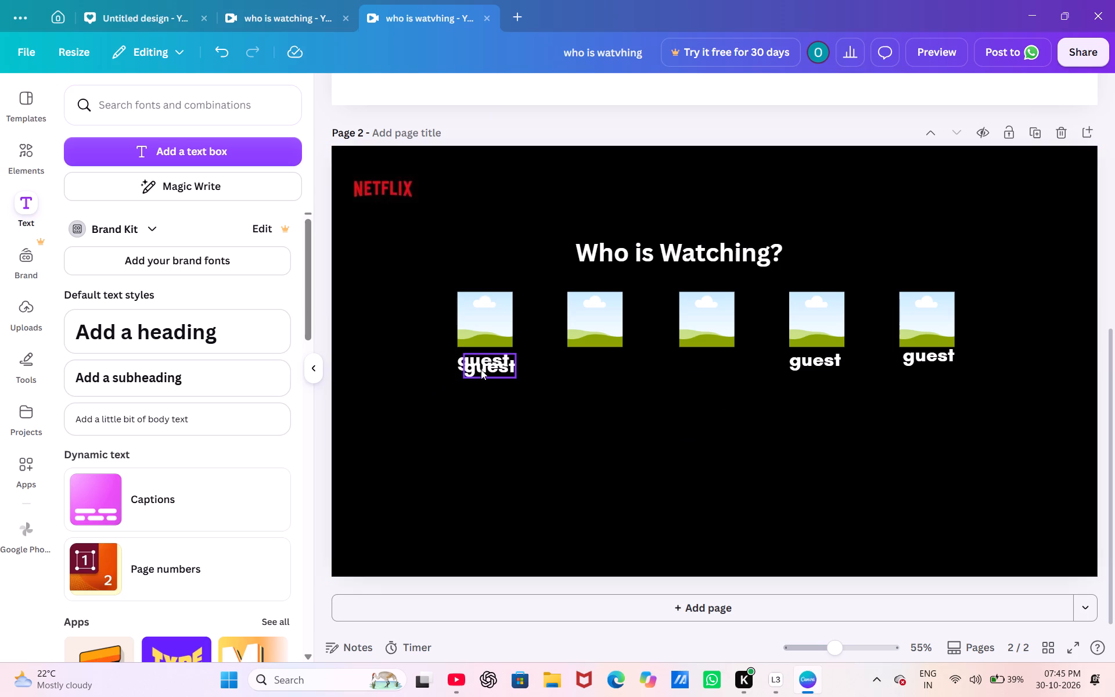
Move the remaining overlapping "guest" copy from the first frame to beneath the third frame.
left_click(481, 369)
left_click_drag(481, 369, 687, 367)
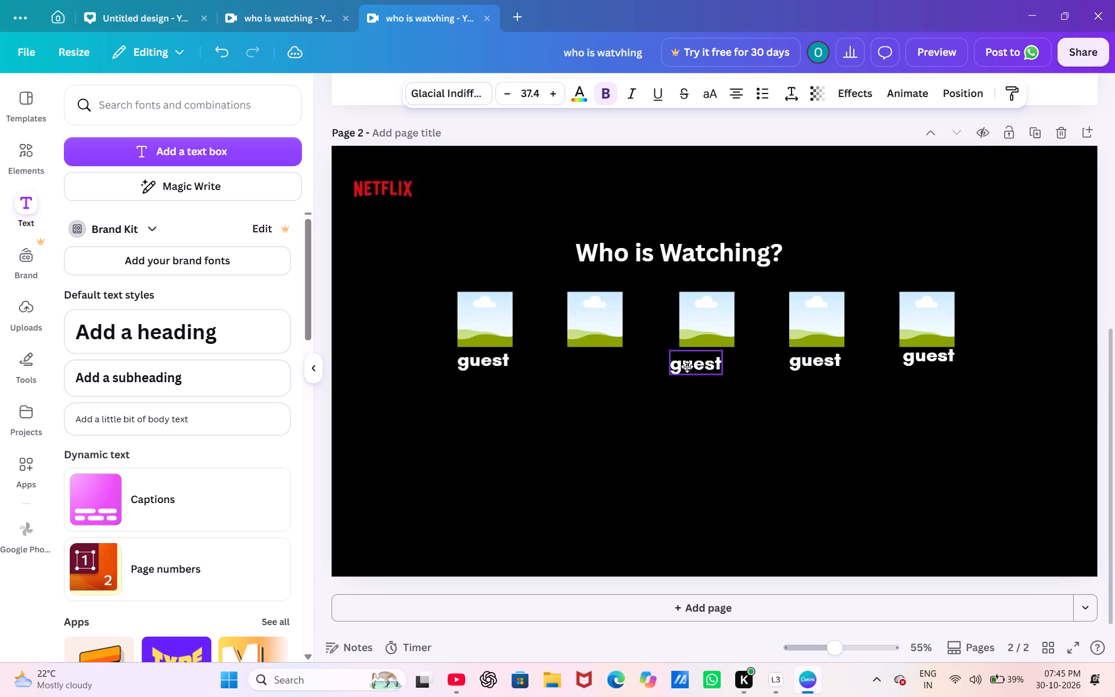
left_click_drag(687, 367, 689, 358)
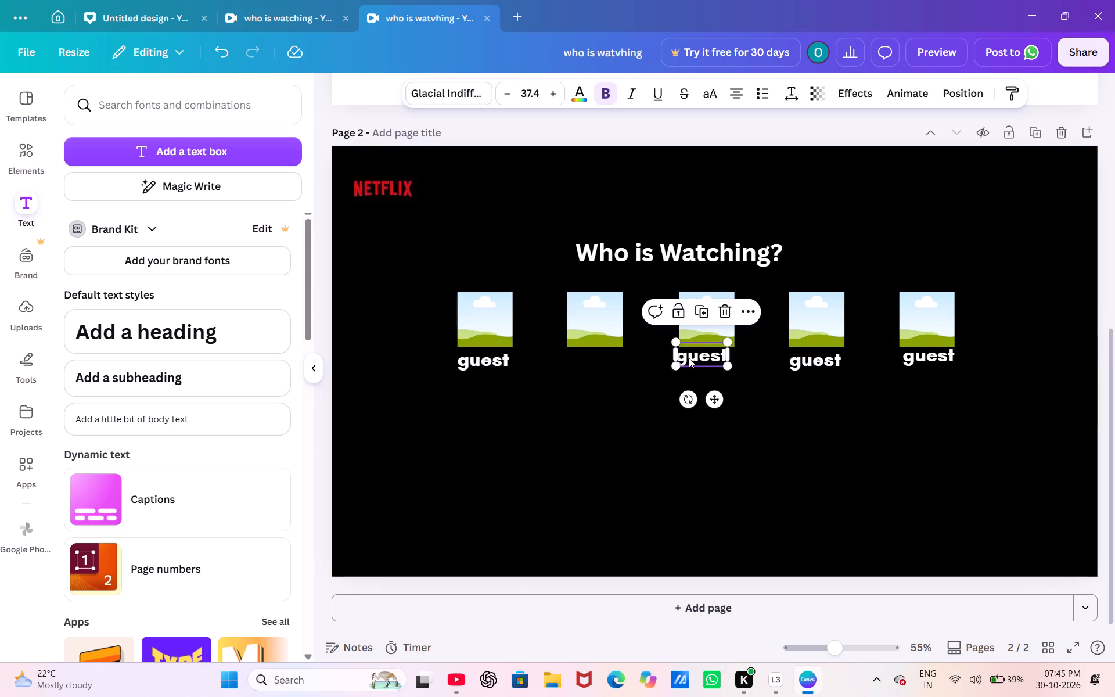
left_click(600, 437)
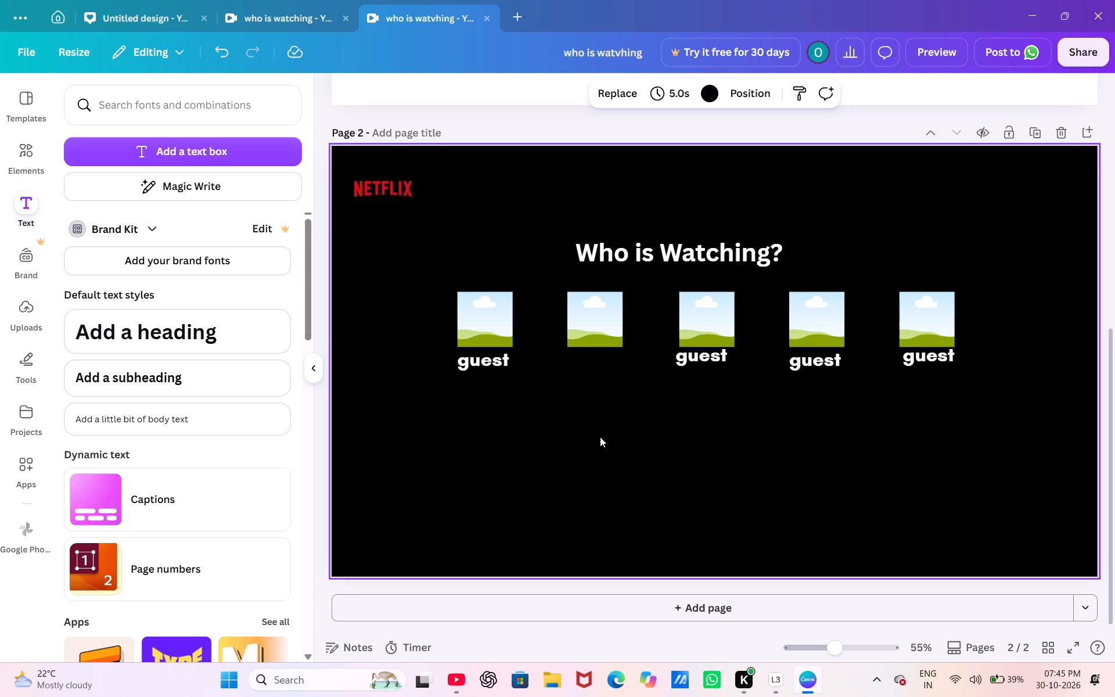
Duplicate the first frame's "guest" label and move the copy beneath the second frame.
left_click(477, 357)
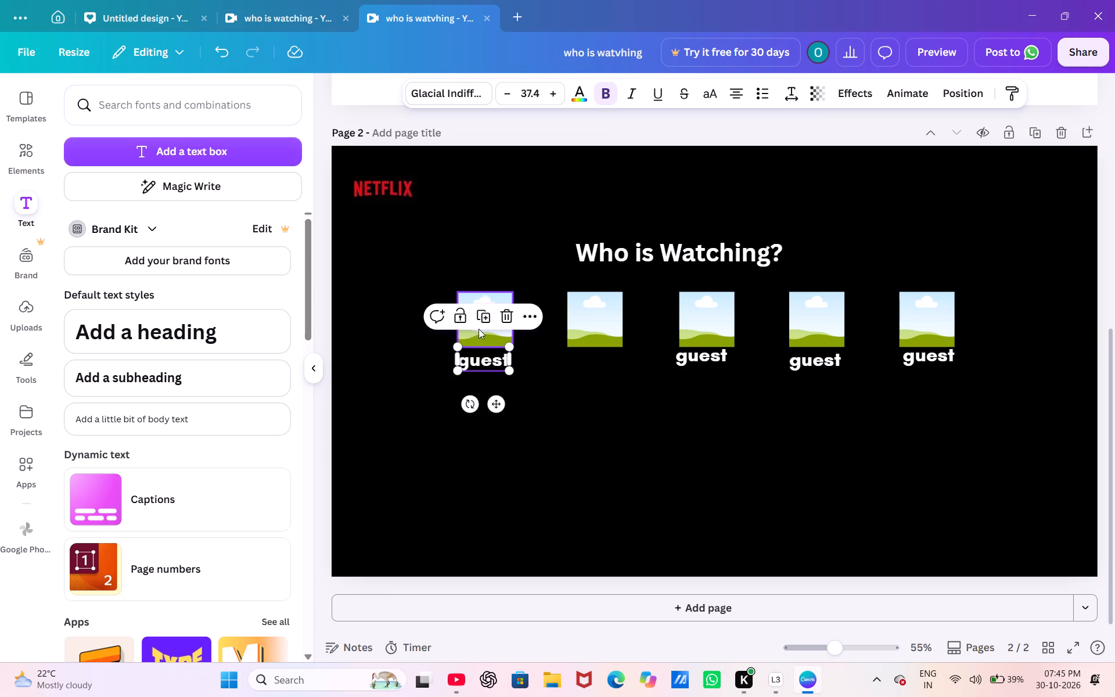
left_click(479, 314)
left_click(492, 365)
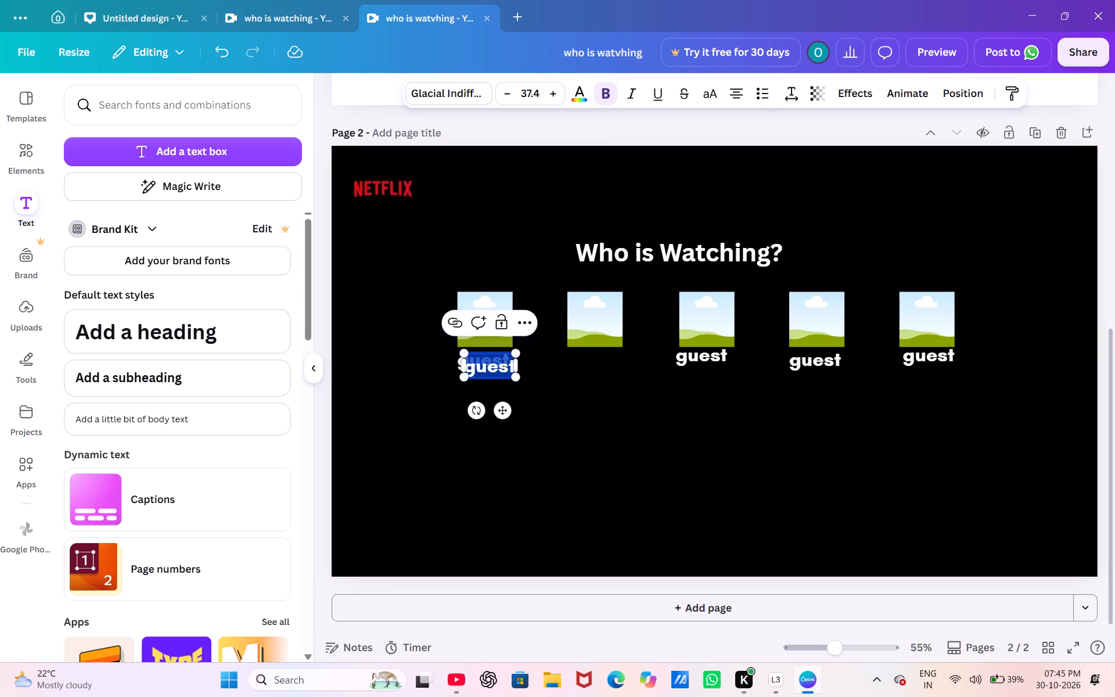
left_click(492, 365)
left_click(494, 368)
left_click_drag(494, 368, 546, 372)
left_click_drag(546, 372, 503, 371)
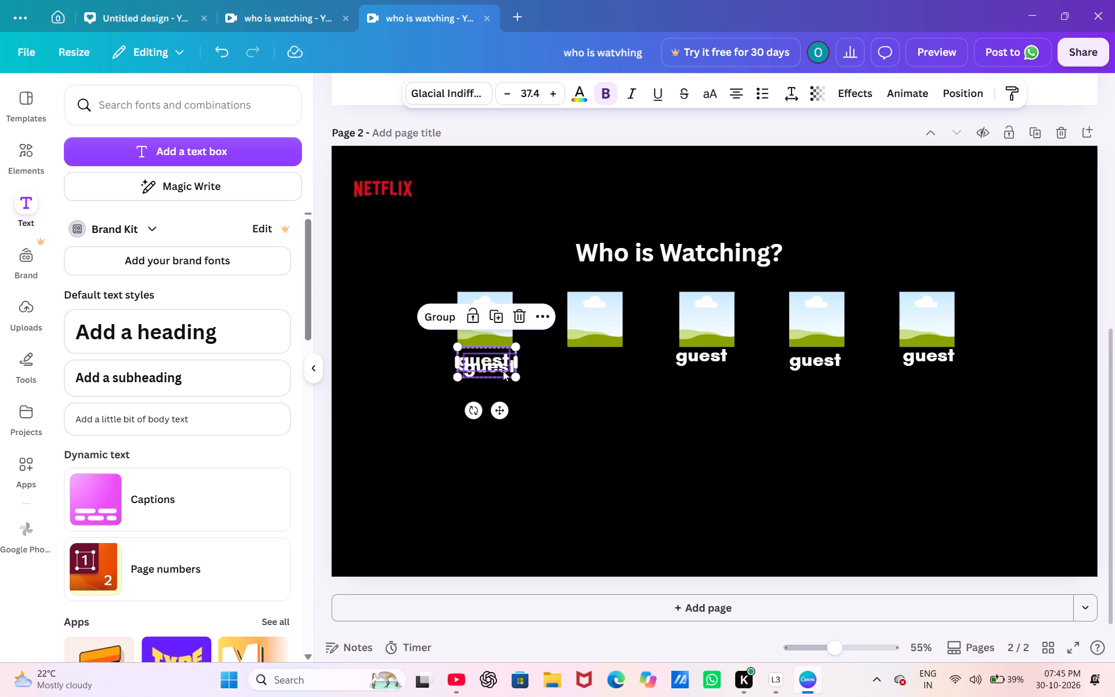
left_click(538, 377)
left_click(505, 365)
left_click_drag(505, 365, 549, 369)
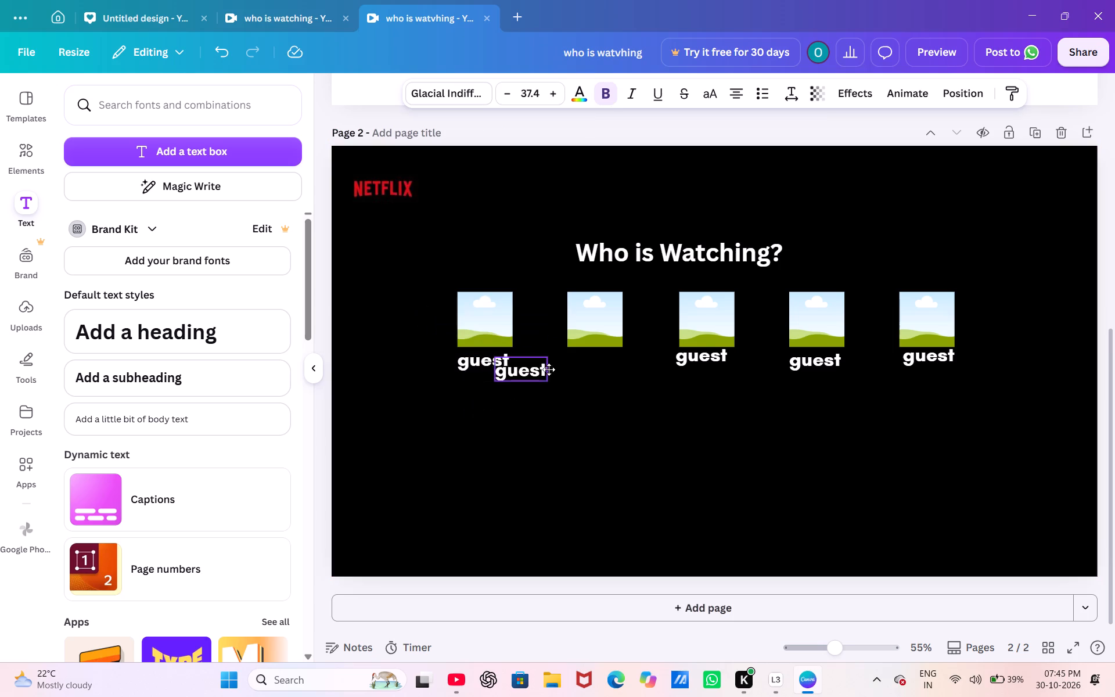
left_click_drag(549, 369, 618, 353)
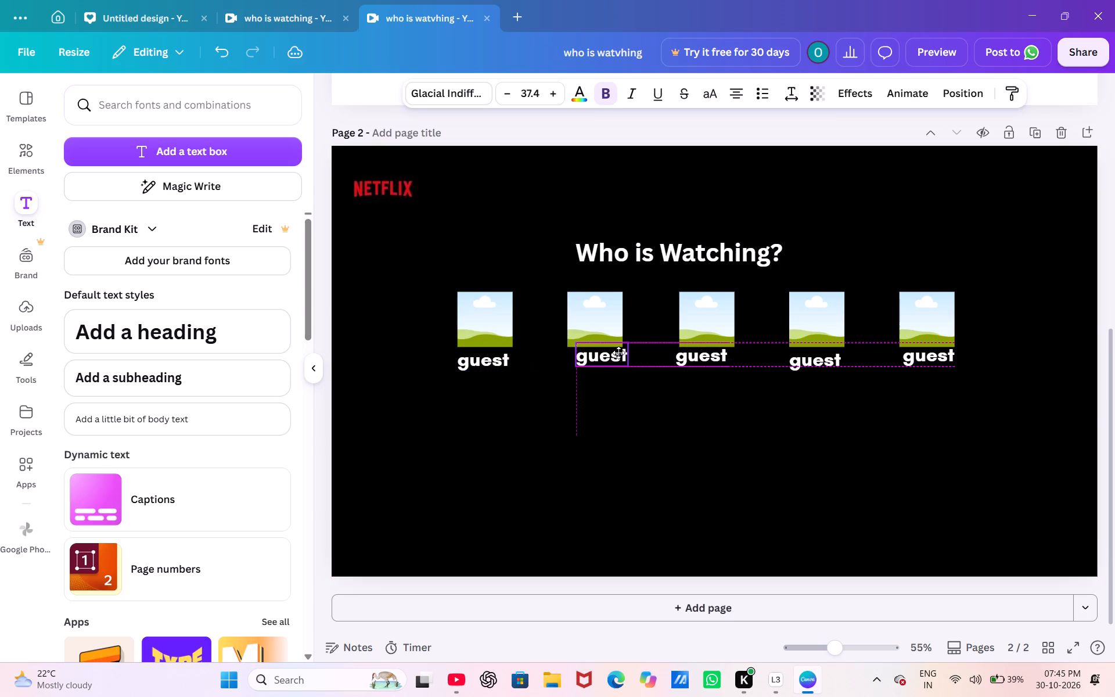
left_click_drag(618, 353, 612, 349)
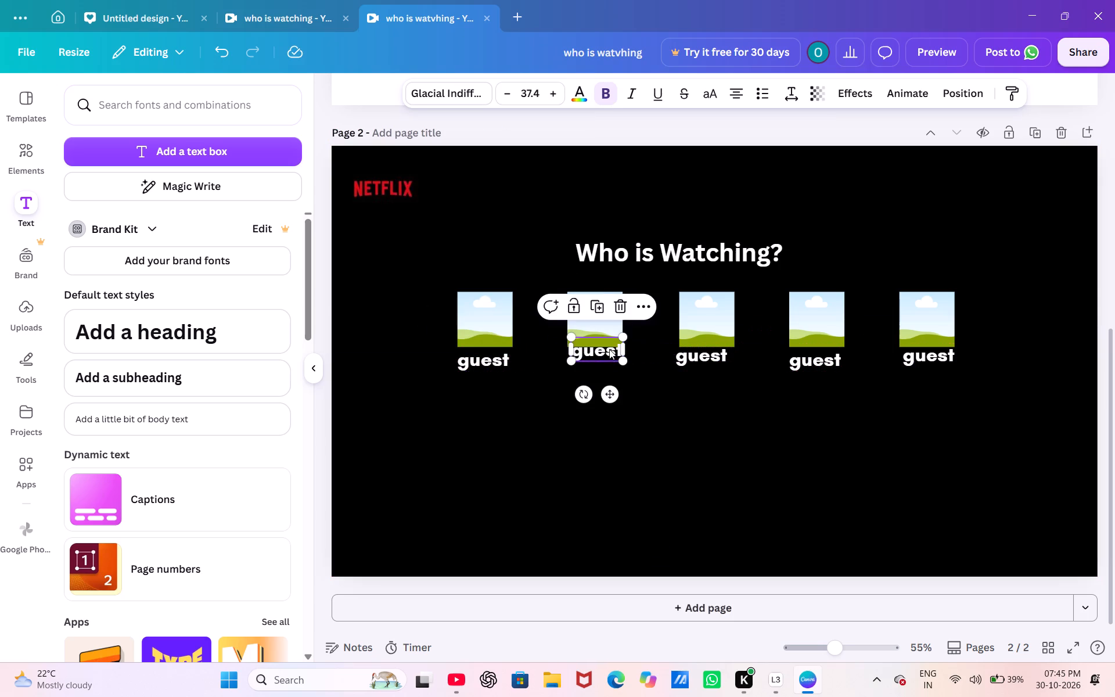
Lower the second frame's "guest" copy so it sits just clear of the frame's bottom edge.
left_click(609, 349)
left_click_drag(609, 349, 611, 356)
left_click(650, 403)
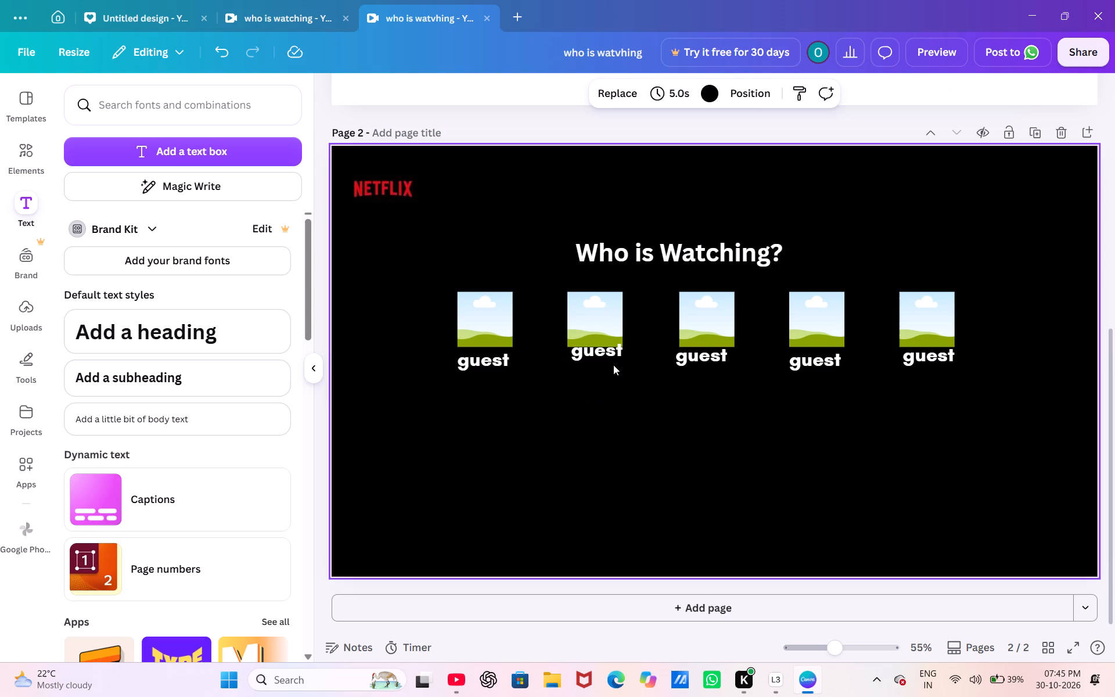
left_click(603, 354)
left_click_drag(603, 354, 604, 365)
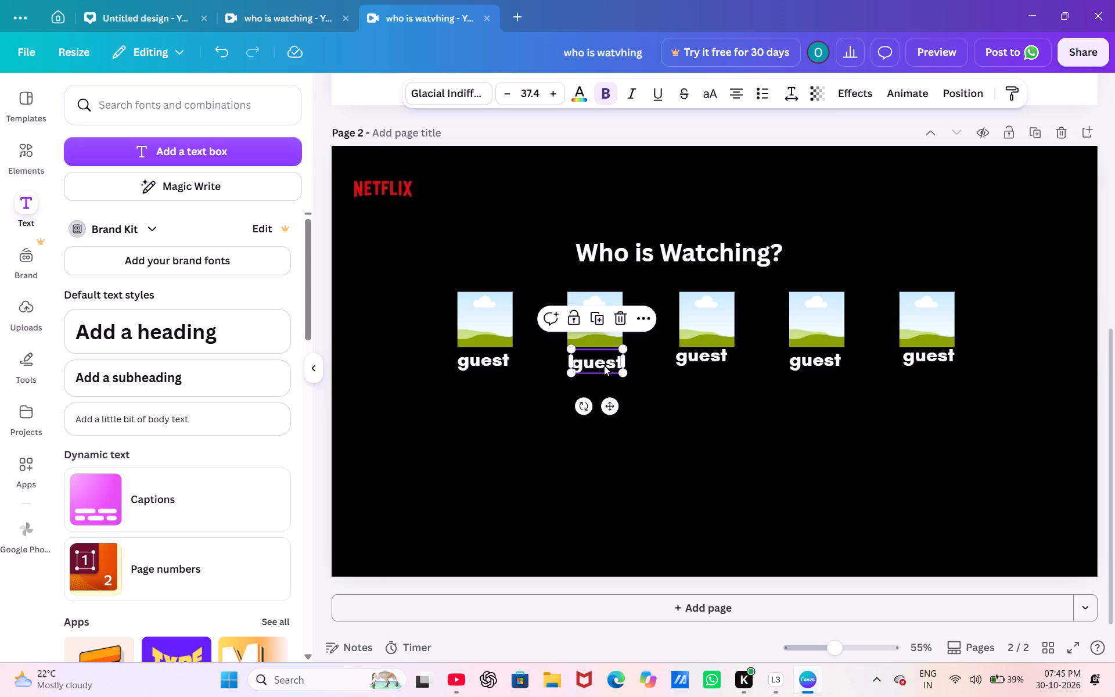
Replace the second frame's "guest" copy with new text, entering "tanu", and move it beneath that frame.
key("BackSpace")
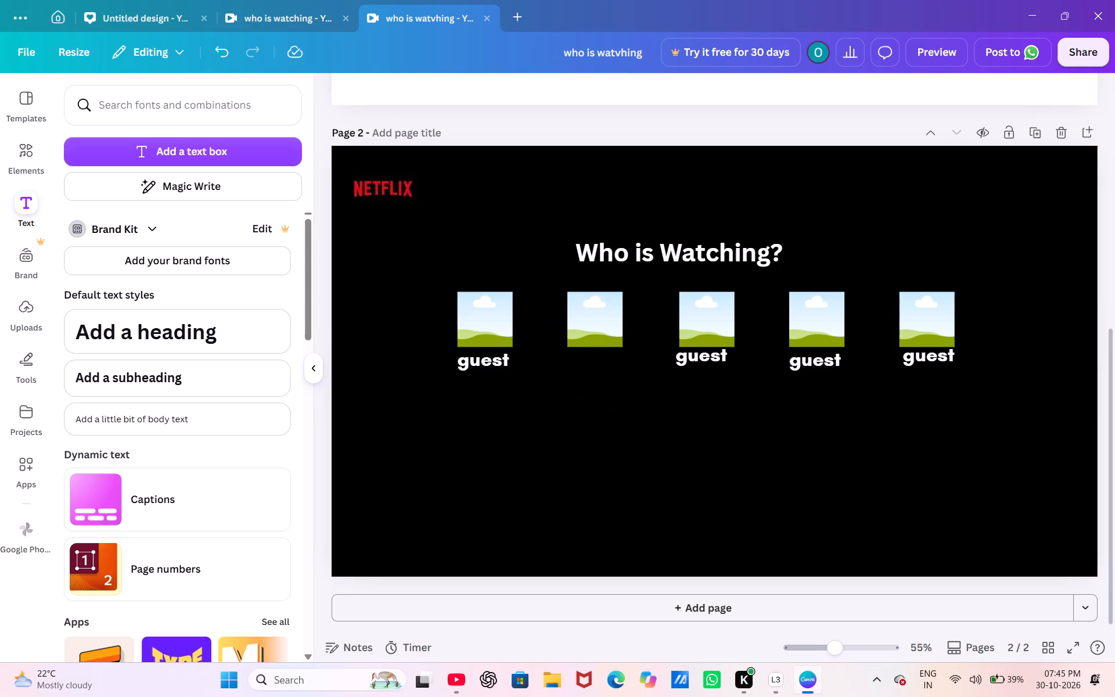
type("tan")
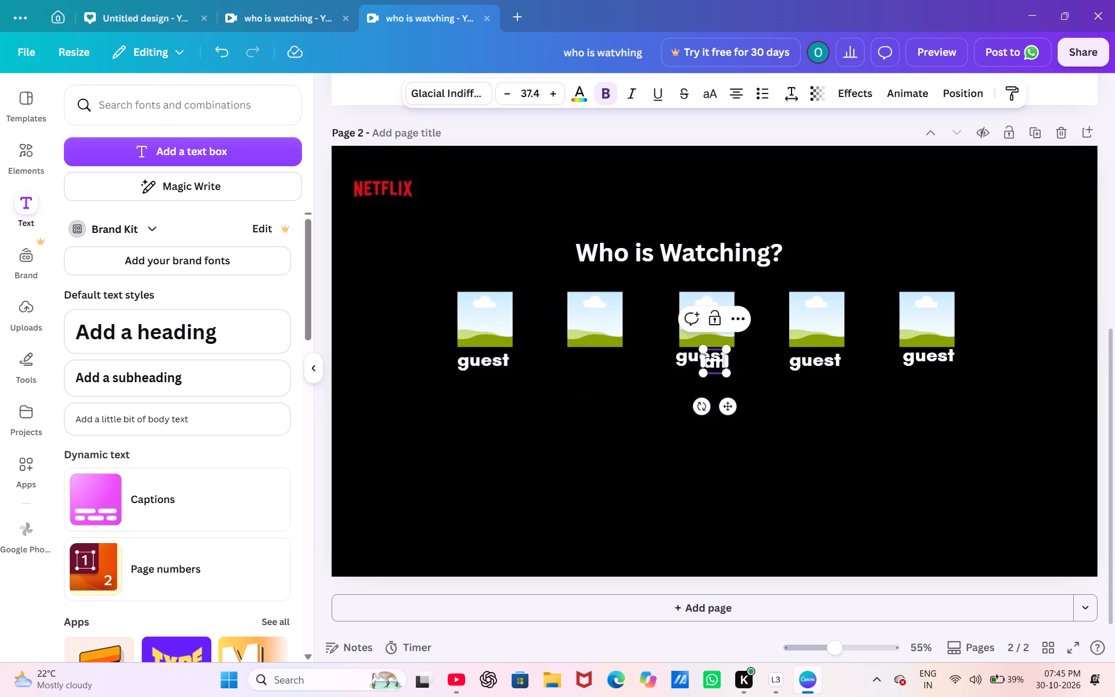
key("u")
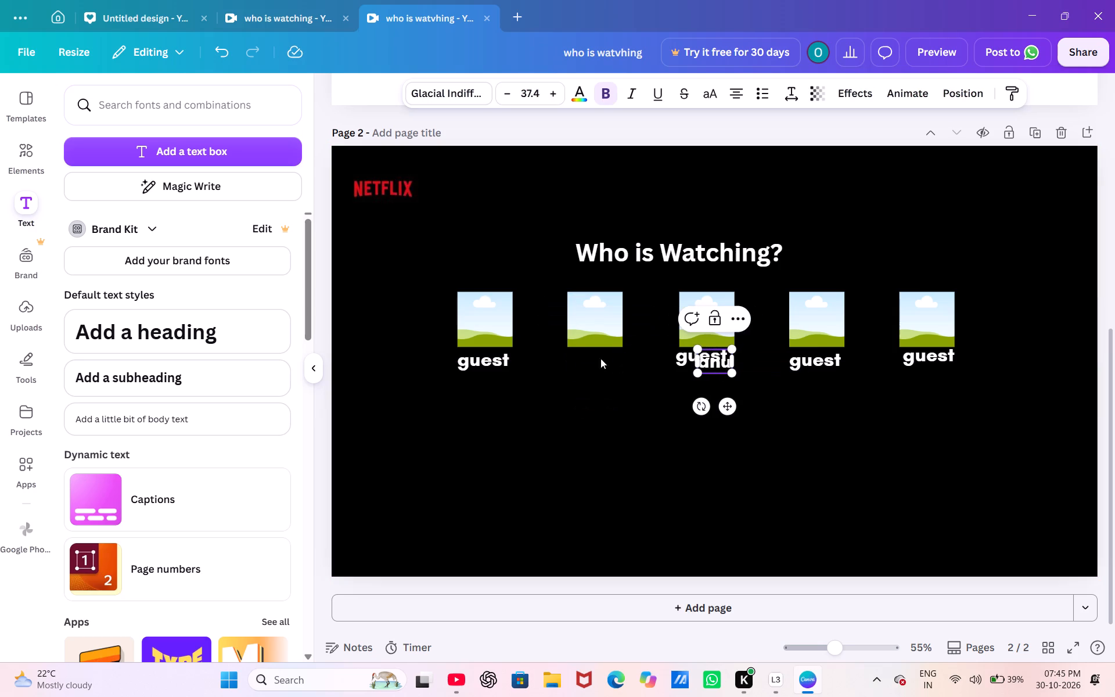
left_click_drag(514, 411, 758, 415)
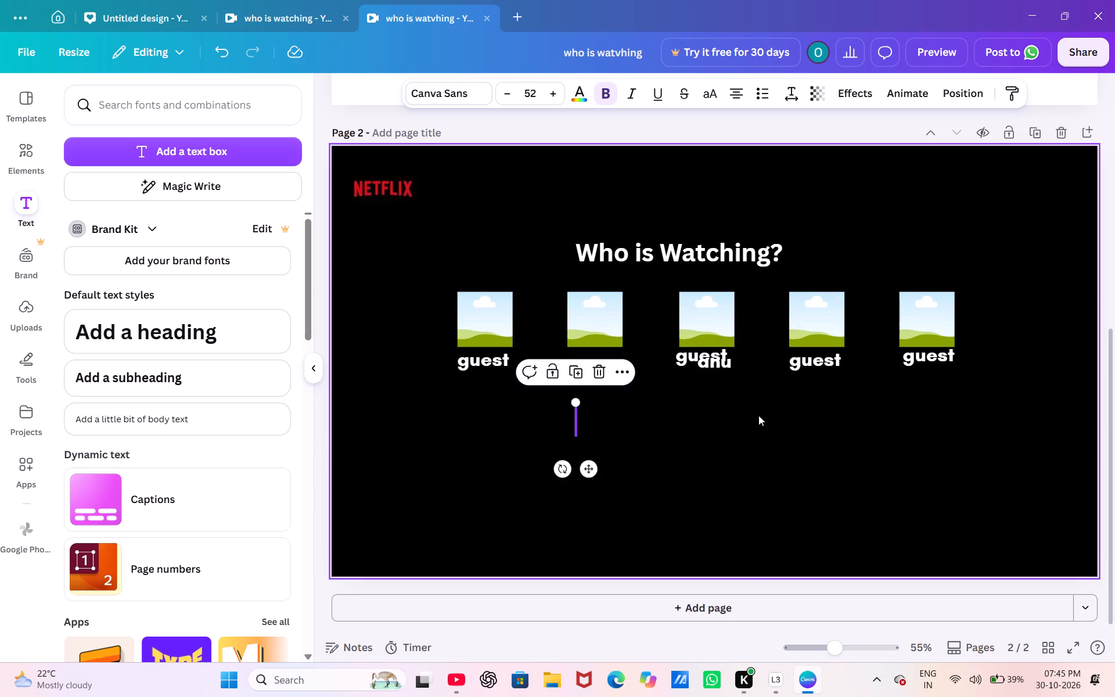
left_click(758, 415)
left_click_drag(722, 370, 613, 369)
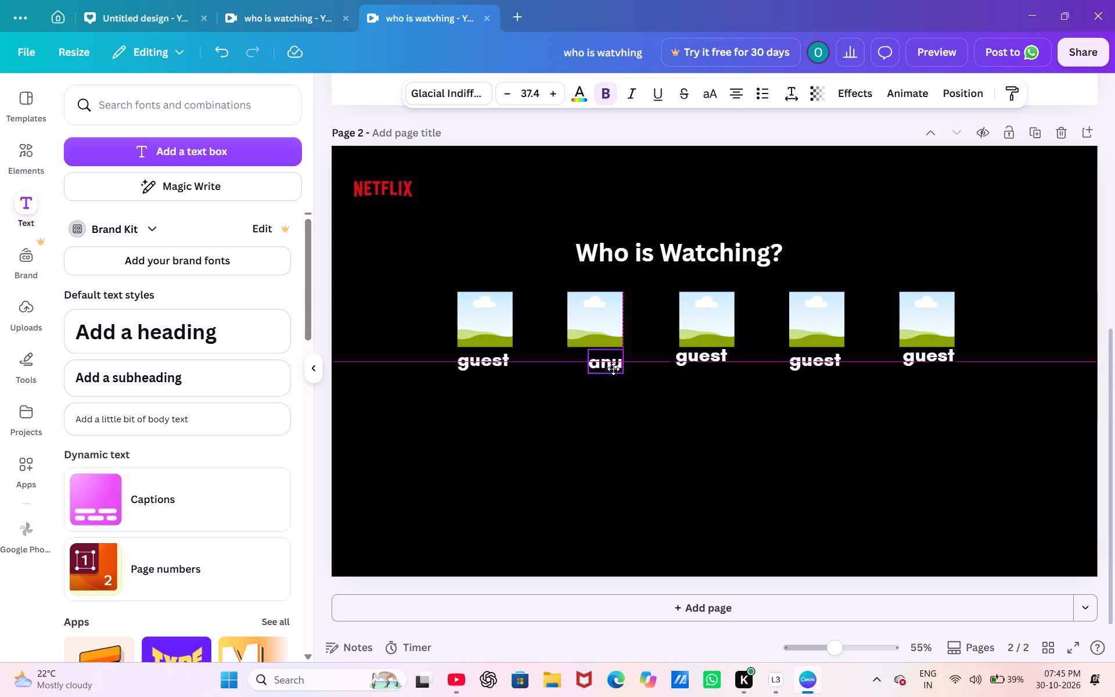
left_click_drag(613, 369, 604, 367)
Delete the "anu" text, enter "tanu" as a new text, and move it below the second frame.
key("BackSpace")
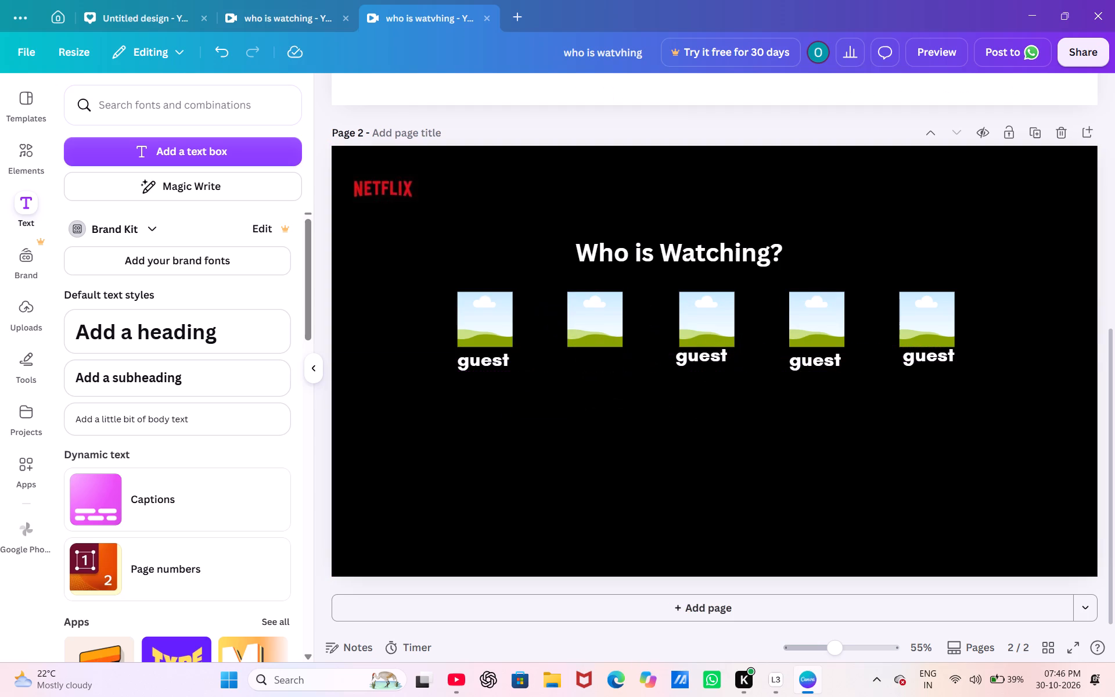
type("ta")
type("nu")
left_click(794, 505)
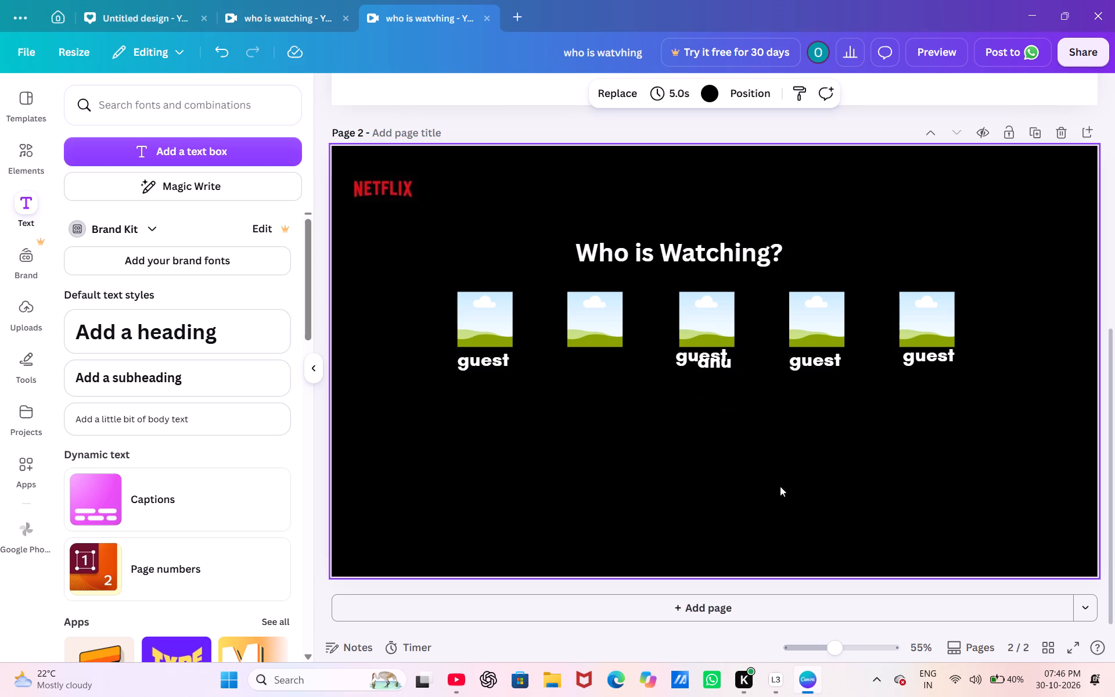
left_click_drag(722, 367, 588, 375)
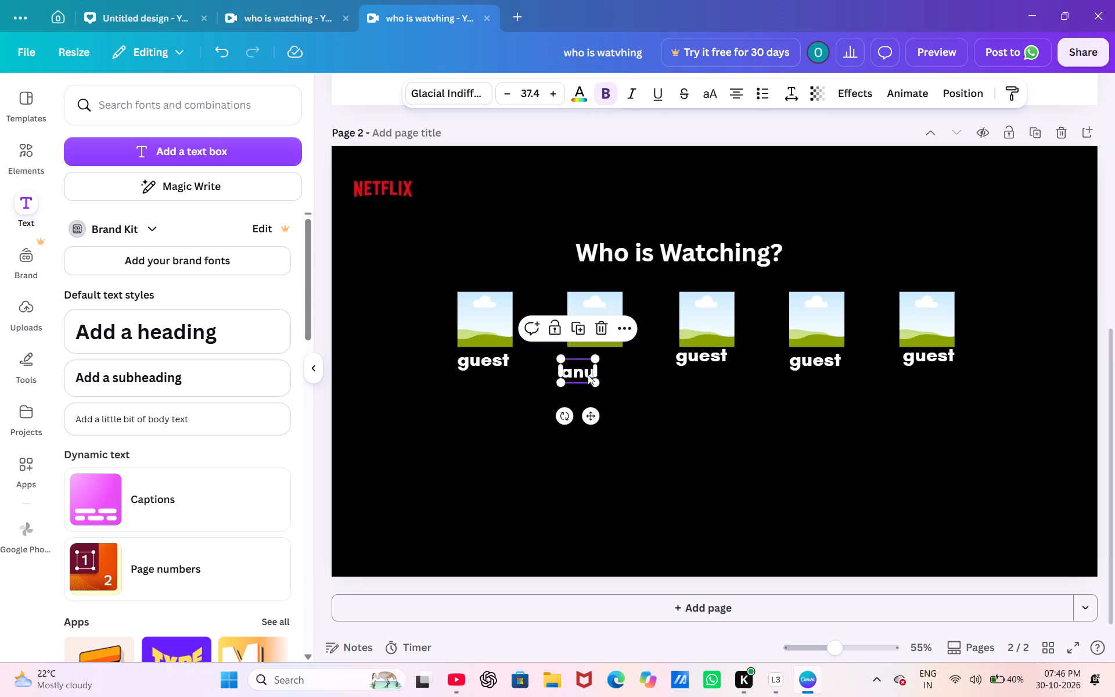
Add a capital T at the start of the second frame's label so it reads "Tanu".
left_click(588, 375)
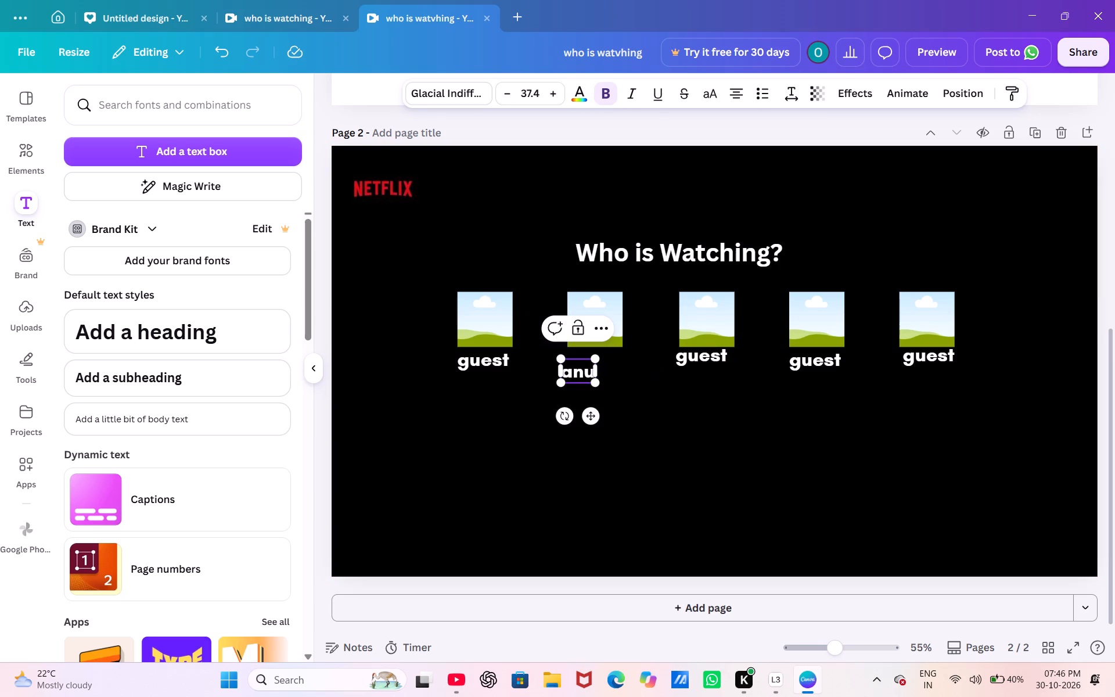
left_click(566, 372)
key("shift+t")
left_click(747, 443)
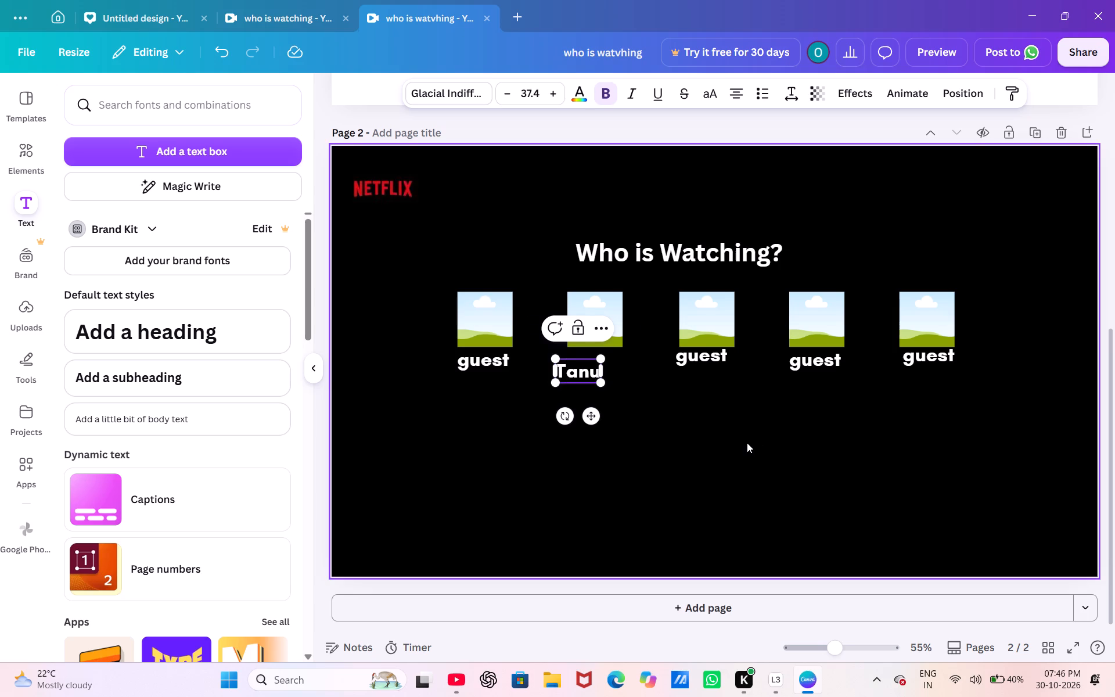
Position the "Tanu" label just beneath the second frame, aligned with the frame's left edge.
left_click_drag(596, 383, 587, 377)
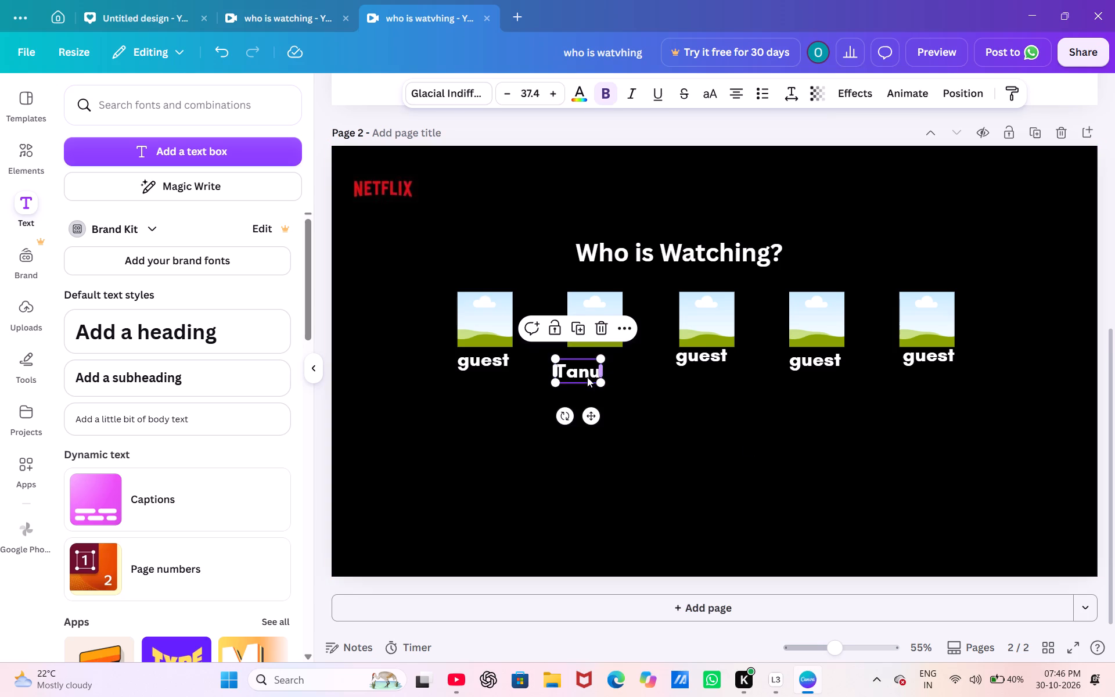
left_click_drag(587, 377, 567, 381)
left_click_drag(567, 381, 581, 373)
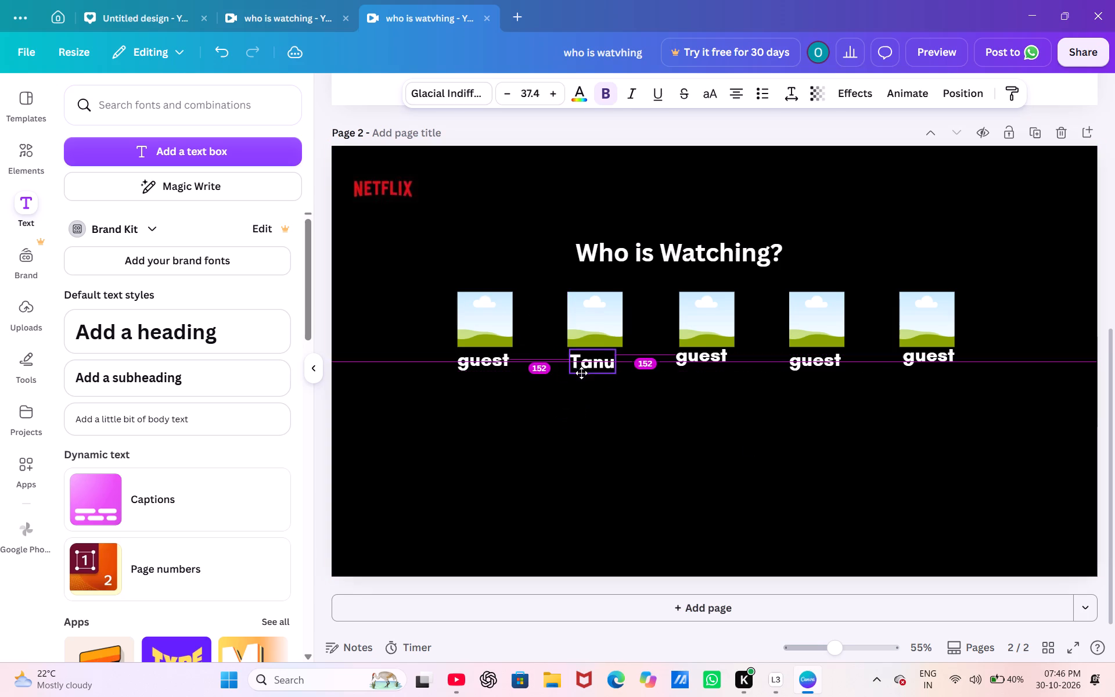
left_click_drag(581, 373, 577, 373)
left_click(851, 446)
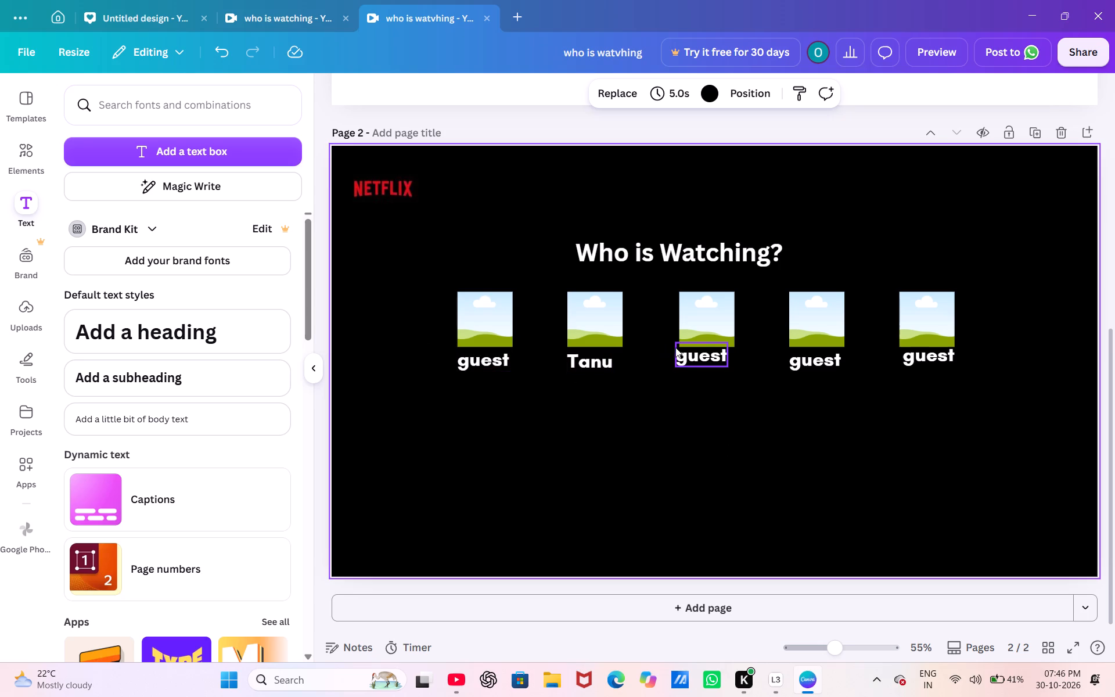
Shift the third frame slightly left and down so its left edge lines up with its "guest" label.
left_click(707, 305)
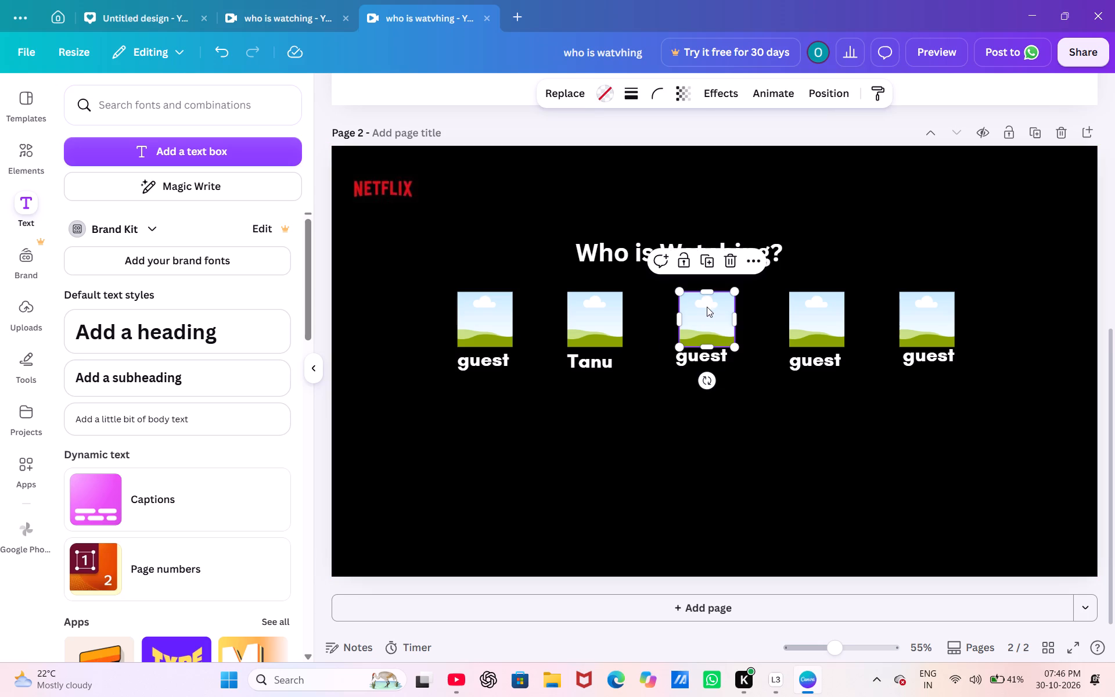
left_click(704, 339)
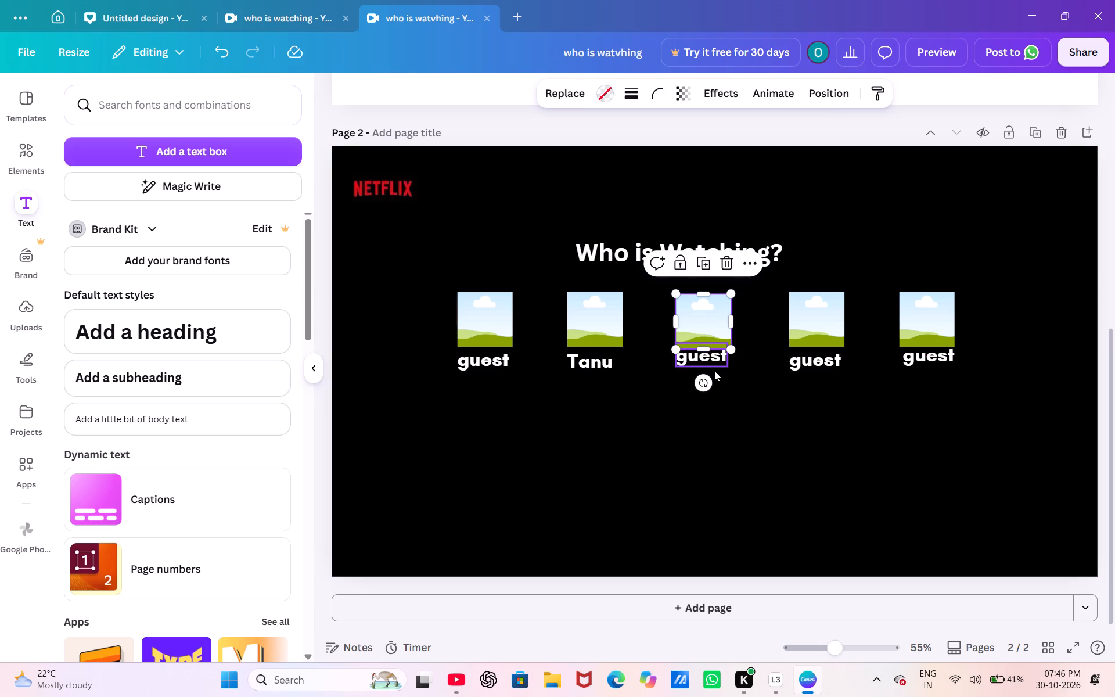
left_click(736, 397)
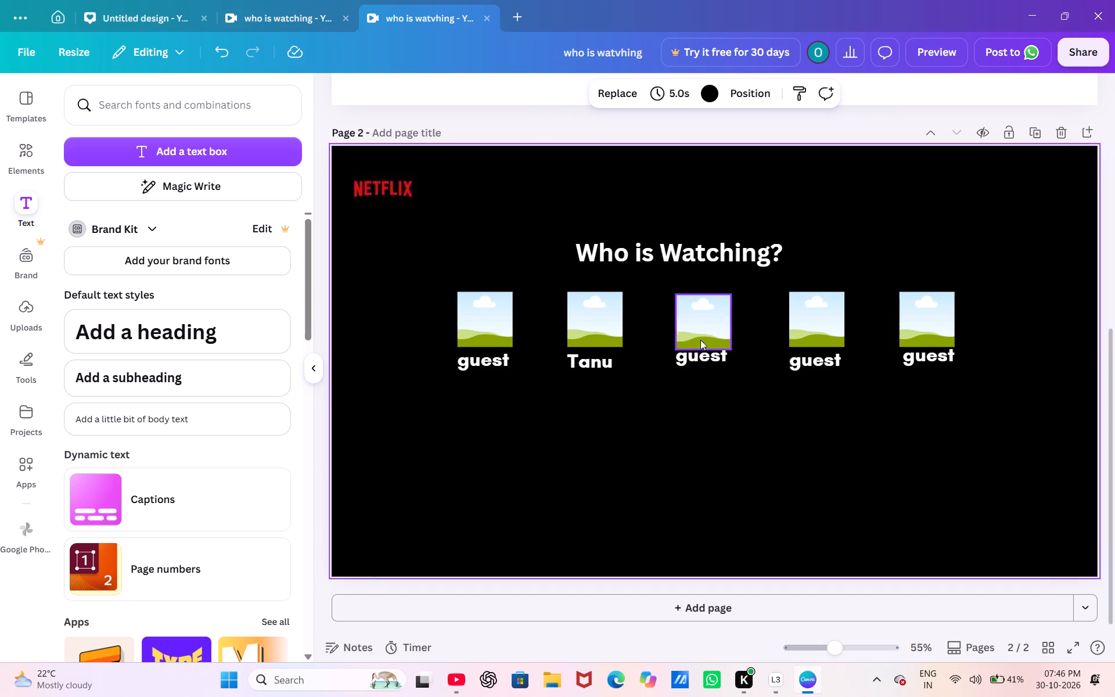
Move the third frame's "guest" label down clear of the frame, level with the "Tanu" label and roughly centred beneath the frame.
left_click(700, 356)
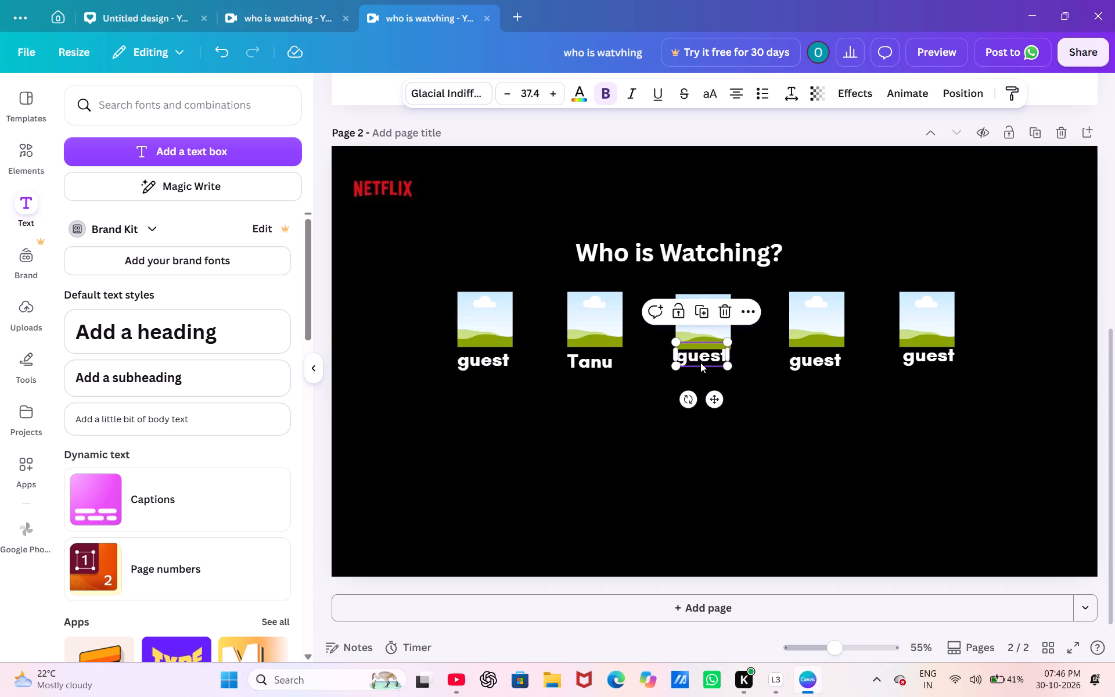
left_click(700, 362)
left_click_drag(700, 365, 699, 387)
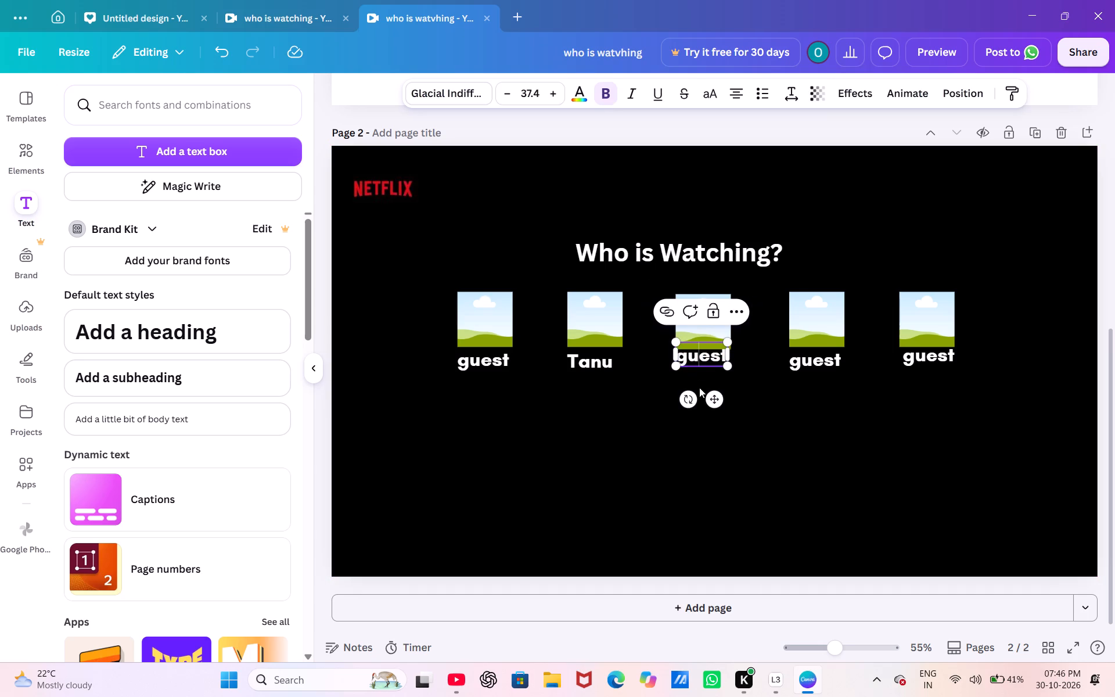
left_click_drag(699, 387, 695, 366)
left_click(695, 366)
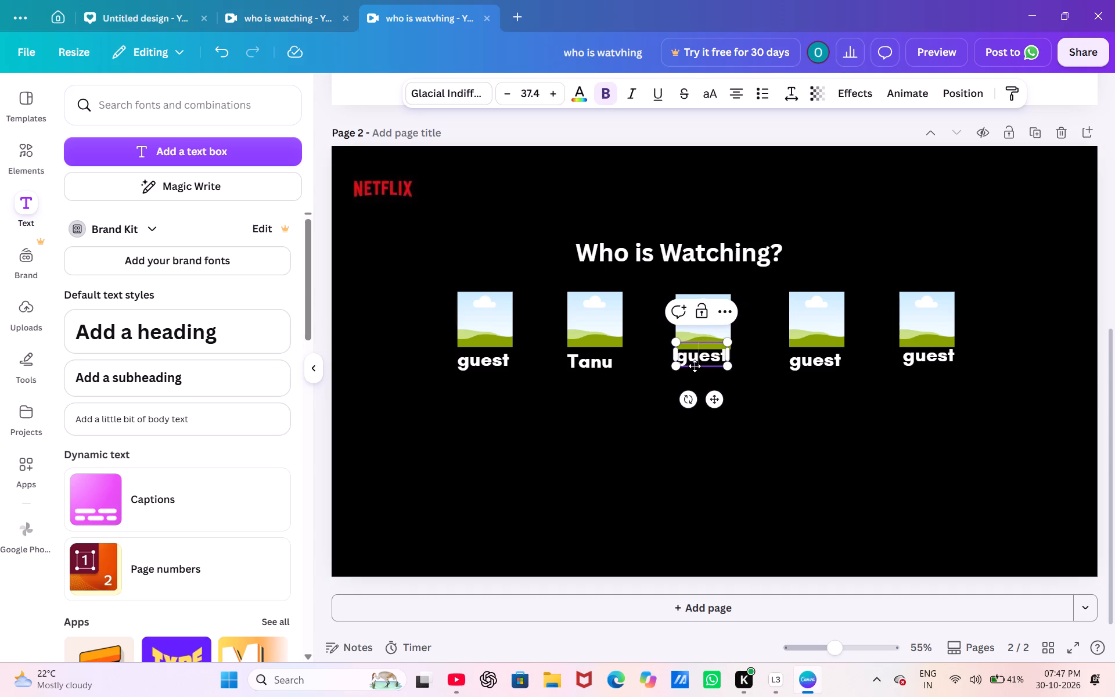
left_click(695, 368)
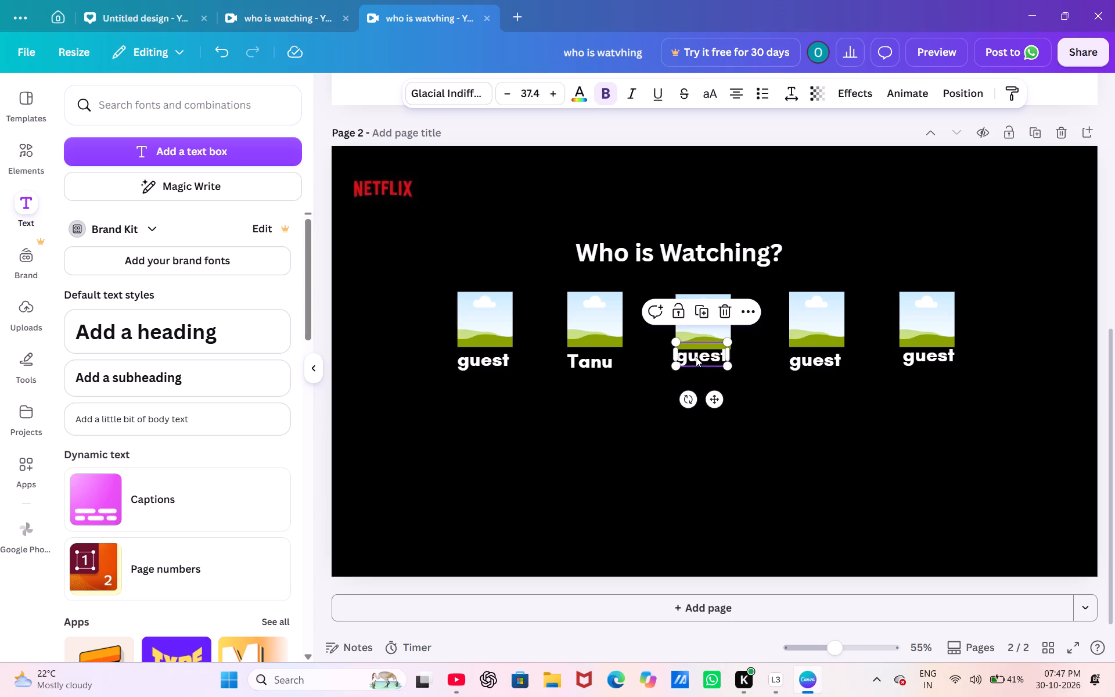
left_click_drag(696, 355, 693, 365)
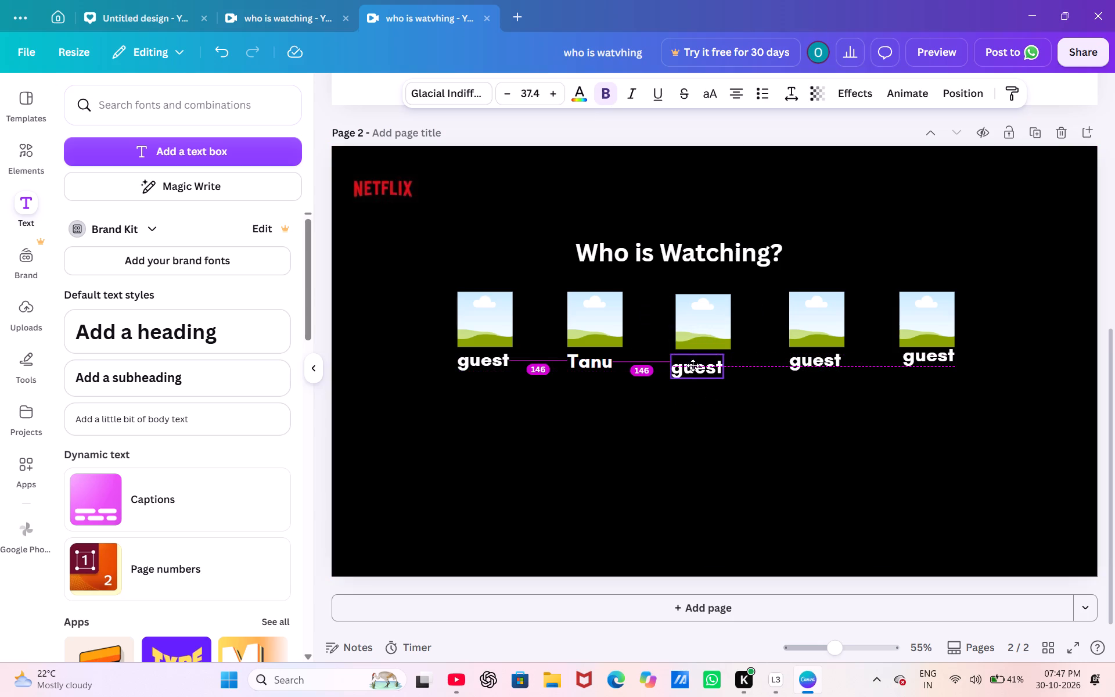
left_click_drag(693, 365, 692, 364)
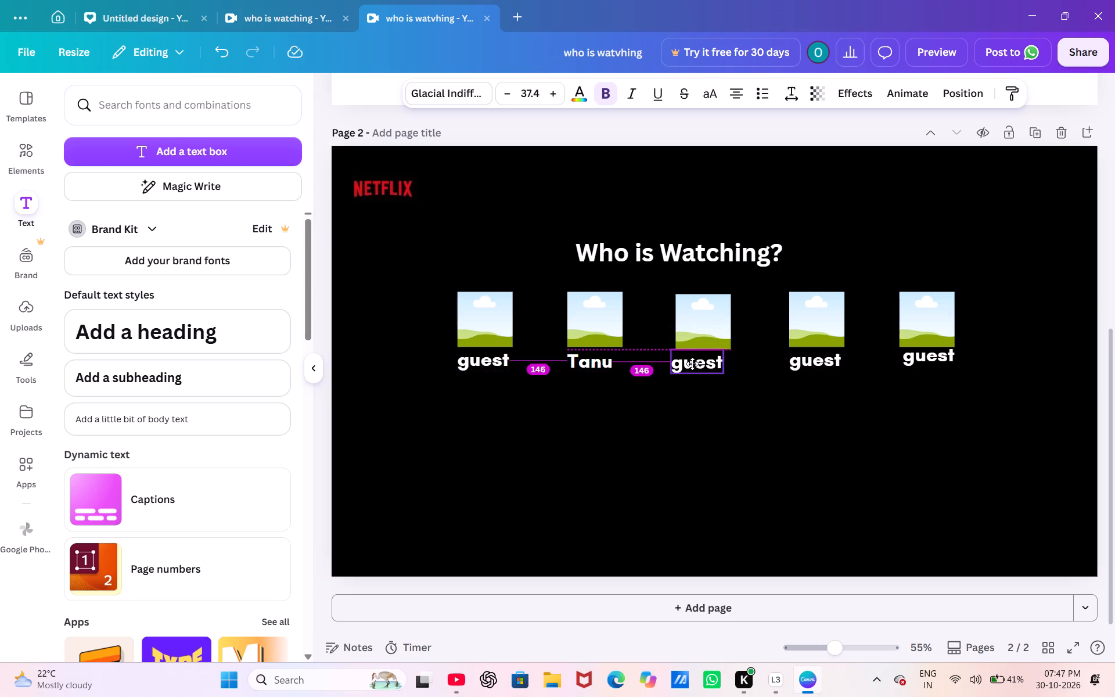
left_click_drag(692, 364, 690, 364)
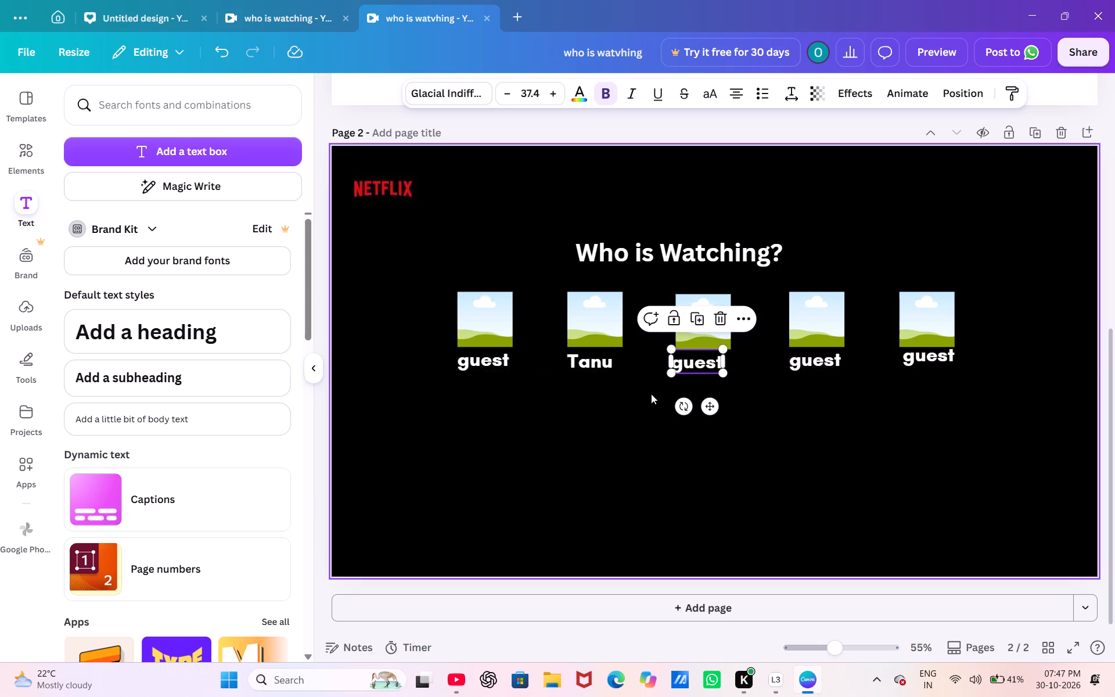
left_click(646, 404)
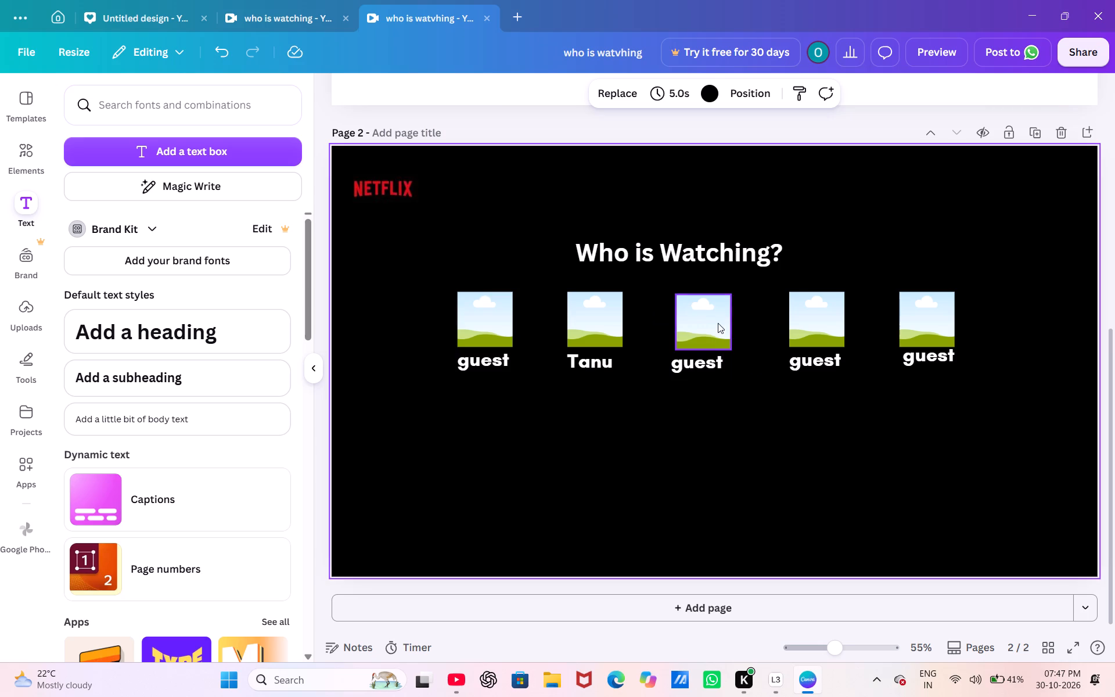
left_click_drag(690, 366, 700, 369)
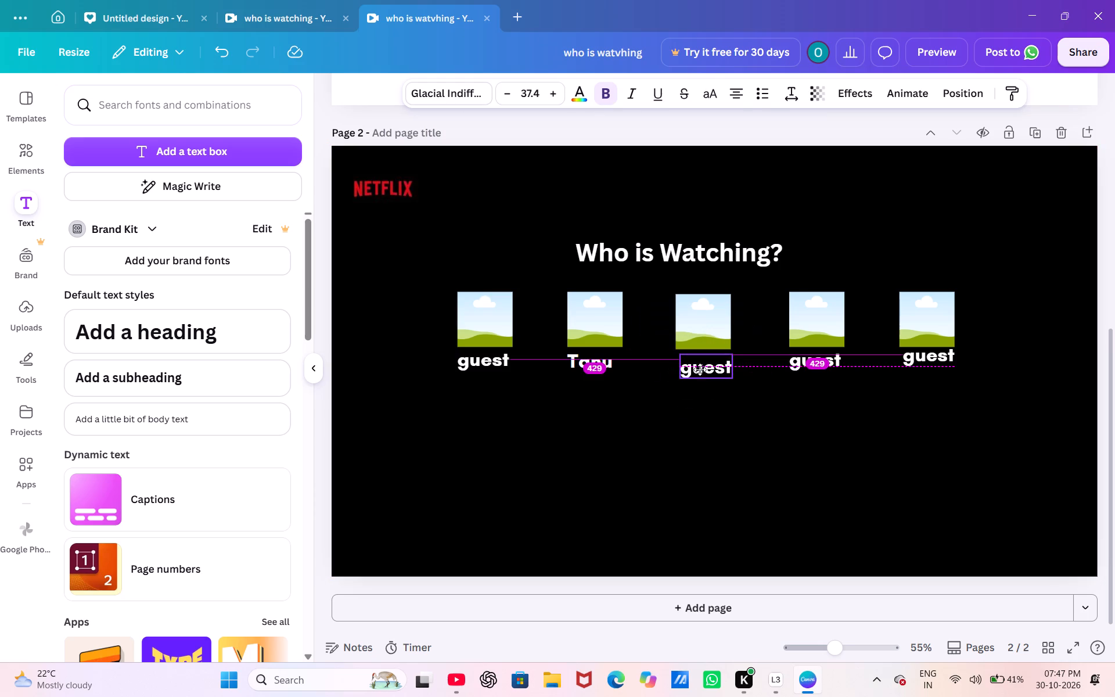
left_click_drag(700, 369, 696, 368)
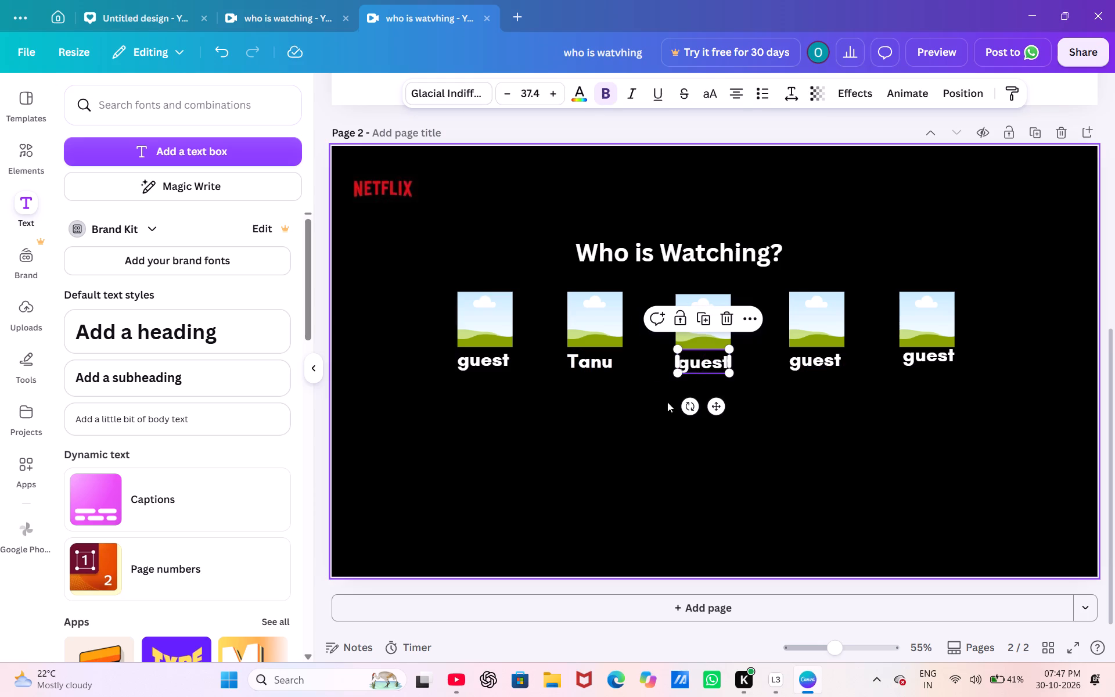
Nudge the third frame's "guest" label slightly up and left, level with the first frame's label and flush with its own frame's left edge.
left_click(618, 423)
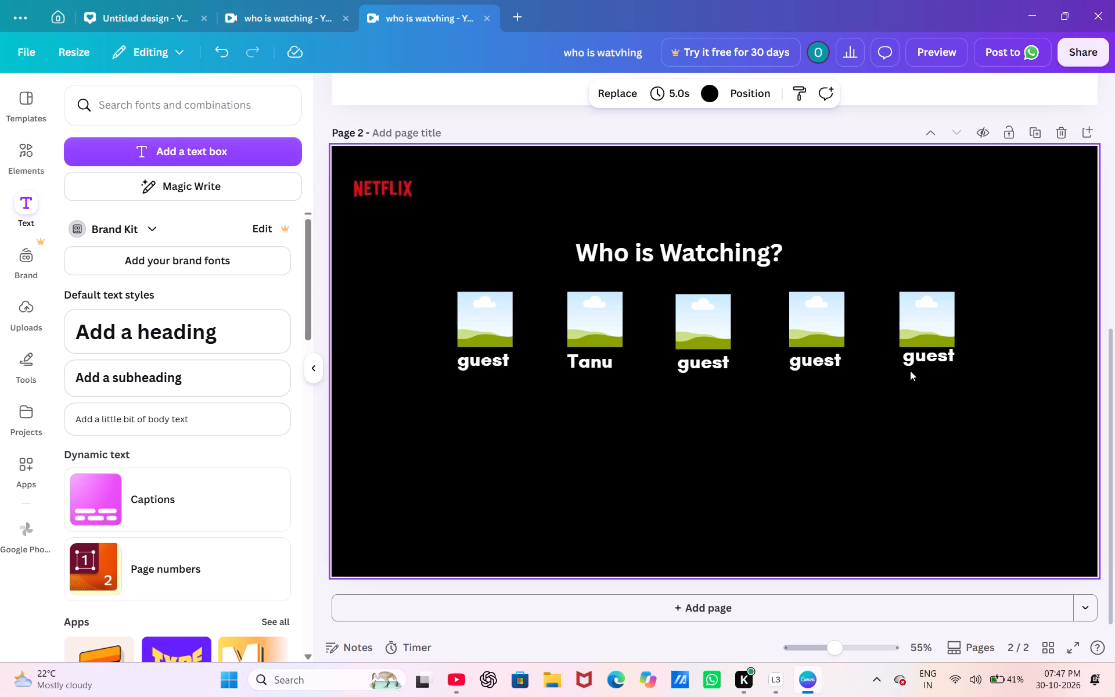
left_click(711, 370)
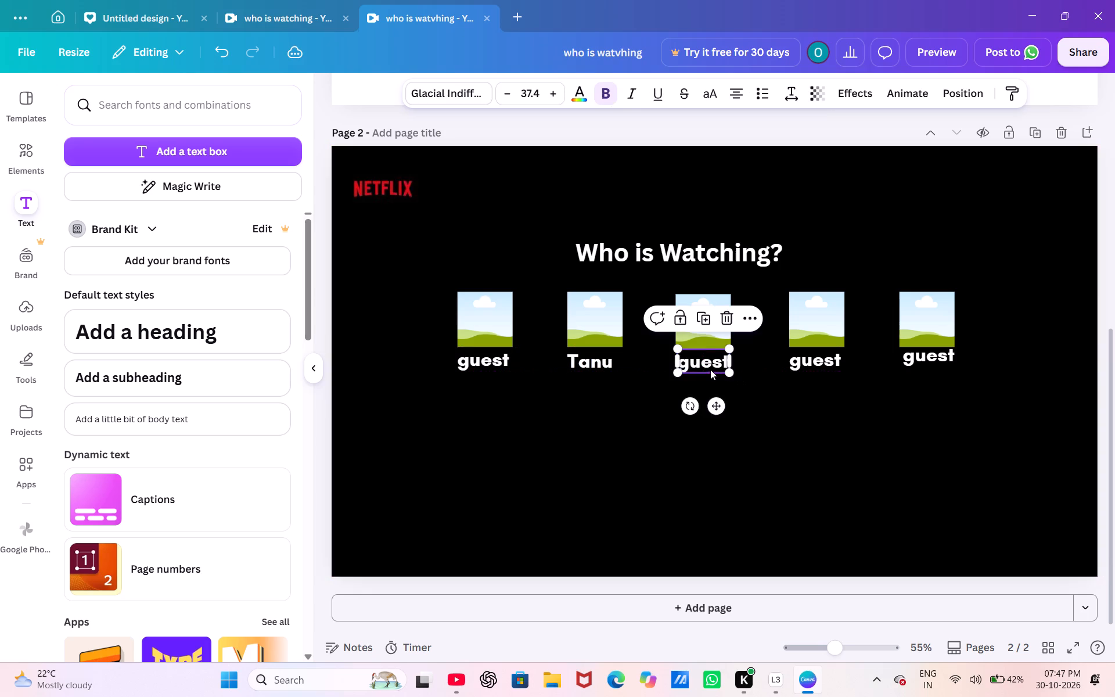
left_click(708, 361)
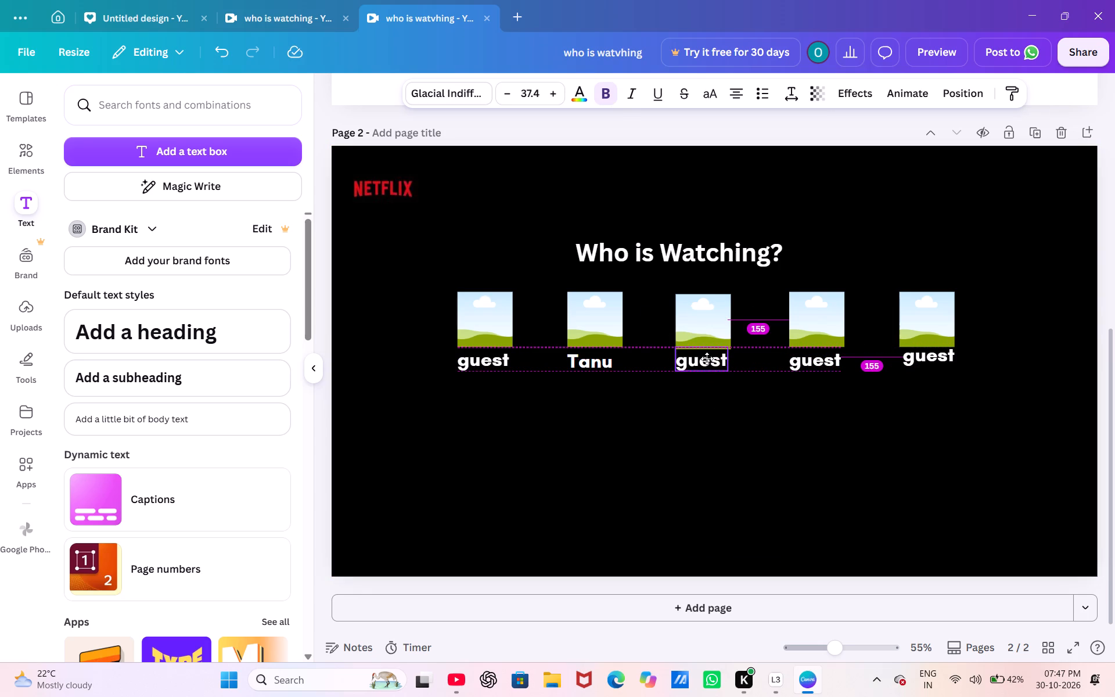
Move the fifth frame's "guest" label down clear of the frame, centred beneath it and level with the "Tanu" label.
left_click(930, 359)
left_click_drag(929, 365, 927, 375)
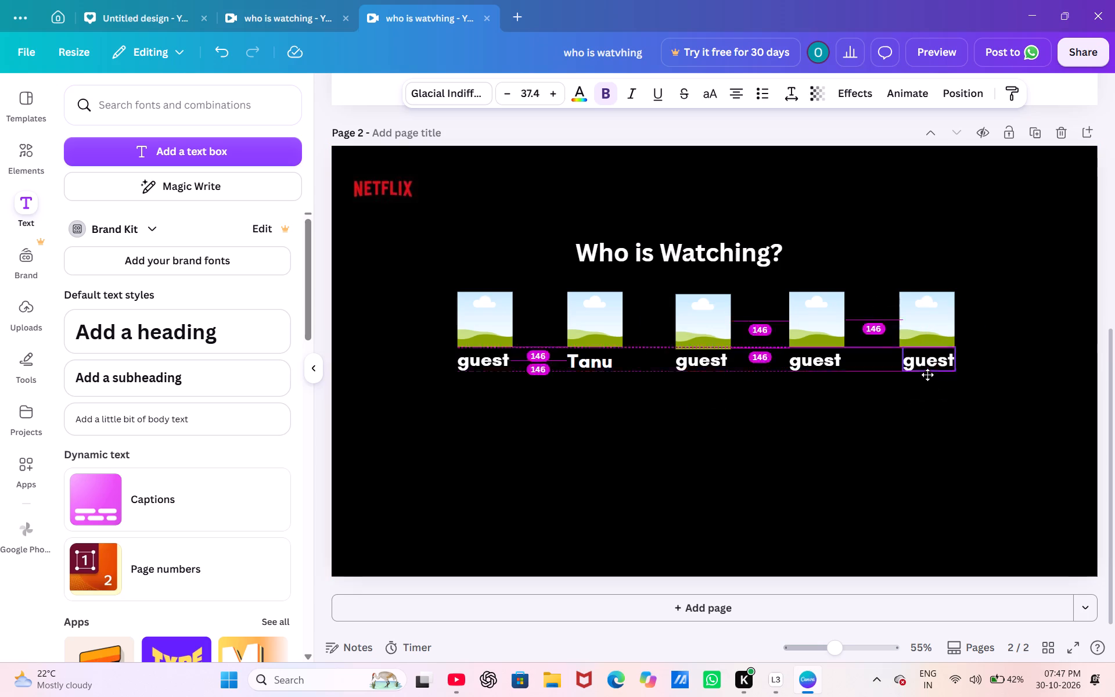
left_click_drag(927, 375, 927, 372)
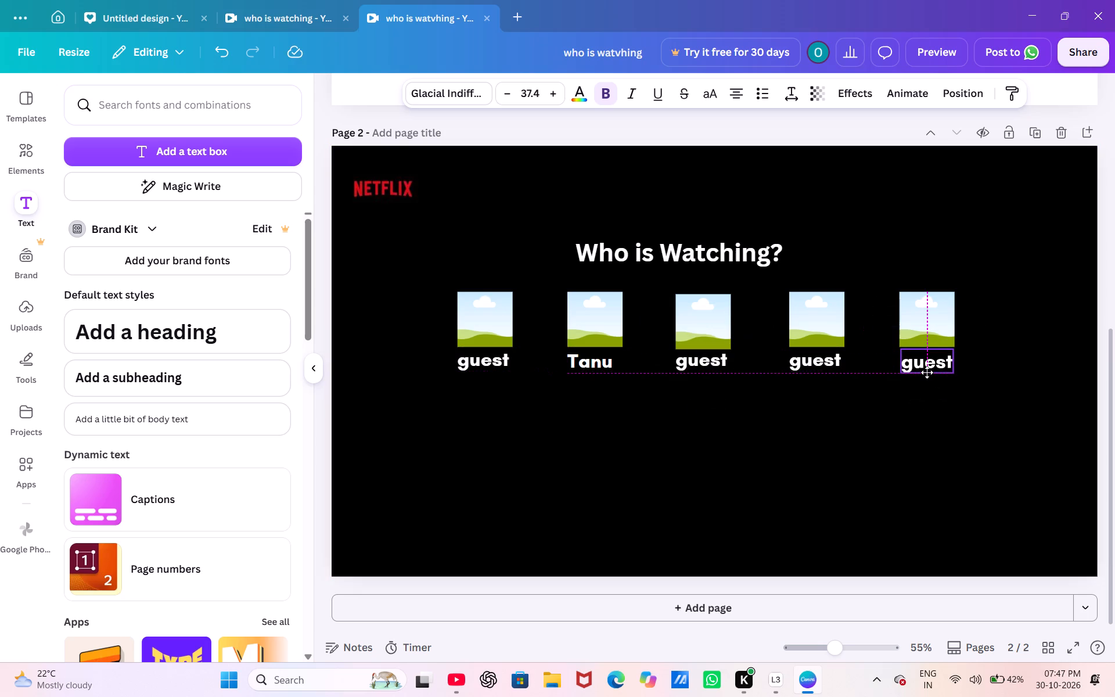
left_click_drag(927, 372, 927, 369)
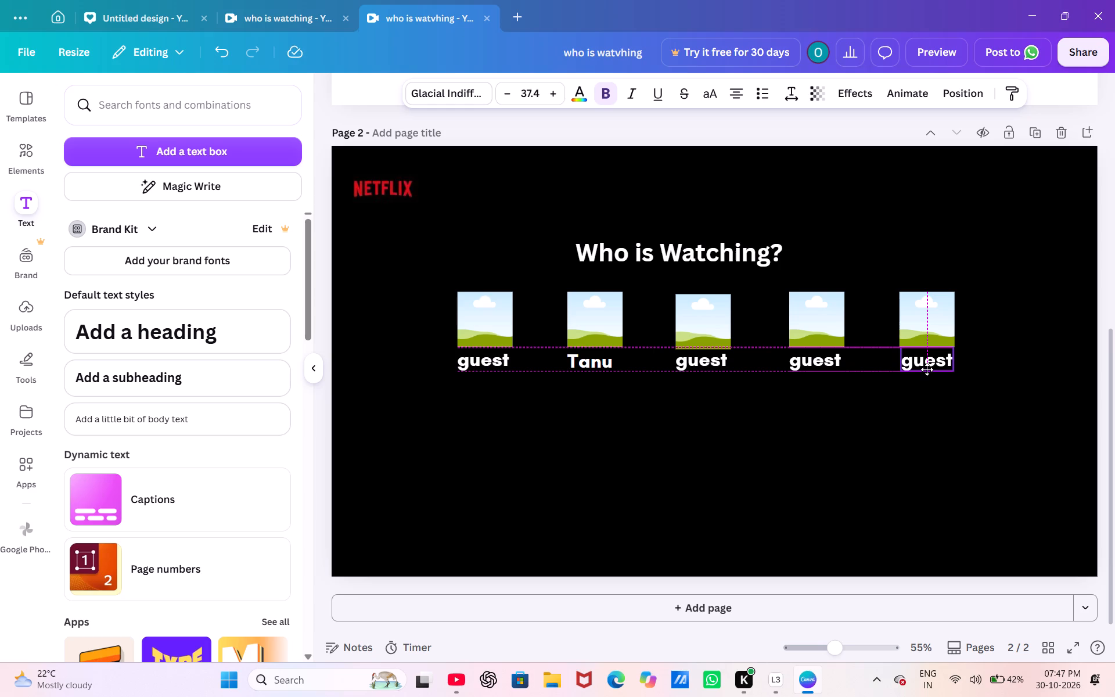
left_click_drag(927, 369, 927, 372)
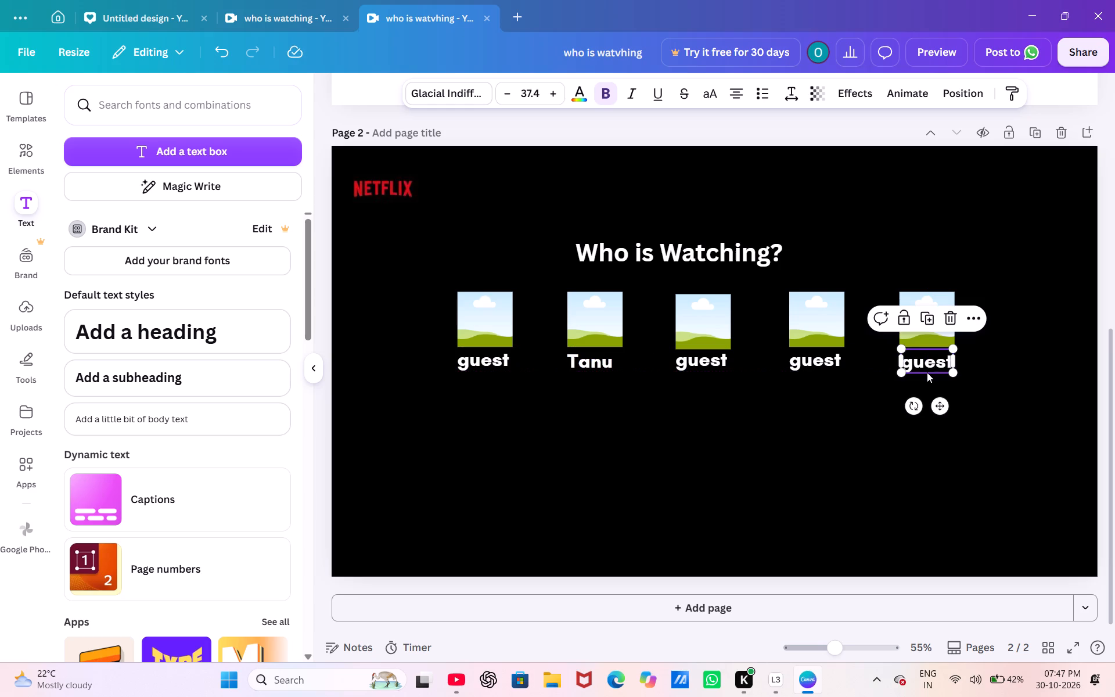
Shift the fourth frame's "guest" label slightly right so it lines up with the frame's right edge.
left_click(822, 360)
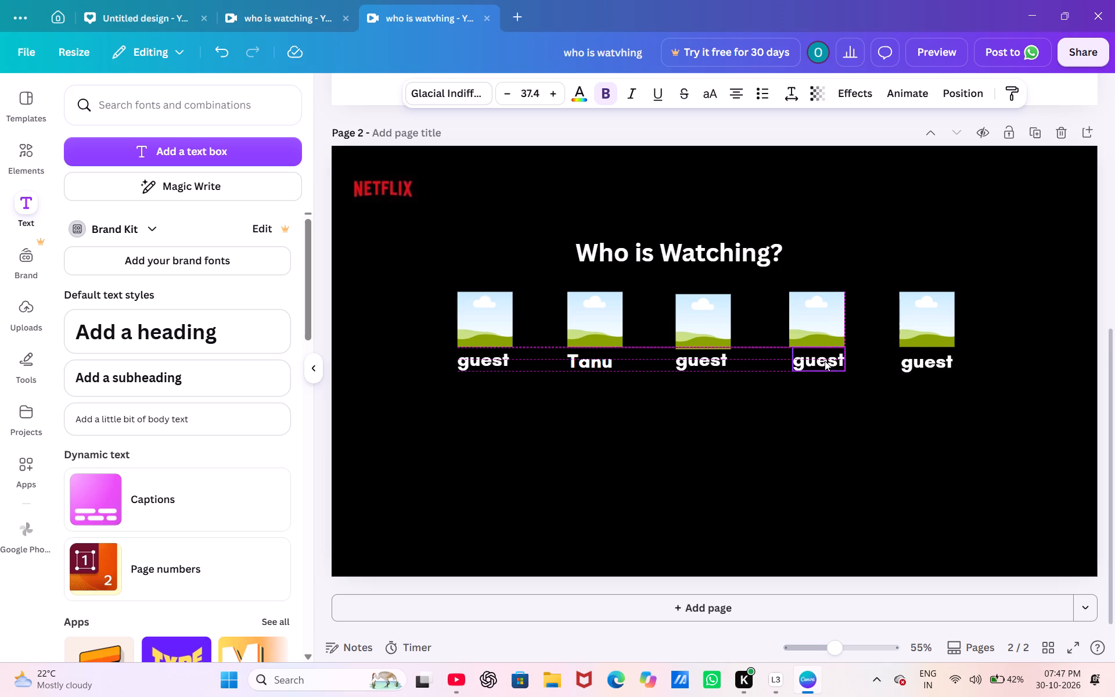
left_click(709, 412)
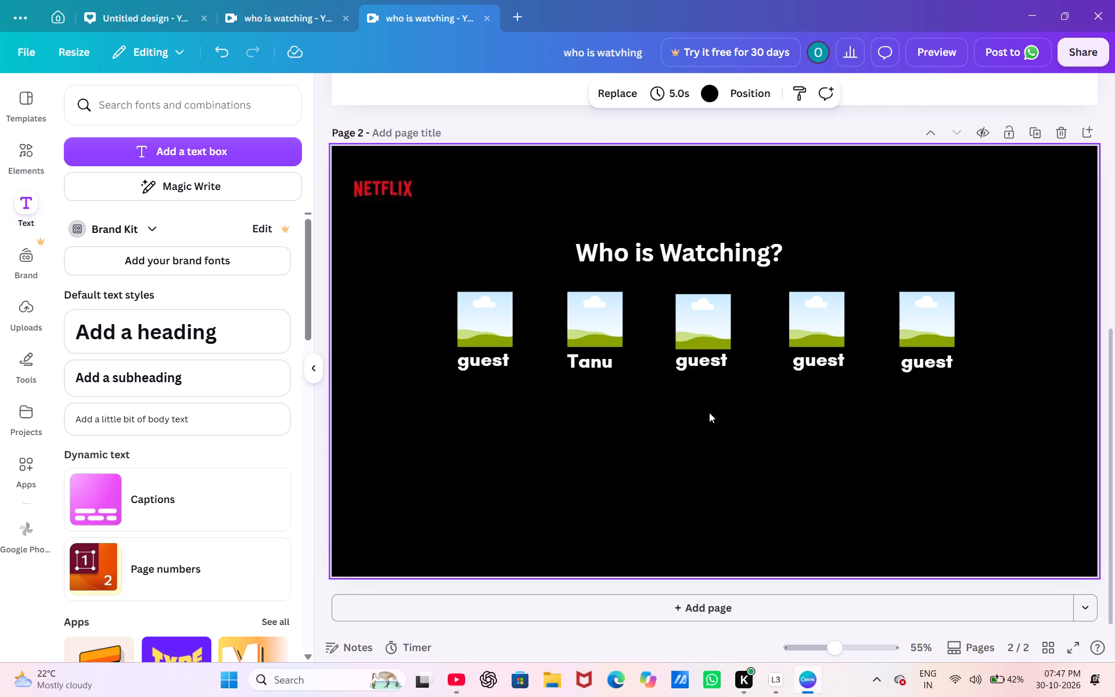
Switch to the YouTube tutorial and watch how the labelled frames are filled with profile pictures.
left_click(444, 684)
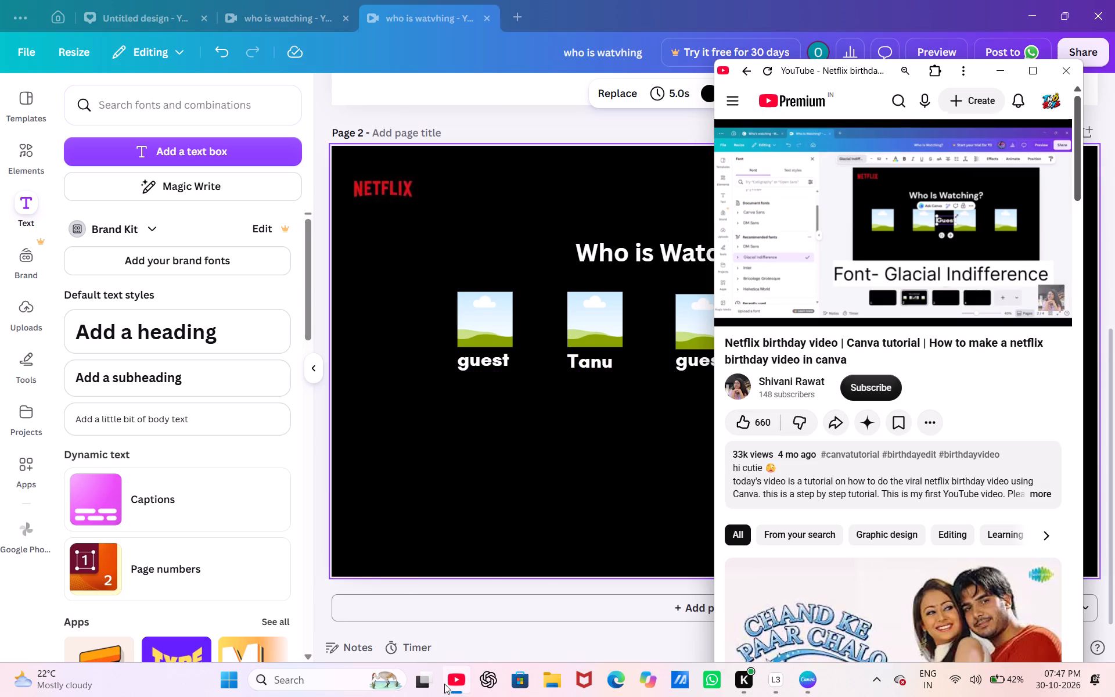
key("space")
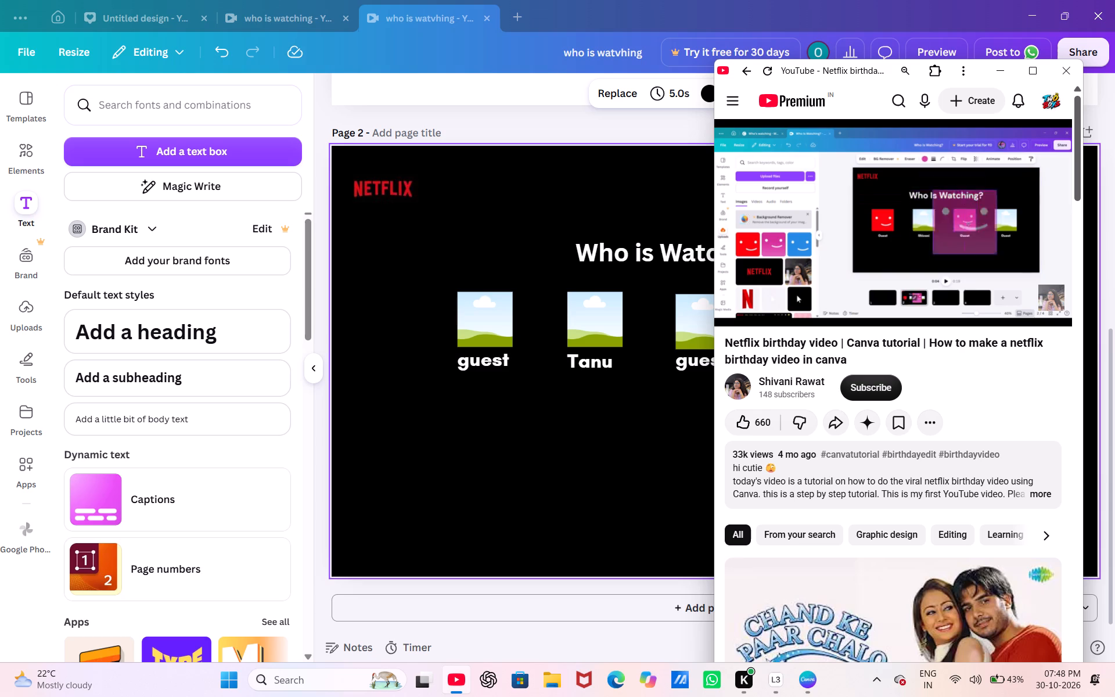
key("space")
key("space")
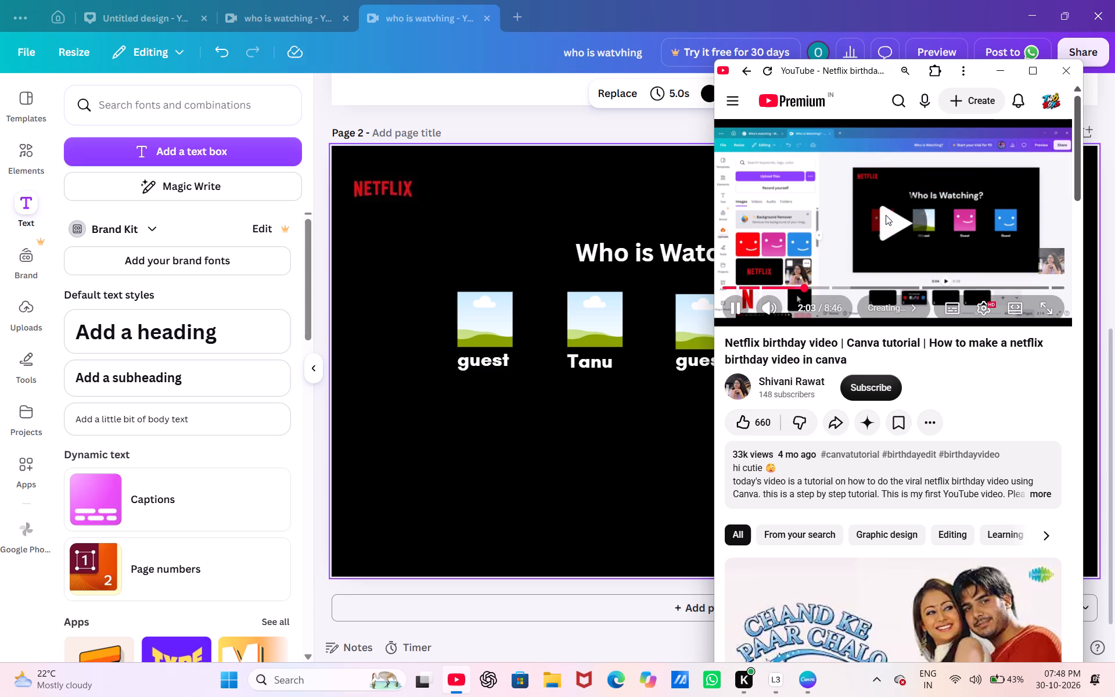
key("space")
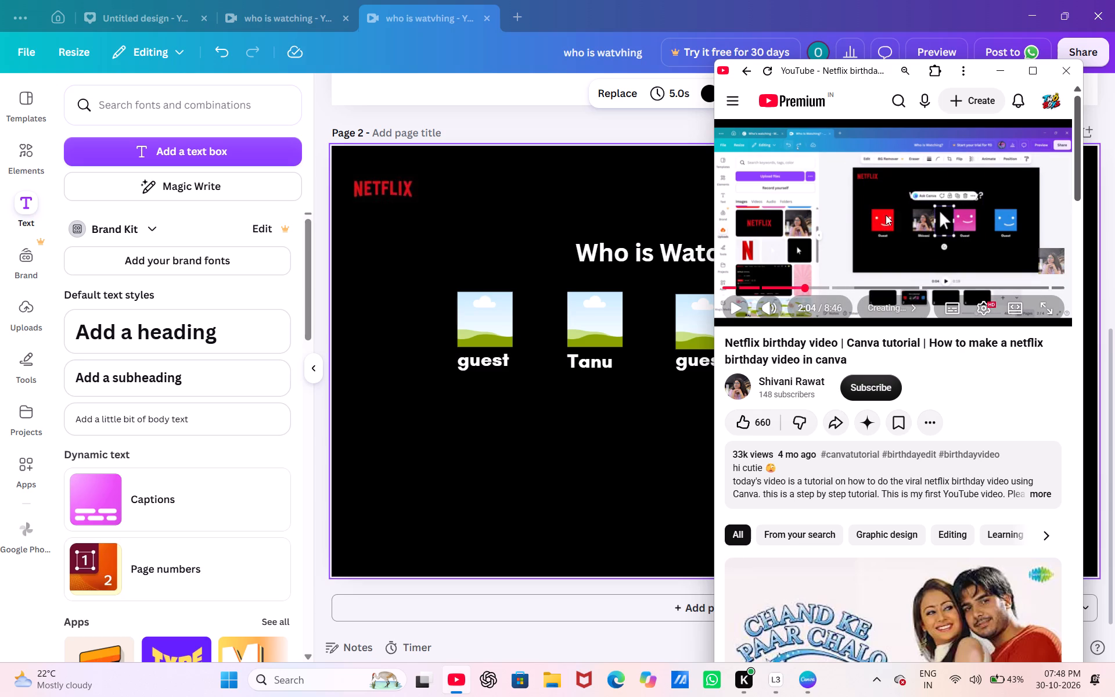
Delete the "Tanu" label under the second frame and the "guest" label under the third frame.
left_click(479, 358)
left_click(589, 368)
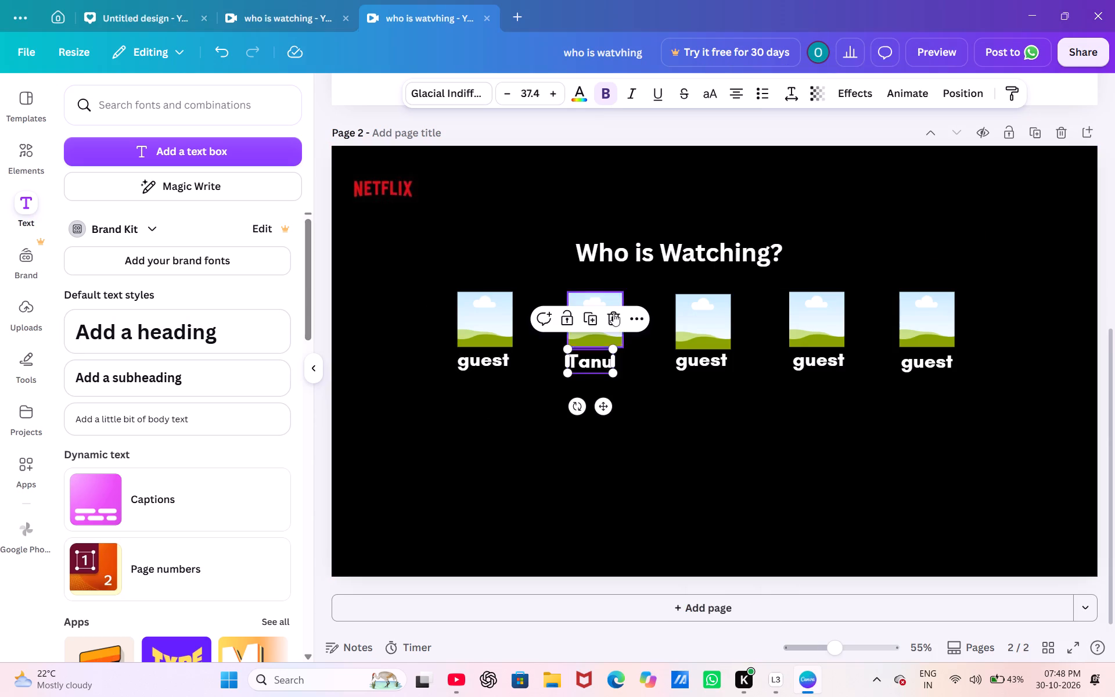
left_click(605, 322)
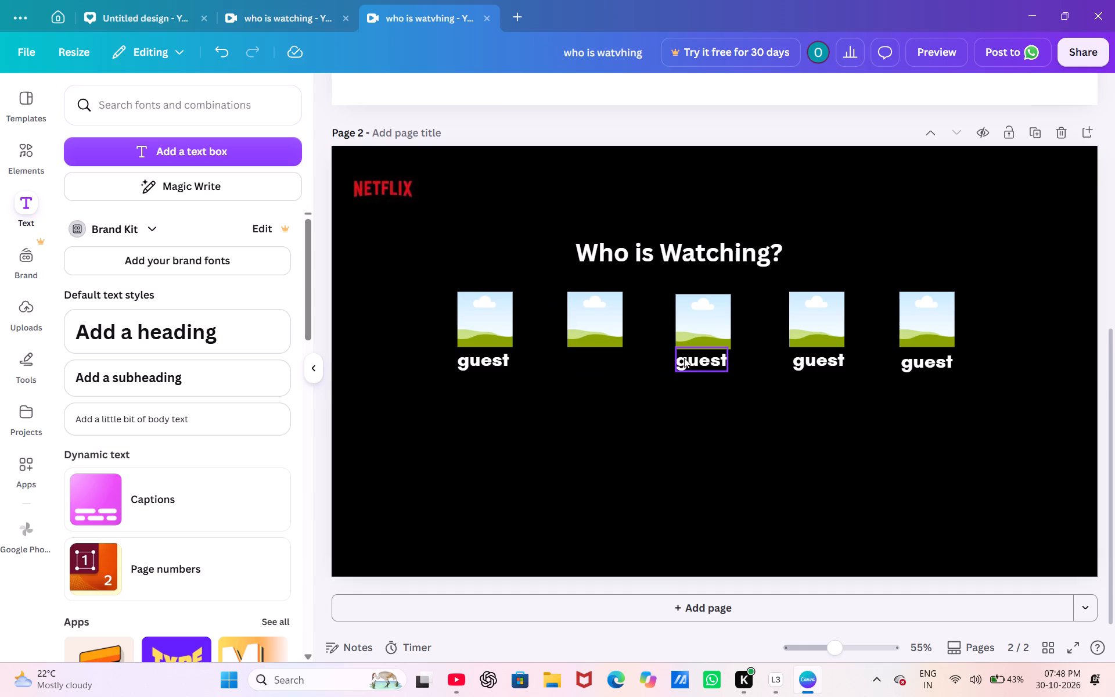
left_click_drag(700, 361, 698, 378)
left_click_drag(698, 378, 702, 383)
left_click(702, 383)
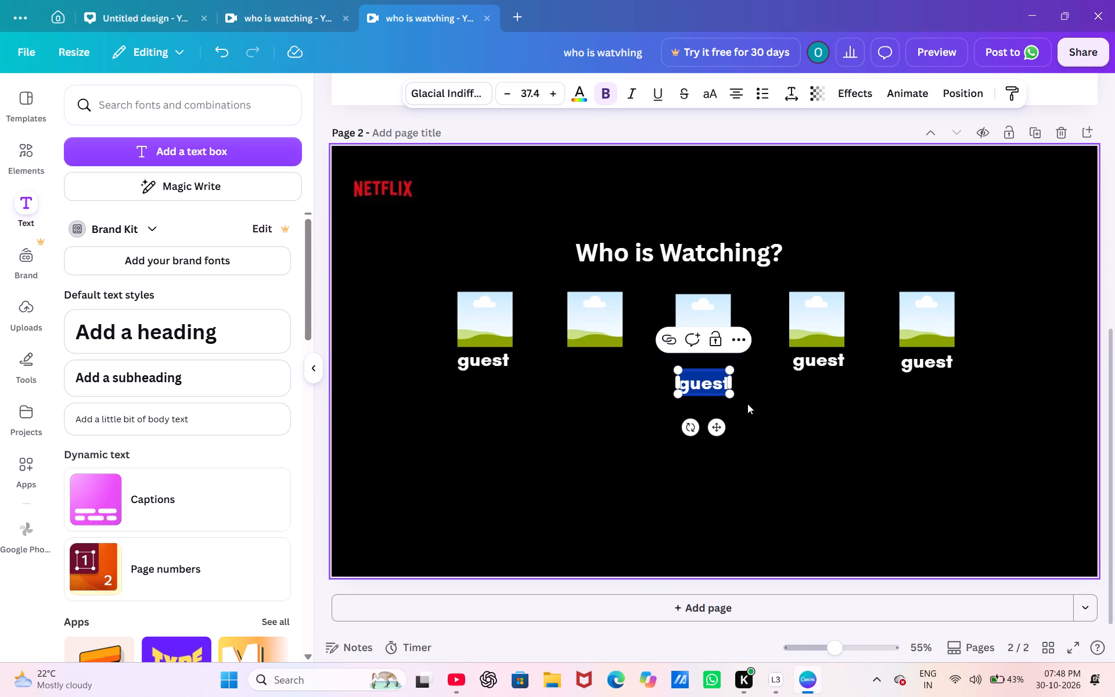
left_click(747, 404)
left_click(720, 380)
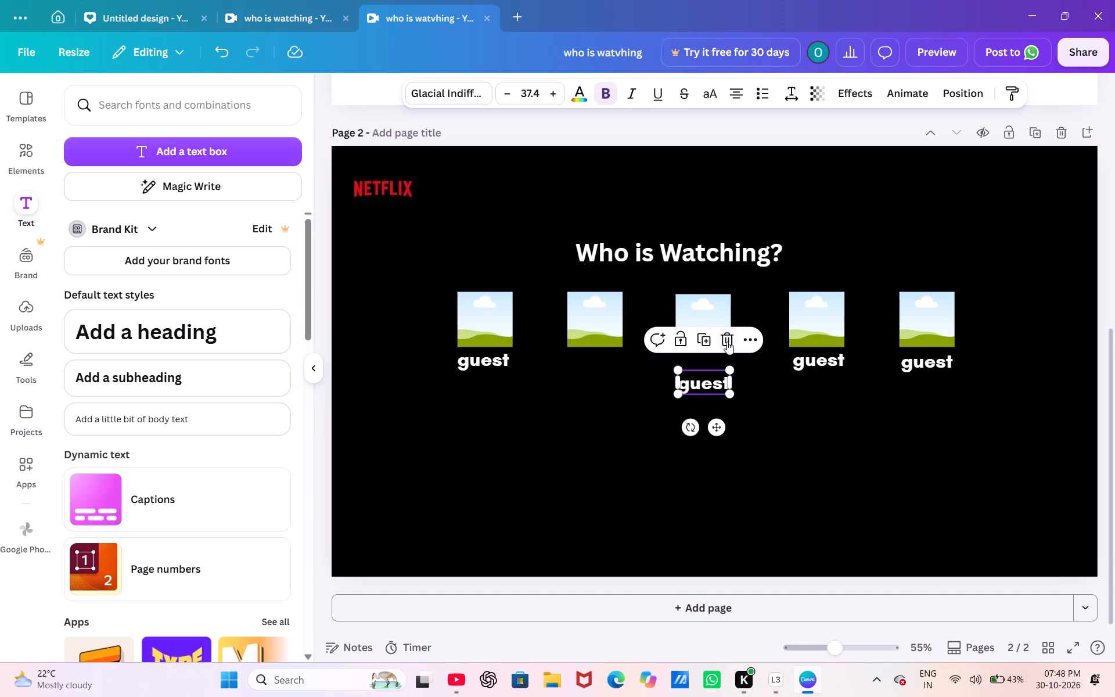
left_click_drag(725, 332, 728, 341)
left_click(728, 341)
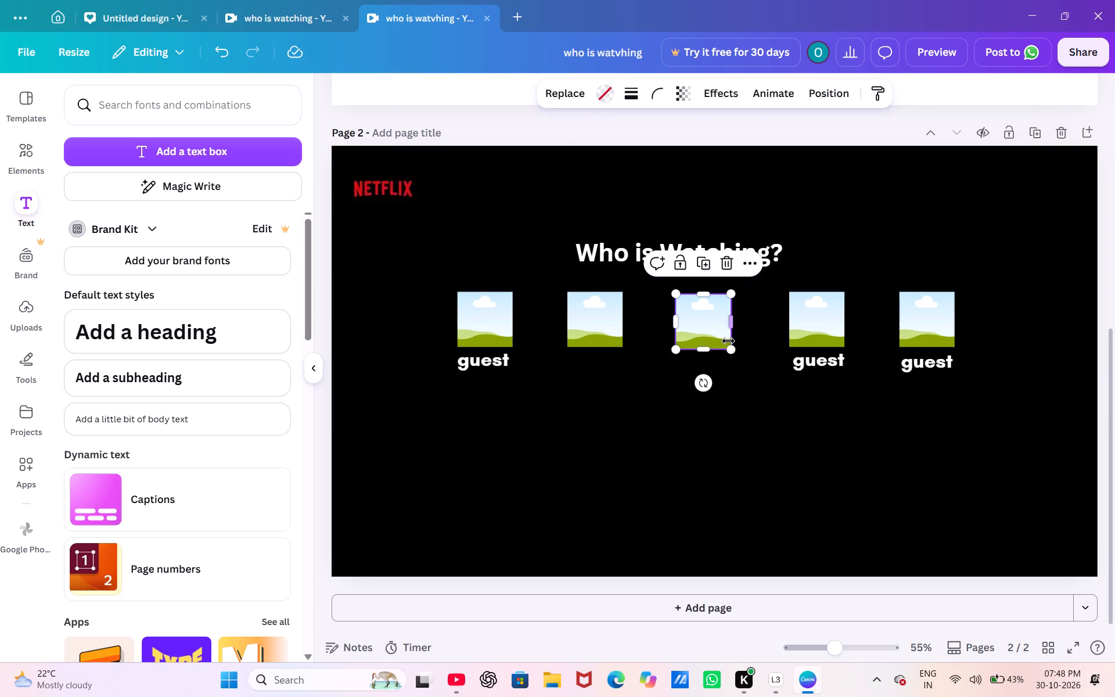
left_click(740, 372)
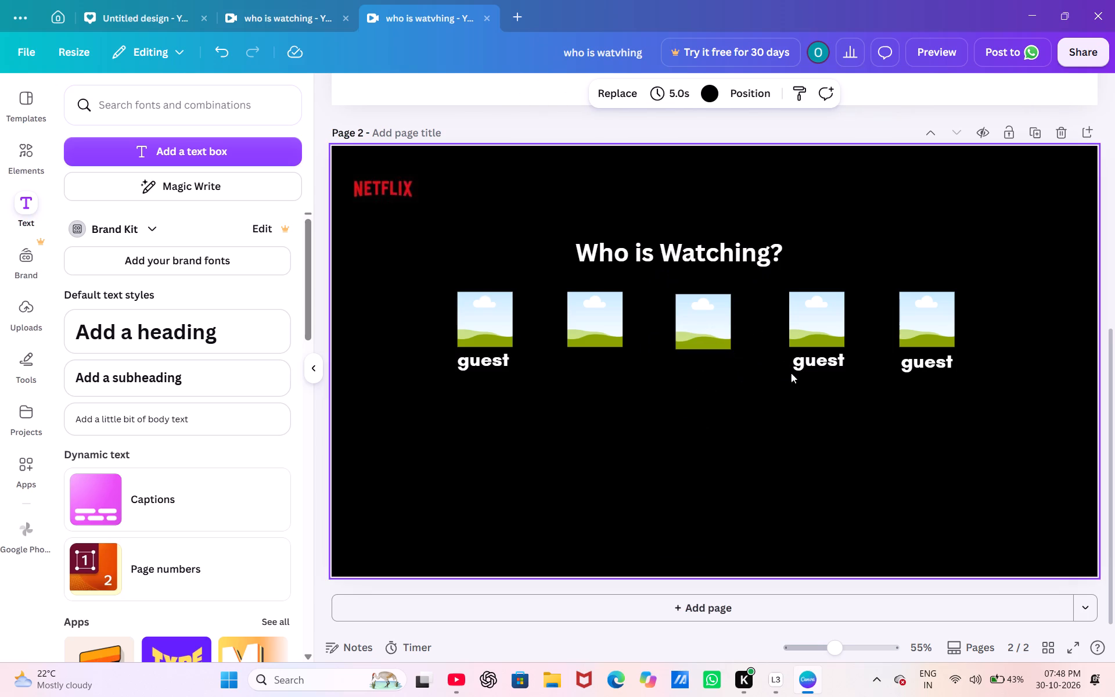
Delete the remaining "guest" labels under the fourth, fifth and first frames.
left_click(804, 368)
left_click(841, 317)
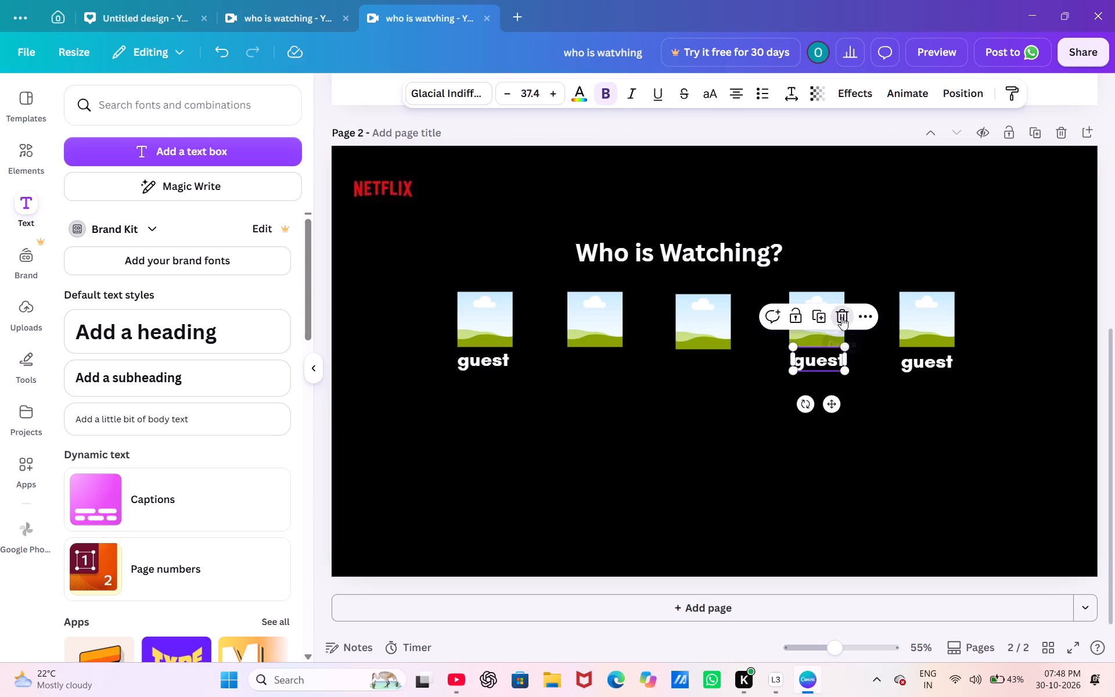
left_click(929, 366)
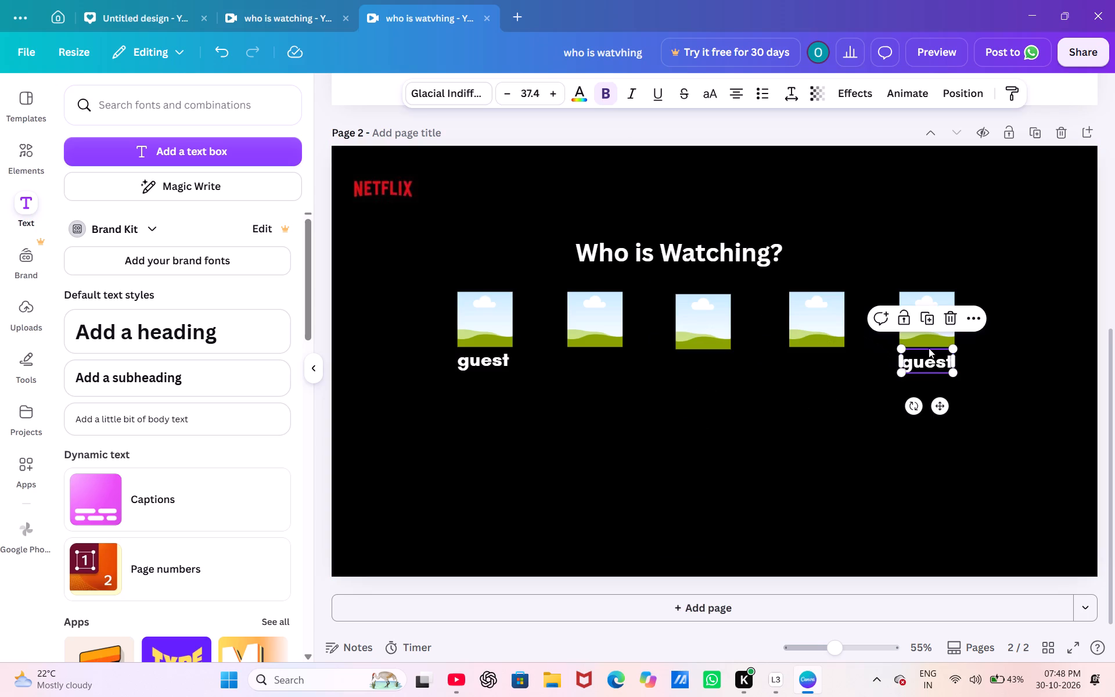
left_click(943, 311)
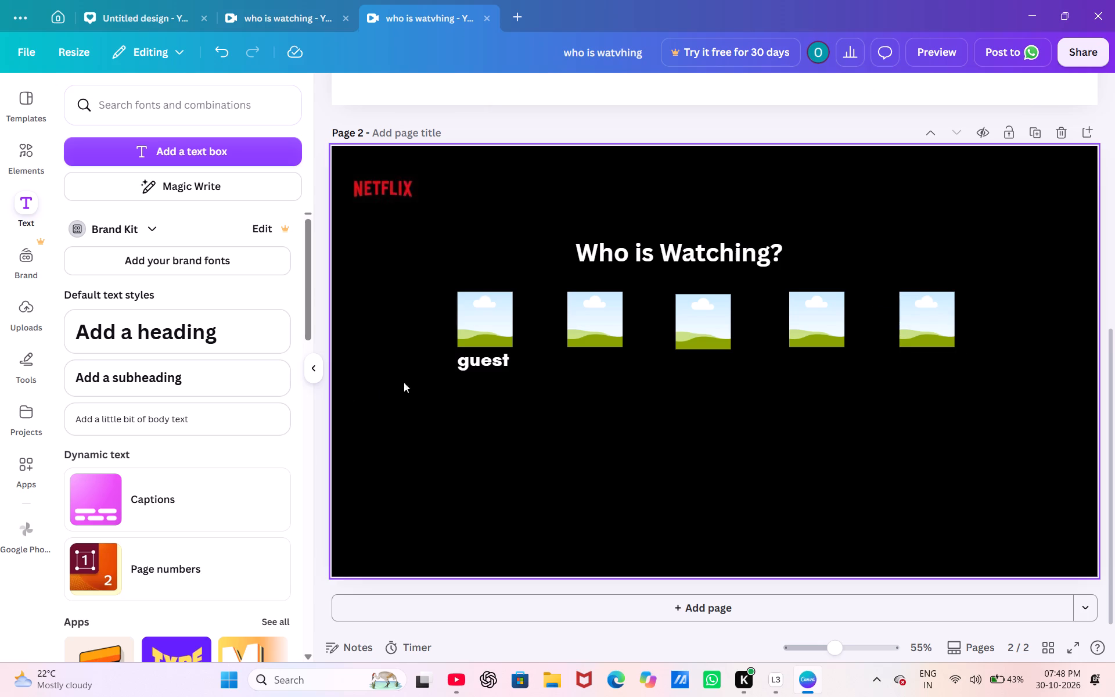
left_click(479, 367)
key("BackSpace")
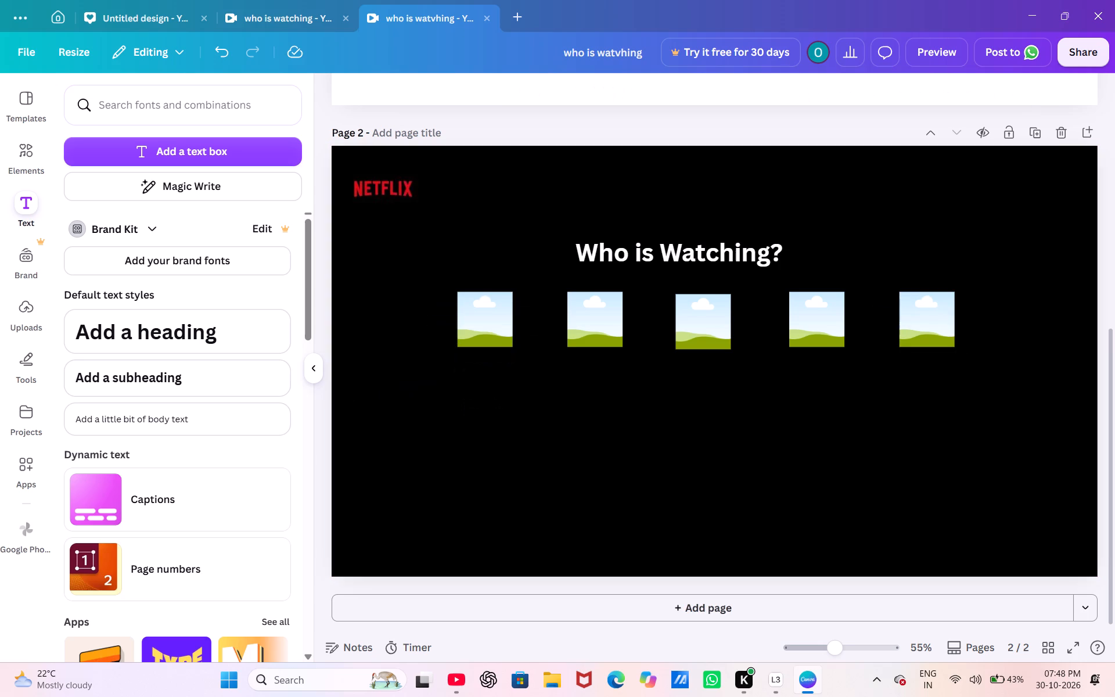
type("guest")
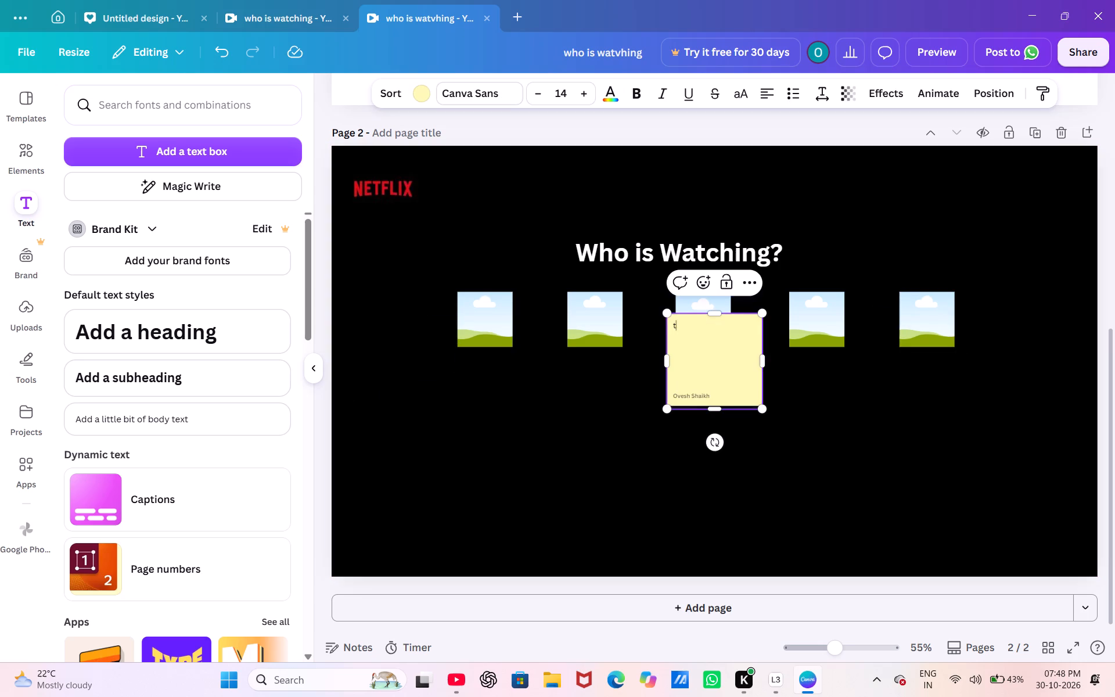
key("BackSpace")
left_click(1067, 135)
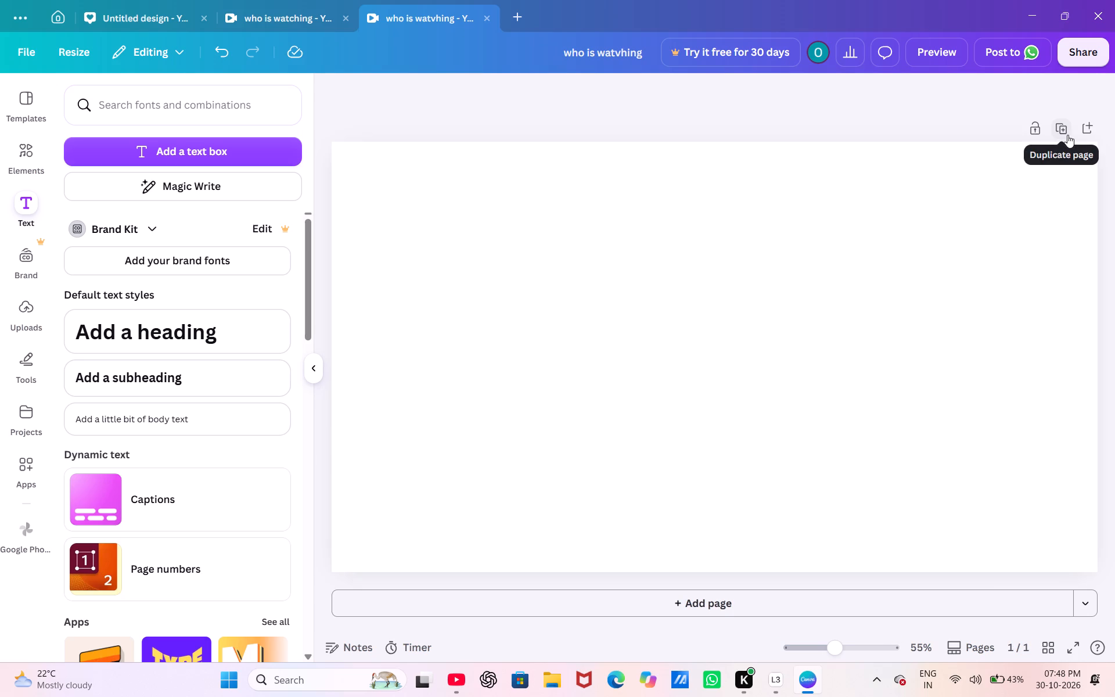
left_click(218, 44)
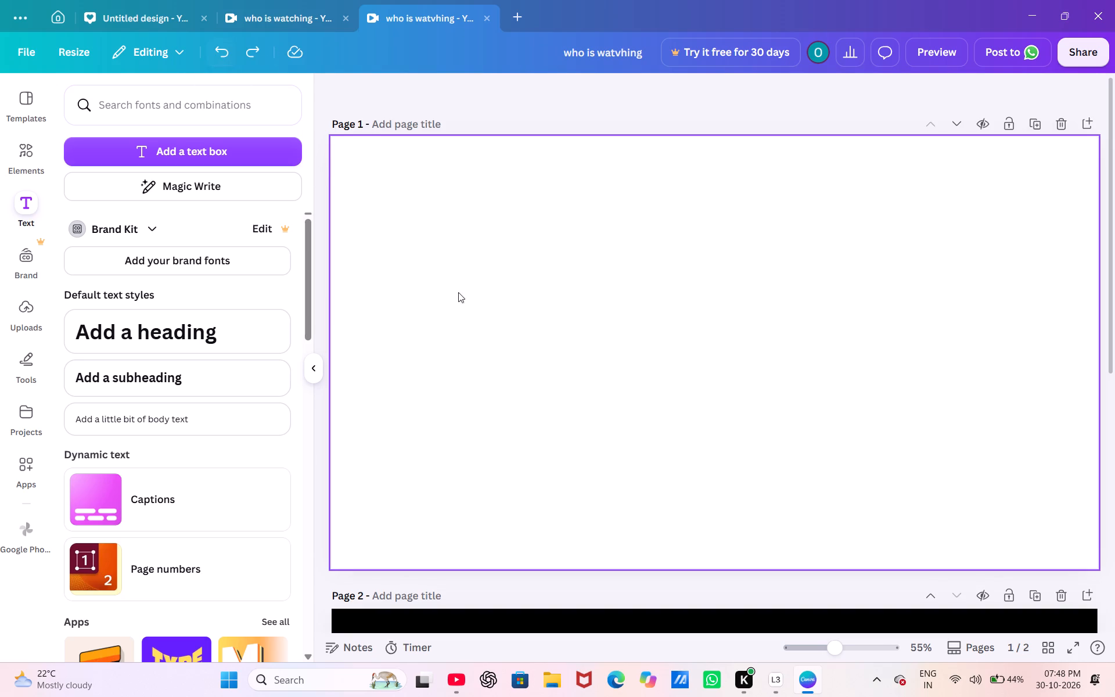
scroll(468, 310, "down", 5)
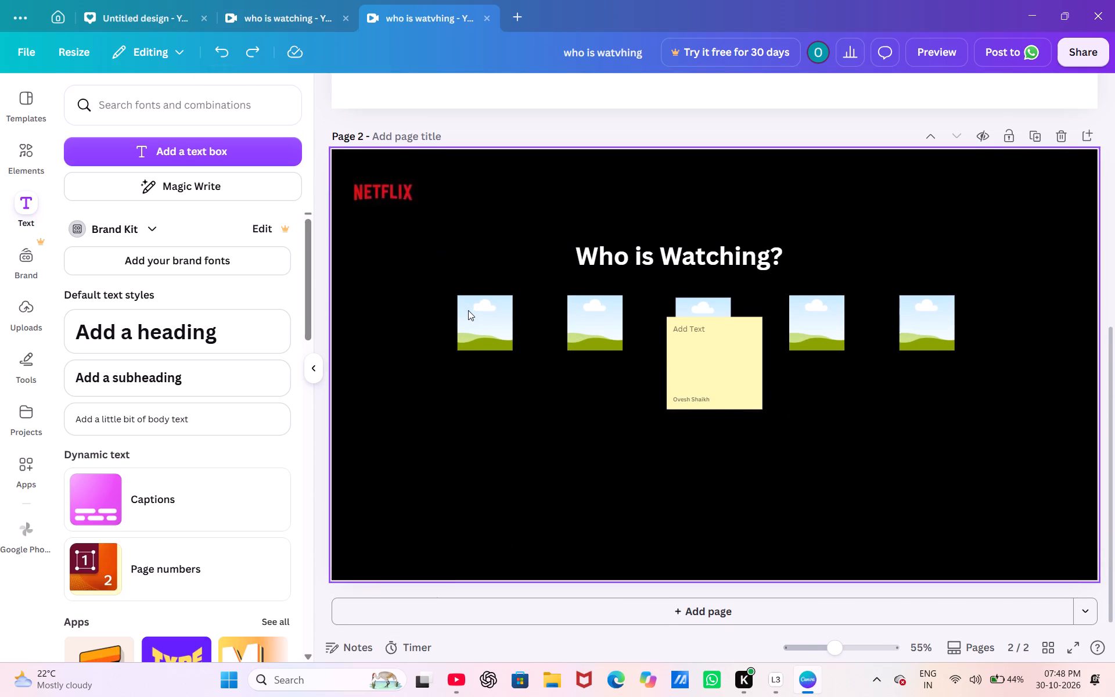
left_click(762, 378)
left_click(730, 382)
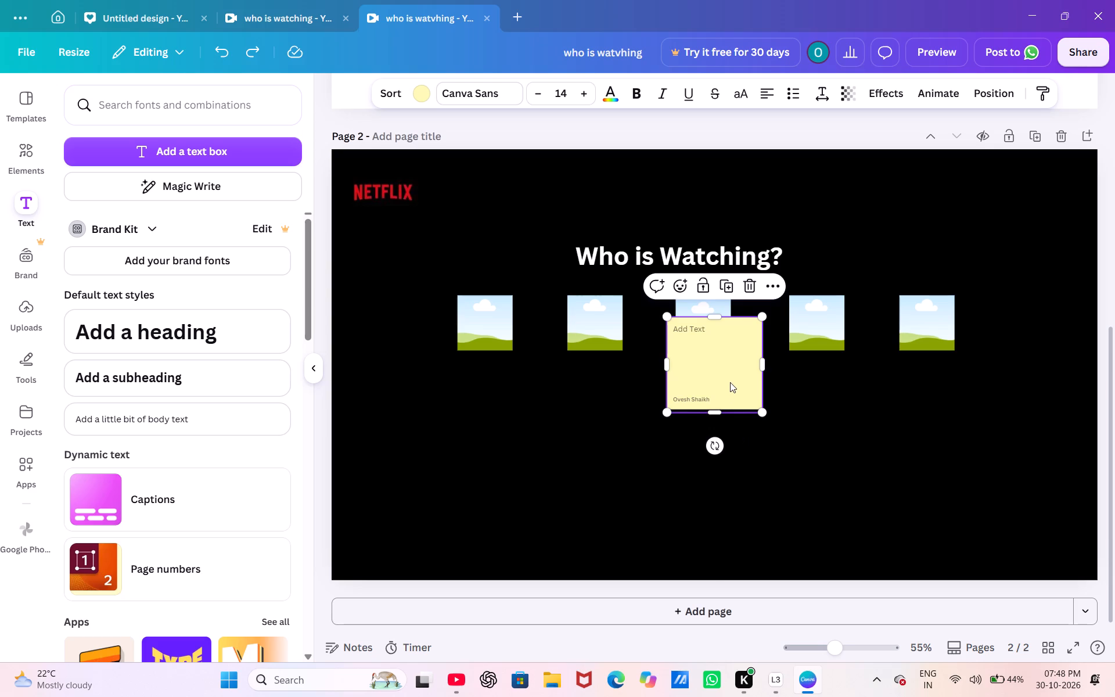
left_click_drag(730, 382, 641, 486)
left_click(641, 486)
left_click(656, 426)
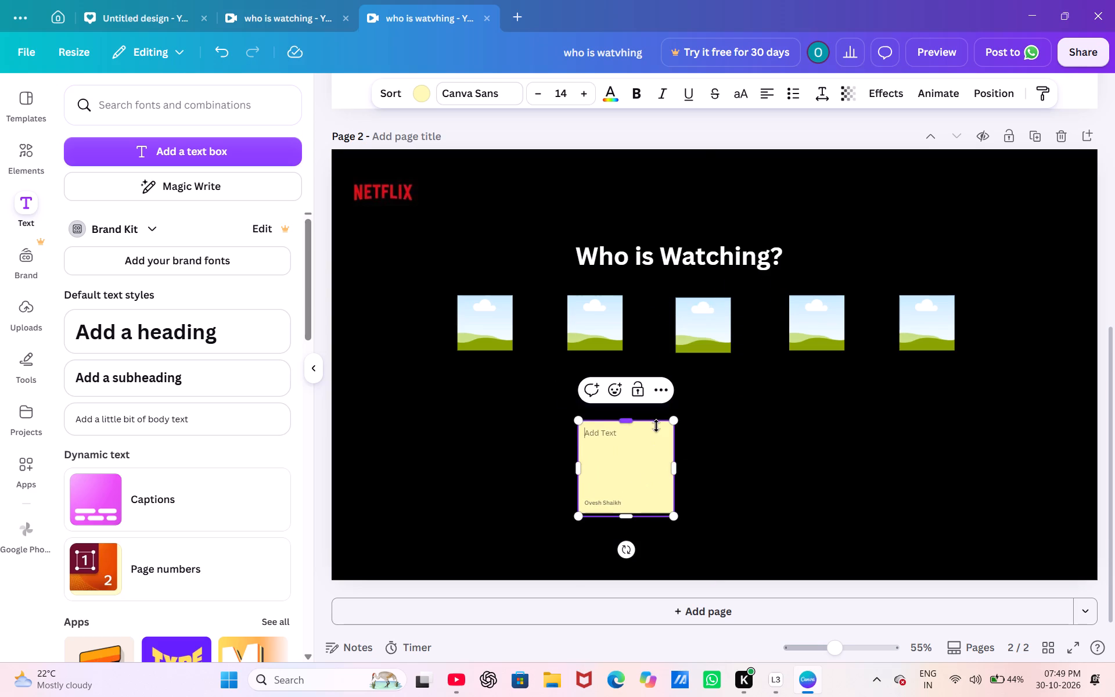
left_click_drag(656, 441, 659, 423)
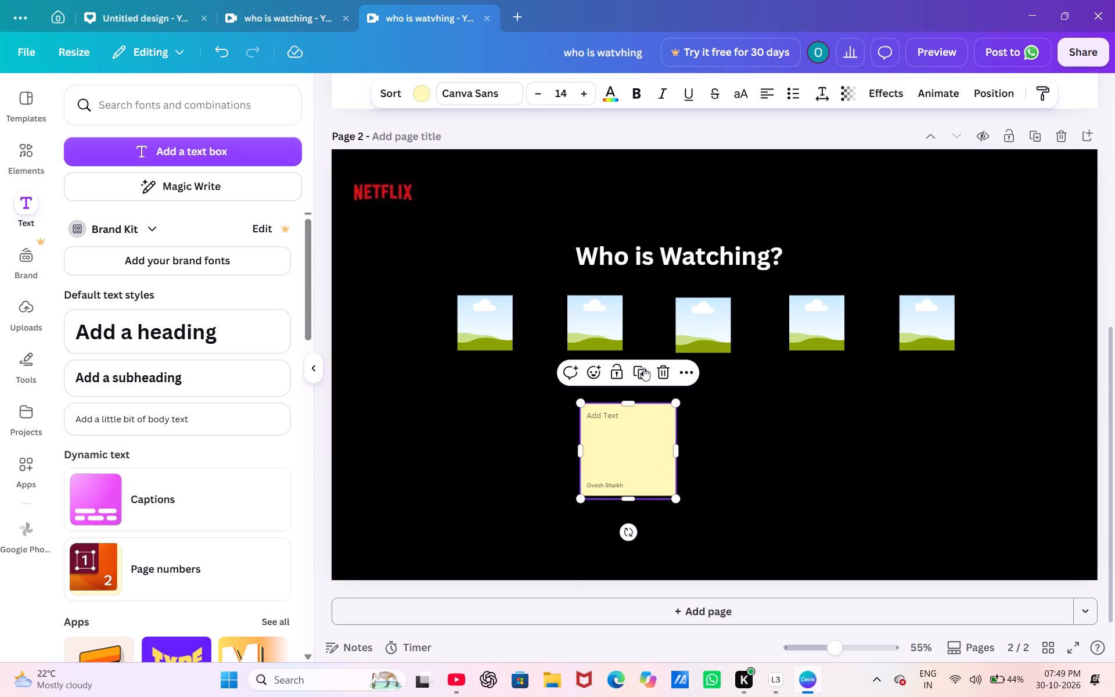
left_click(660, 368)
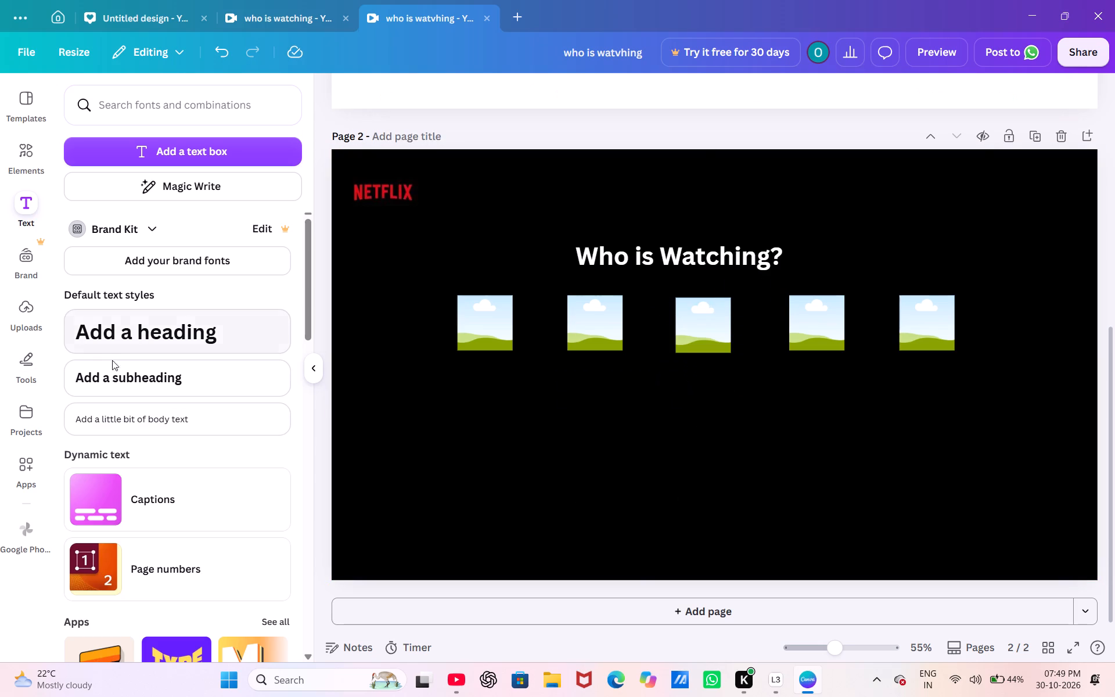
Add a subheading text reading "Guest" and place it just beneath page 2's first frame.
left_click(123, 375)
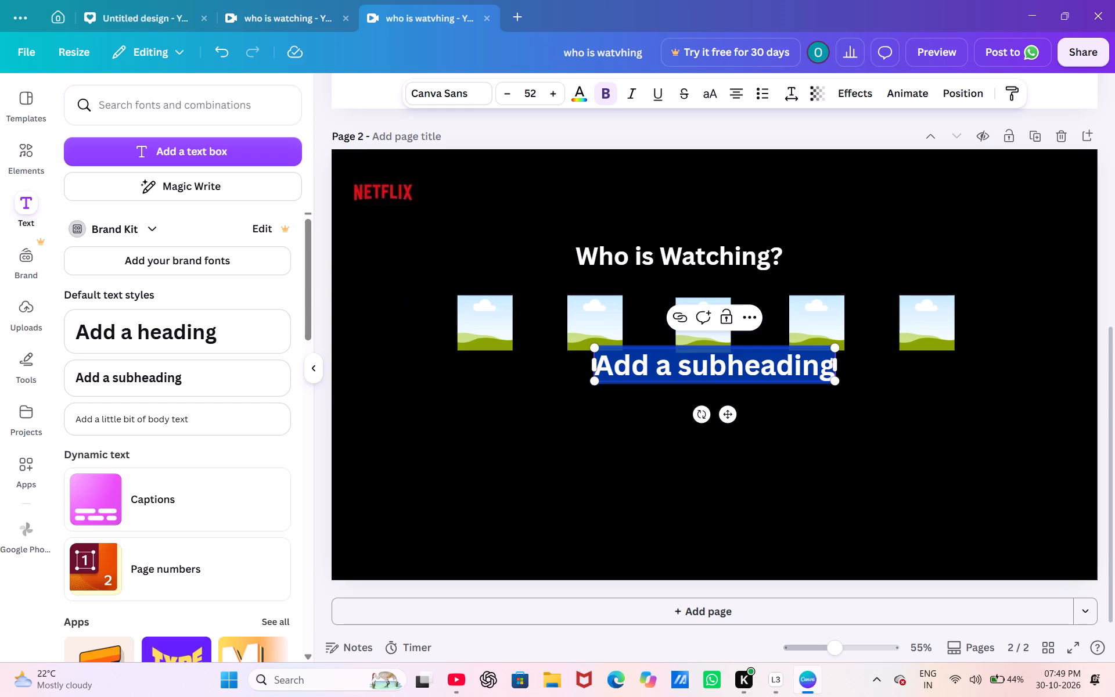
key("BackSpace")
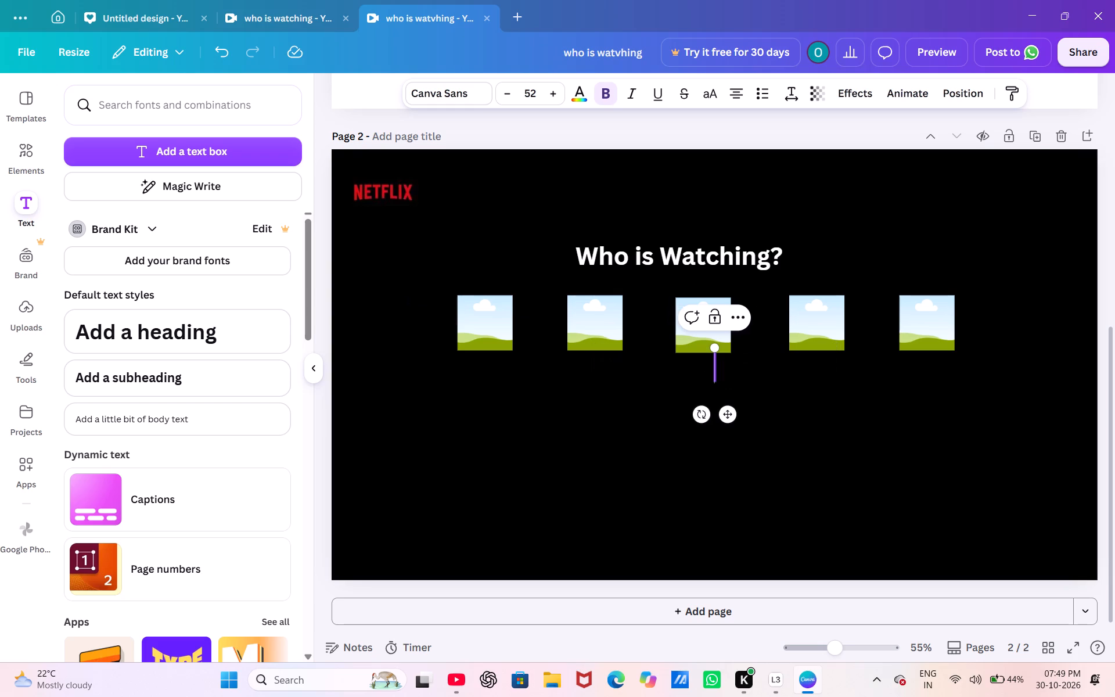
key("shift+g")
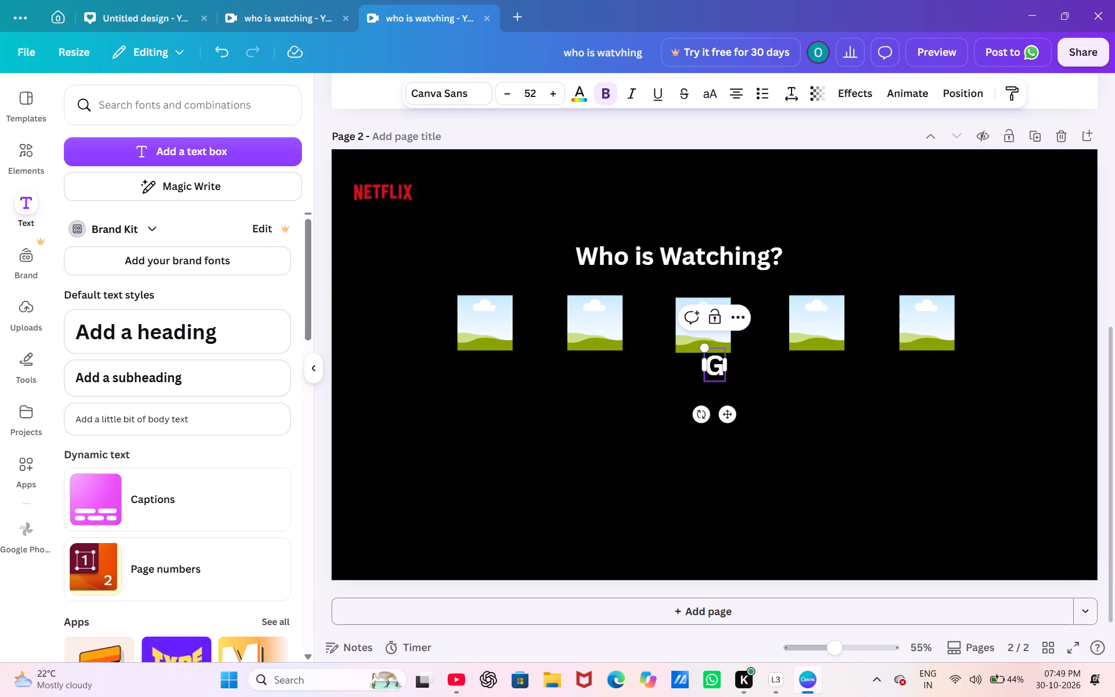
type("uest")
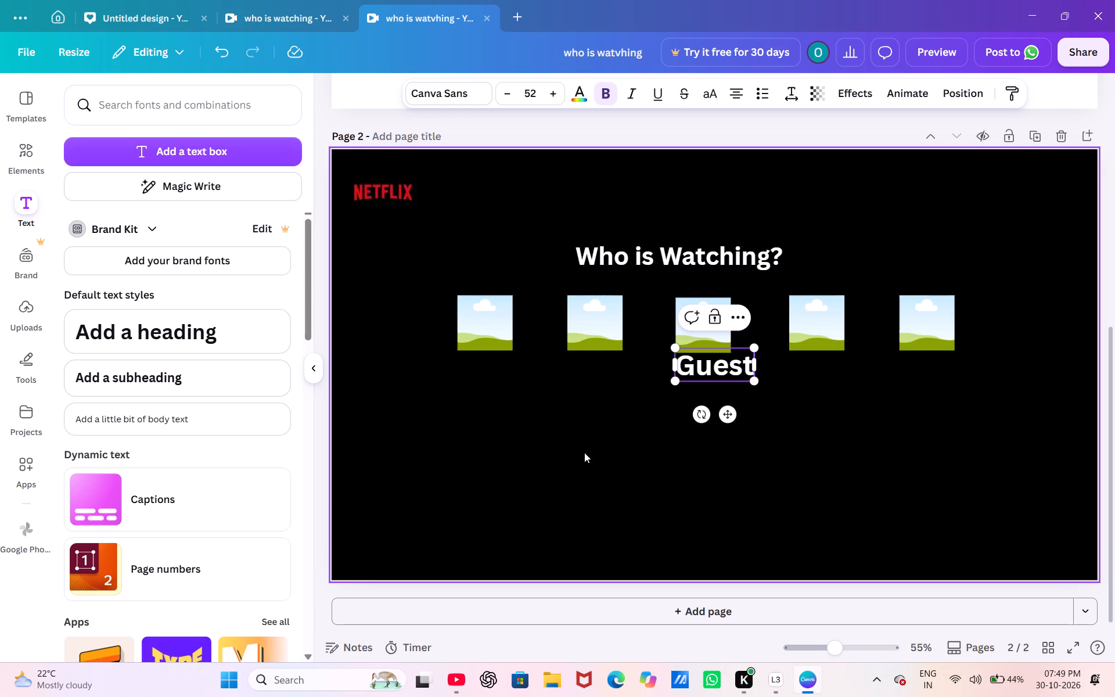
left_click(584, 452)
double_click(726, 368)
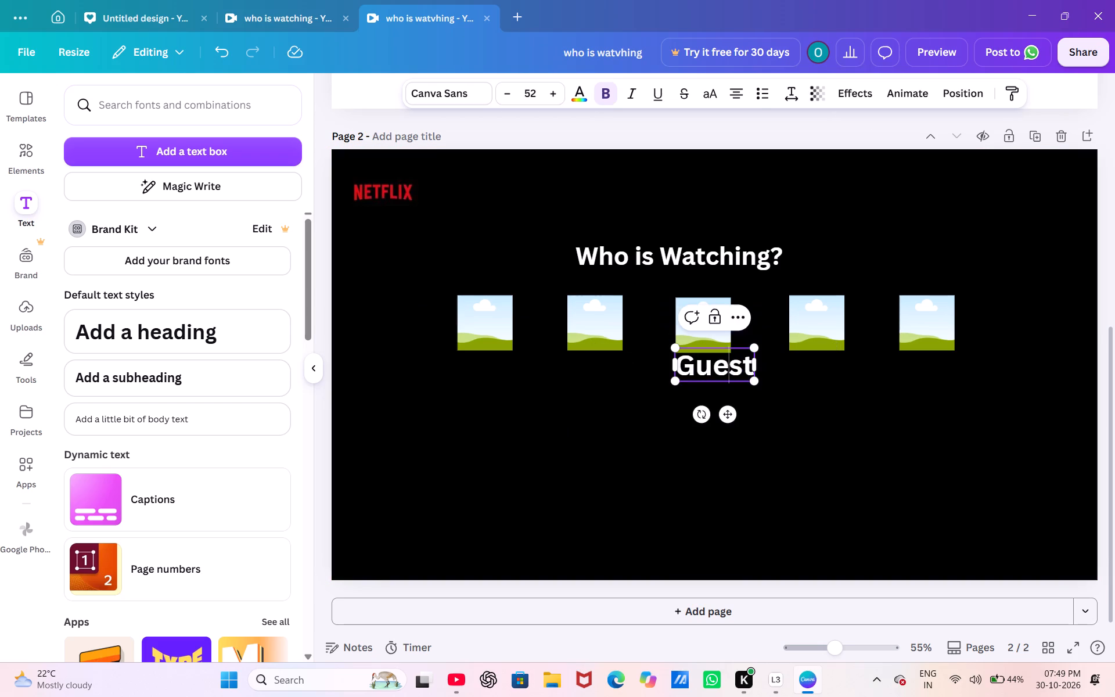
left_click(754, 366)
left_click_drag(754, 366, 560, 405)
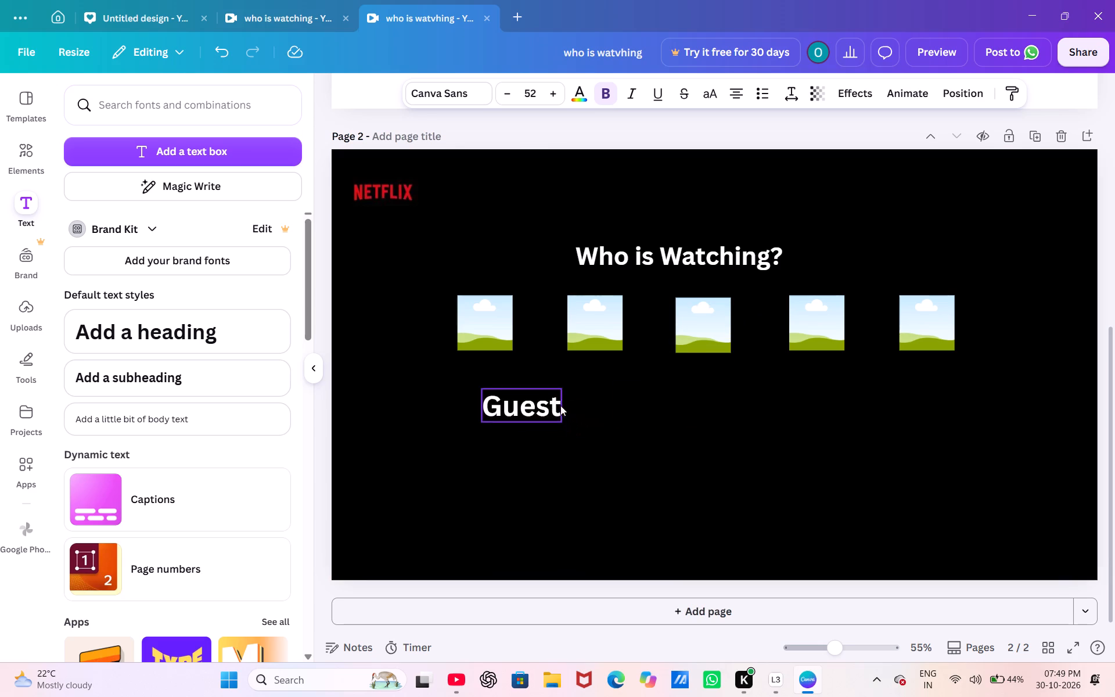
left_click_drag(560, 405, 524, 372)
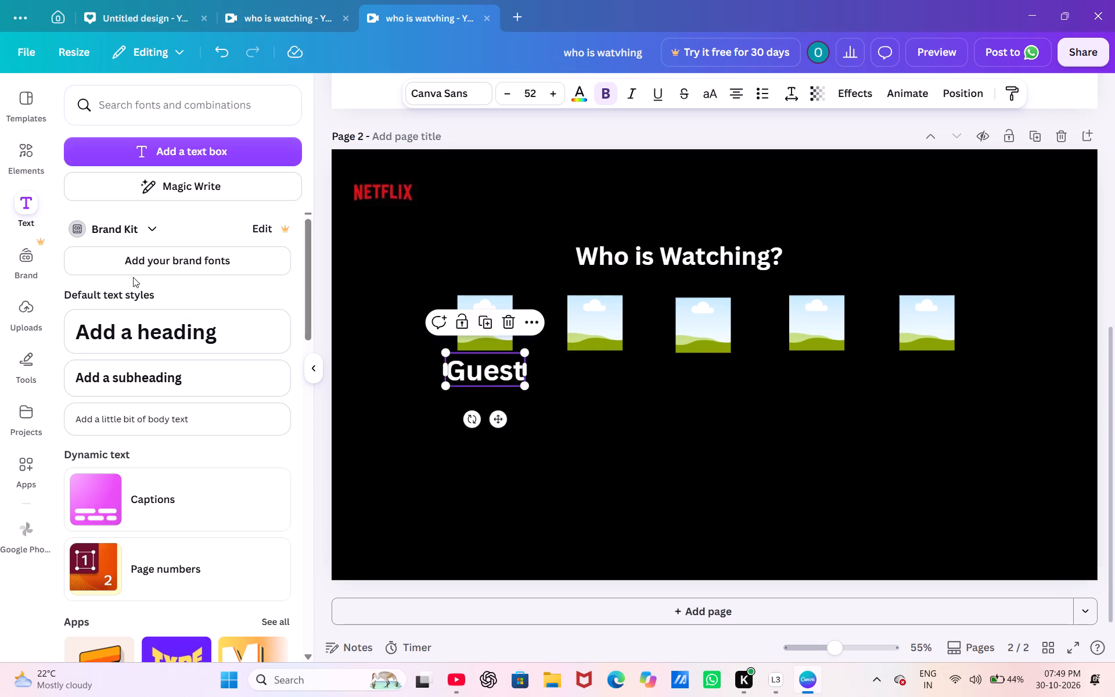
Set the "Guest" label's font to Glacial Indifference and shrink it to about size 31.3.
left_click(466, 90)
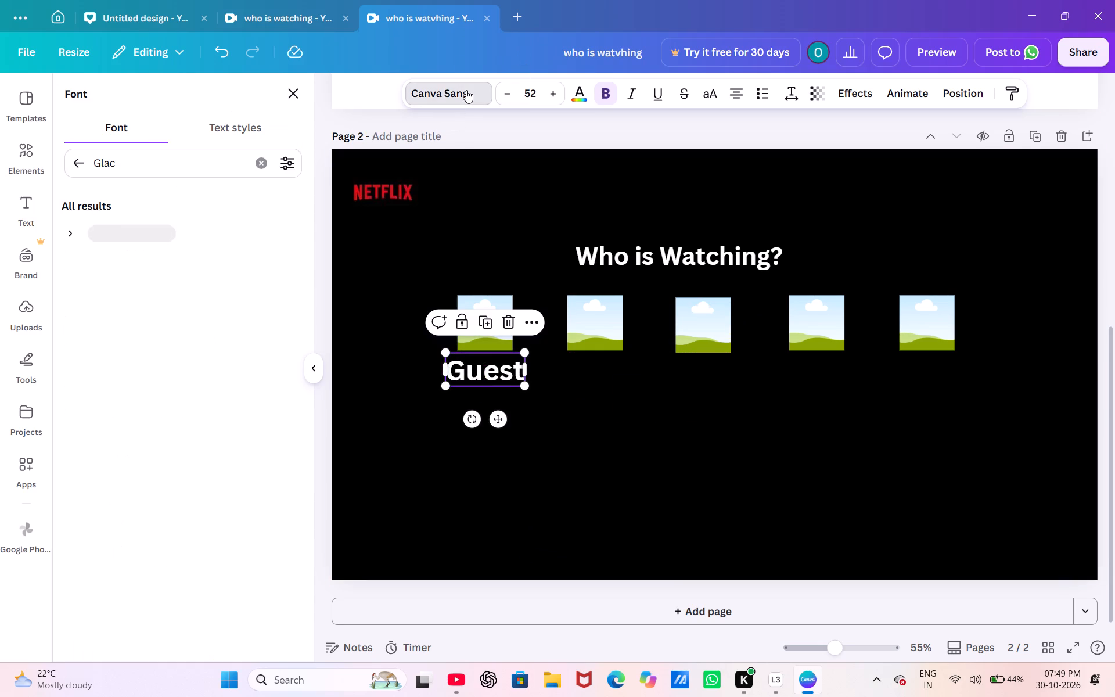
left_click(141, 245)
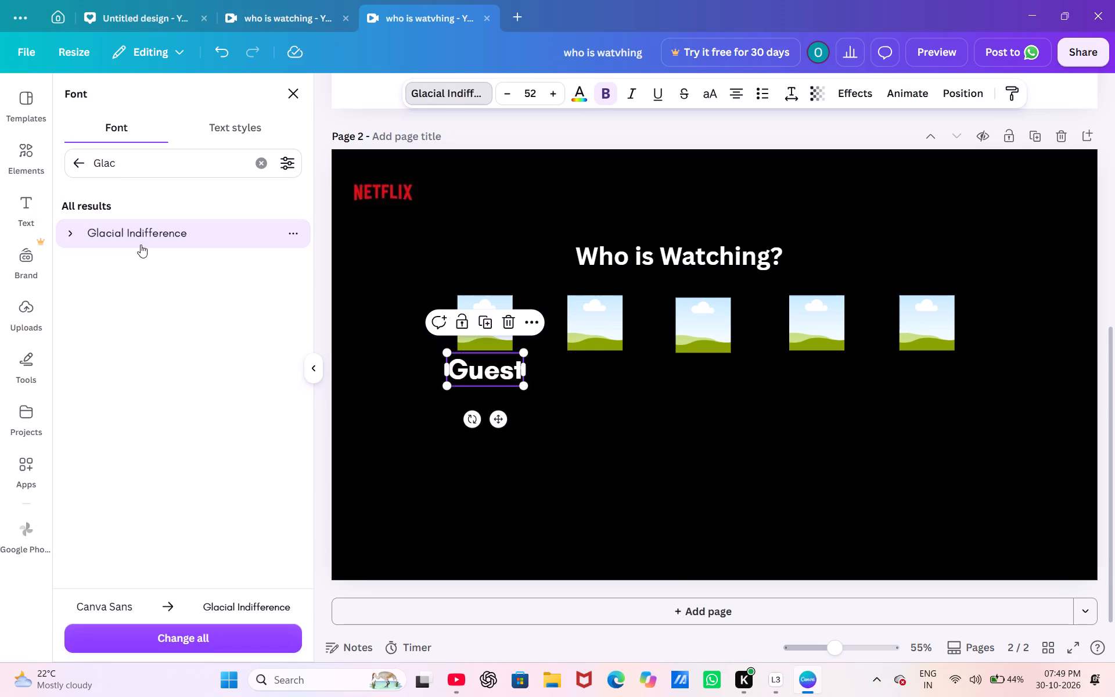
left_click_drag(526, 386, 514, 378)
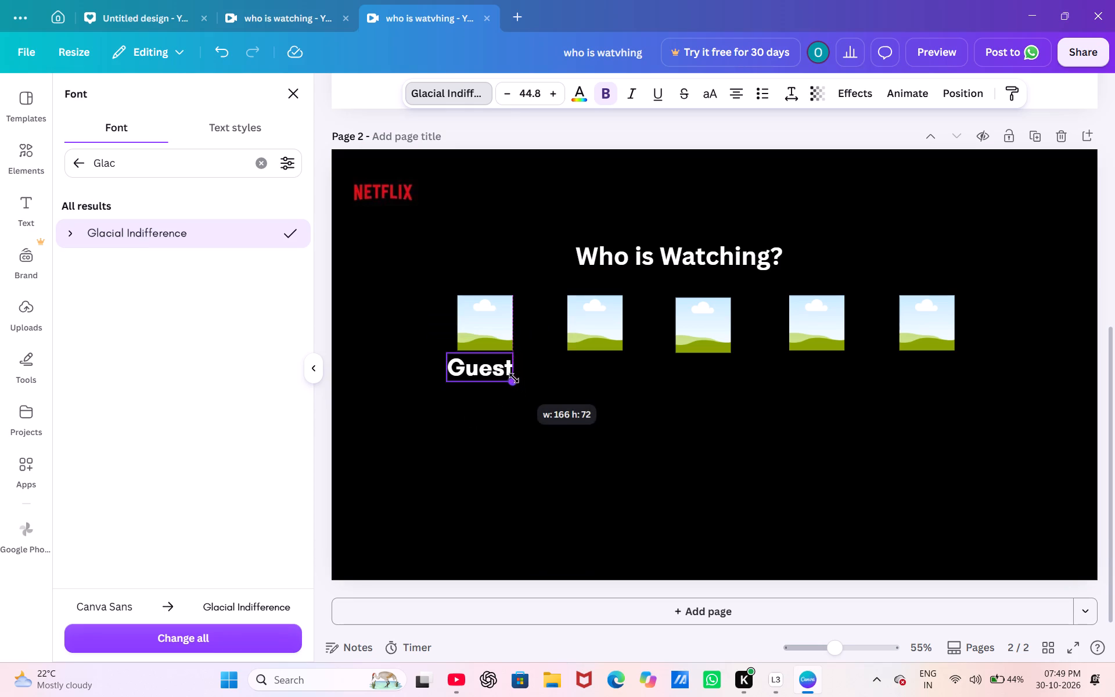
left_click_drag(514, 378, 497, 369)
left_click(562, 403)
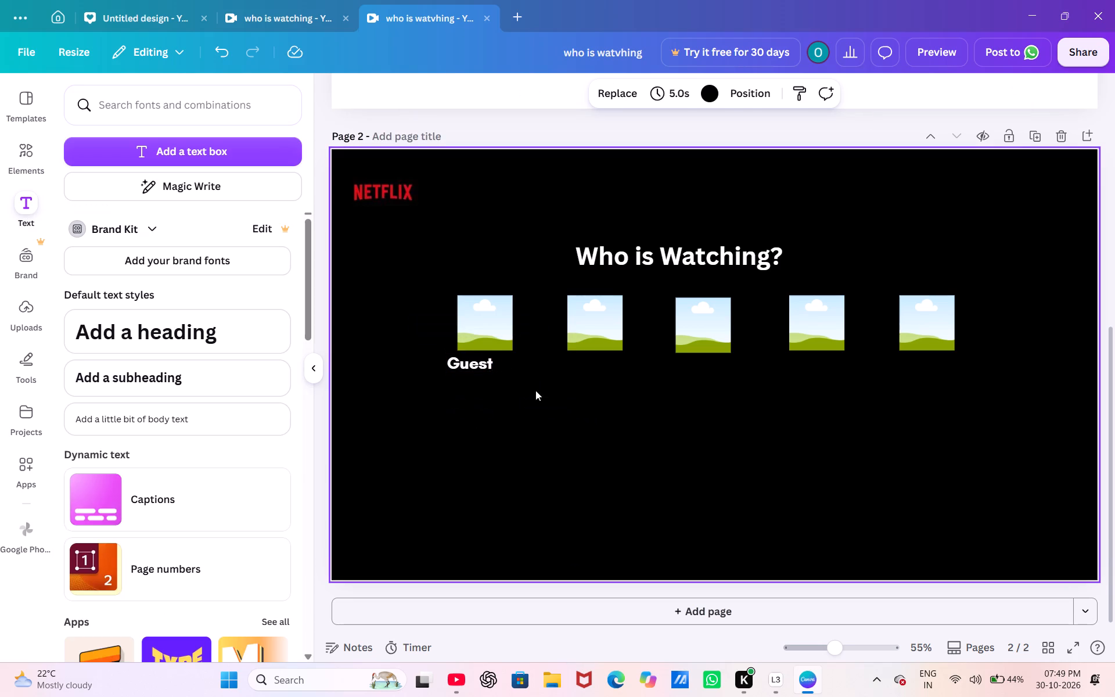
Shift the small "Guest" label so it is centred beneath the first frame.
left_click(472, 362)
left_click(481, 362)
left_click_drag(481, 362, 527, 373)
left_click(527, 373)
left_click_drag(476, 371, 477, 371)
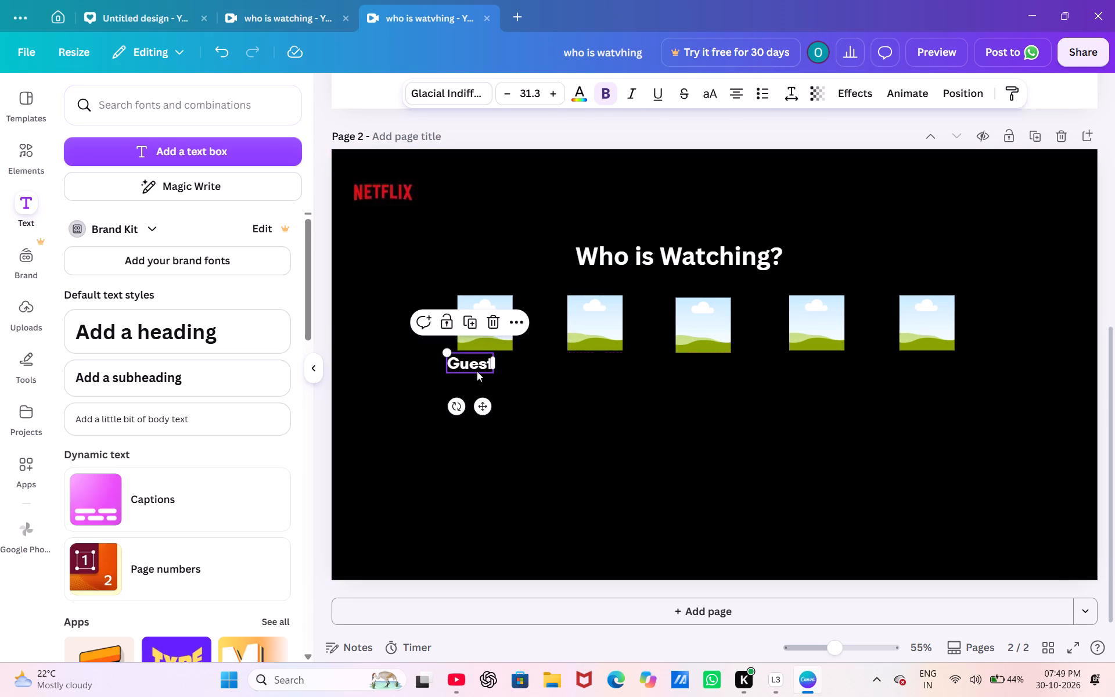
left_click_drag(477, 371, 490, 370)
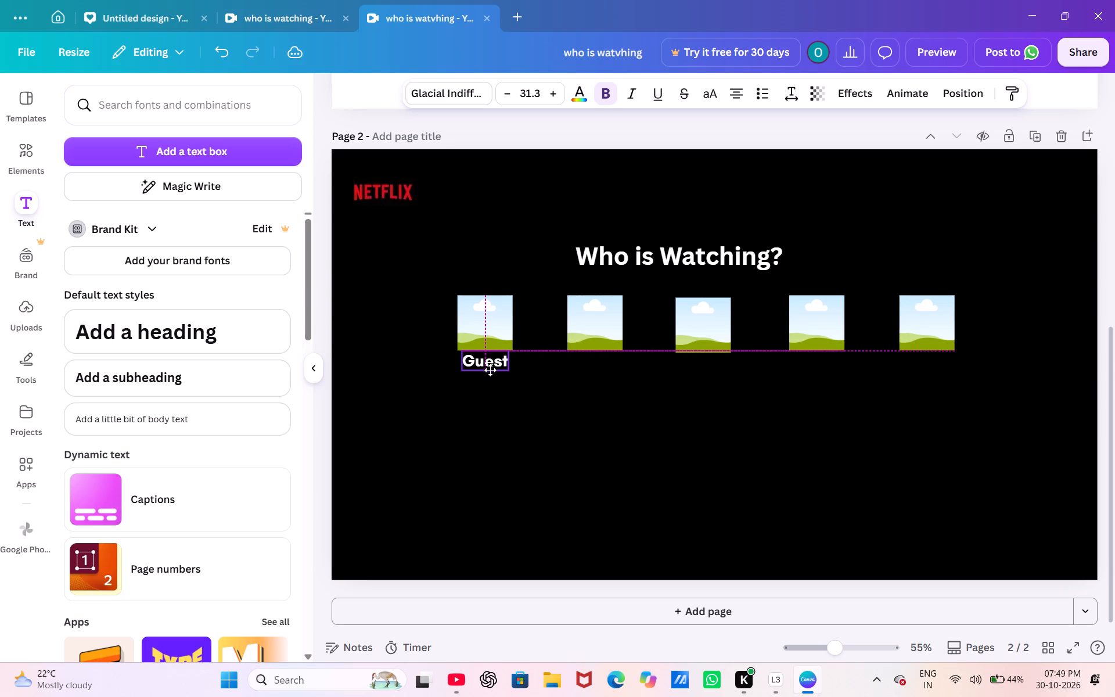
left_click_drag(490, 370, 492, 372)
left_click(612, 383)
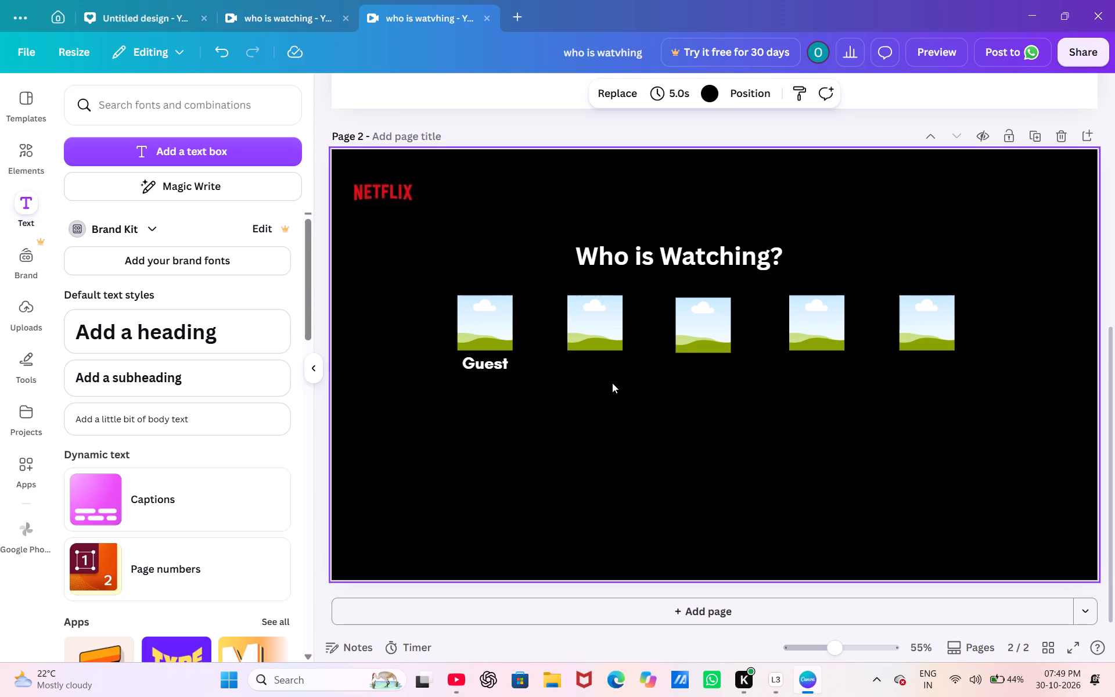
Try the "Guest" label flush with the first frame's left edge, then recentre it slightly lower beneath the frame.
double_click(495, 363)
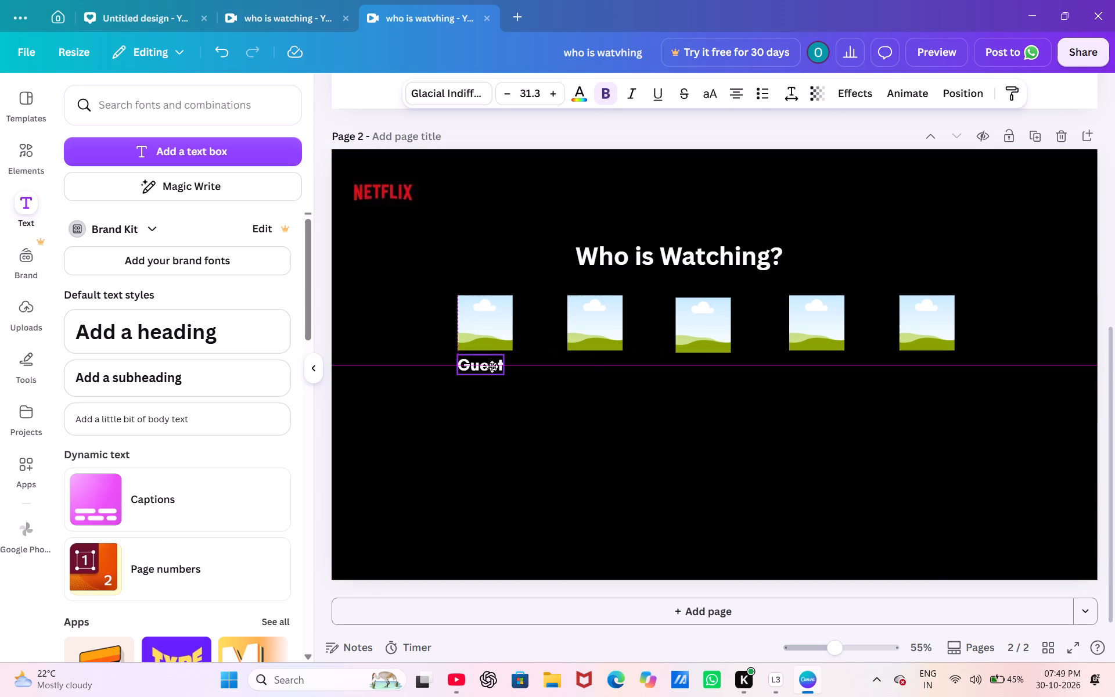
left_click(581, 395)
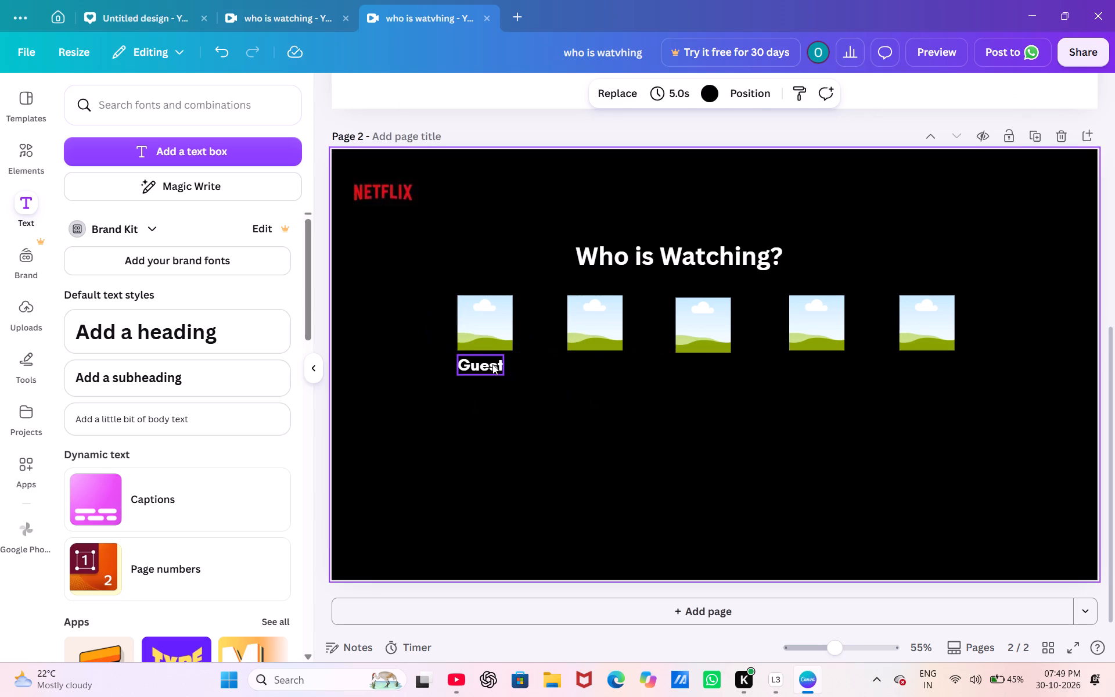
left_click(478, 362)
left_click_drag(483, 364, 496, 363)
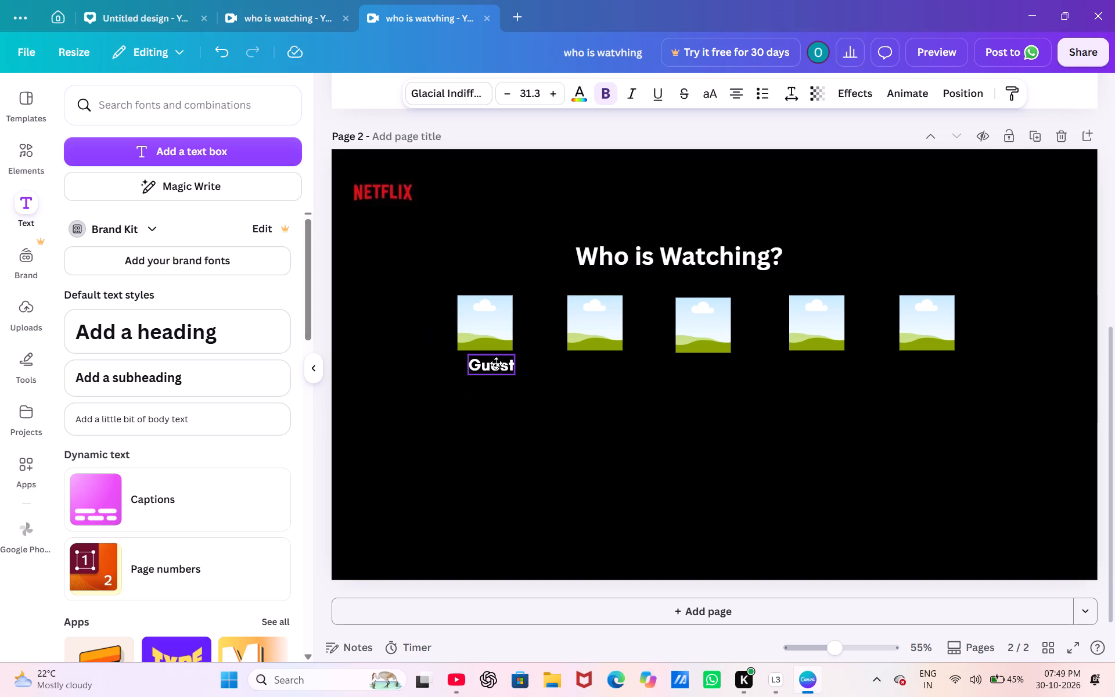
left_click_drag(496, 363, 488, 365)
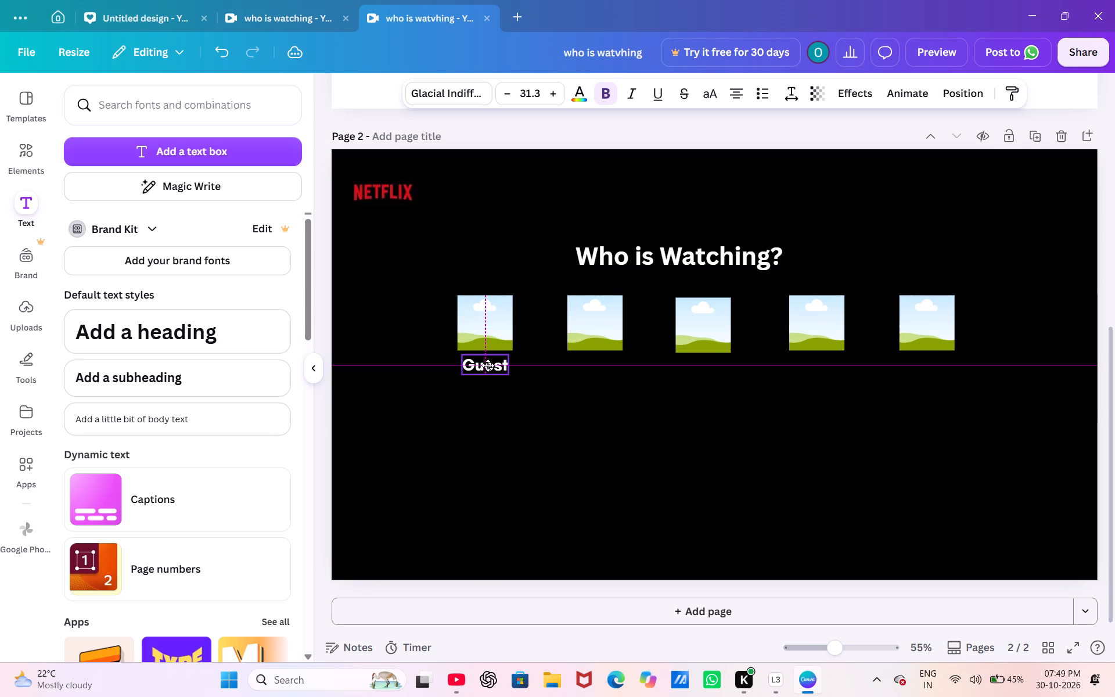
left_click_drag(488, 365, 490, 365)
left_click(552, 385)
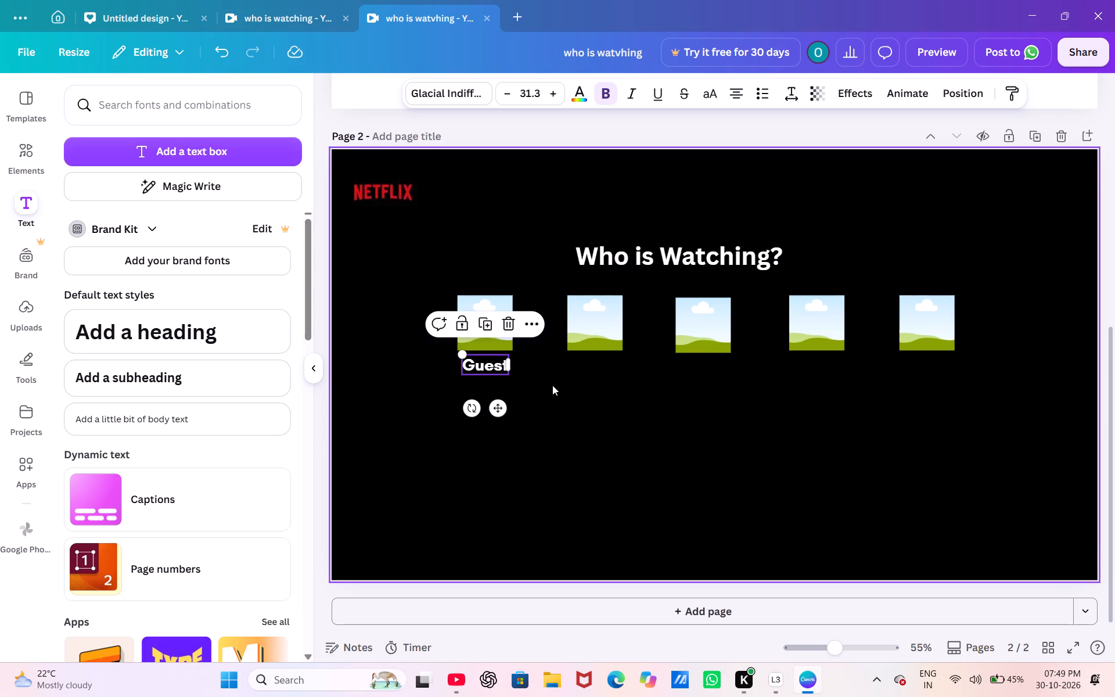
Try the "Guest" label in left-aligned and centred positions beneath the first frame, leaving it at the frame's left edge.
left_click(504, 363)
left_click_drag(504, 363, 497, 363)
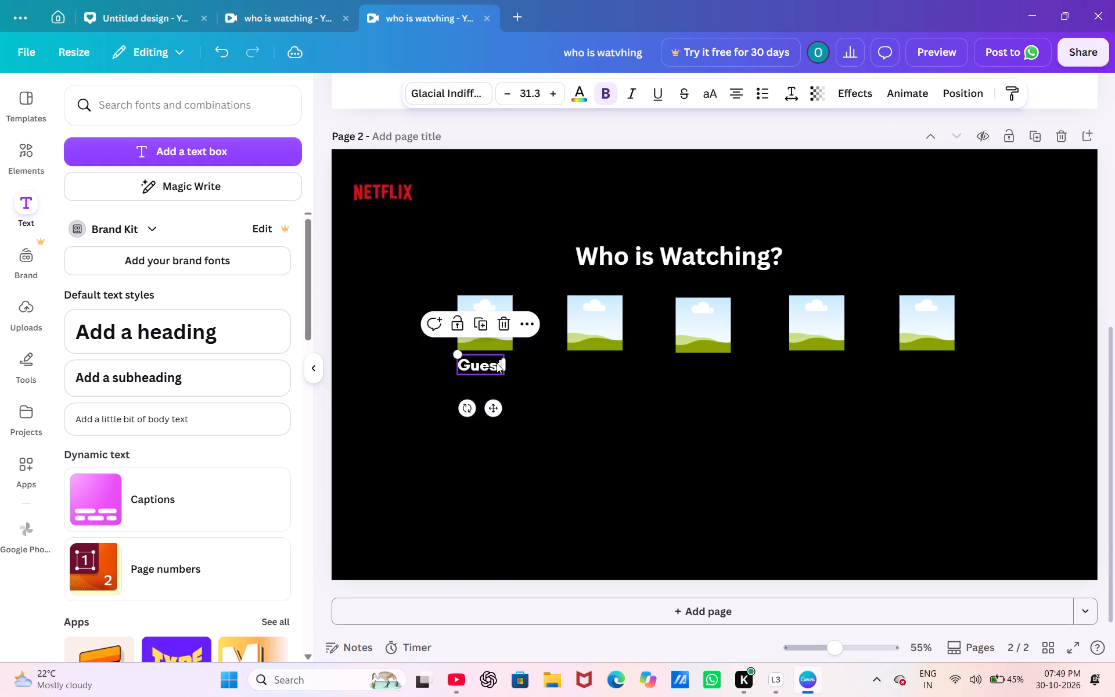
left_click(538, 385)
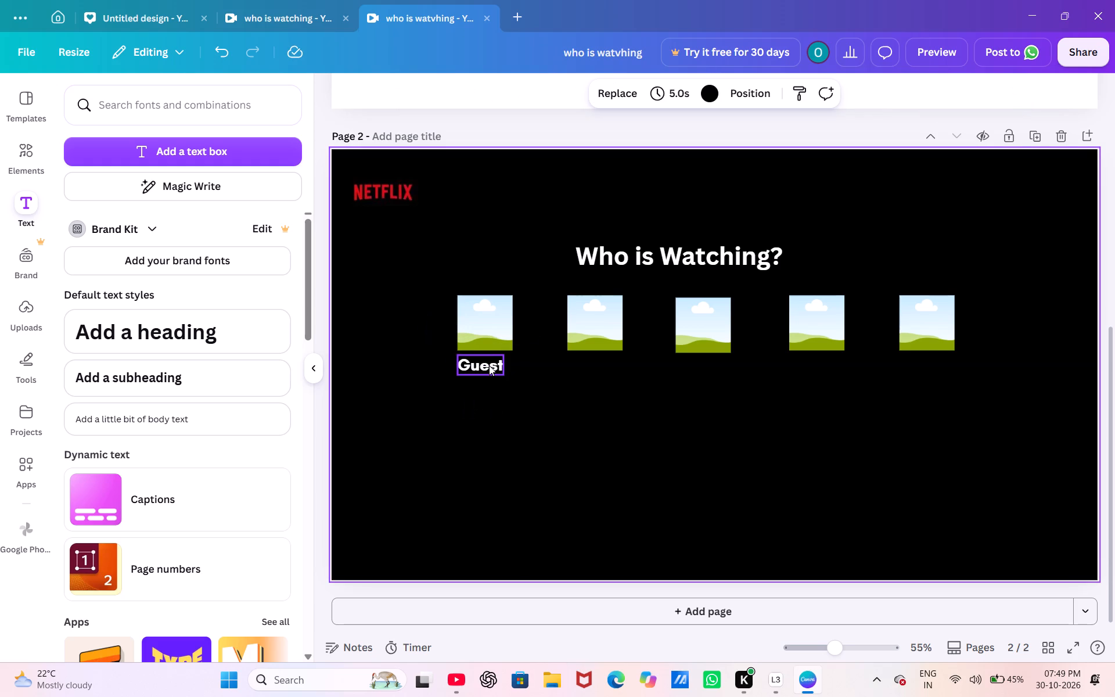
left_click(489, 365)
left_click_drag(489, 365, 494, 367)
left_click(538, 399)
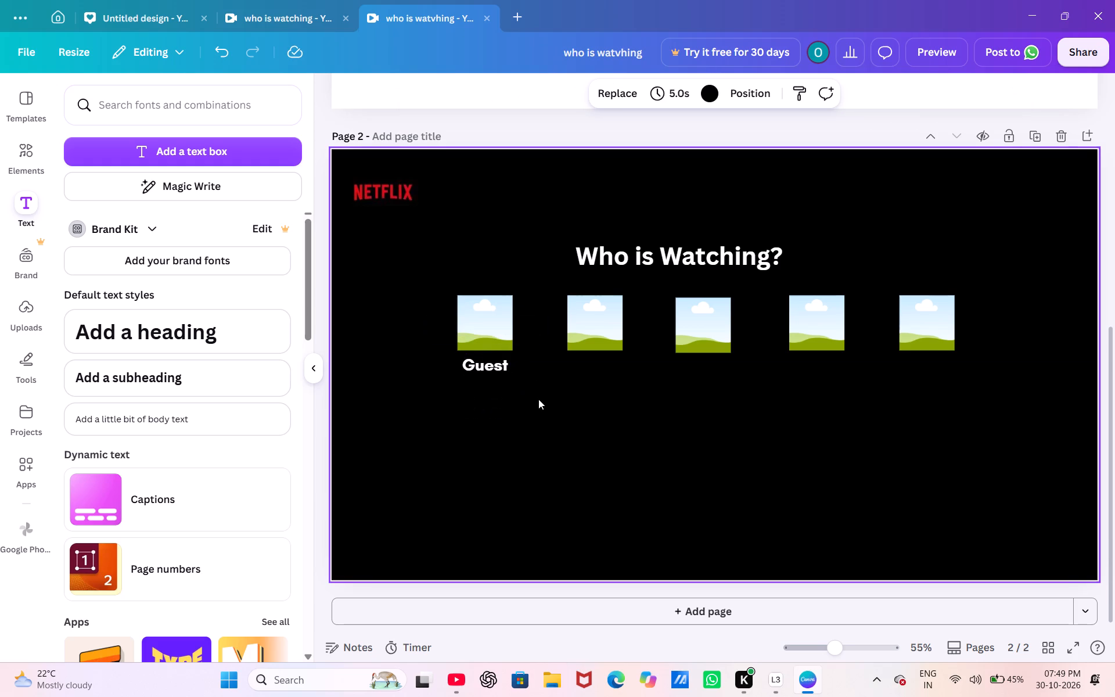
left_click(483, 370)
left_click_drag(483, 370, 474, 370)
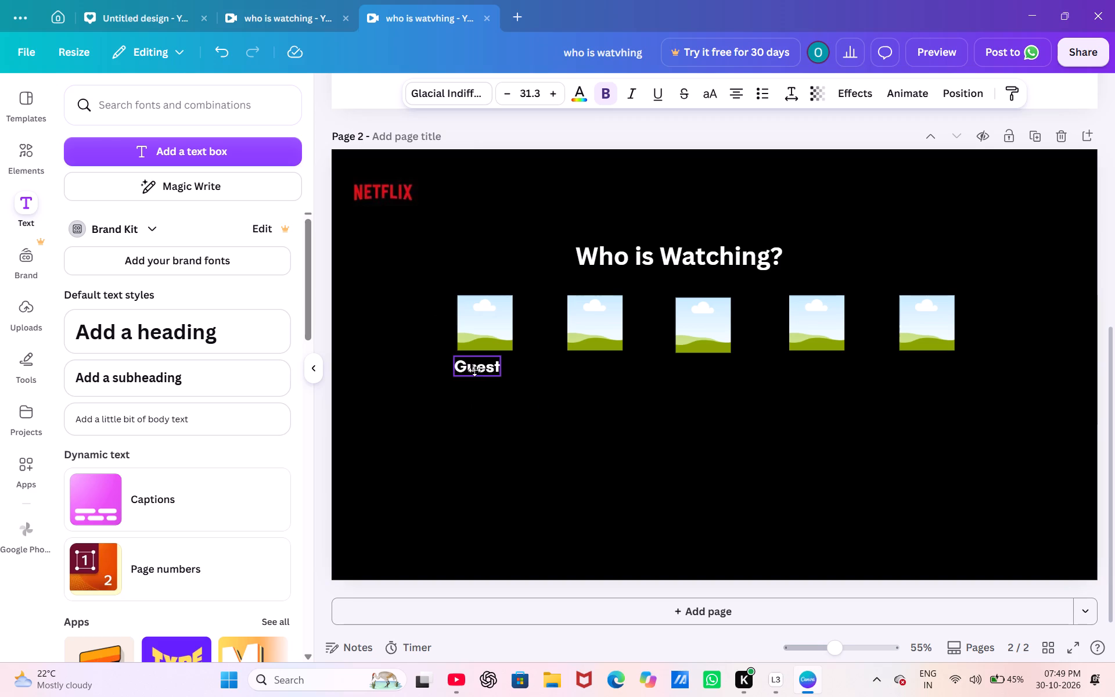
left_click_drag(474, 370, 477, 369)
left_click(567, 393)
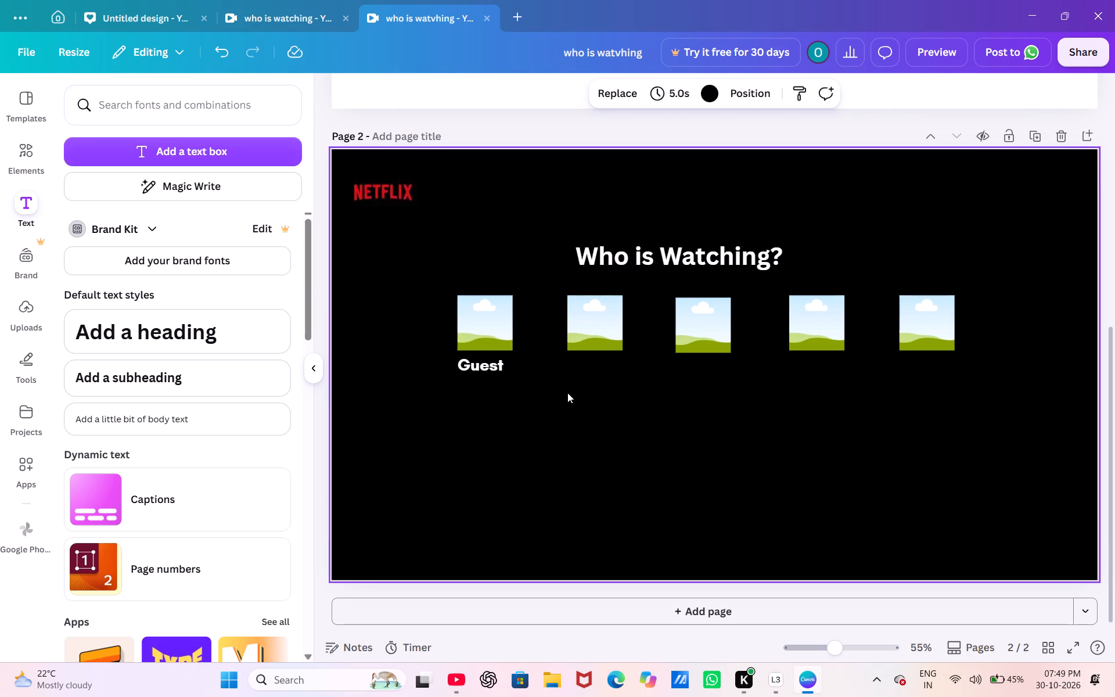
Reposition the "Guest" label slightly higher beneath the first frame, lined up with the frame's left edge.
left_click(497, 370)
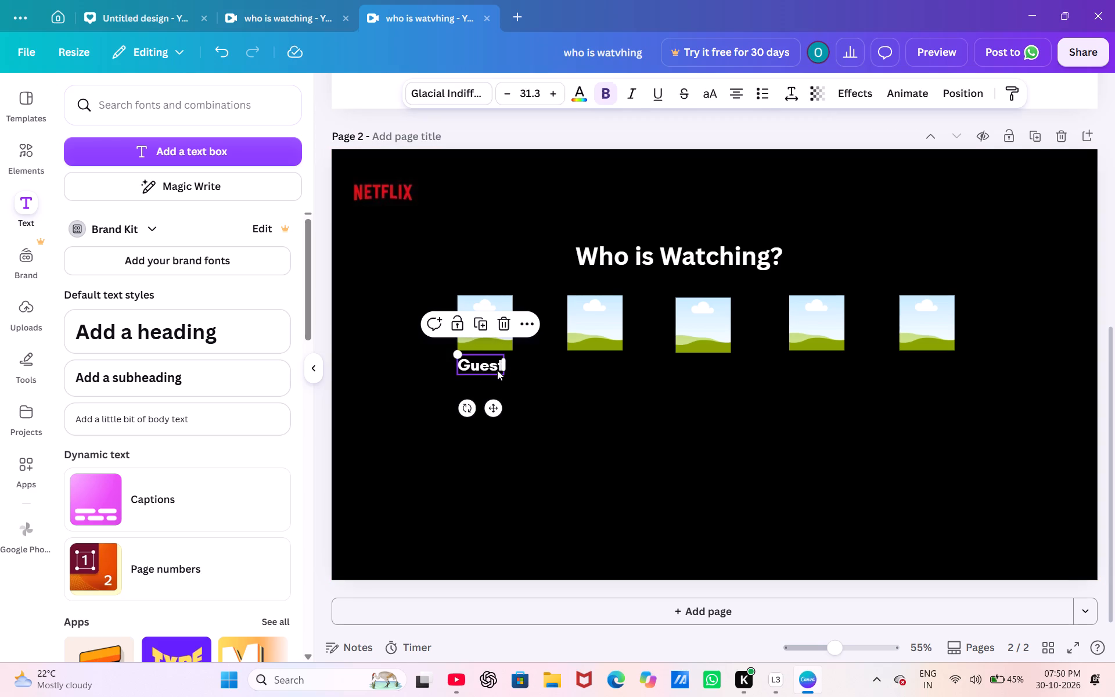
left_click_drag(516, 373, 504, 371)
left_click_drag(504, 371, 499, 365)
left_click(499, 365)
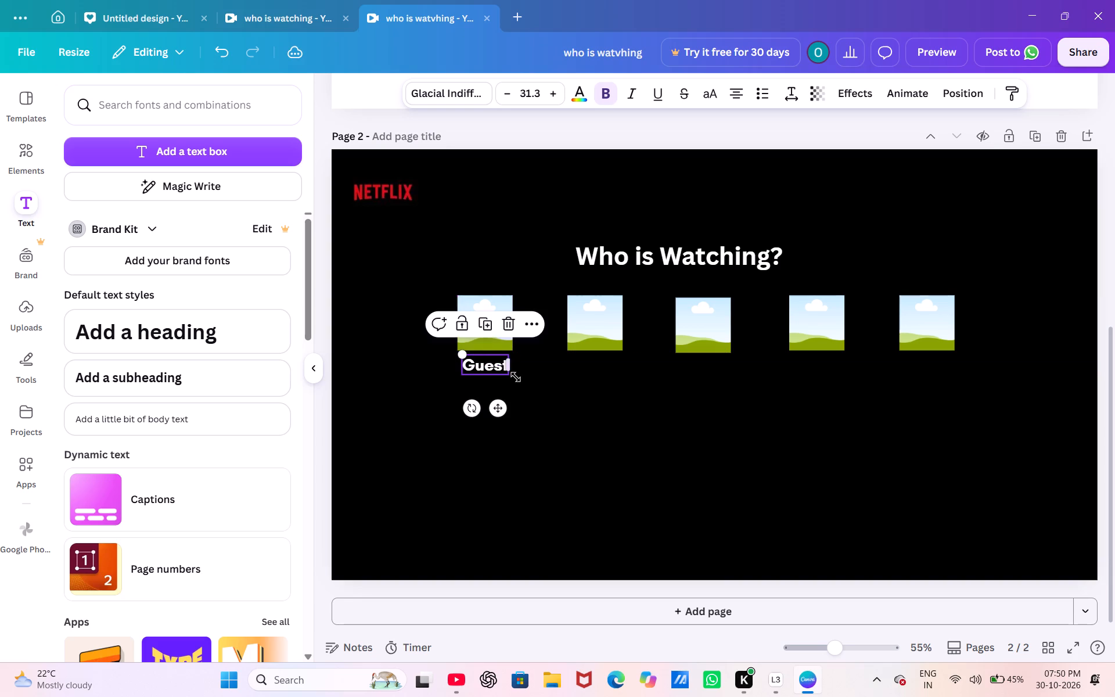
left_click(517, 377)
left_click(504, 370)
left_click_drag(494, 363, 487, 361)
left_click(526, 388)
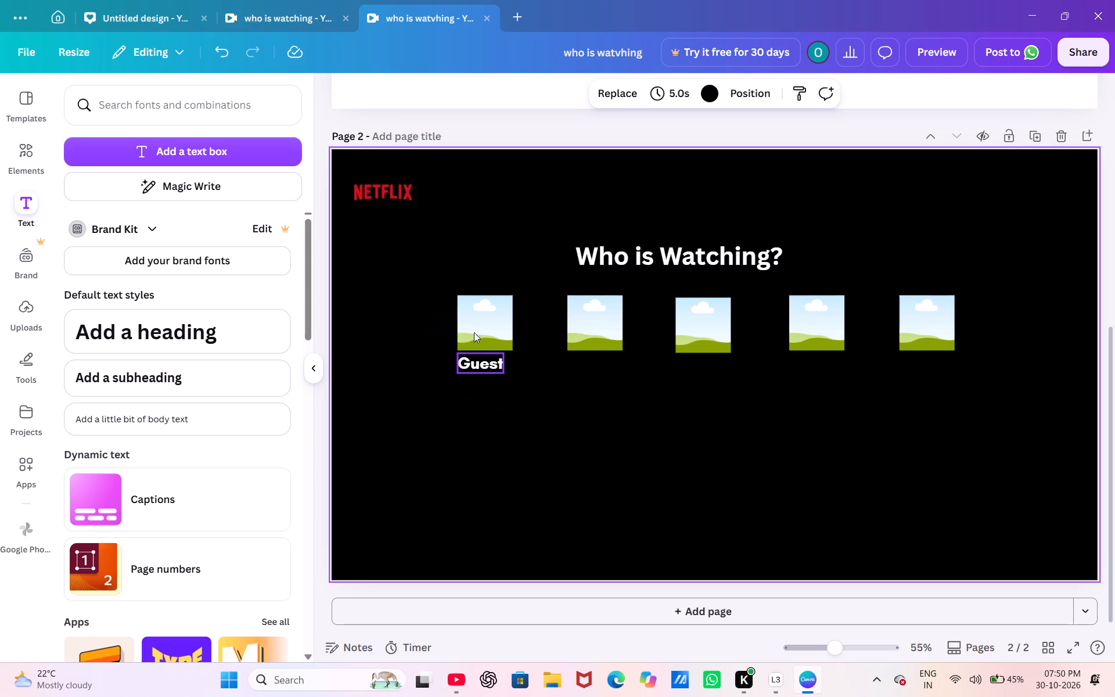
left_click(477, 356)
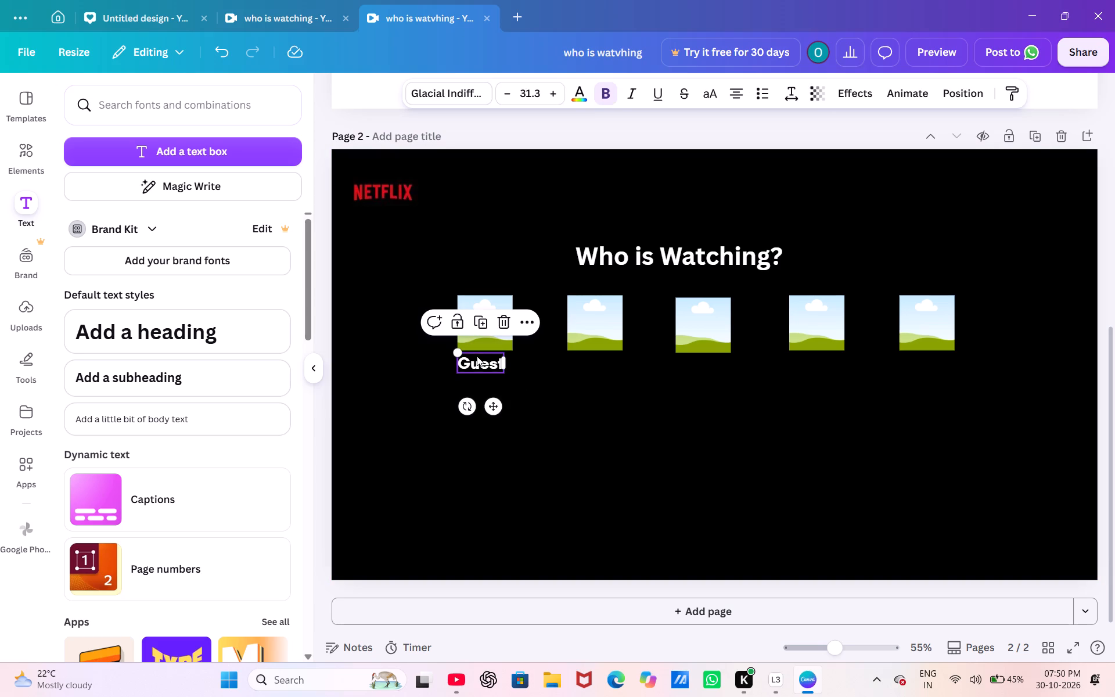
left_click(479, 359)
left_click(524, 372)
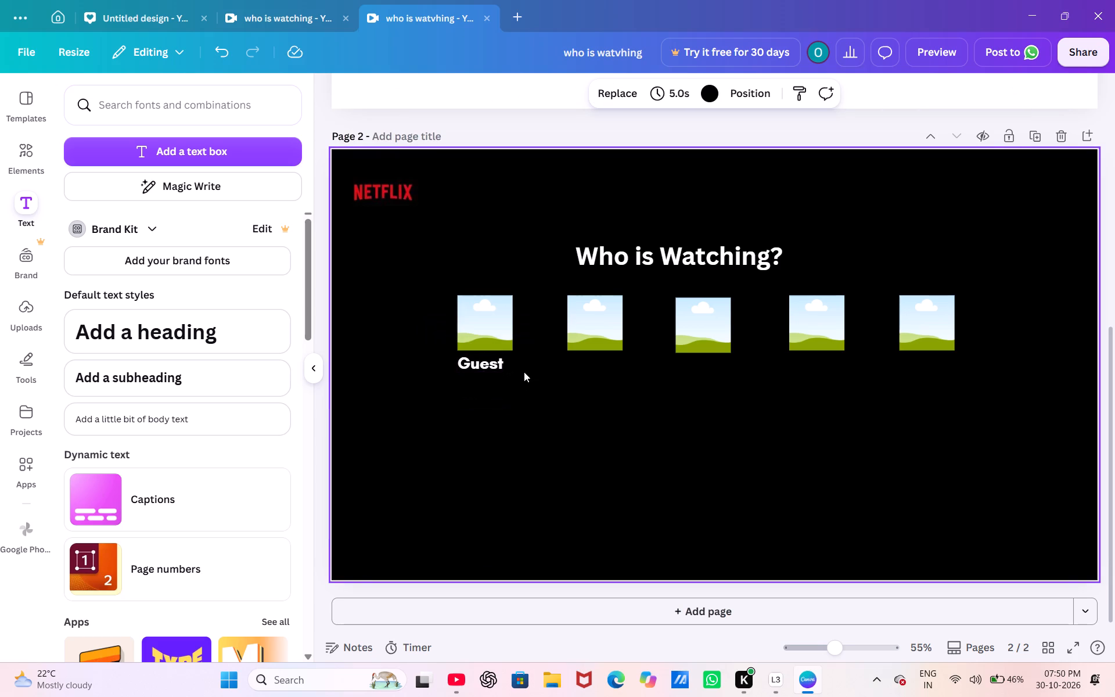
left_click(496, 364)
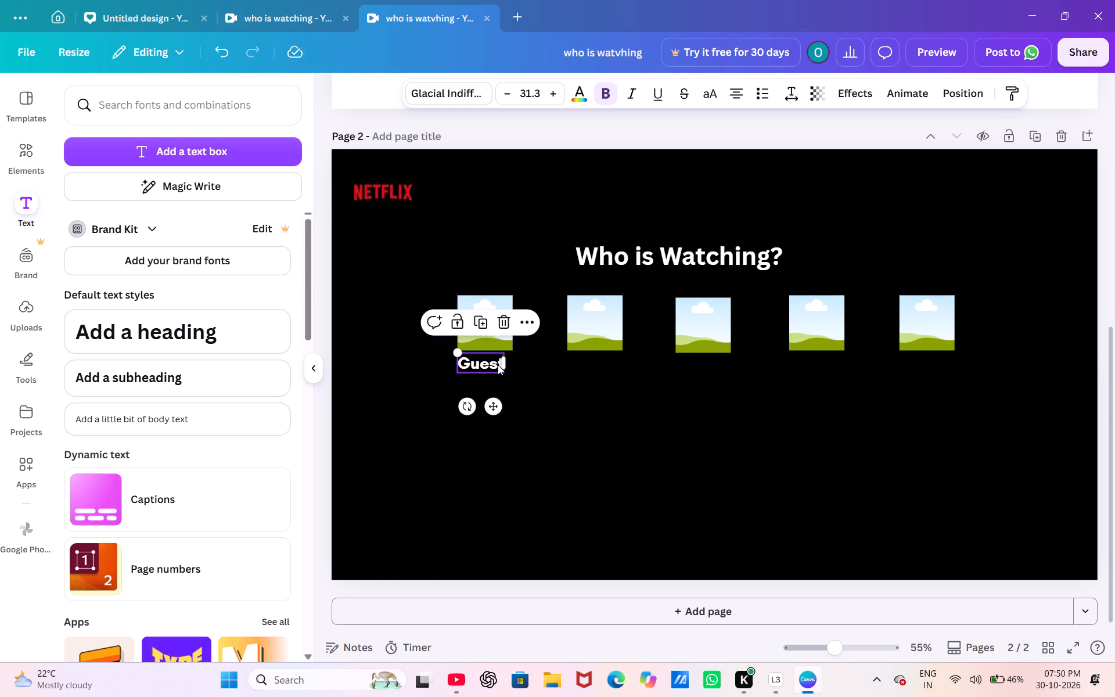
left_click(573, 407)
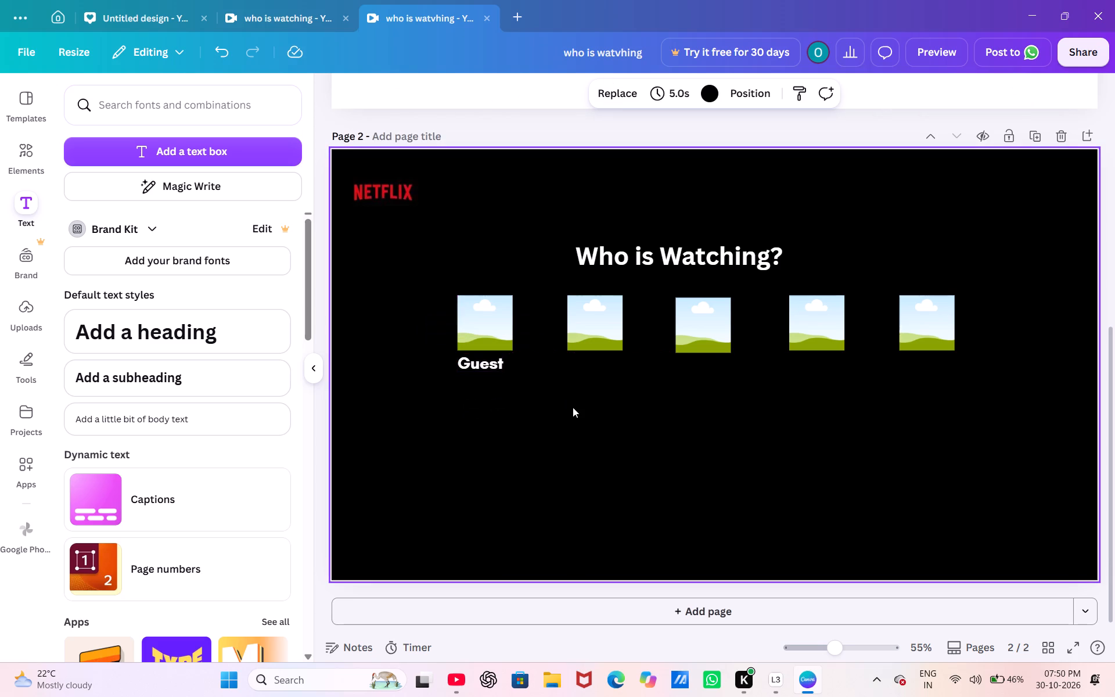
Duplicate the first frame's "Guest" label to make copies for the other four frames.
left_click(495, 364)
left_click(477, 315)
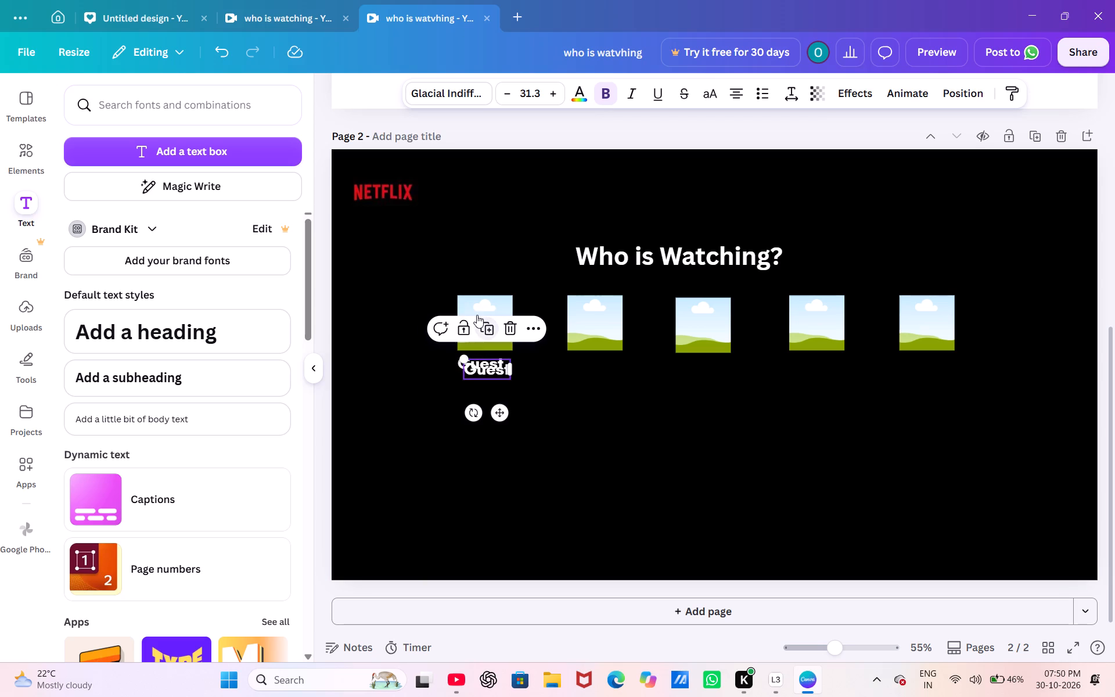
left_click(484, 326)
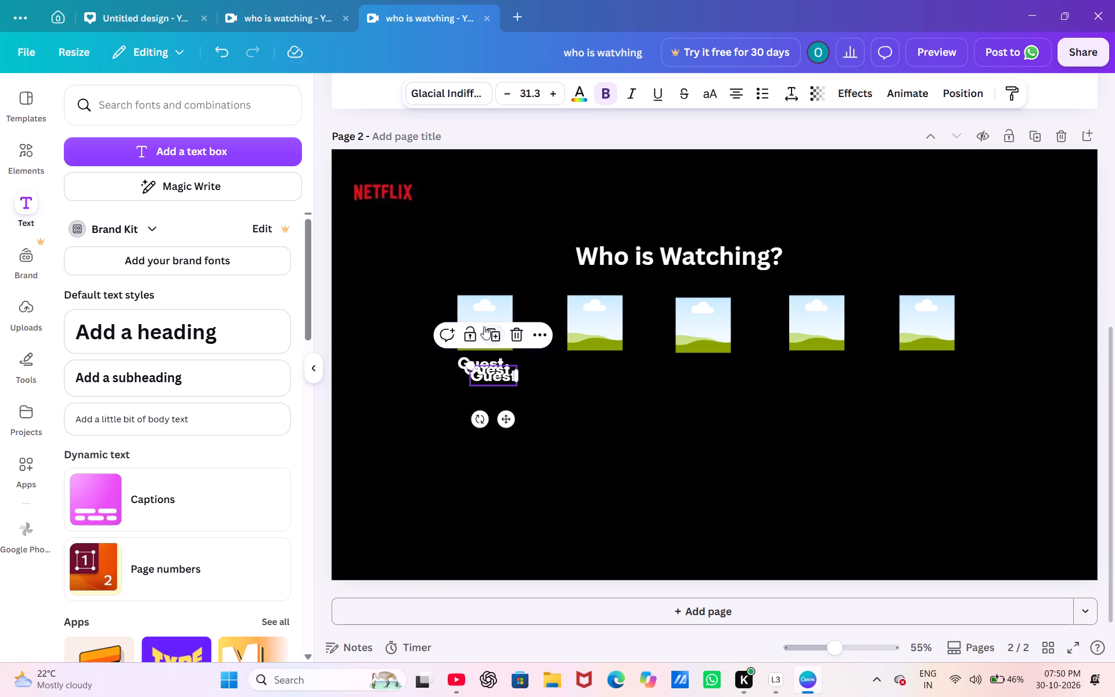
left_click(492, 330)
left_click(501, 336)
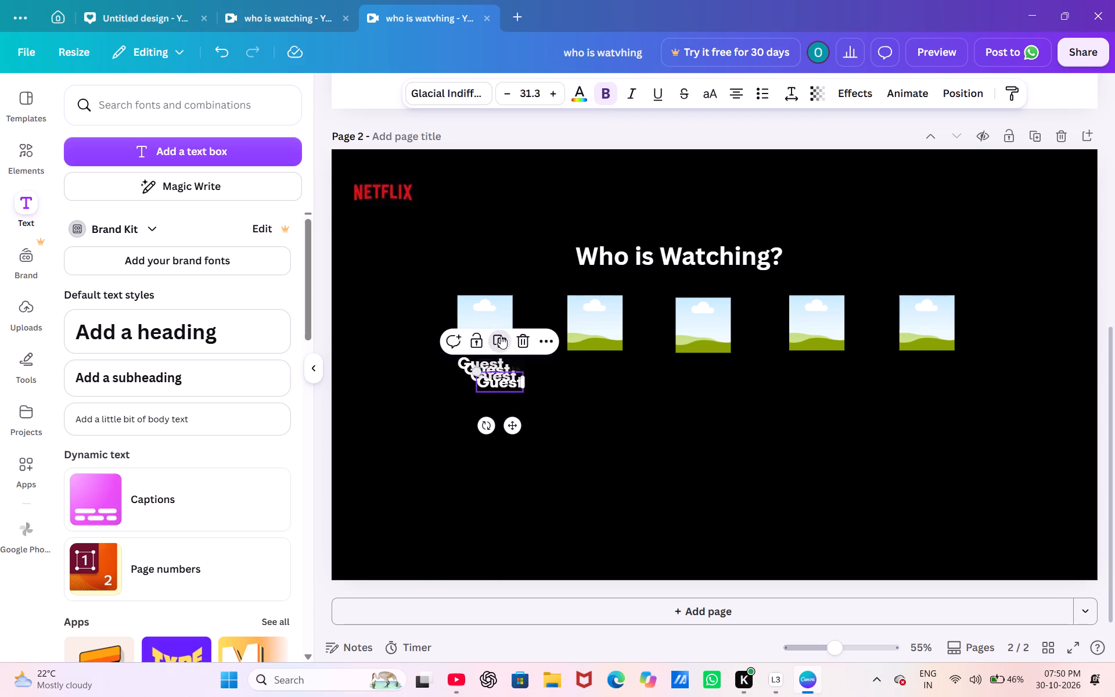
Move the topmost "Guest" copy from the stack to beneath the fifth frame, lined up near the frame's right edge.
left_click(610, 445)
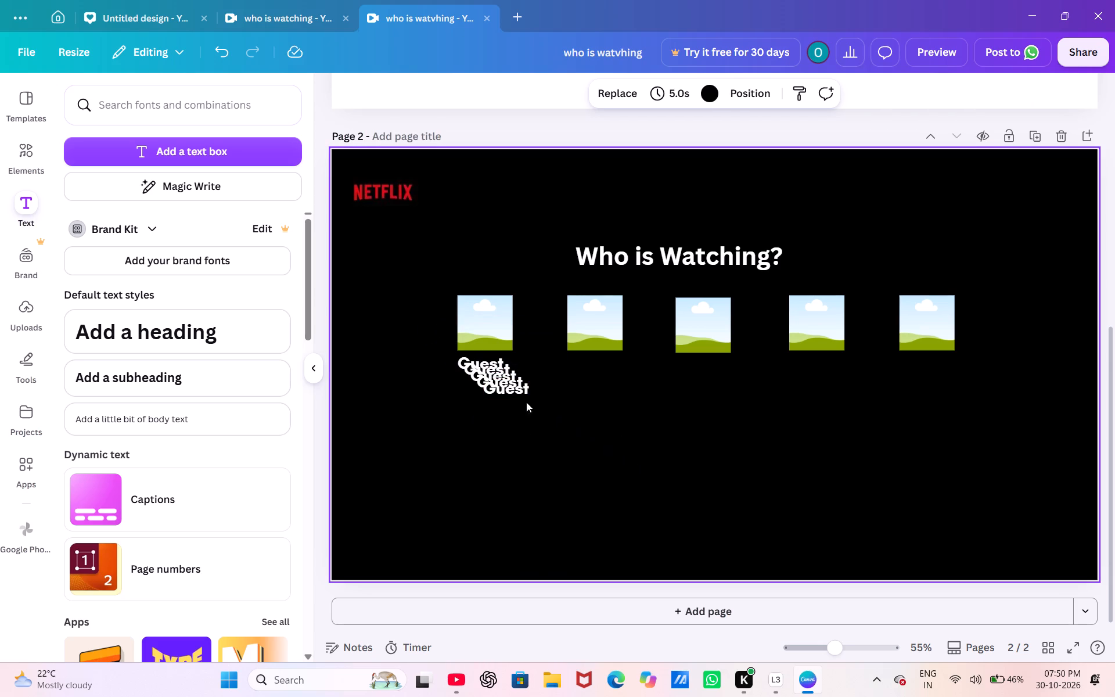
left_click(516, 396)
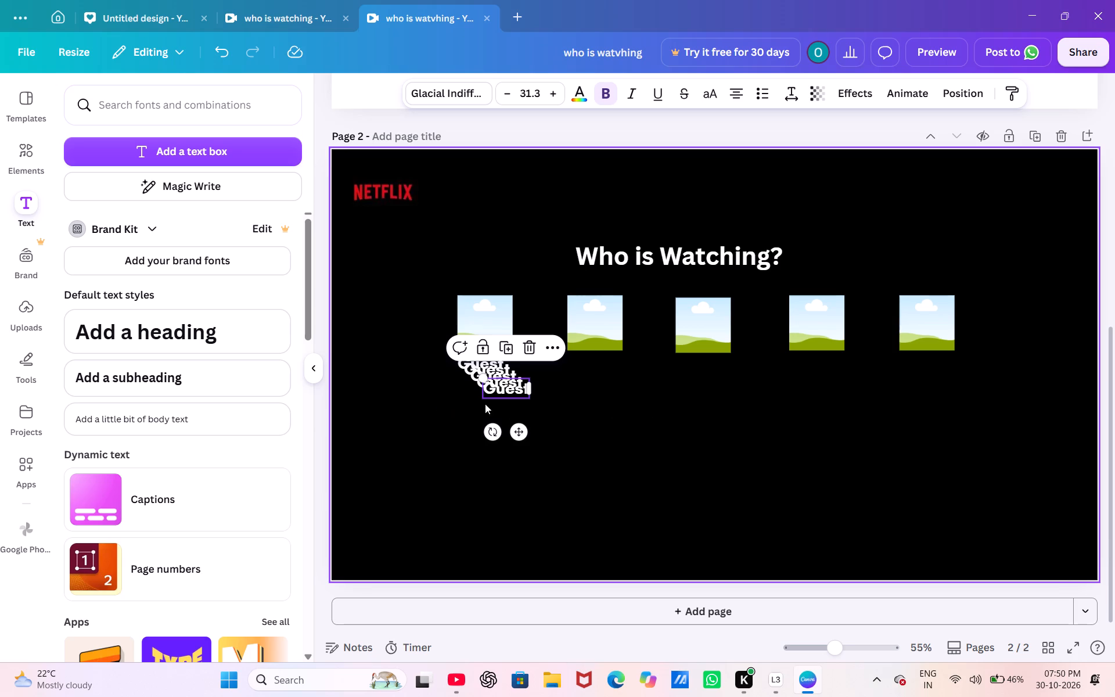
left_click(548, 424)
left_click(523, 391)
left_click_drag(523, 391, 945, 373)
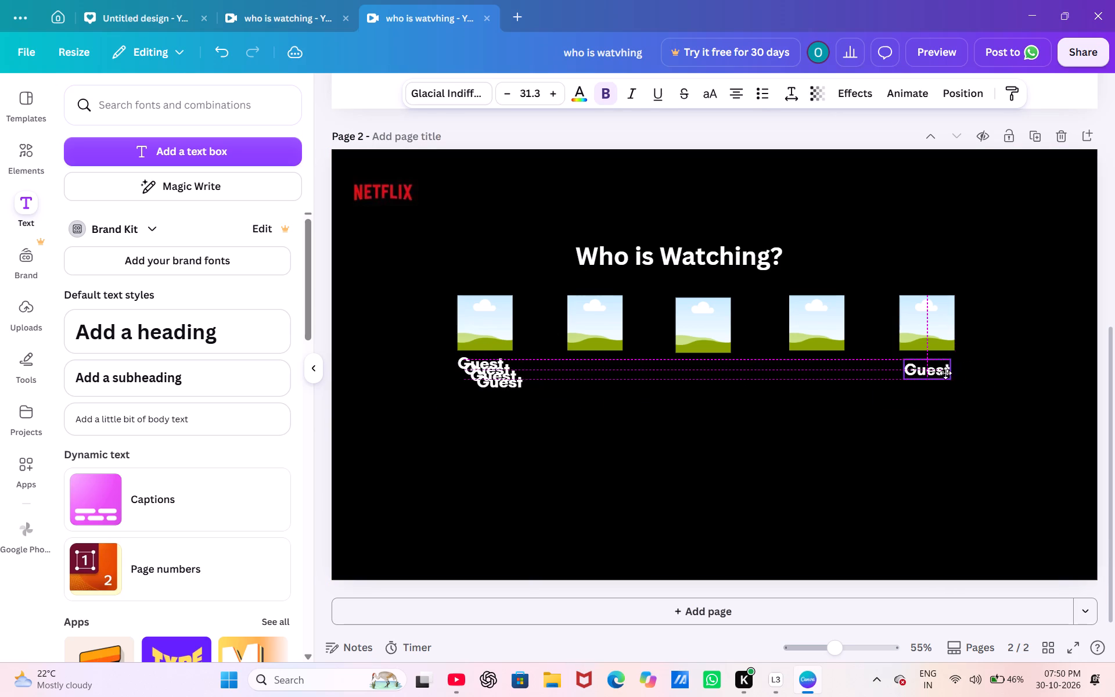
left_click_drag(945, 373, 945, 368)
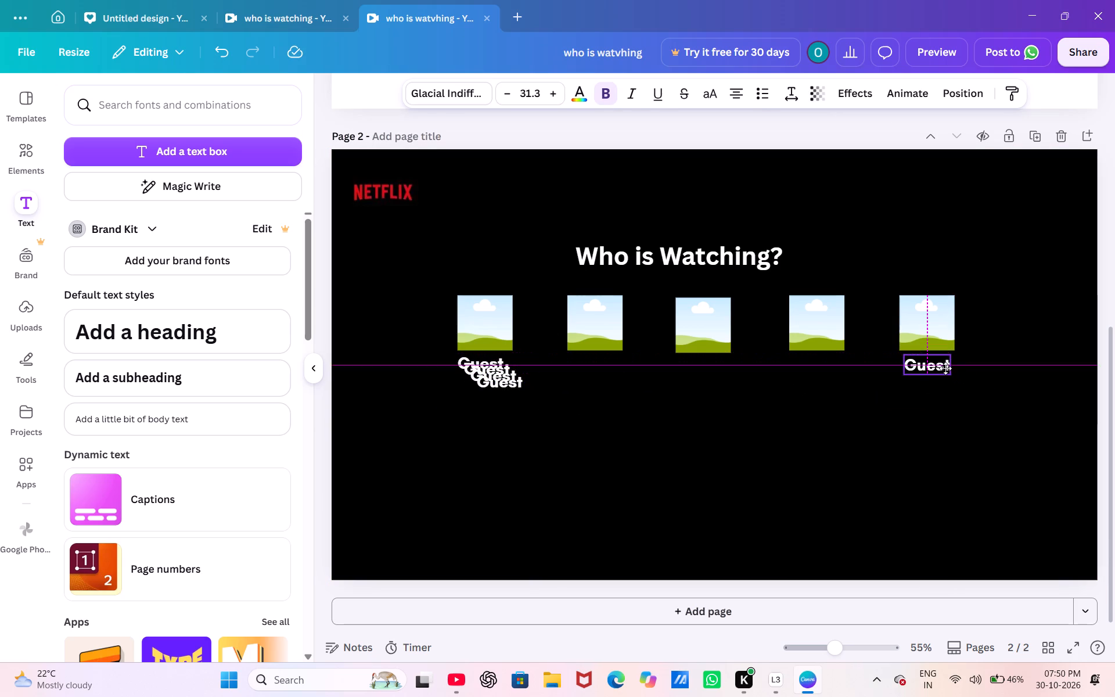
left_click_drag(945, 368, 948, 365)
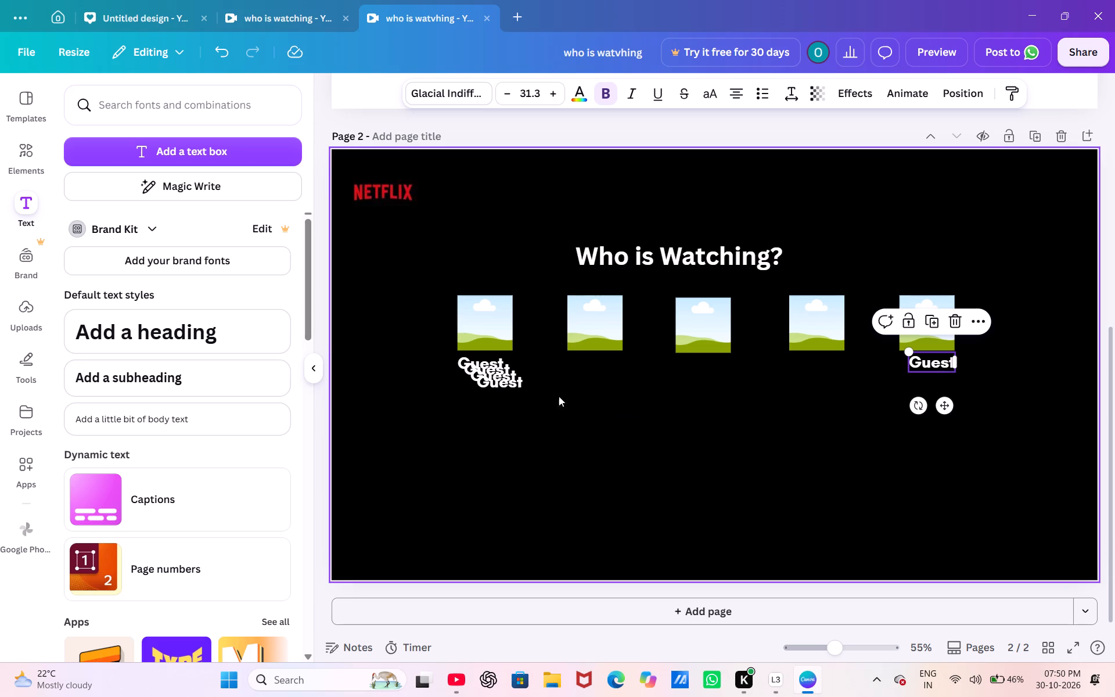
Place two more "Guest" copies from the stack beneath the fourth and third frames, centred under each.
left_click(511, 384)
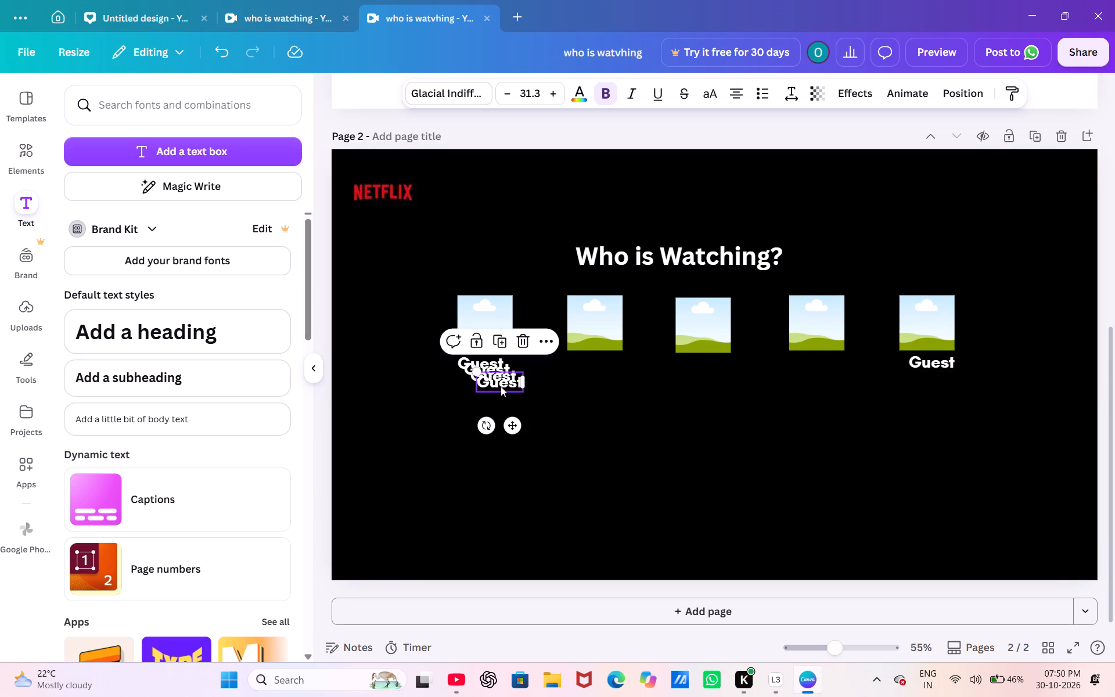
left_click_drag(501, 386, 819, 369)
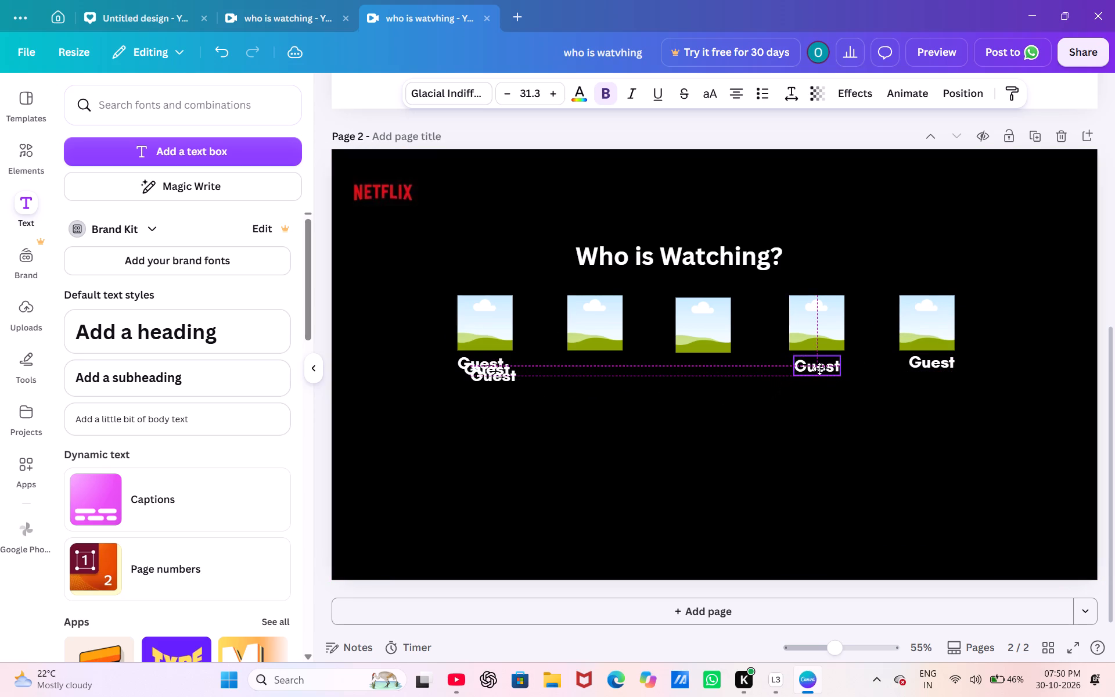
left_click_drag(819, 369, 816, 369)
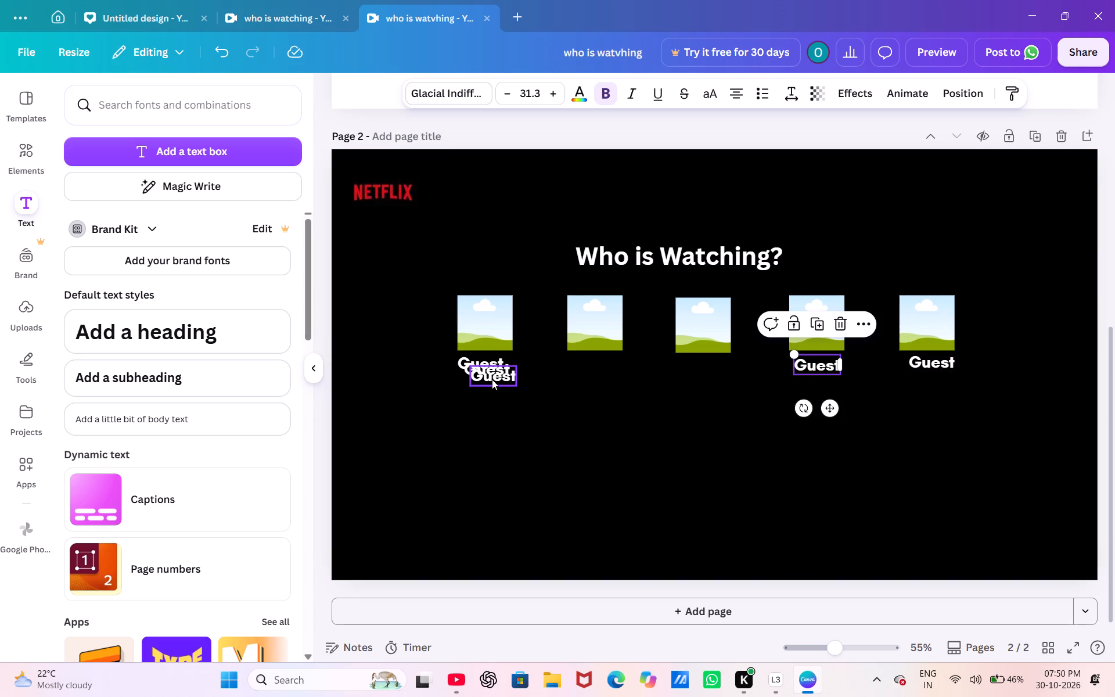
left_click(492, 379)
left_click(499, 375)
left_click_drag(499, 375, 610, 388)
left_click(610, 388)
left_click(492, 378)
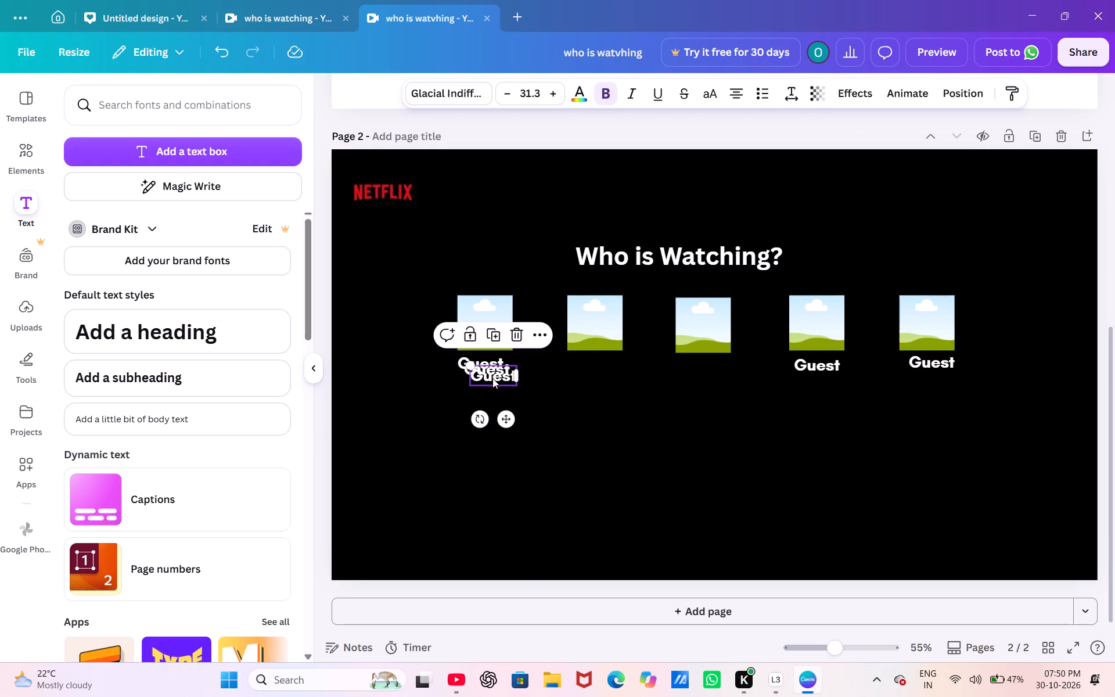
left_click_drag(492, 378, 704, 367)
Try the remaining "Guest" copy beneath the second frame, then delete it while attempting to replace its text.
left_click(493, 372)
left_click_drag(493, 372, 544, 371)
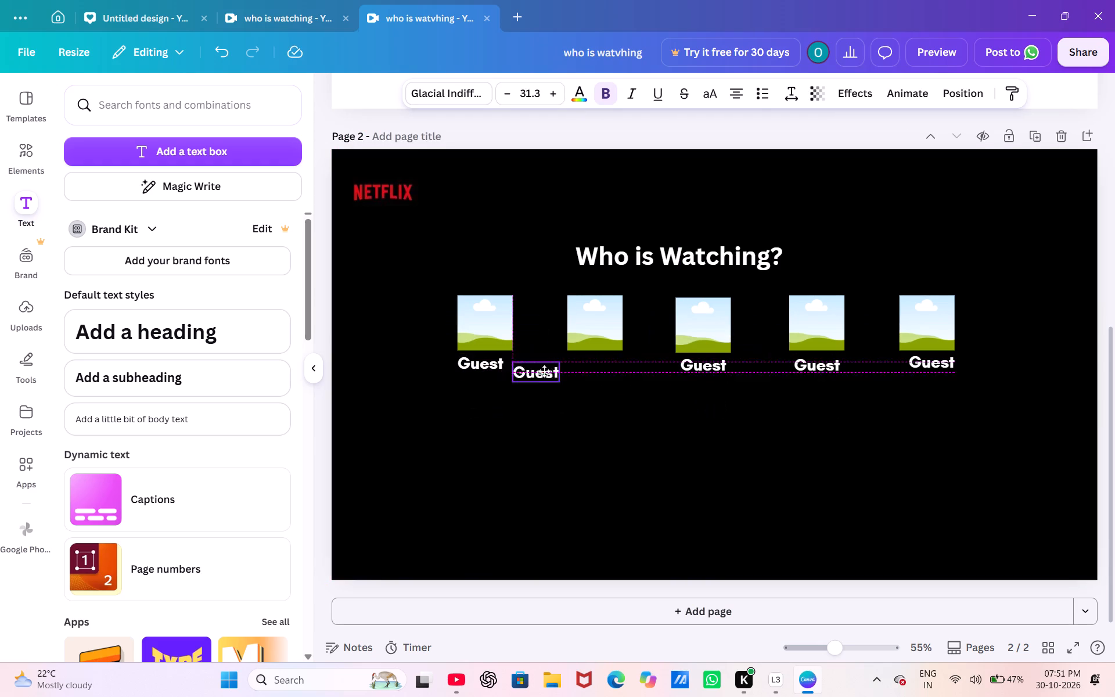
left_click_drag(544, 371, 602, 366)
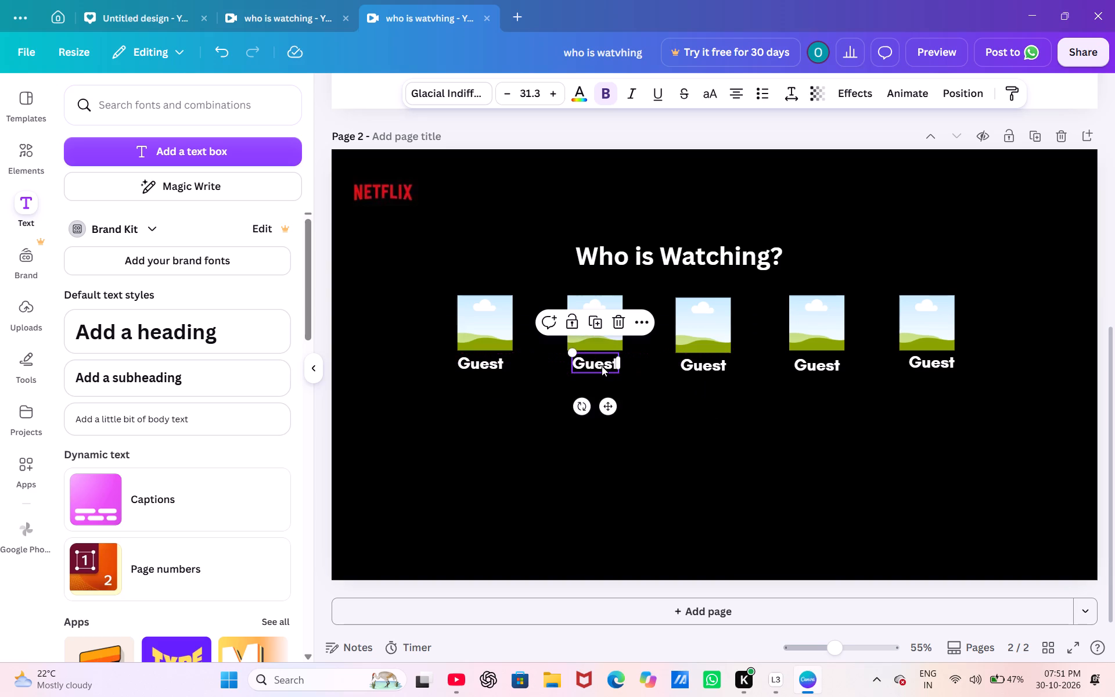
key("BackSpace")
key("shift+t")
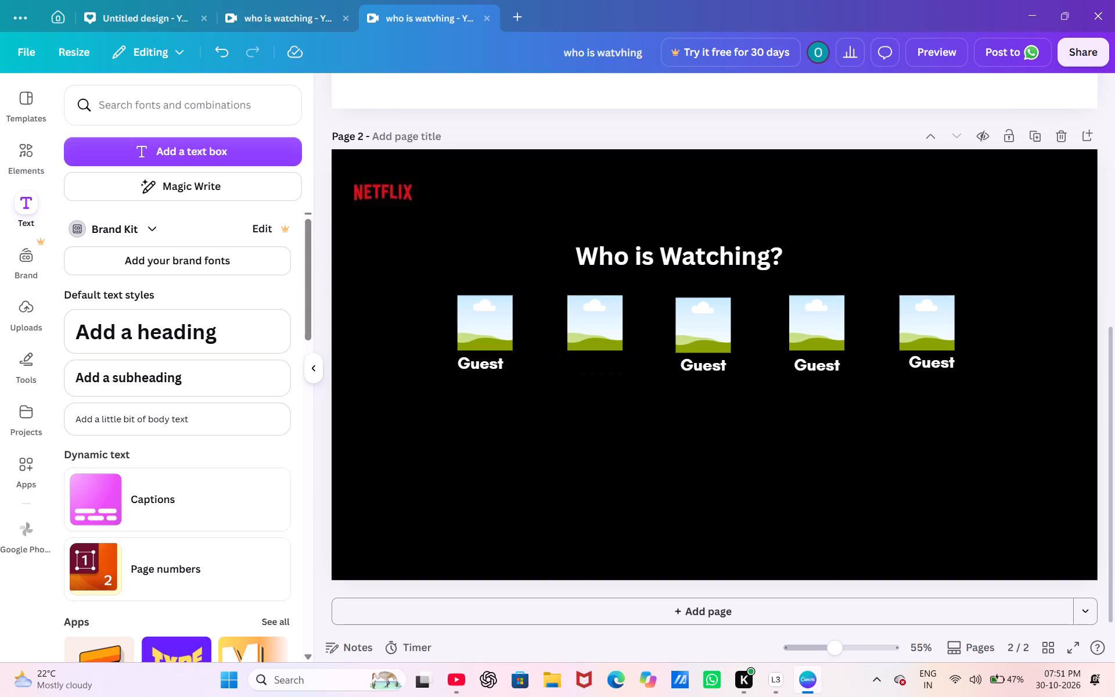
Duplicate the first frame's "Guest" label and place the copy beneath the second frame.
left_click(571, 394)
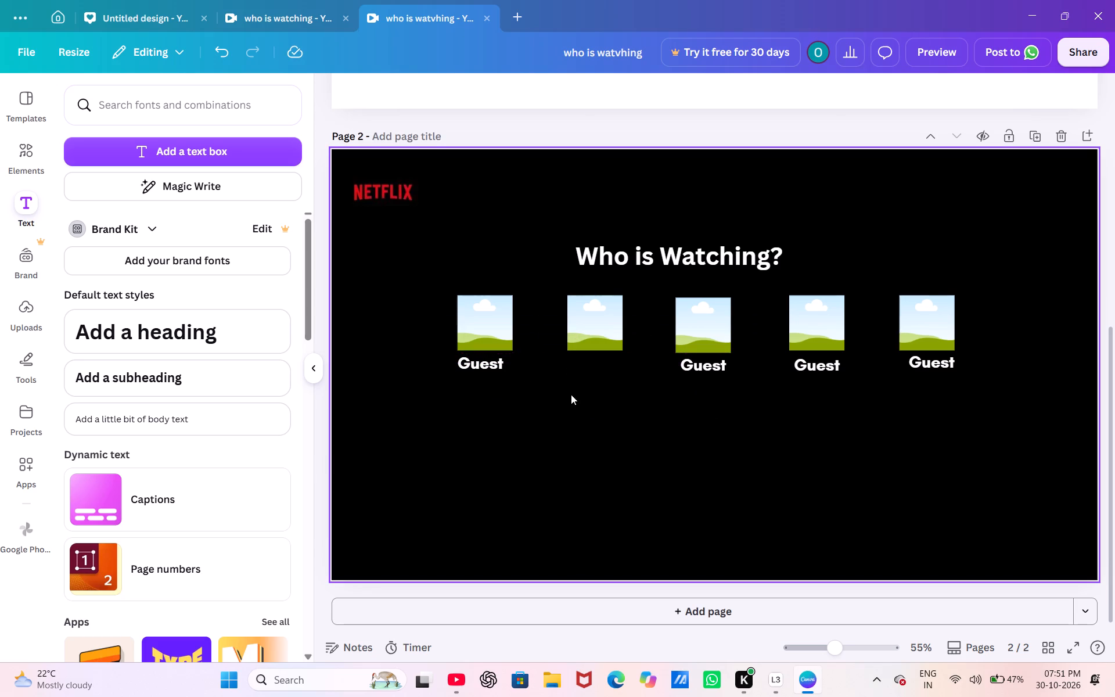
left_click(476, 358)
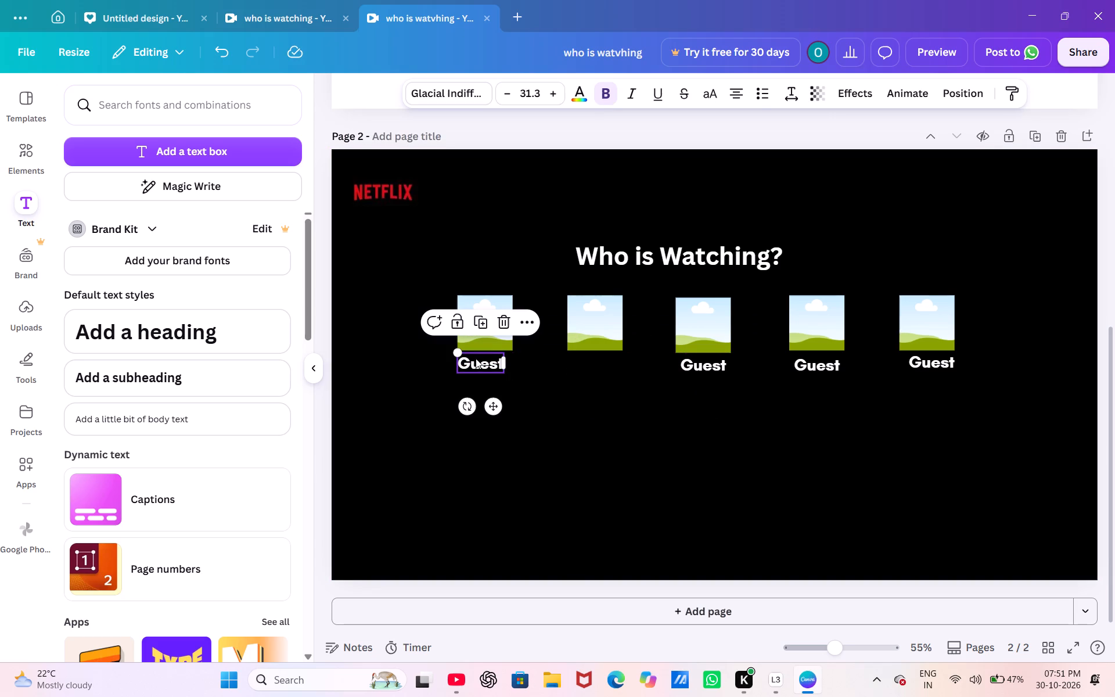
left_click(483, 320)
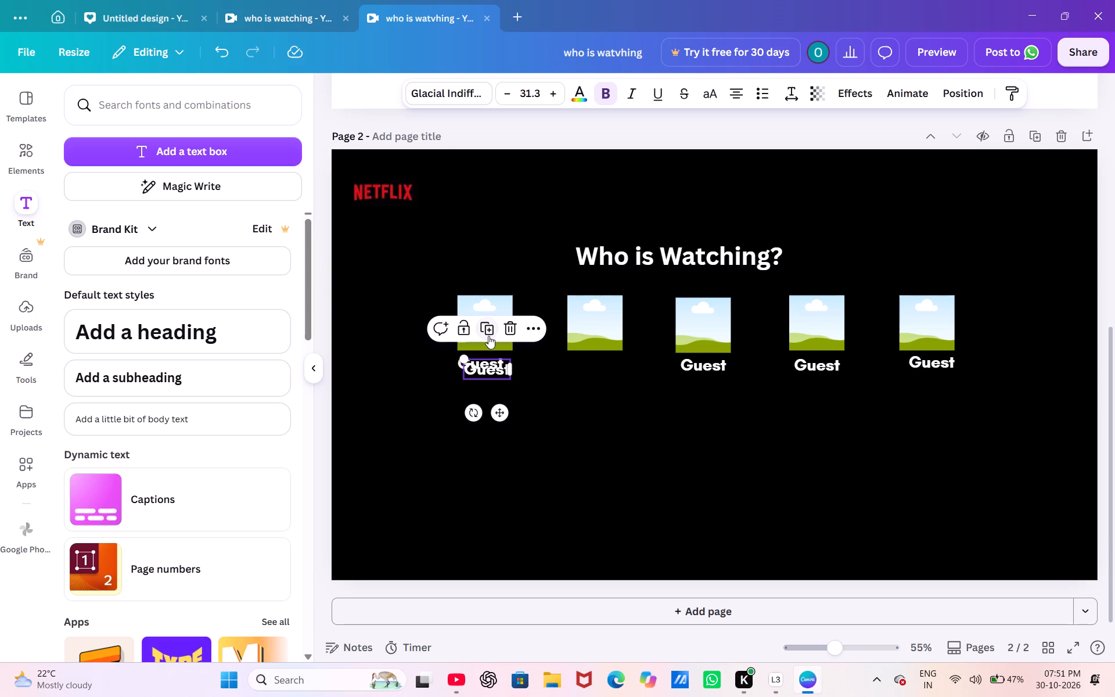
left_click(674, 414)
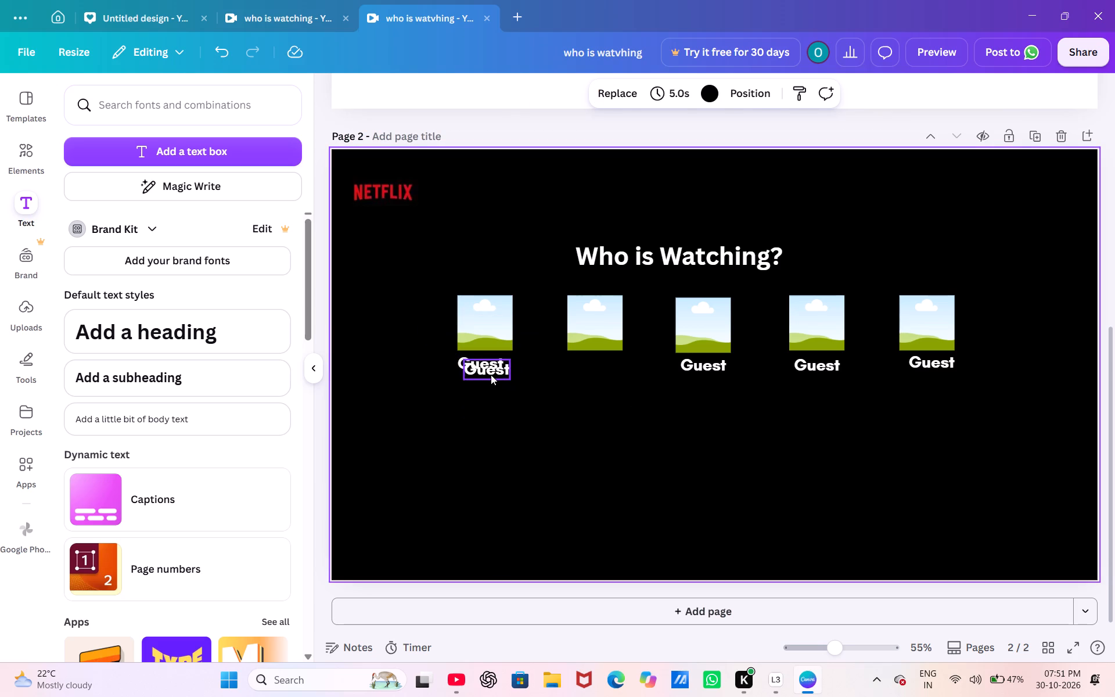
left_click(490, 375)
left_click_drag(490, 375, 593, 371)
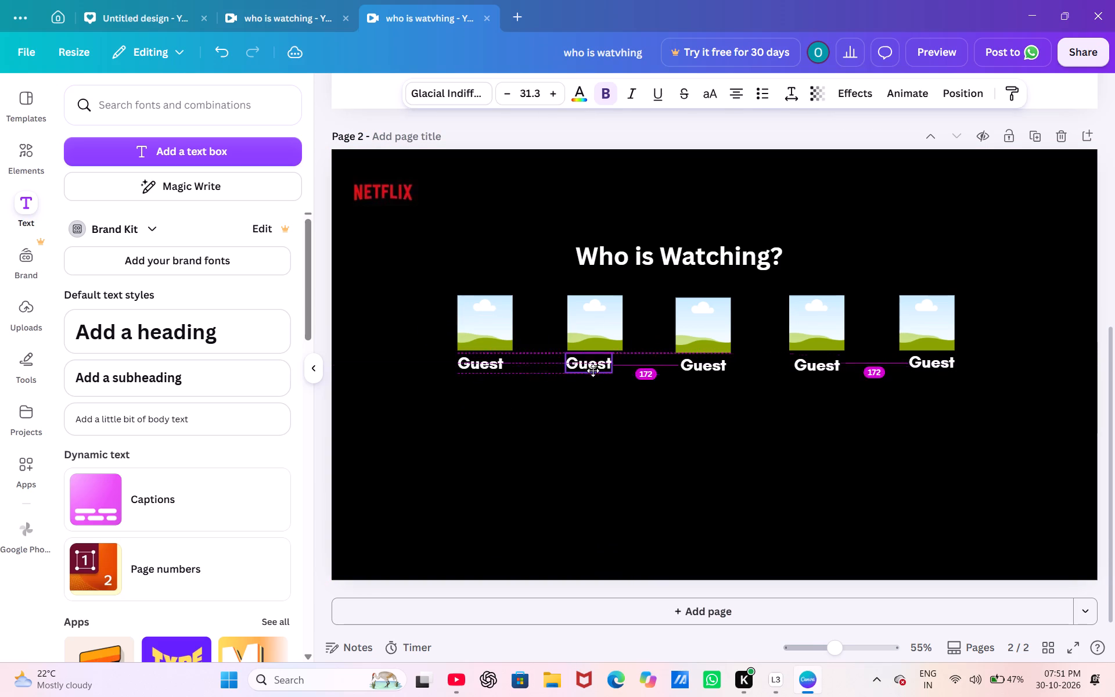
left_click_drag(593, 371, 596, 372)
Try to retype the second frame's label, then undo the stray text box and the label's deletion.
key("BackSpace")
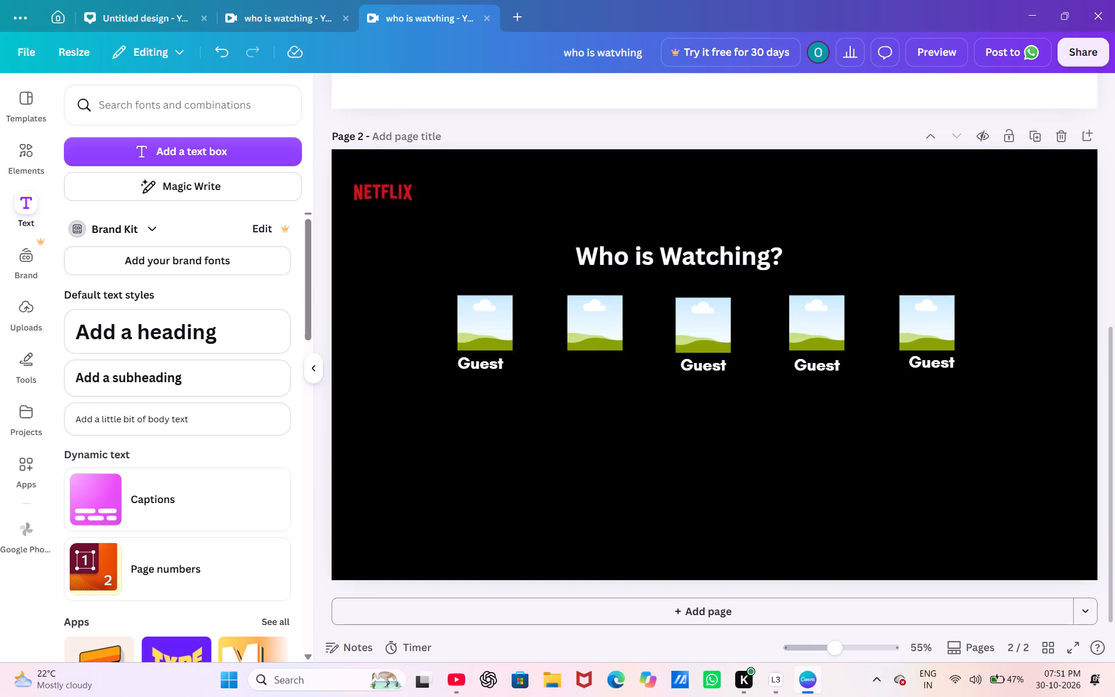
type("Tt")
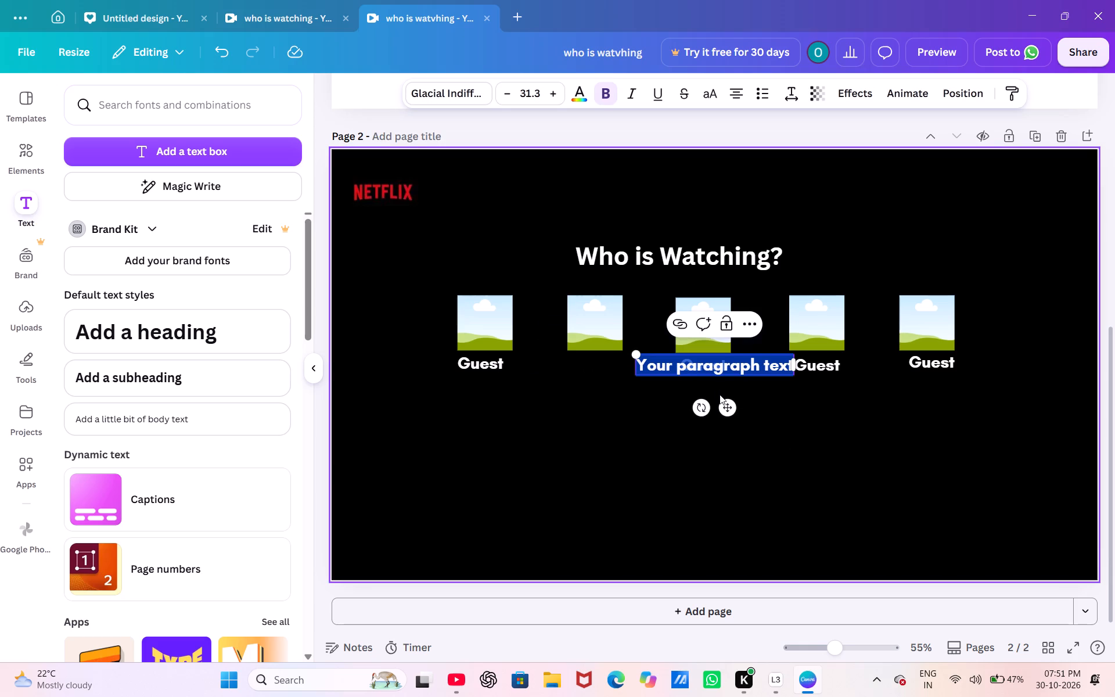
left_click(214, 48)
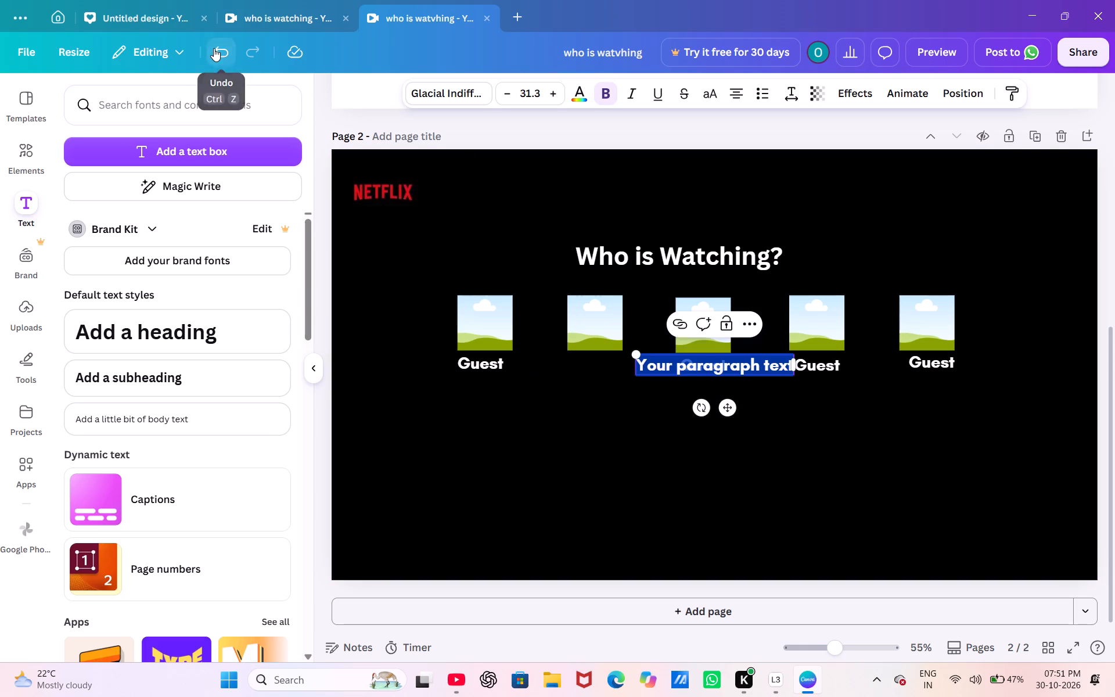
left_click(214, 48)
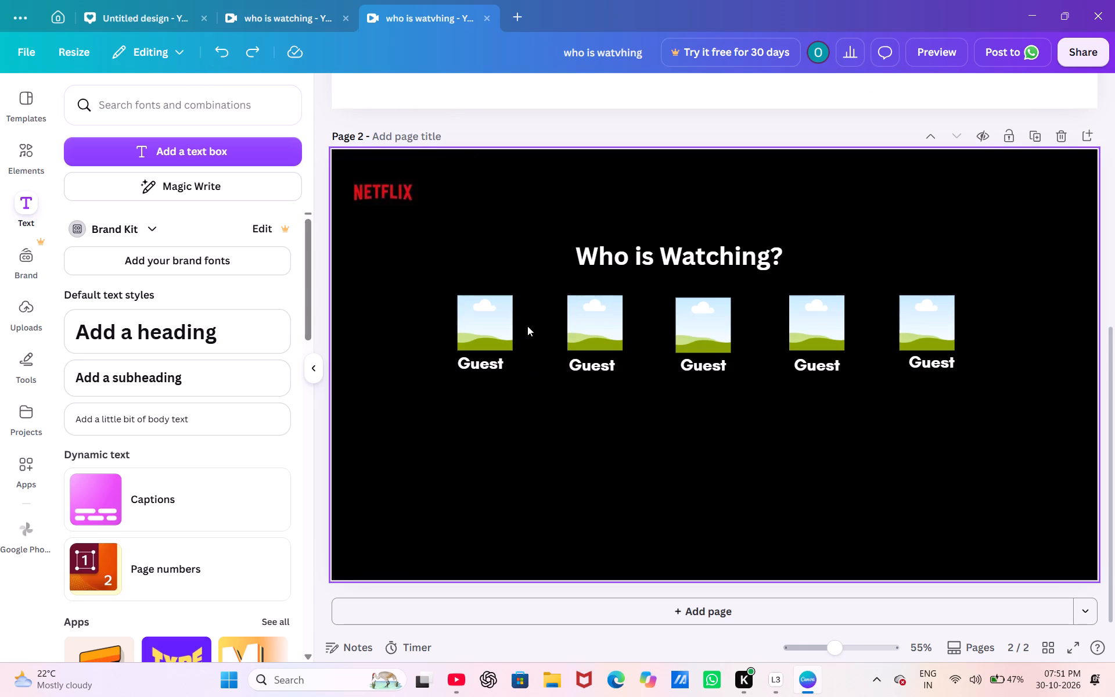
Replace the text of the second frame's "Guest" label with "Tanu".
left_click(600, 377)
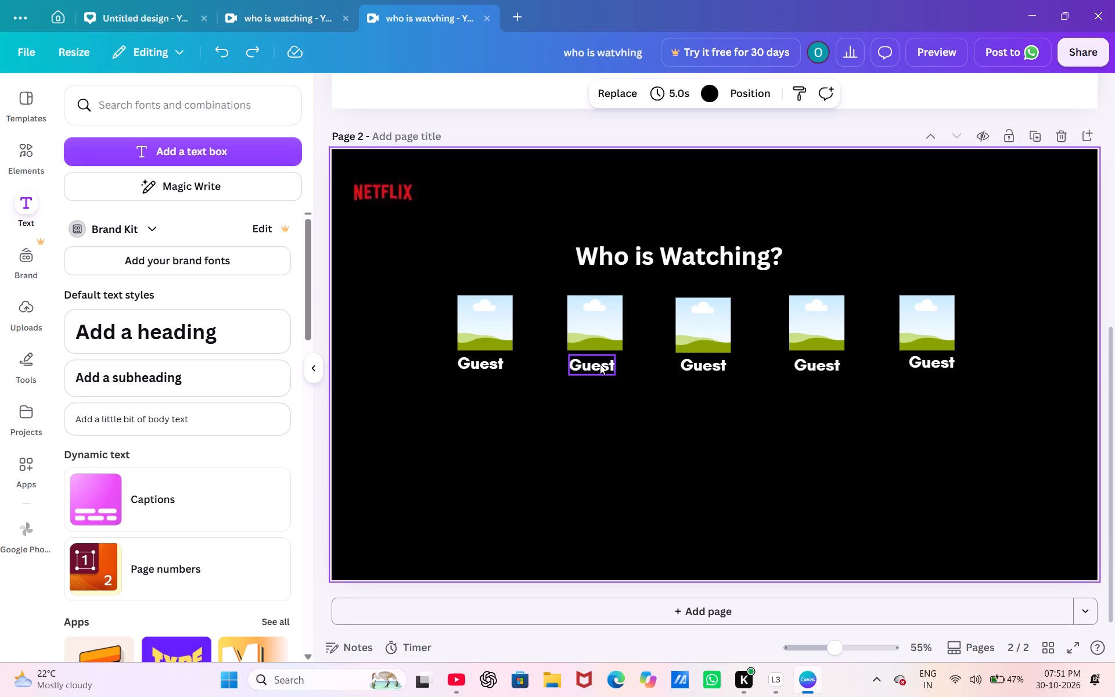
left_click(600, 364)
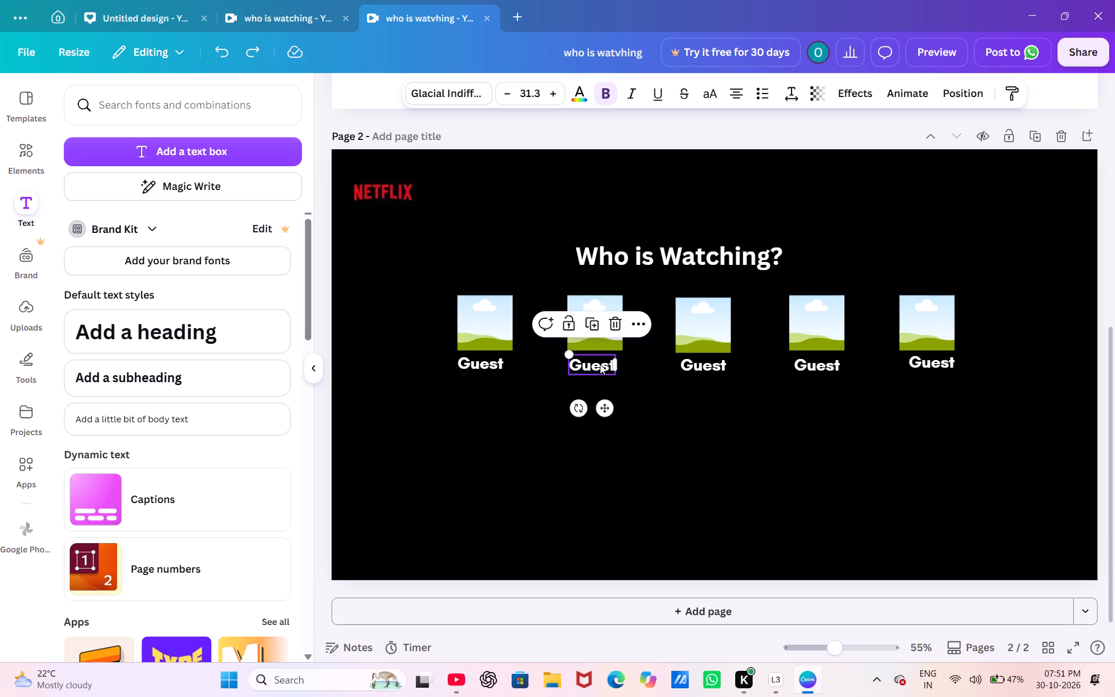
left_click(602, 363)
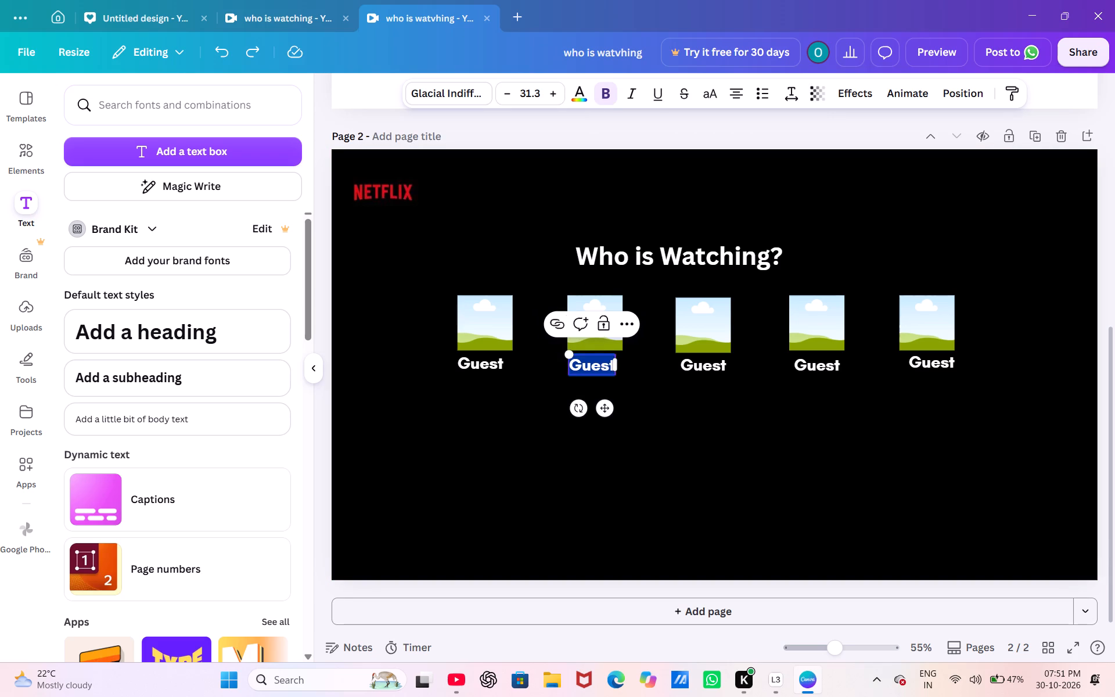
key("BackSpace")
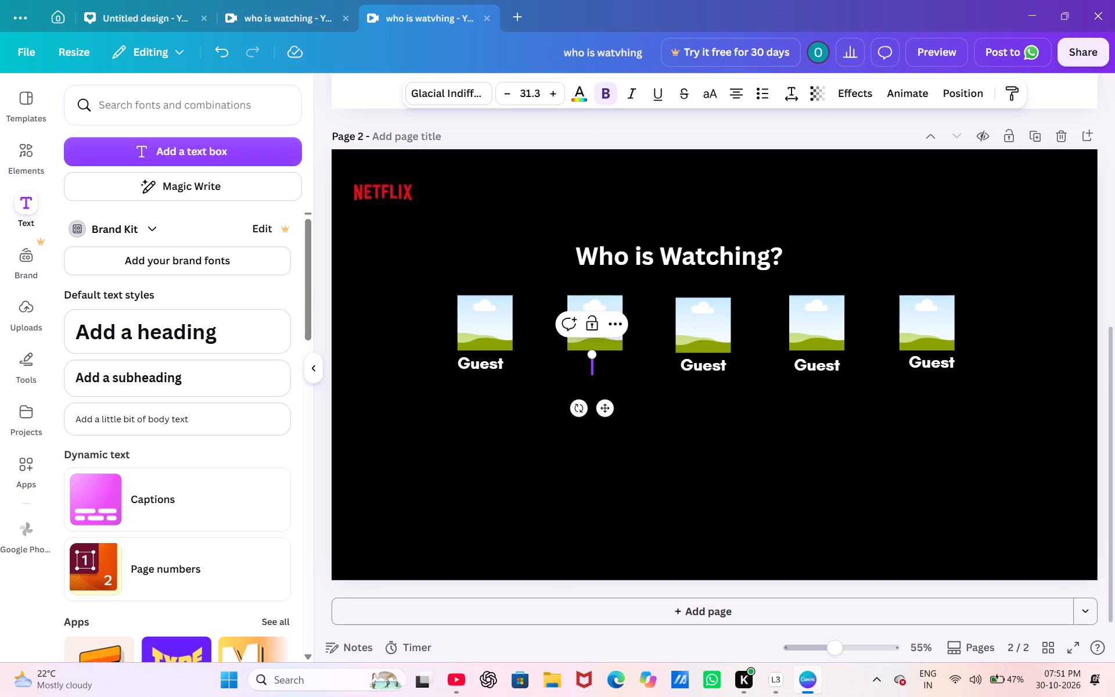
key("shift+t")
key("a")
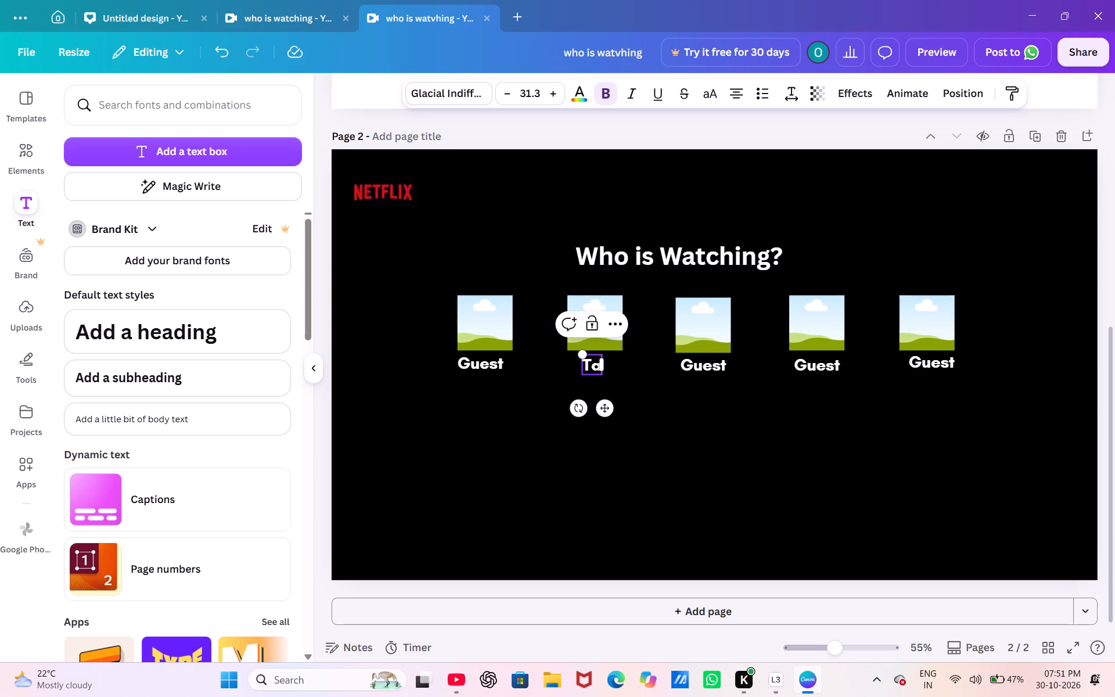
type("nu")
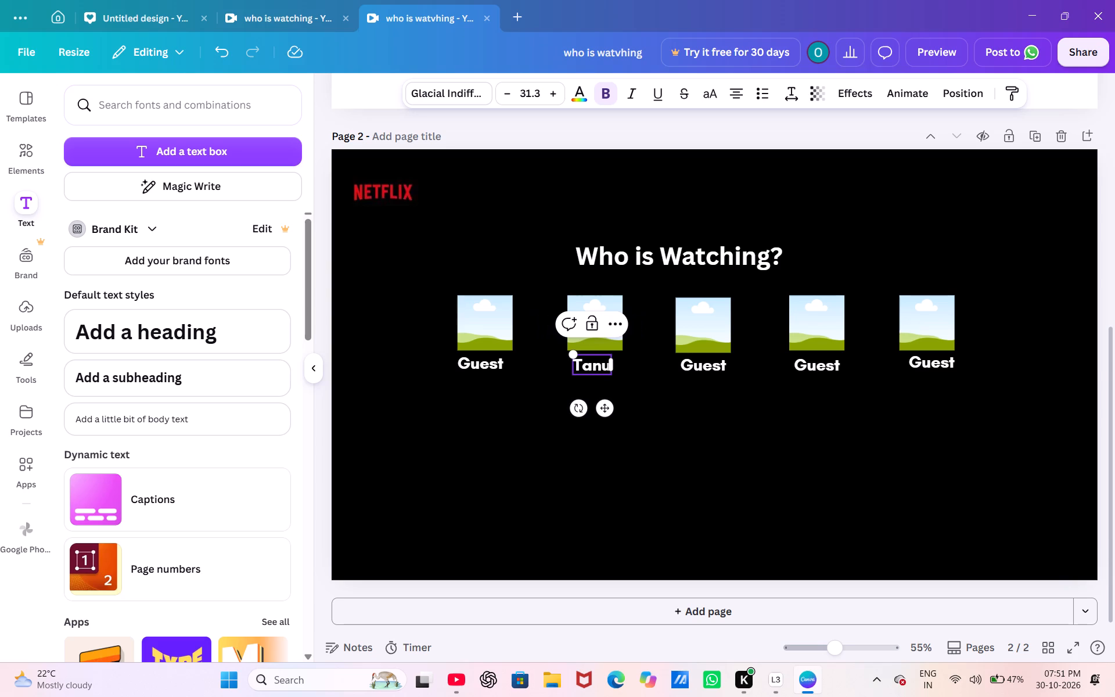
left_click(713, 427)
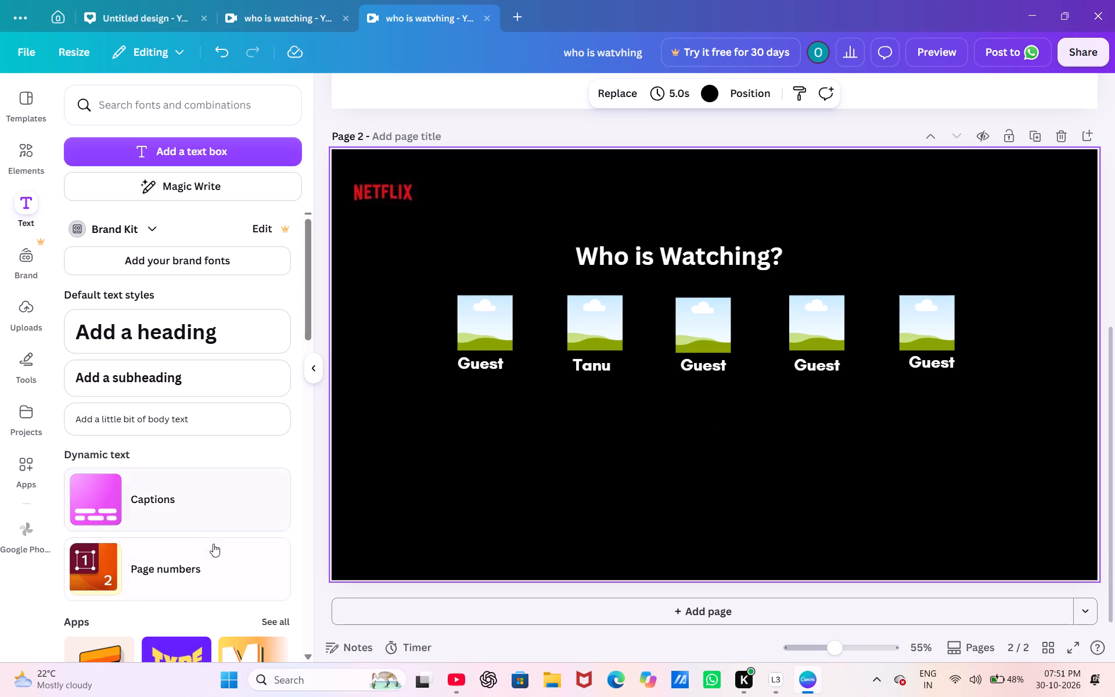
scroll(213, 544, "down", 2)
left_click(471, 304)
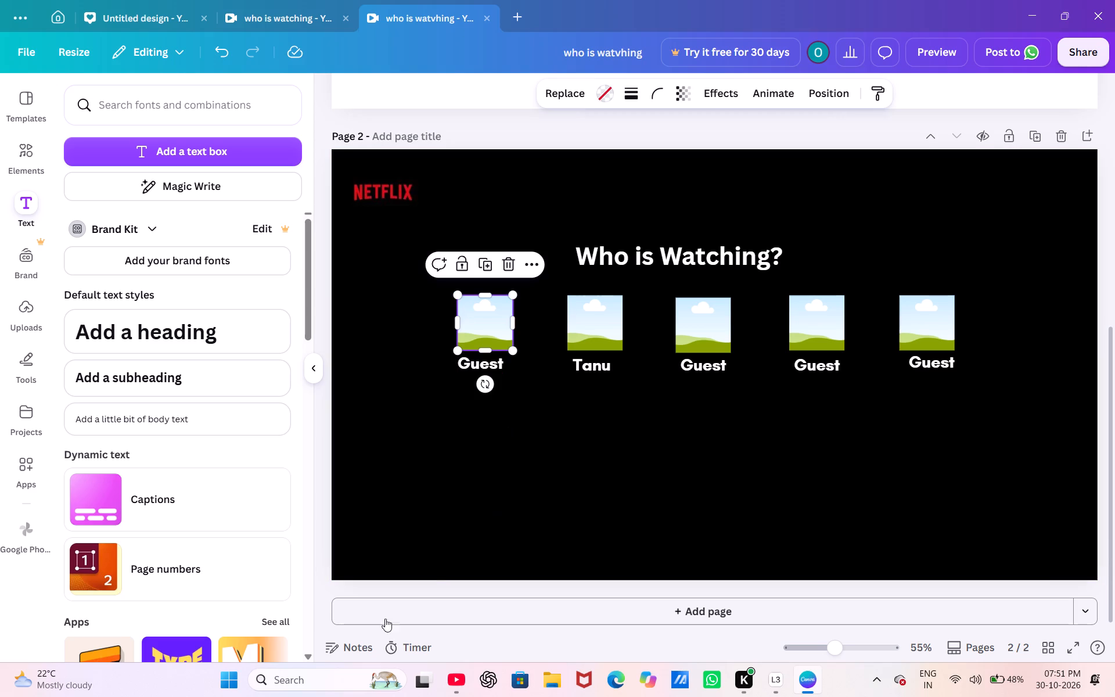
Switch to the YouTube tutorial and rewatch in full screen how the profile images and cursor graphic are added to the page.
left_click(457, 672)
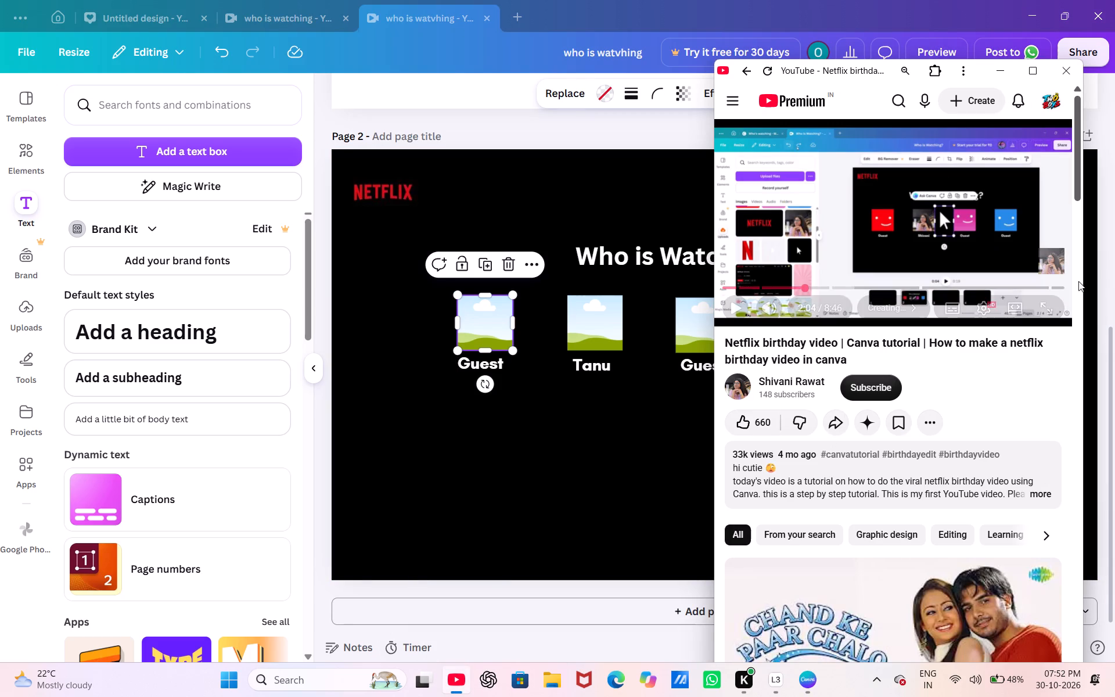
left_click(1048, 303)
type("jj")
key("space")
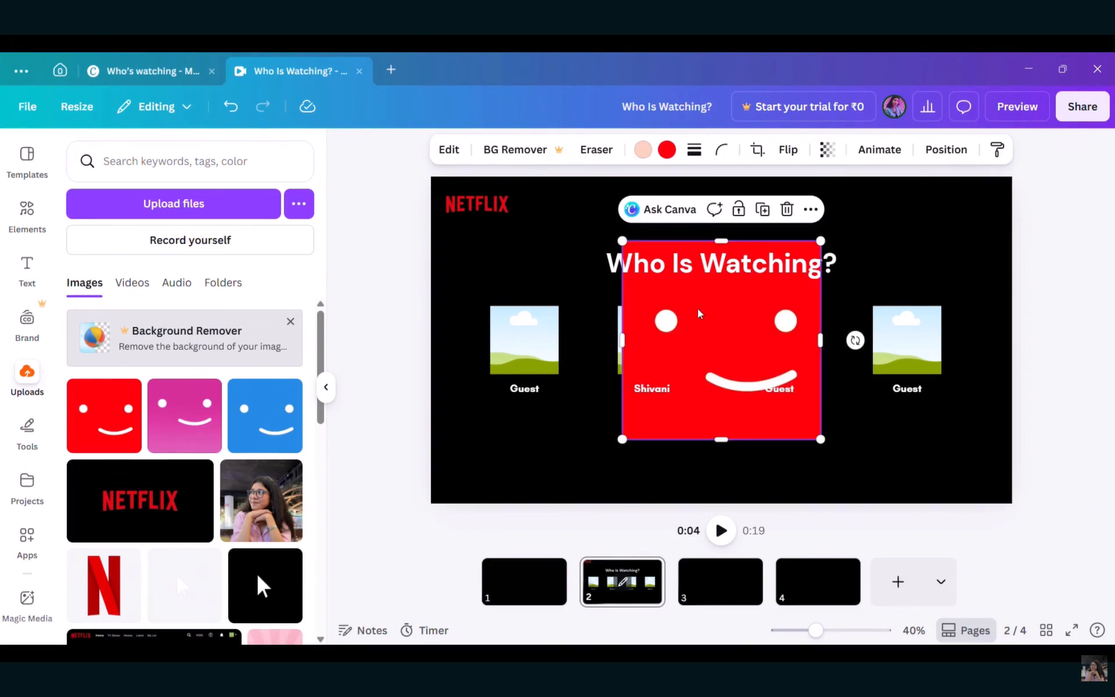
key("space")
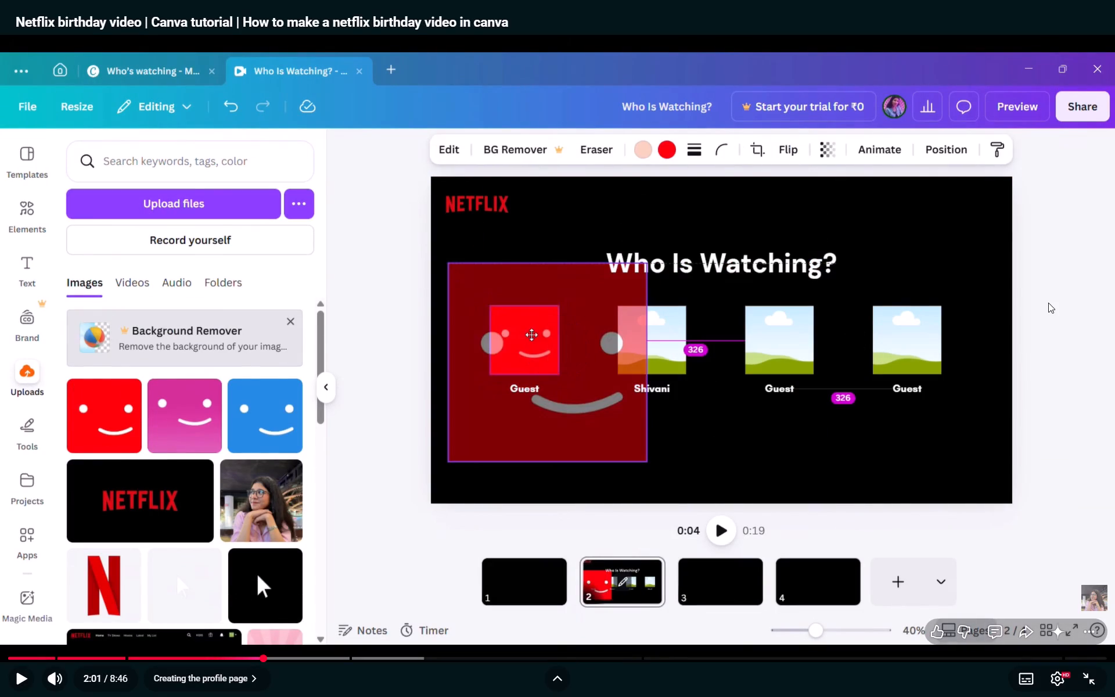
key("space")
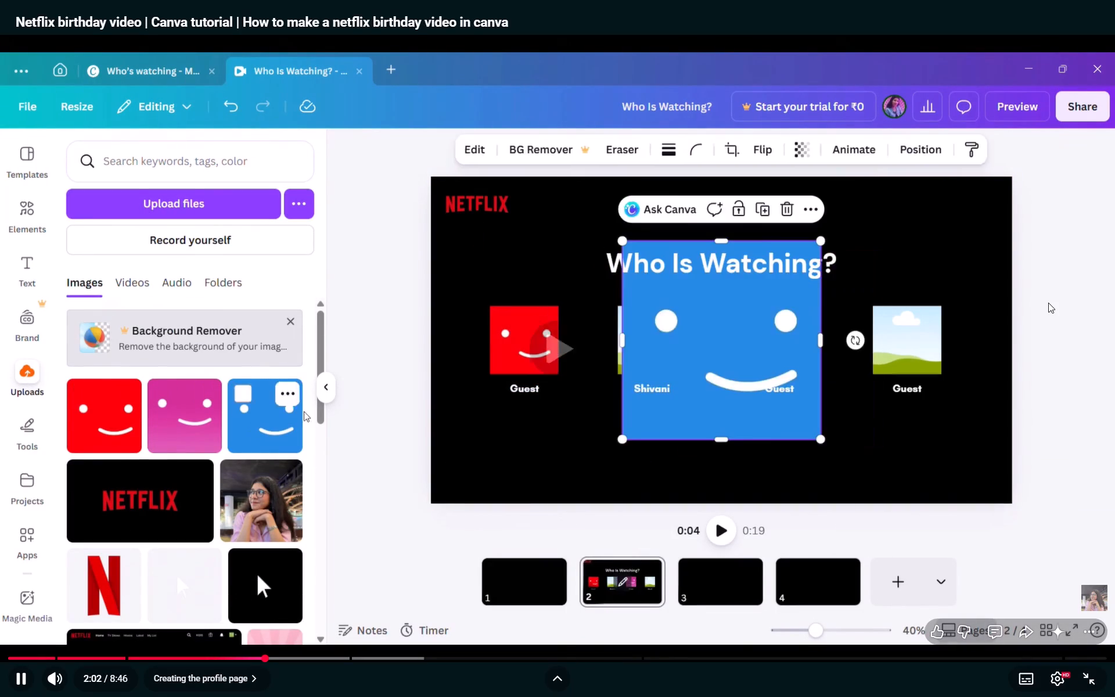
key("space")
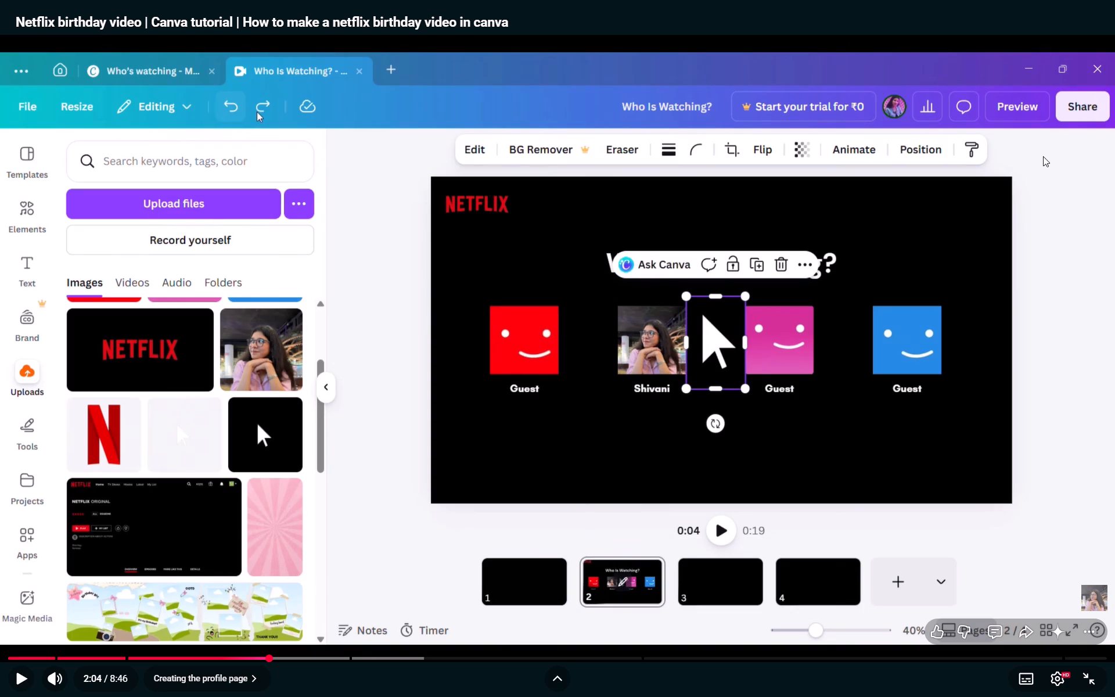
Leave the full-screen tutorial, switch back to the Canva design and check the uploaded images for profile pictures.
left_click(1088, 686)
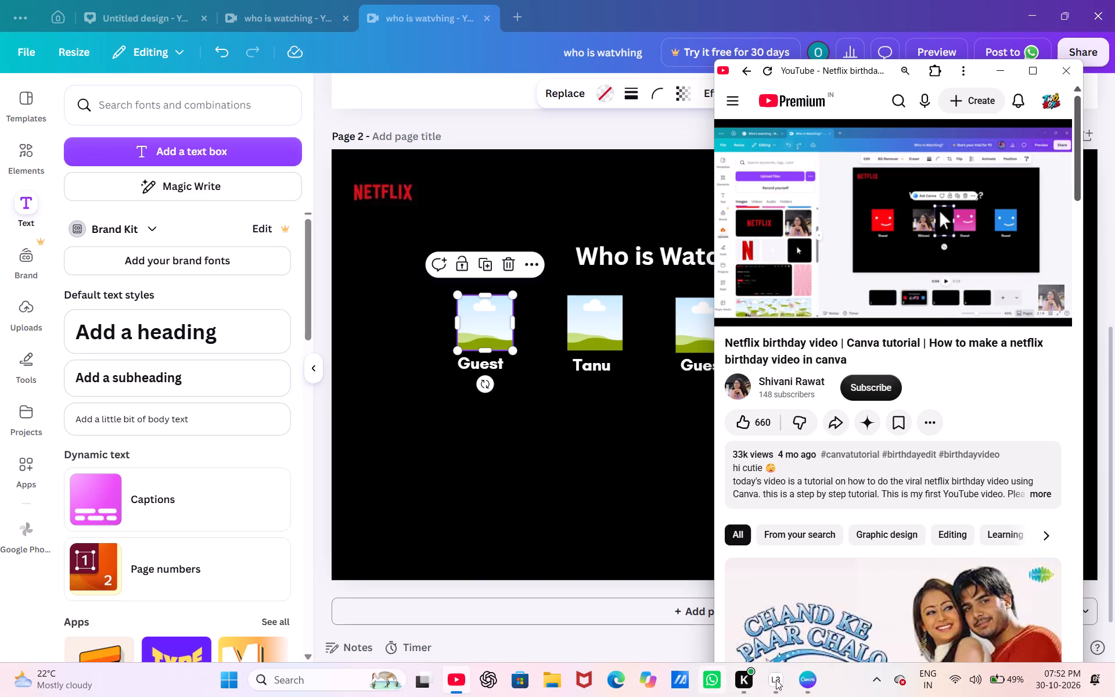
left_click(815, 677)
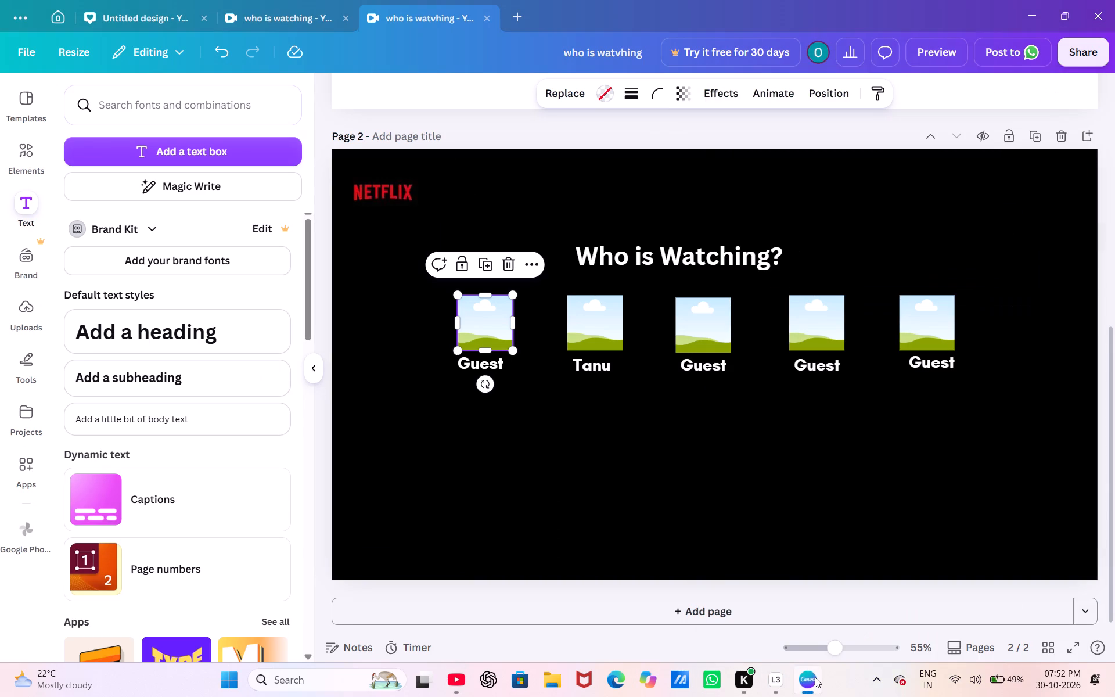
left_click(621, 451)
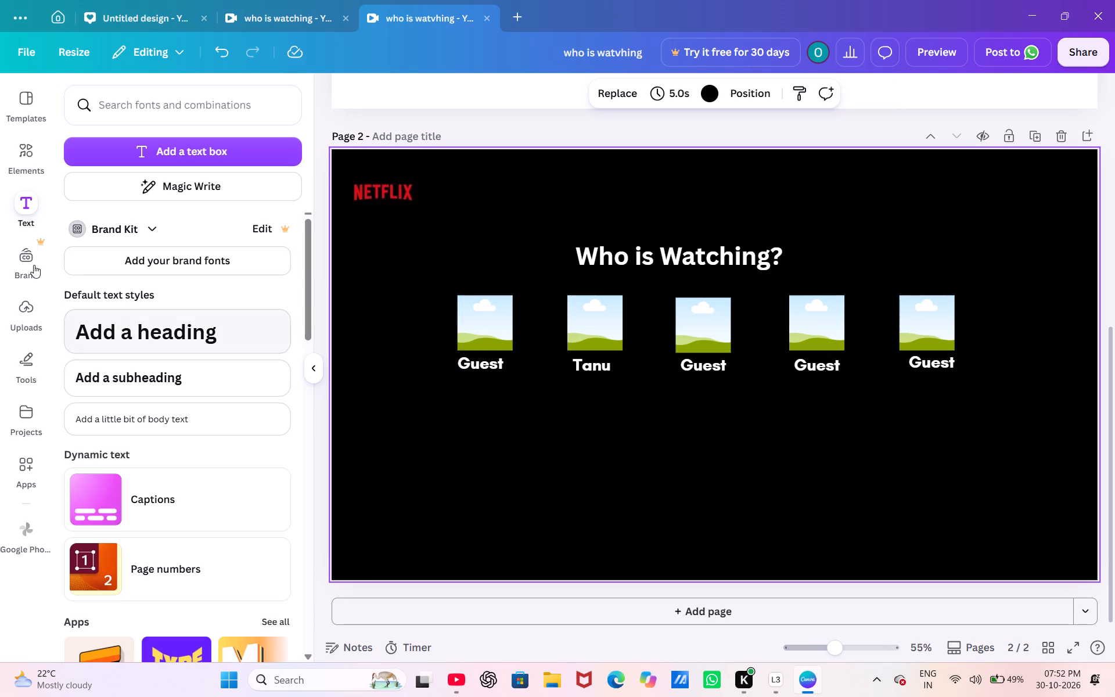
left_click(30, 308)
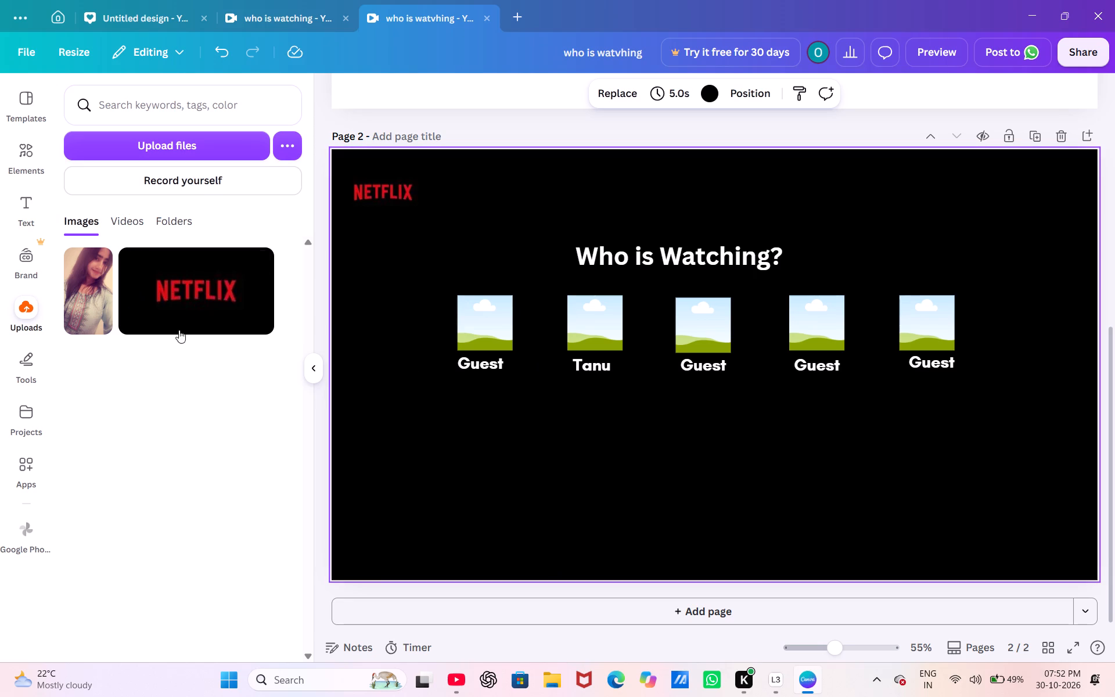
left_click(214, 400)
Open Google Chrome, search for Pinterest, open its site and dismiss the profile photo prompt.
left_click(345, 684)
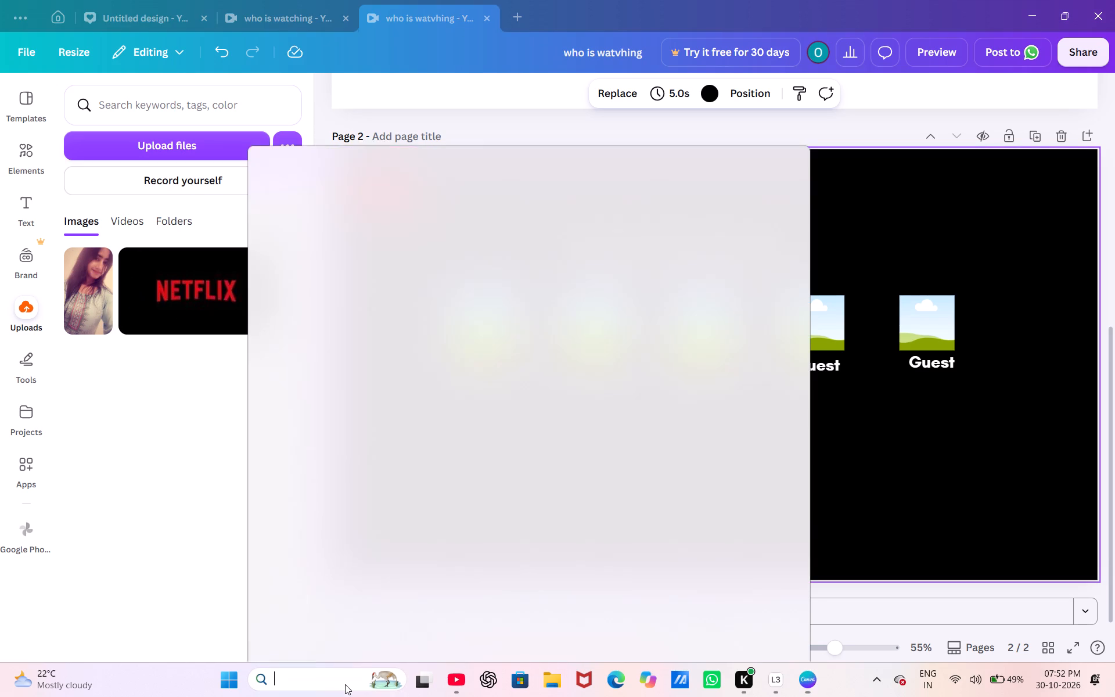
type("ch")
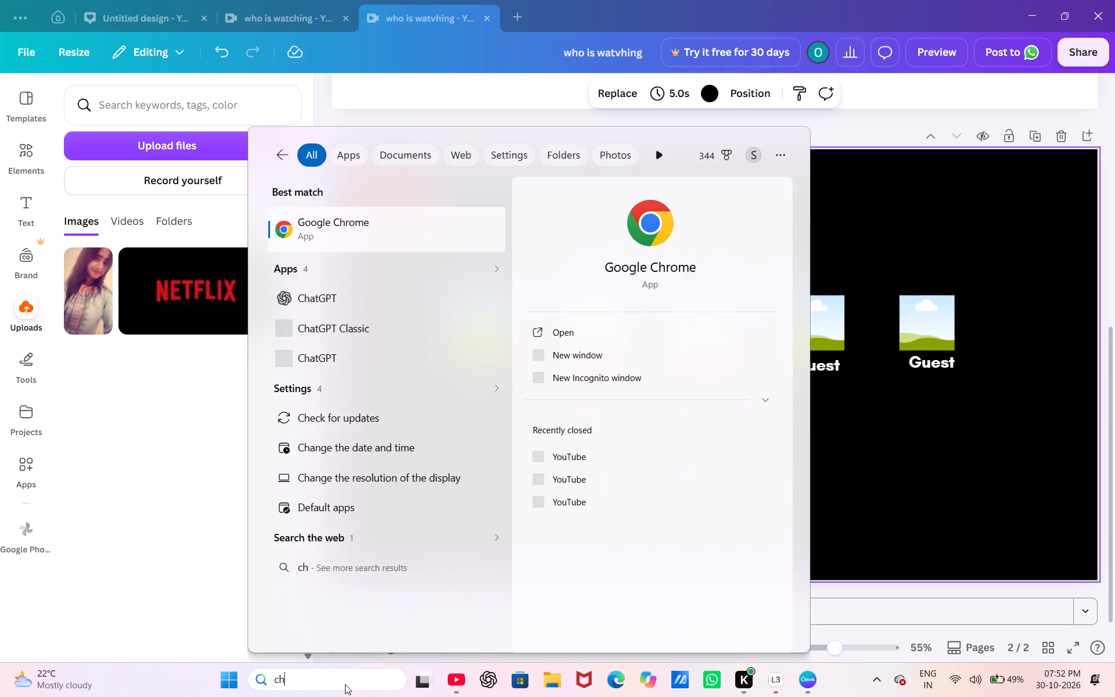
left_click(580, 327)
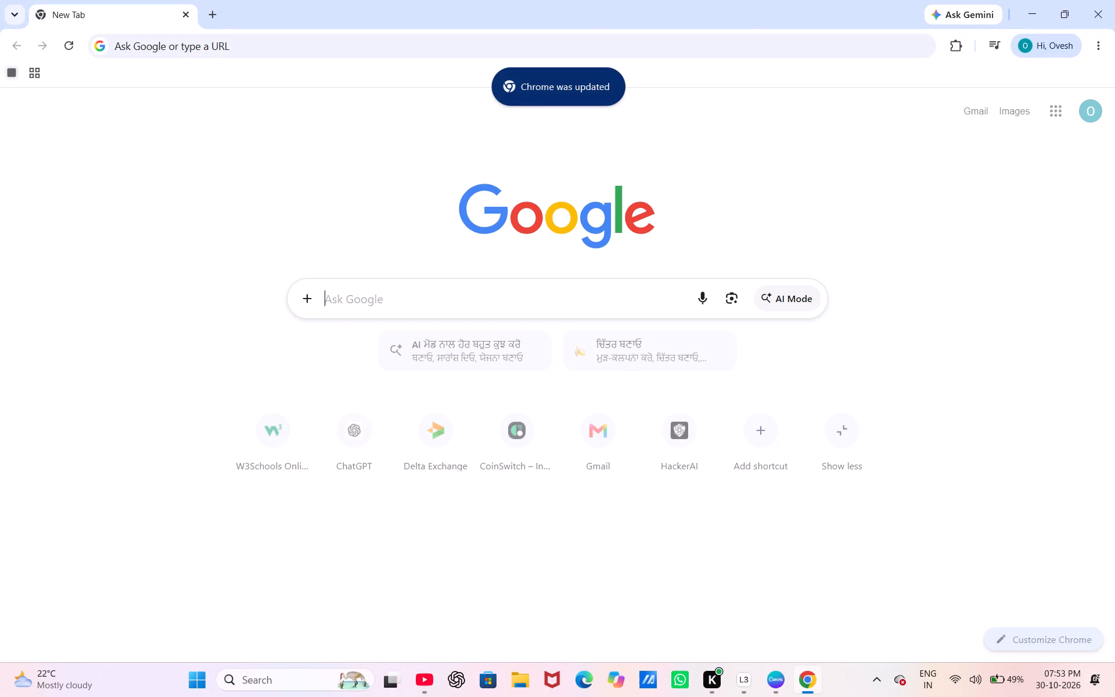
left_click(513, 300)
type("p[")
key("BackSpace")
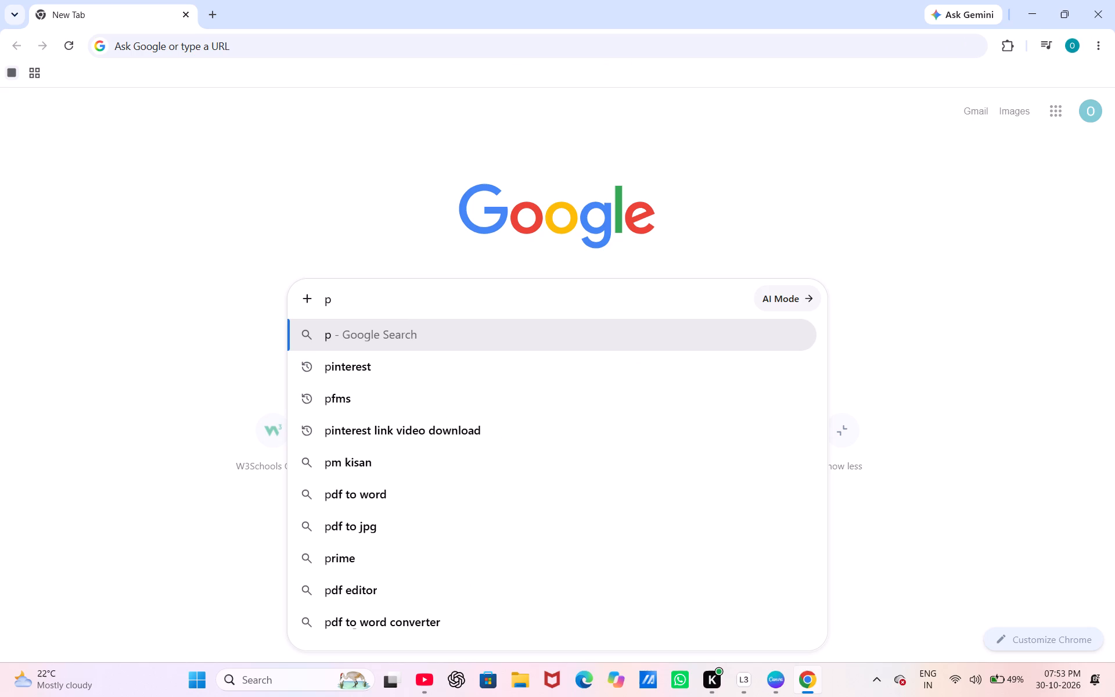
left_click(494, 354)
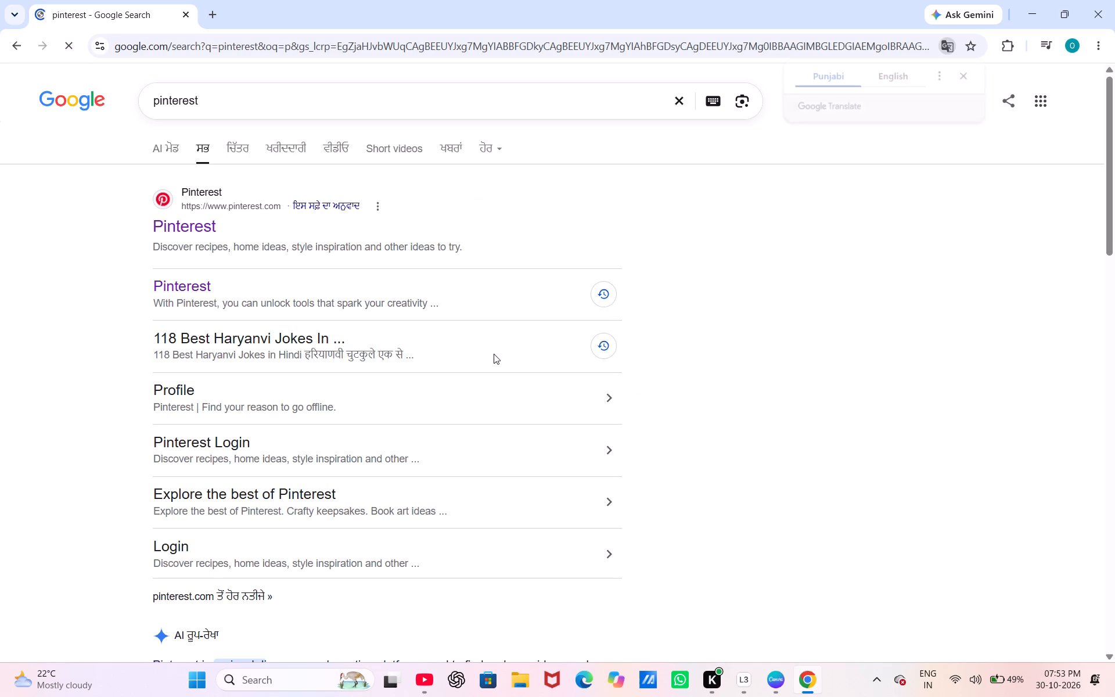
left_click(215, 217)
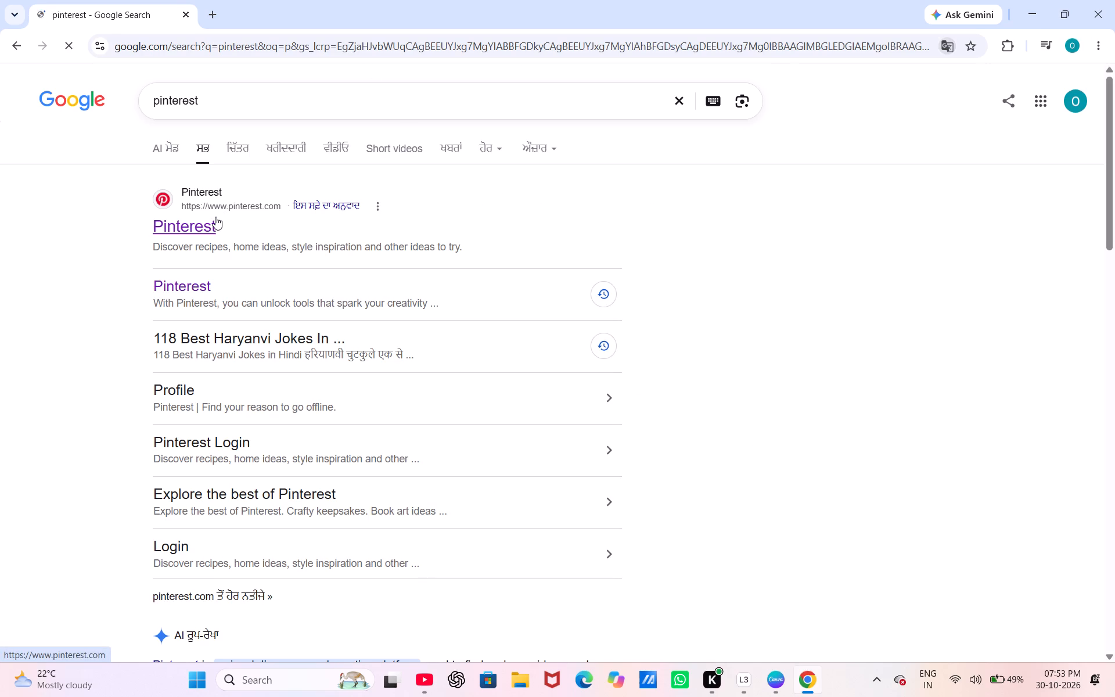
left_click(208, 229)
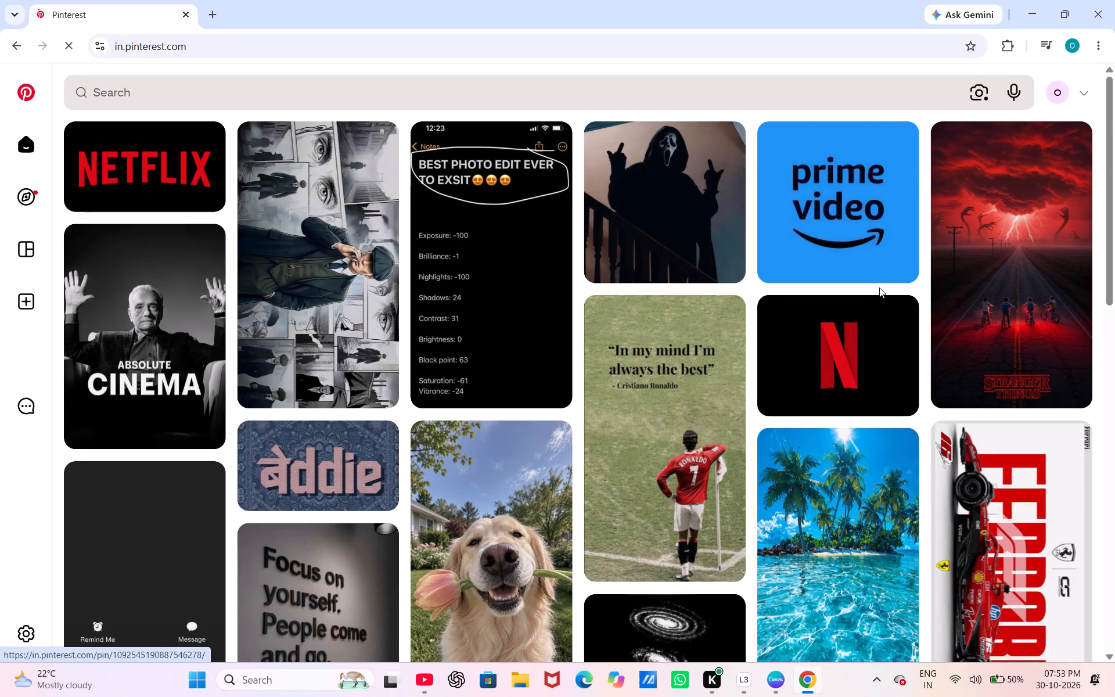
scroll(879, 288, "down", 1)
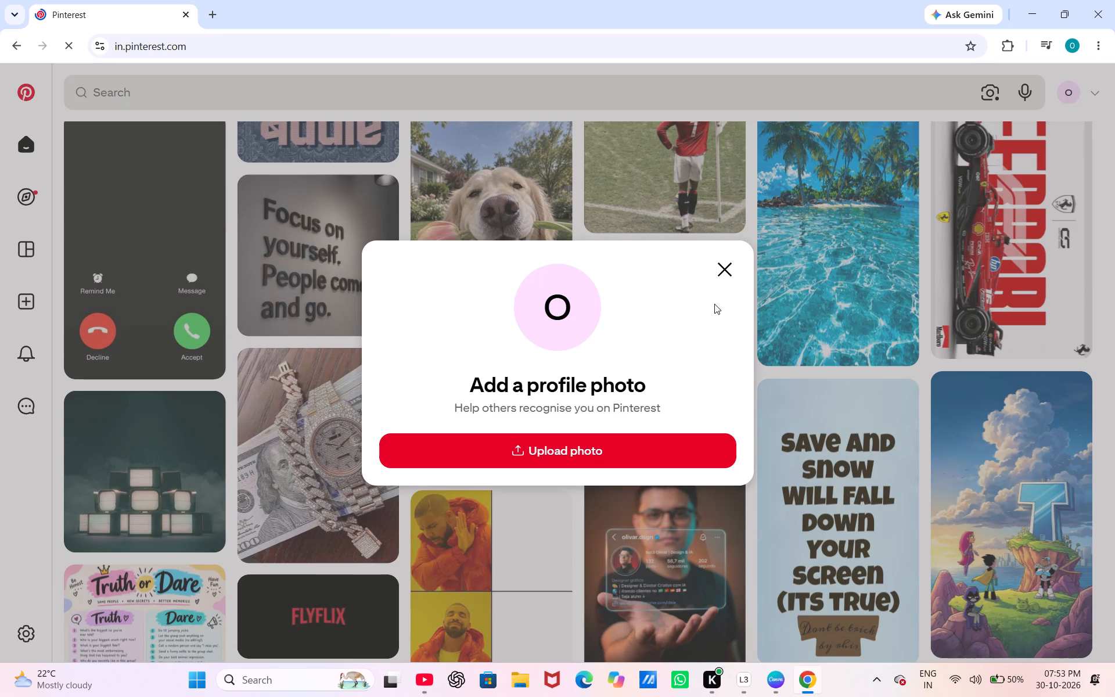
left_click(731, 276)
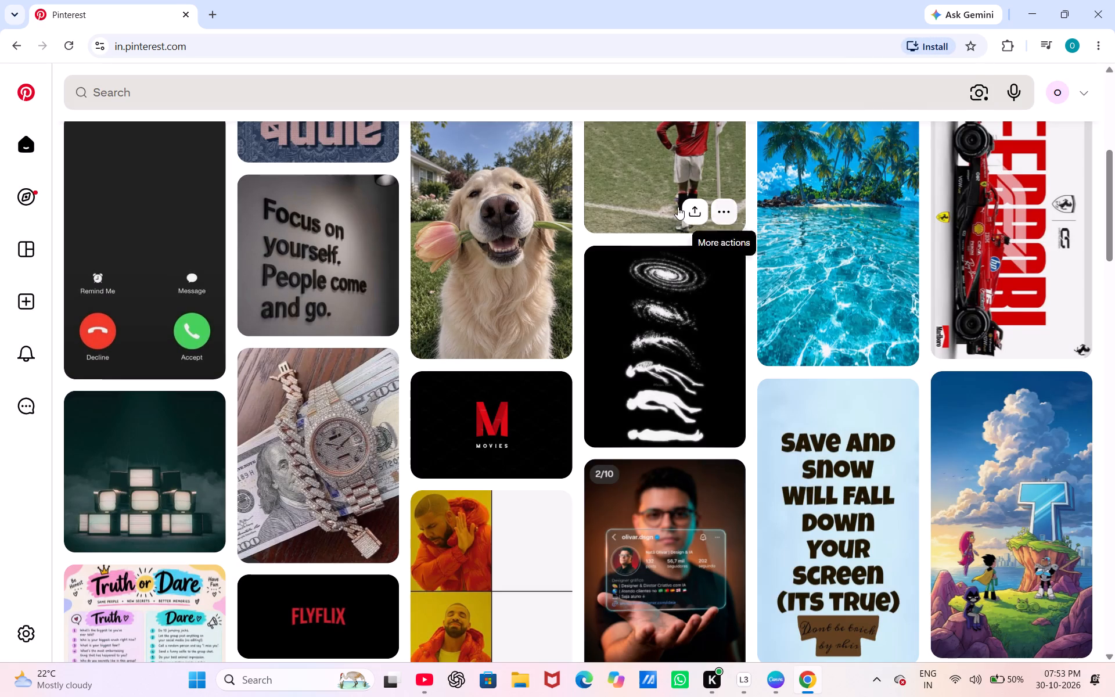
Search Pinterest for "netflix character".
scroll(678, 207, "up", 2)
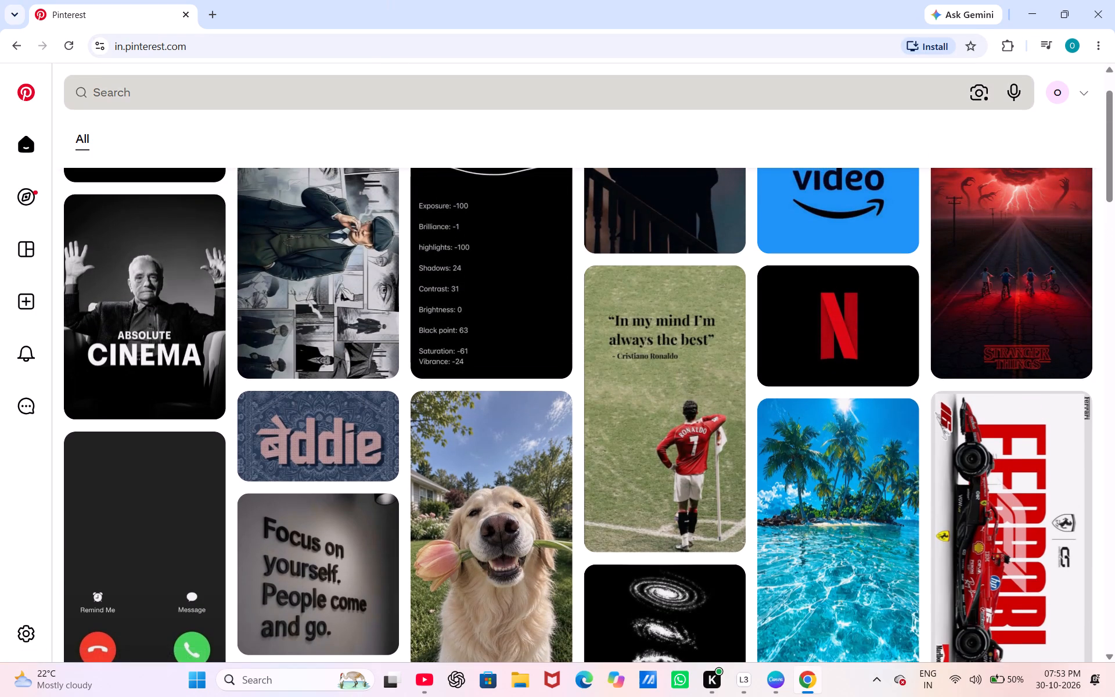
left_click(384, 85)
type("netflix")
key("space")
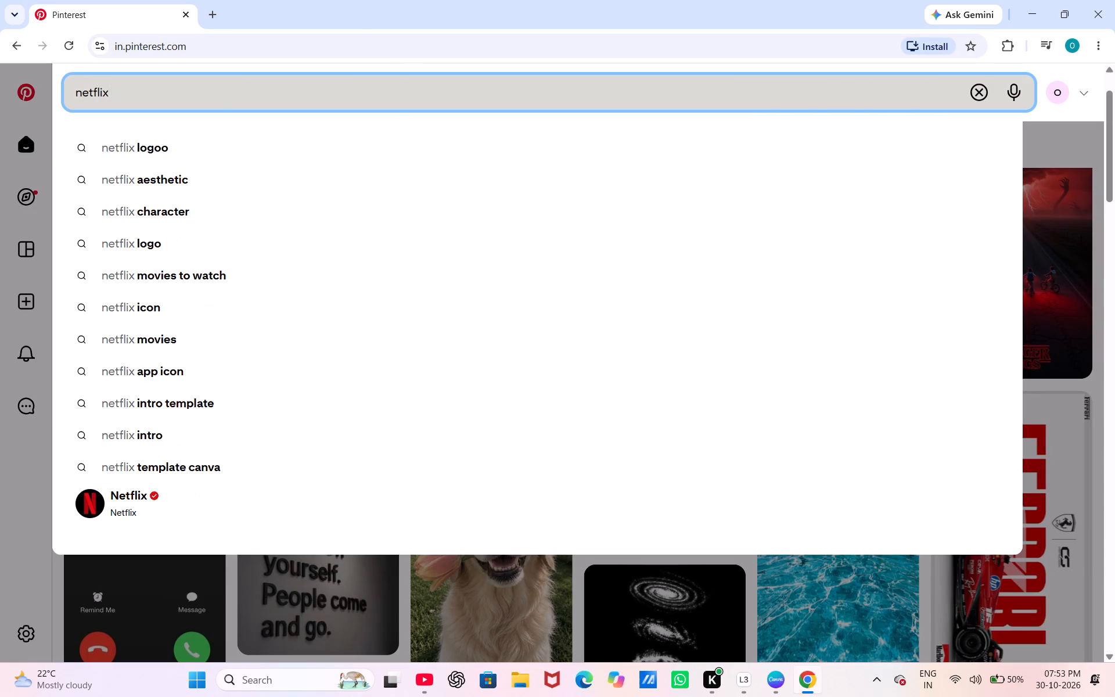
type("chr")
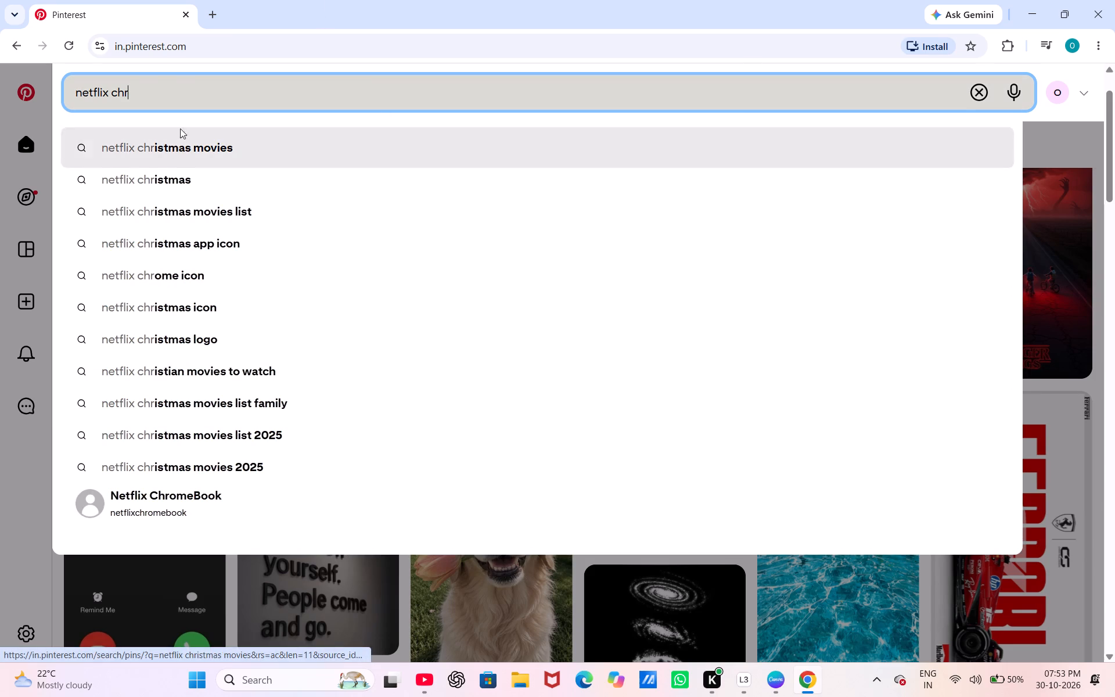
key("backslash")
key("BackSpace")
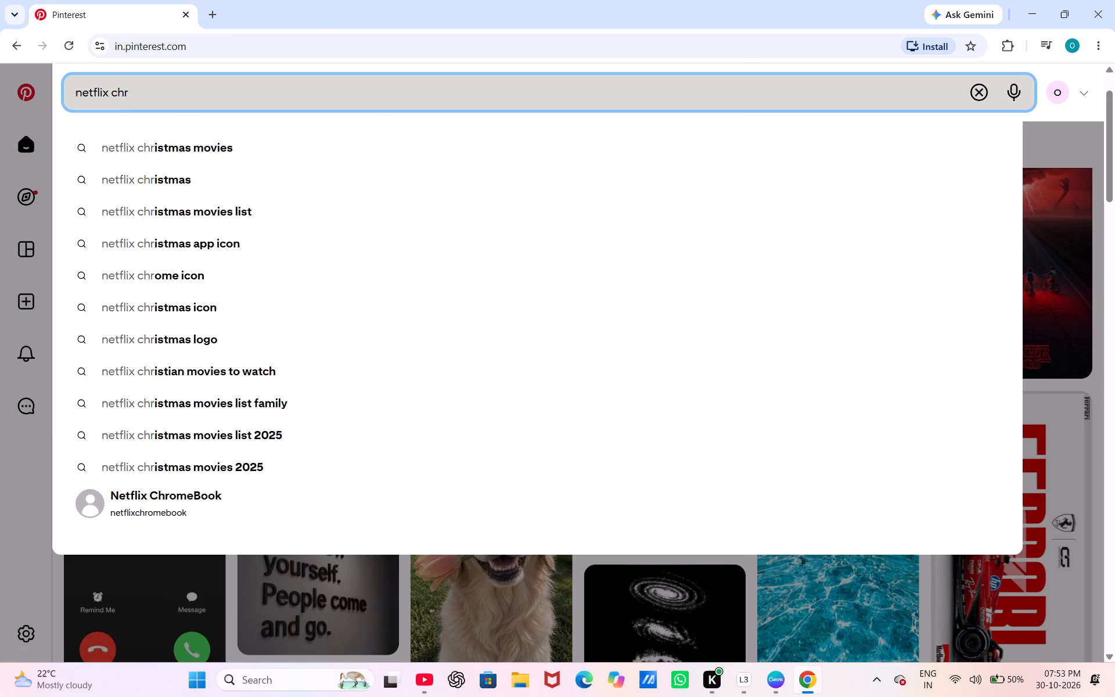
key("BackSpace")
left_click(114, 143)
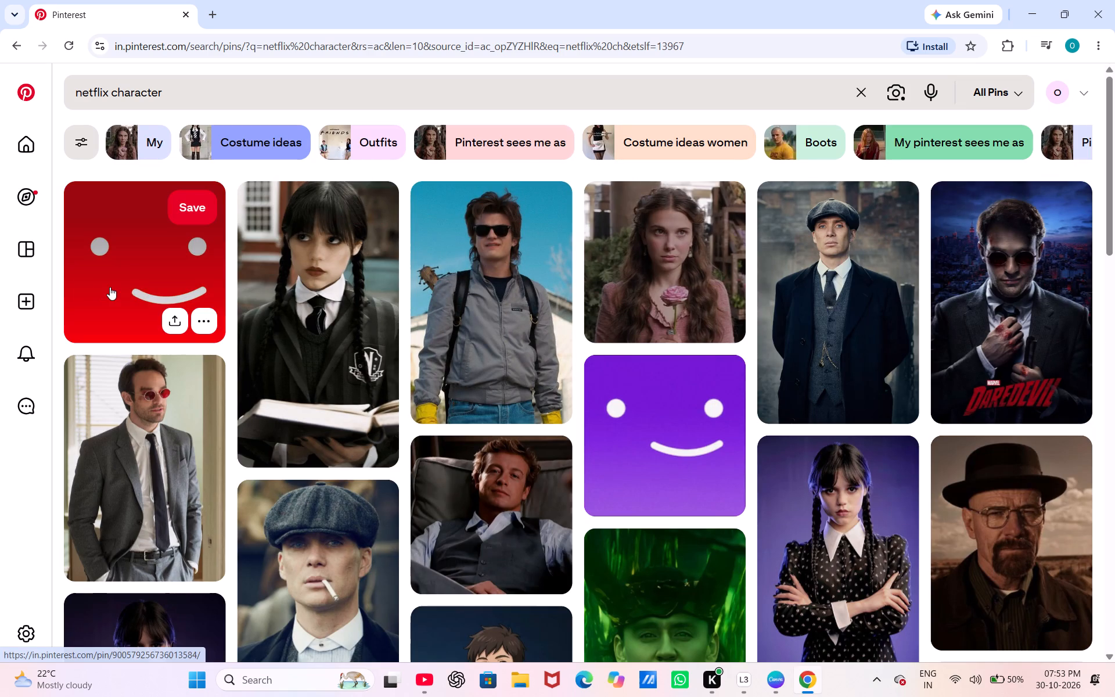
Download the image of the red smiley profile face from the search results.
left_click(205, 318)
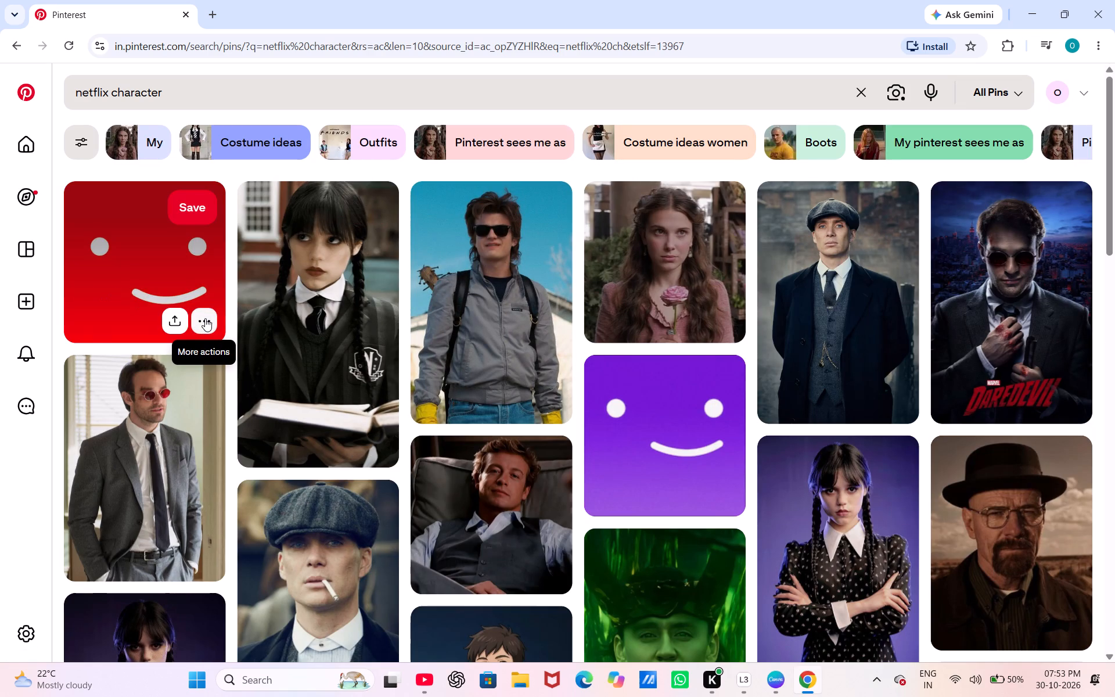
left_click(193, 419)
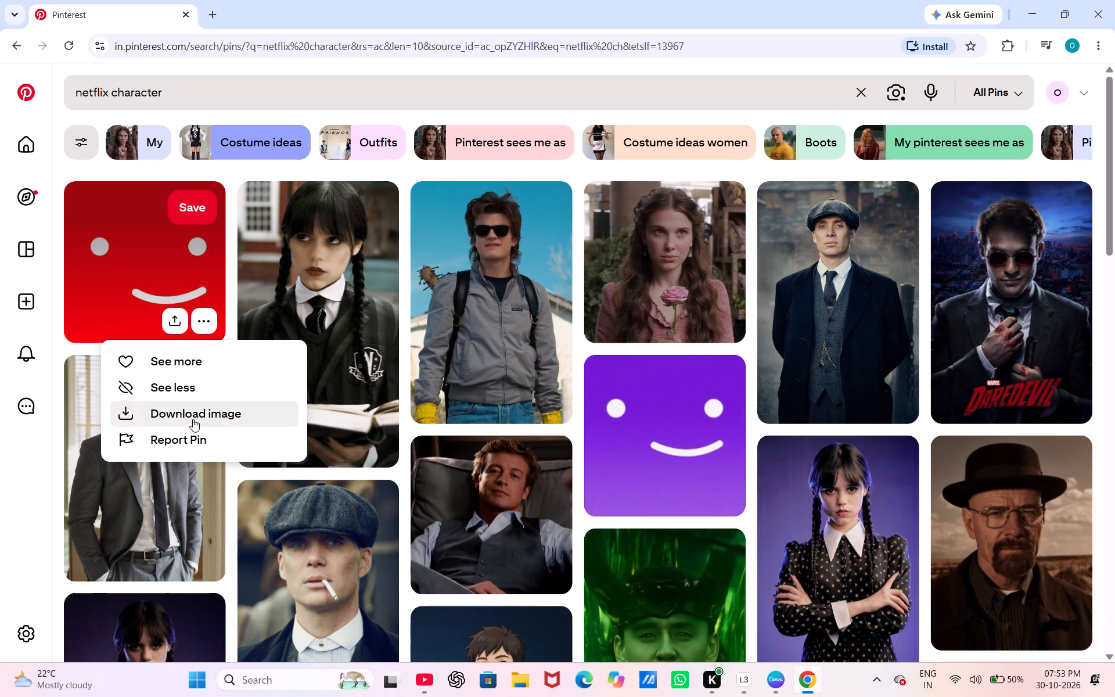
Look through the "netflix character" results for more smiley profile faces.
scroll(597, 393, "down", 1)
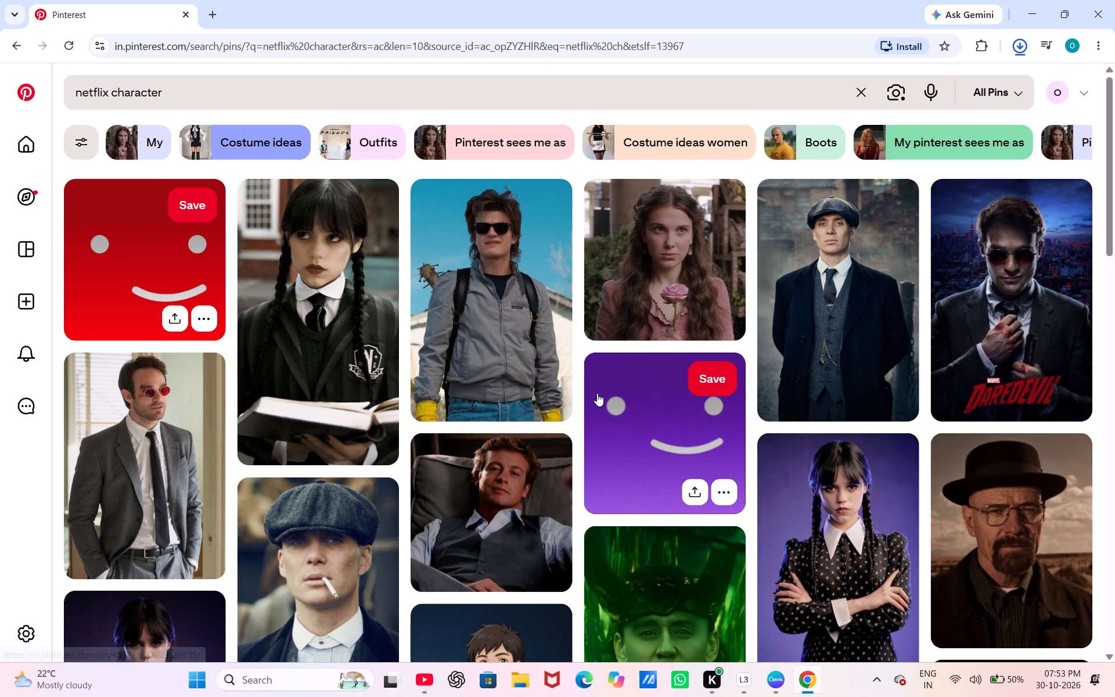
scroll(597, 393, "down", 9)
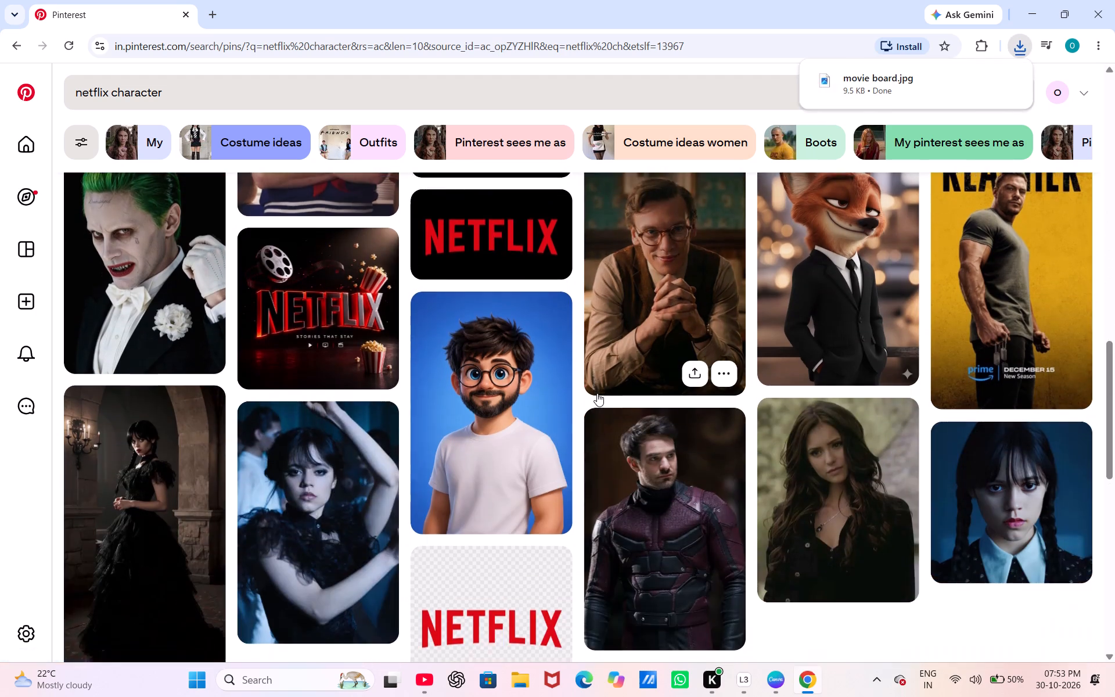
scroll(597, 393, "down", 4)
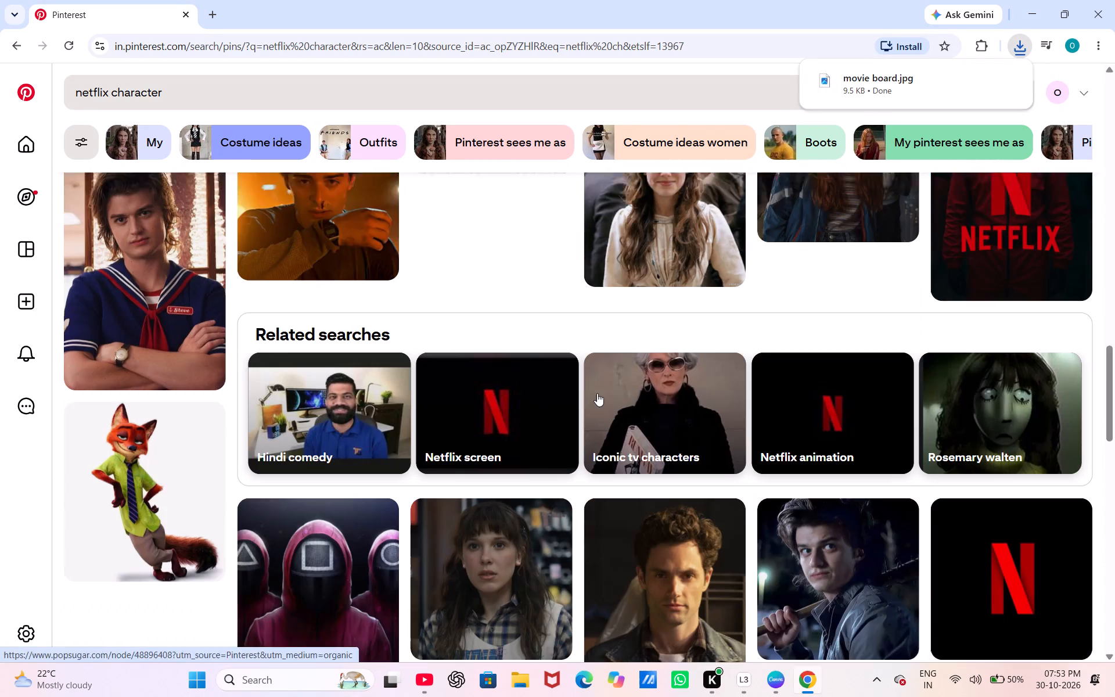
scroll(597, 393, "down", 7)
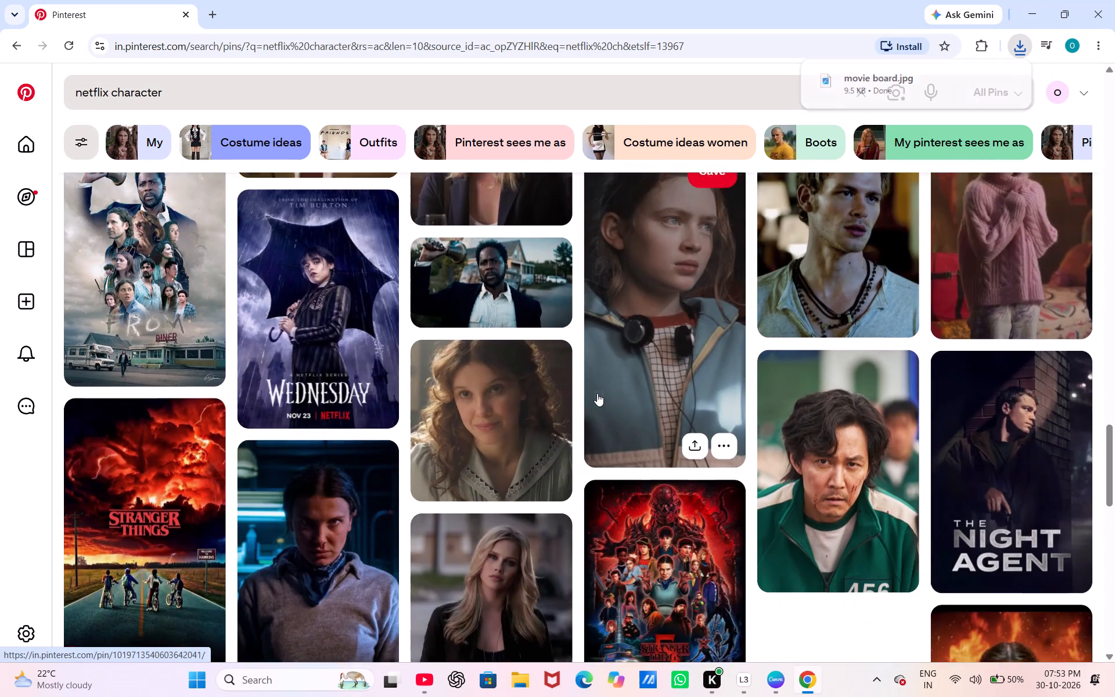
scroll(597, 393, "down", 7)
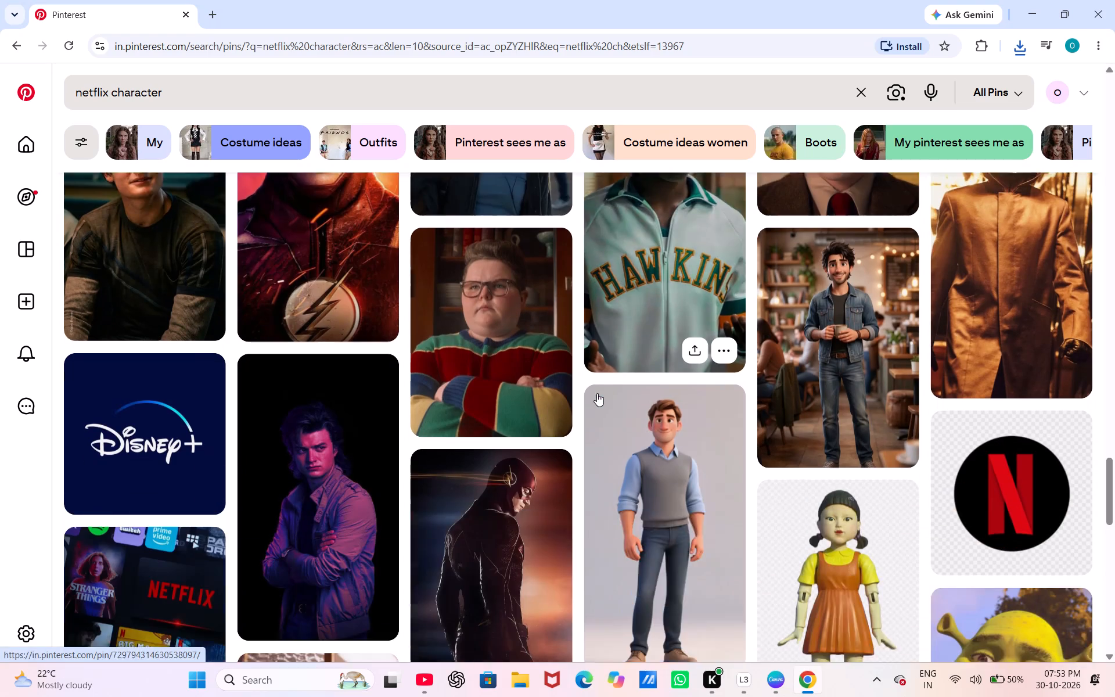
scroll(597, 393, "down", 7)
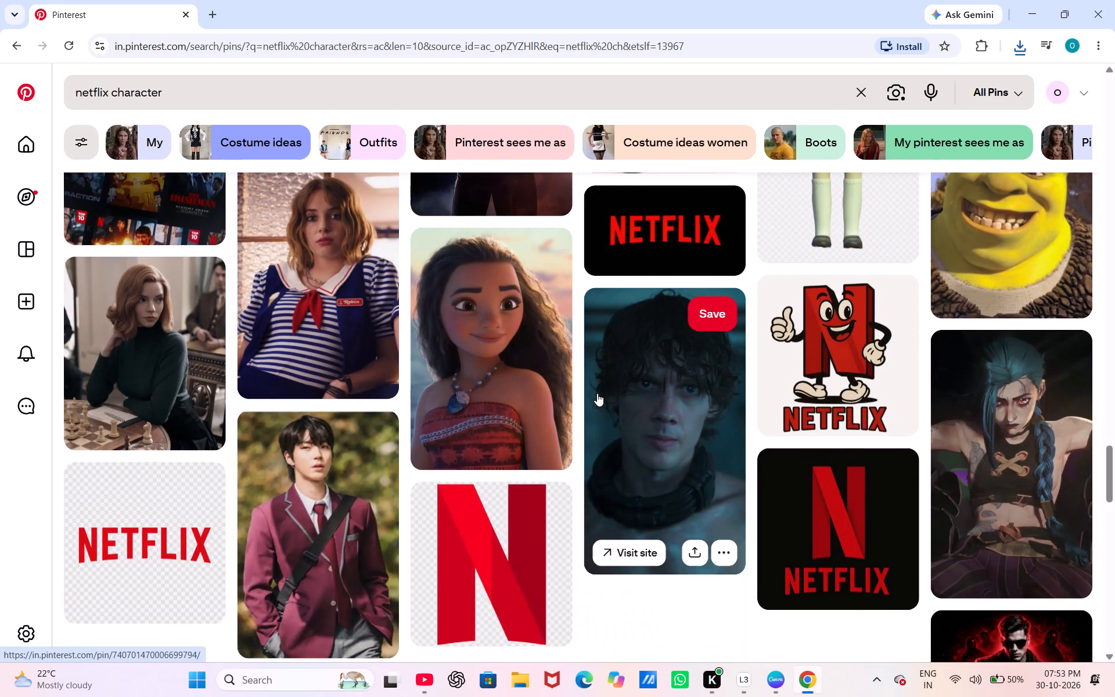
scroll(597, 393, "down", 4)
scroll(597, 393, "up", 11)
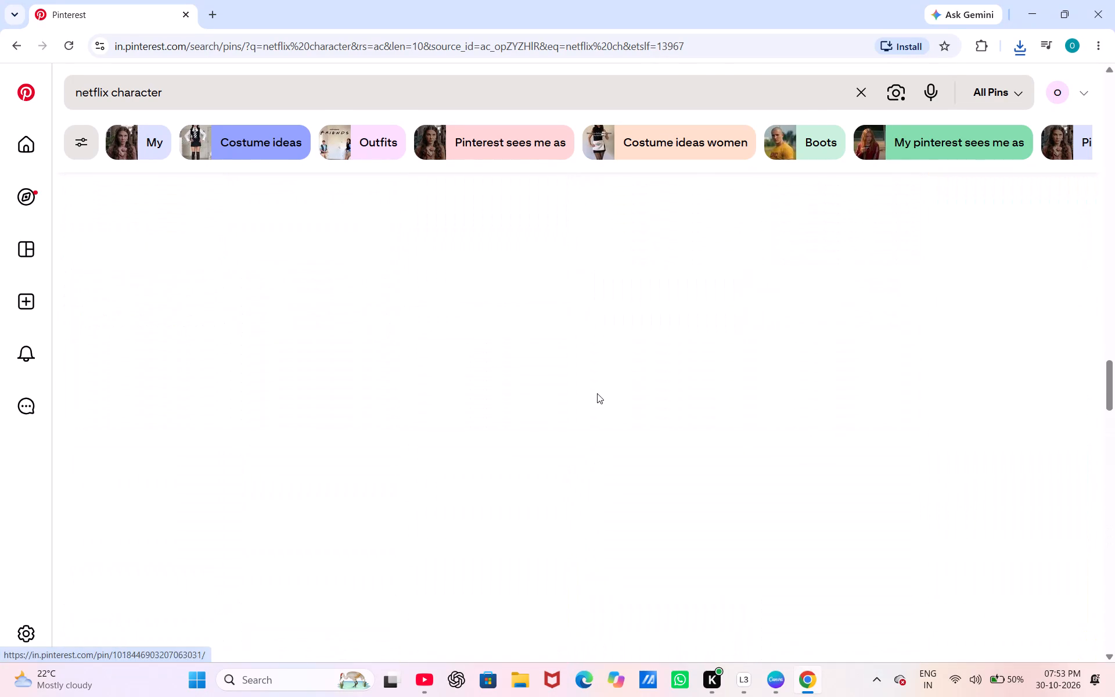
scroll(597, 393, "up", 13)
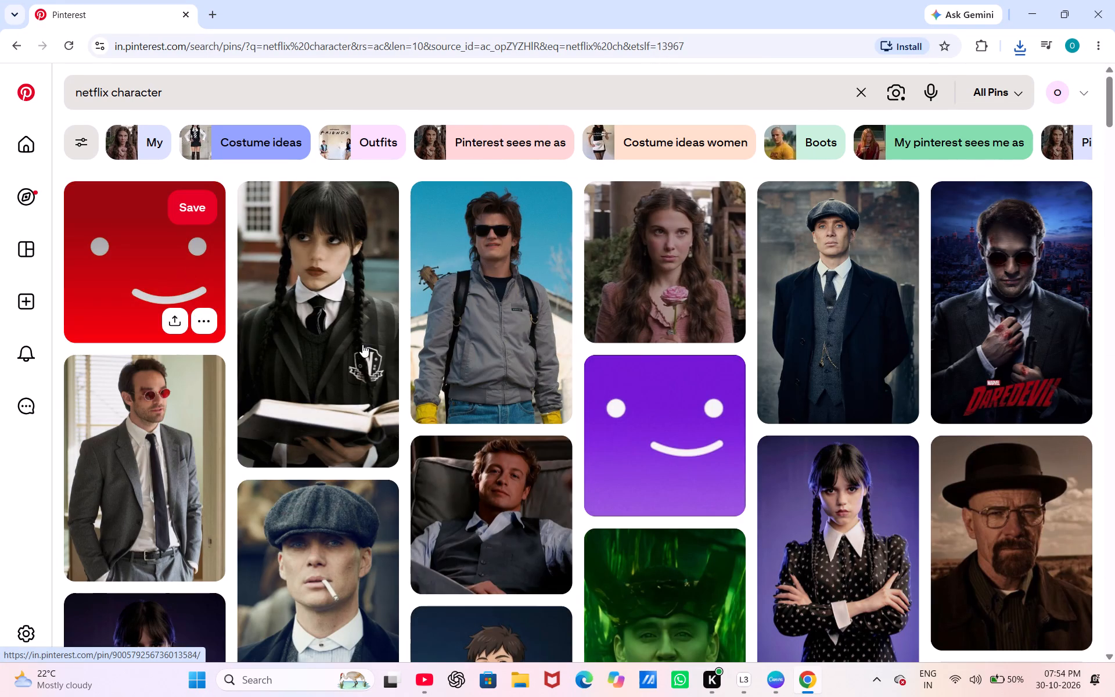
Open the purple smiley face pin and look through its related pins for more Netflix profile faces.
left_click(667, 423)
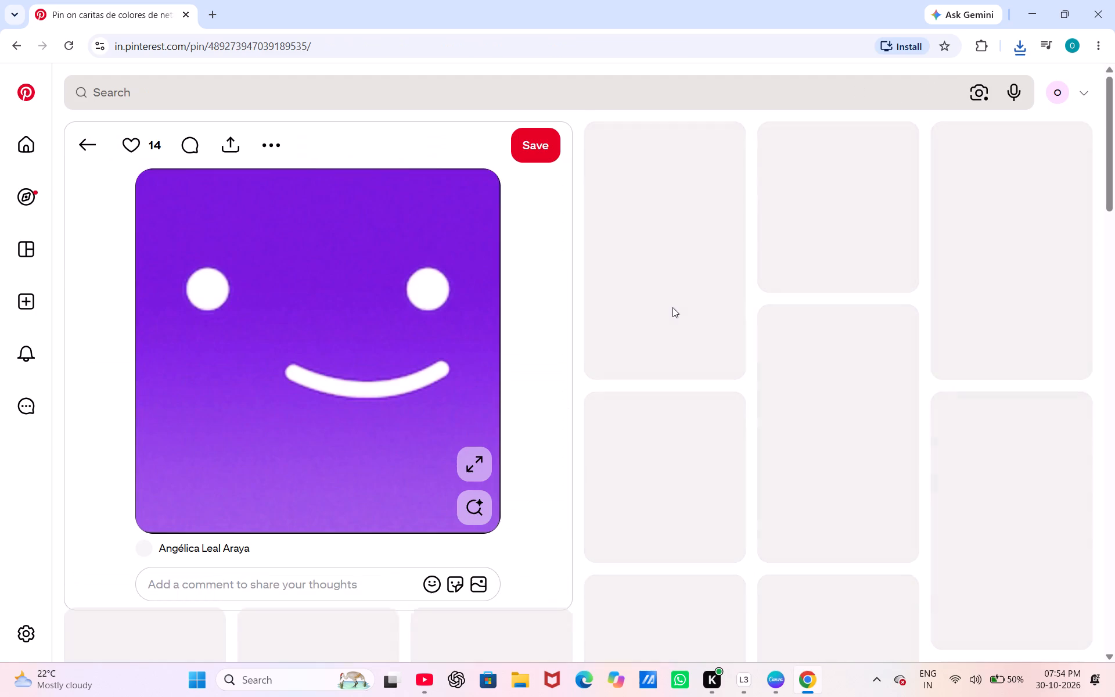
scroll(831, 376, "down", 3)
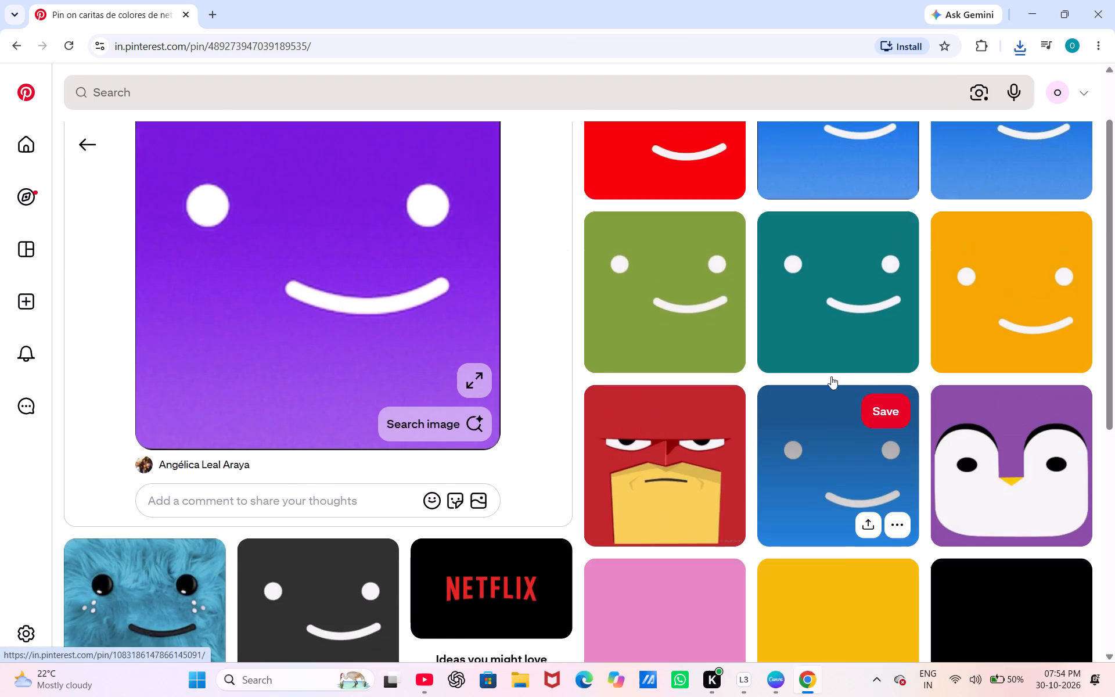
scroll(831, 376, "down", 1)
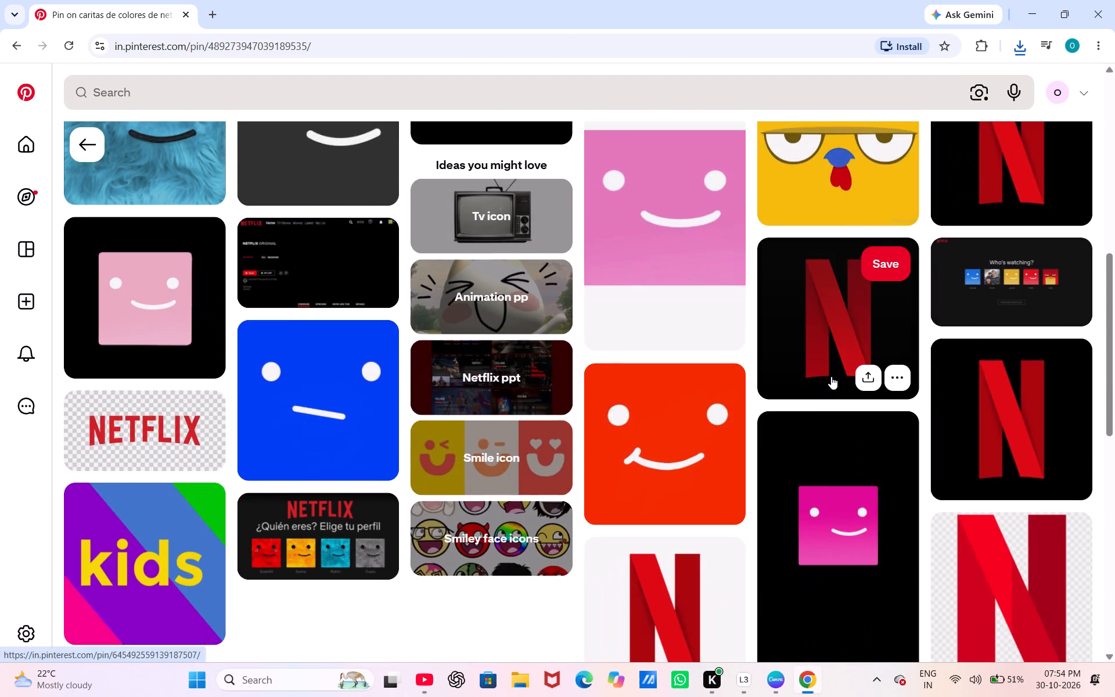
scroll(831, 376, "down", 1)
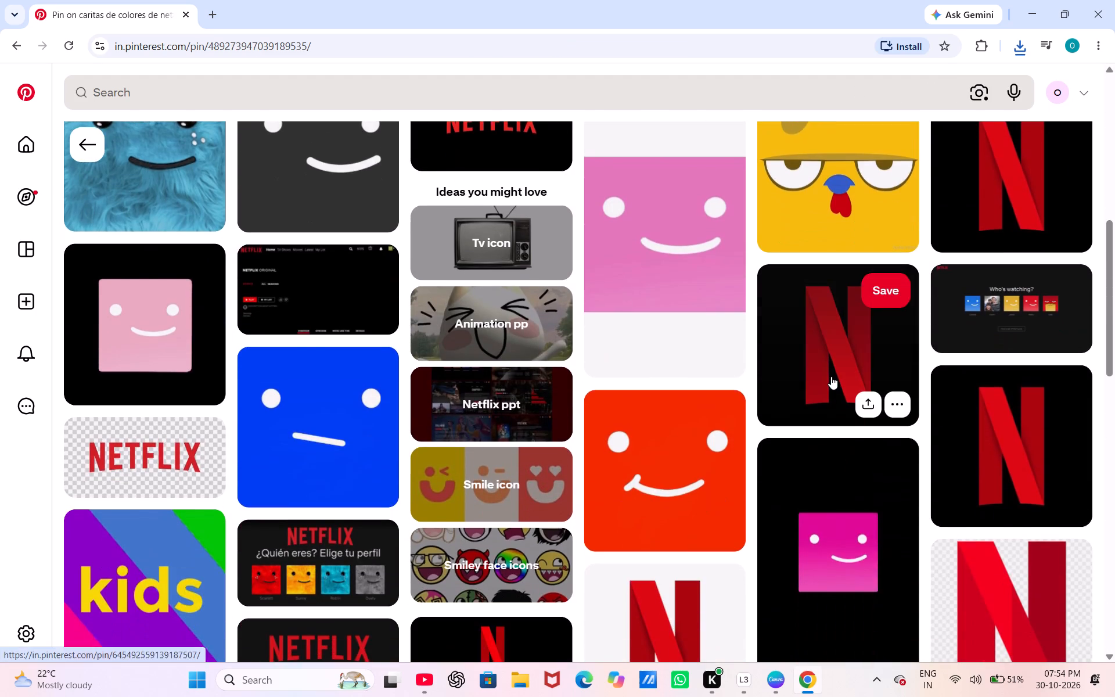
scroll(831, 376, "down", 4)
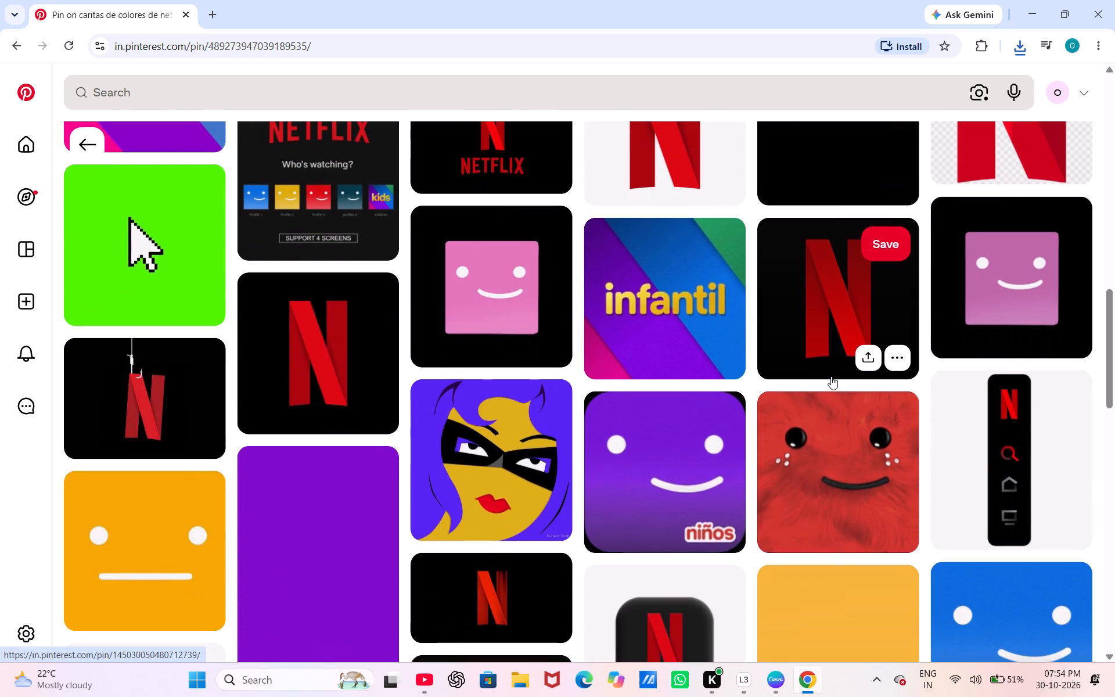
scroll(831, 376, "down", 2)
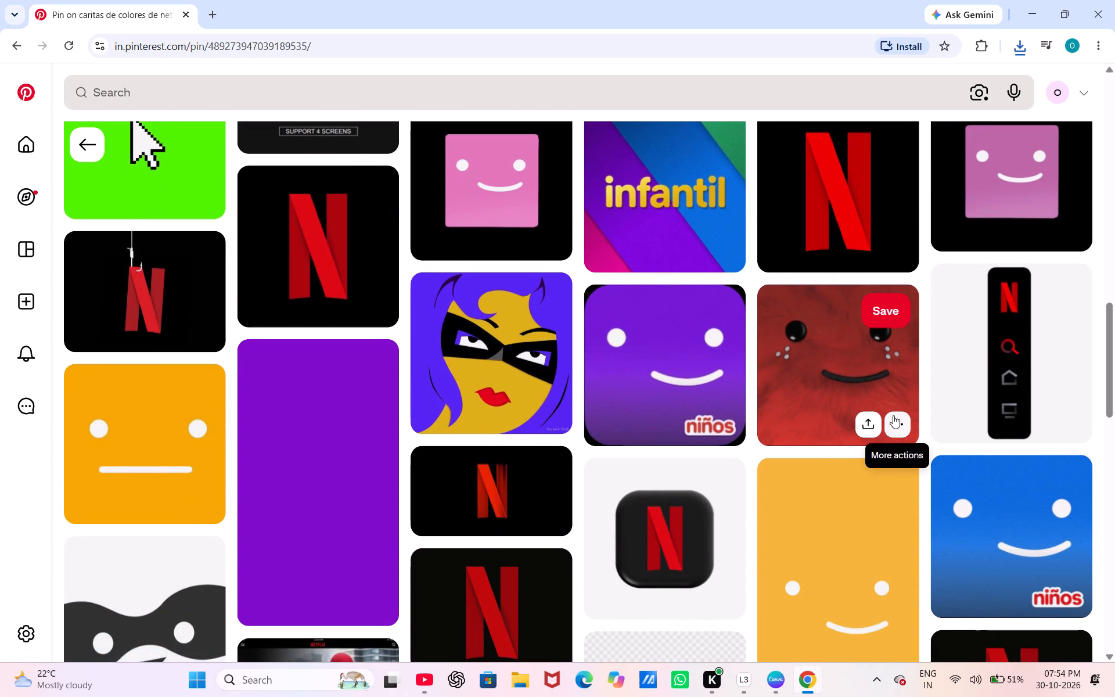
scroll(630, 392, "down", 2)
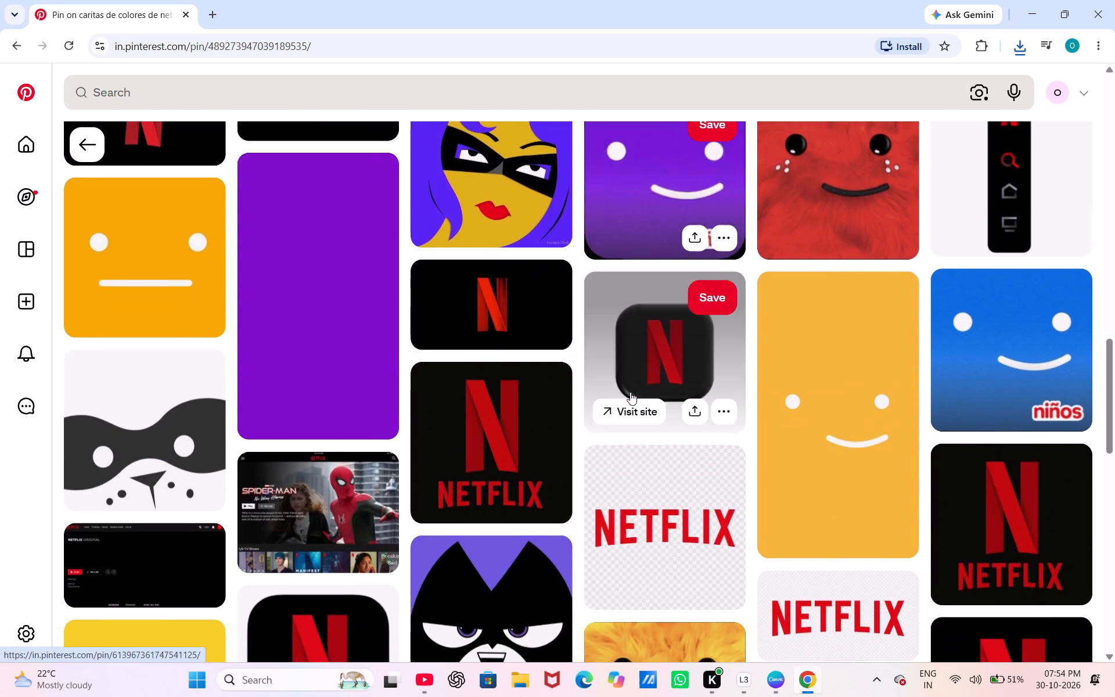
scroll(630, 392, "down", 4)
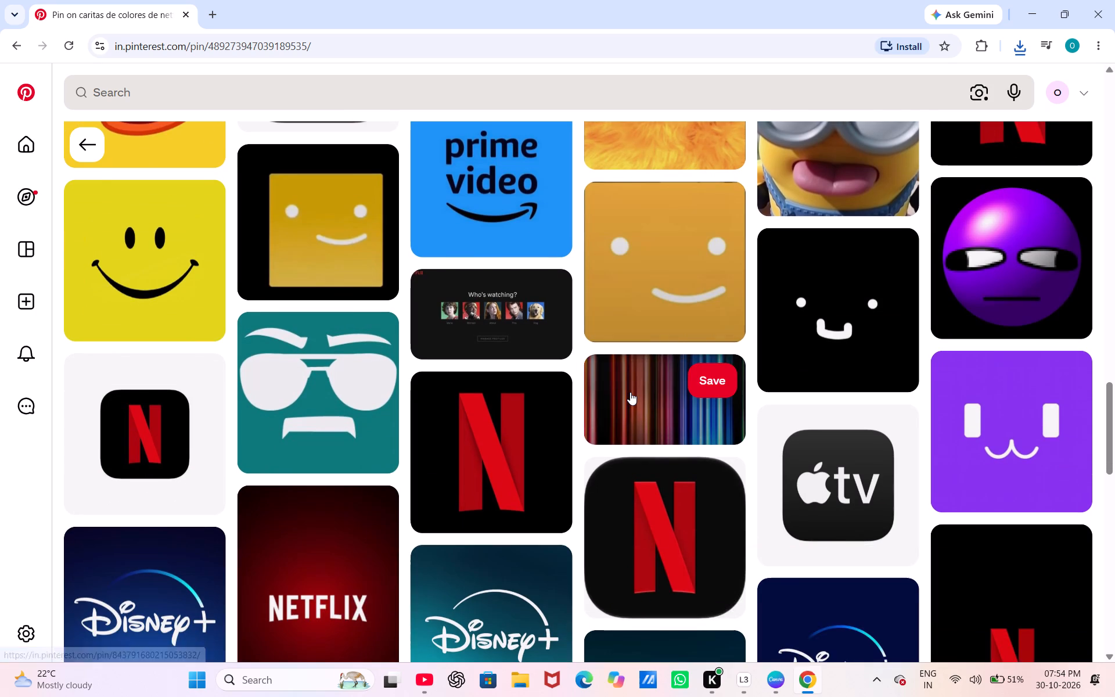
scroll(630, 392, "down", 4)
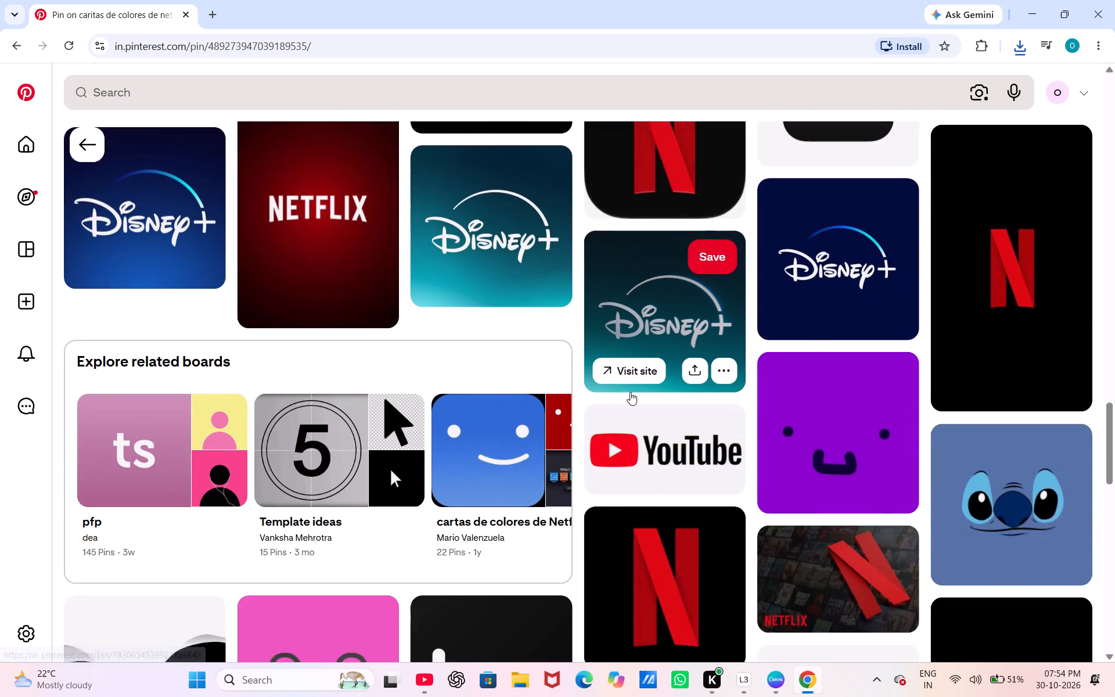
scroll(630, 392, "down", 2)
scroll(630, 392, "right", 1)
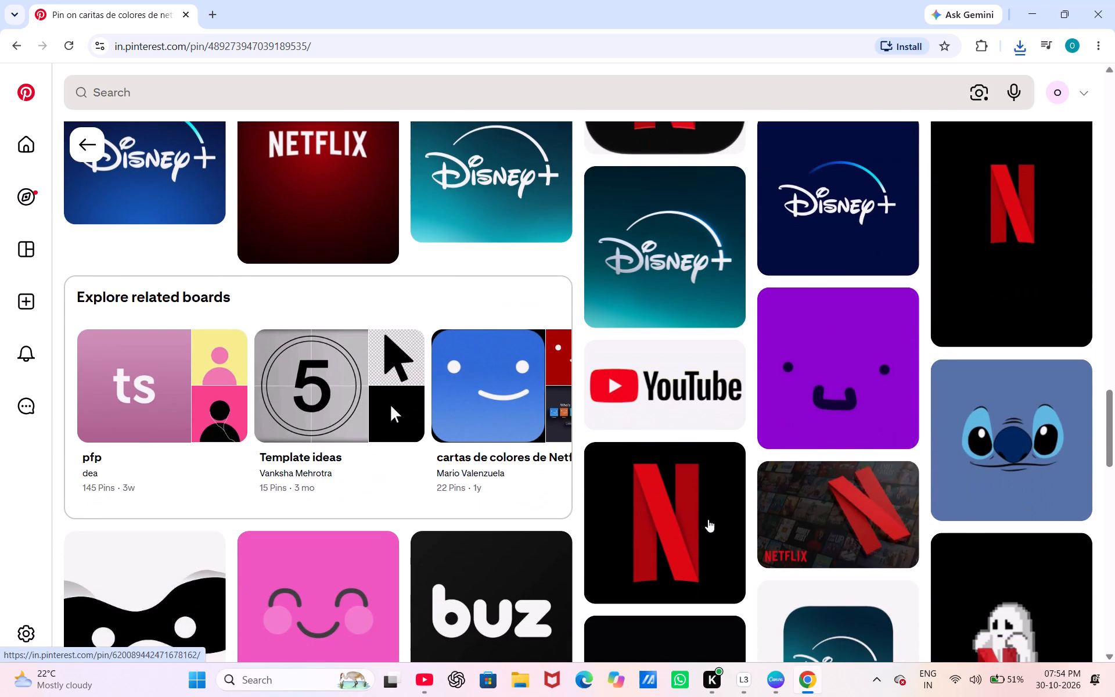
scroll(708, 519, "down", 3)
scroll(708, 519, "up", 7)
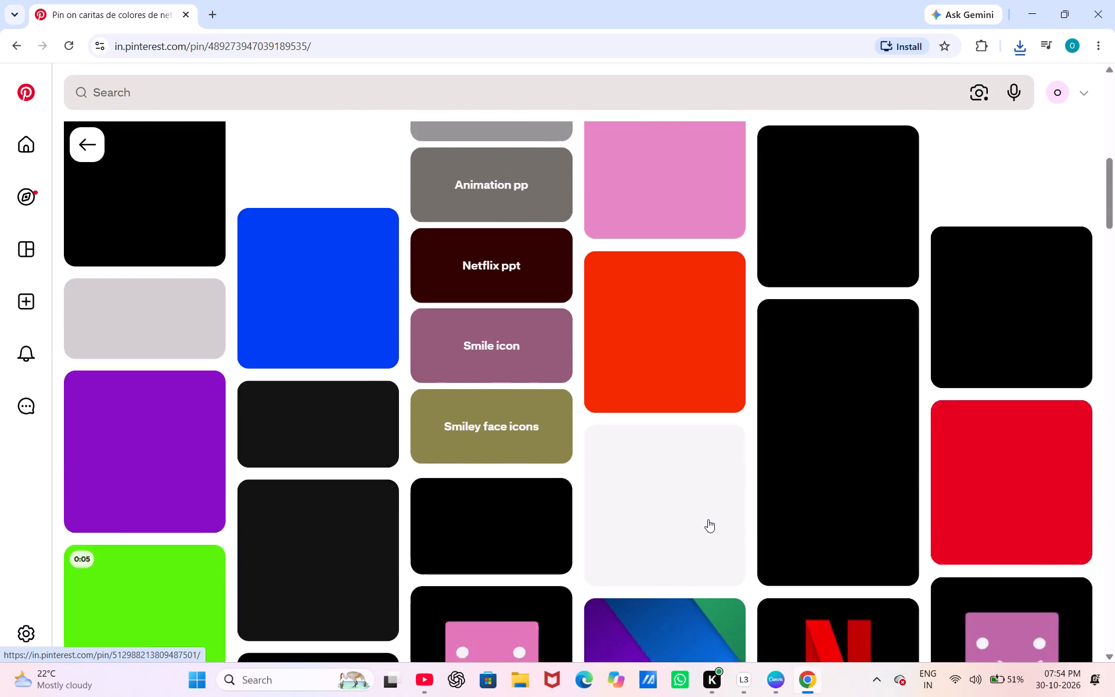
scroll(708, 519, "up", 4)
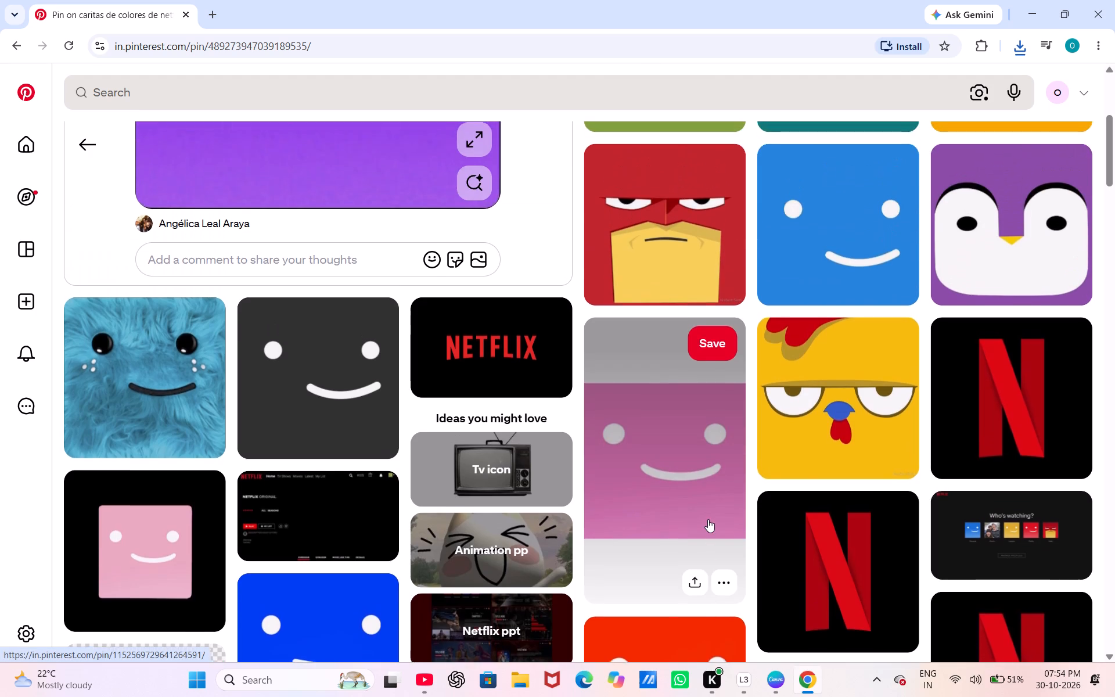
scroll(708, 519, "up", 4)
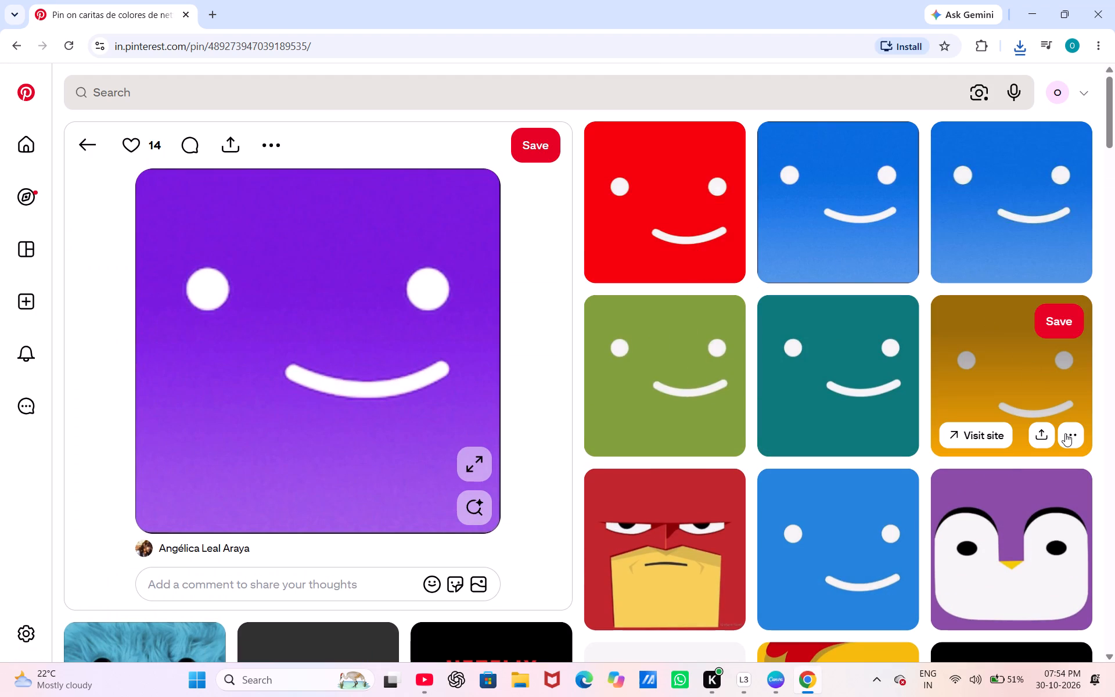
Download the image of the orange smiley profile face from the purple pin's related pins.
left_click(1041, 431)
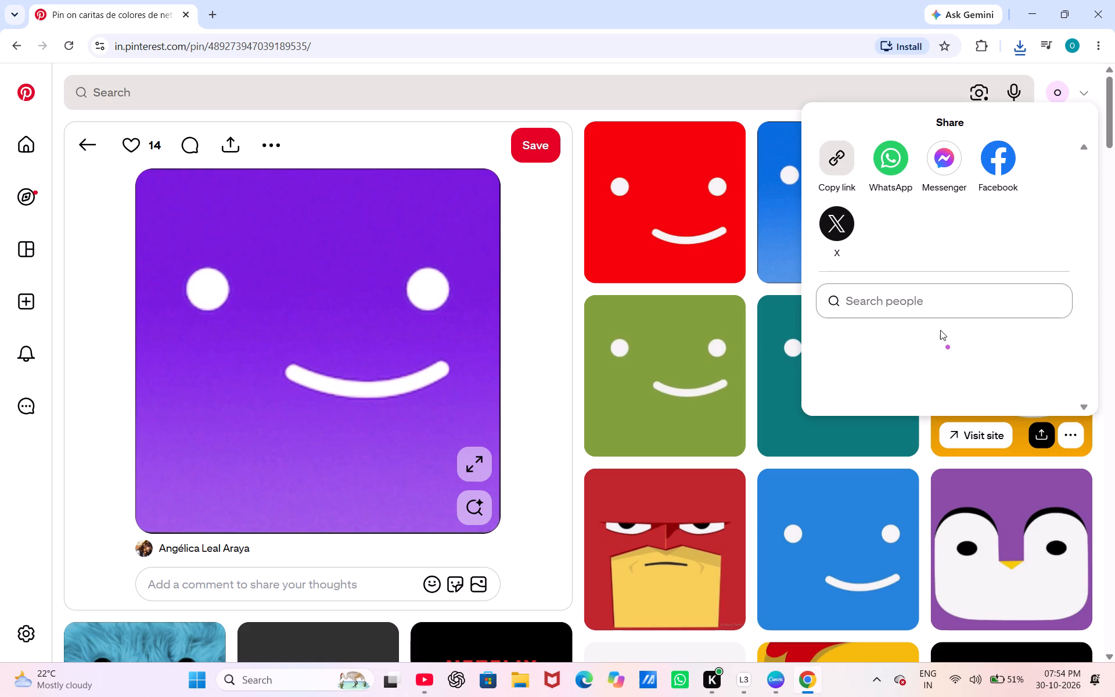
left_click(1065, 436)
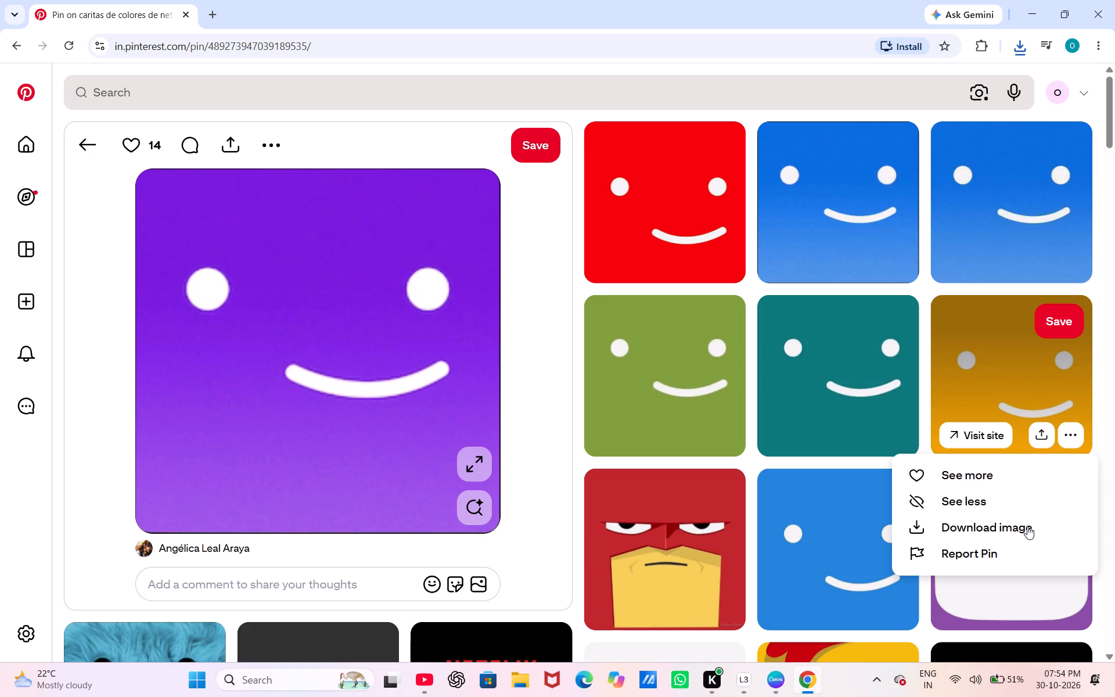
left_click(1029, 528)
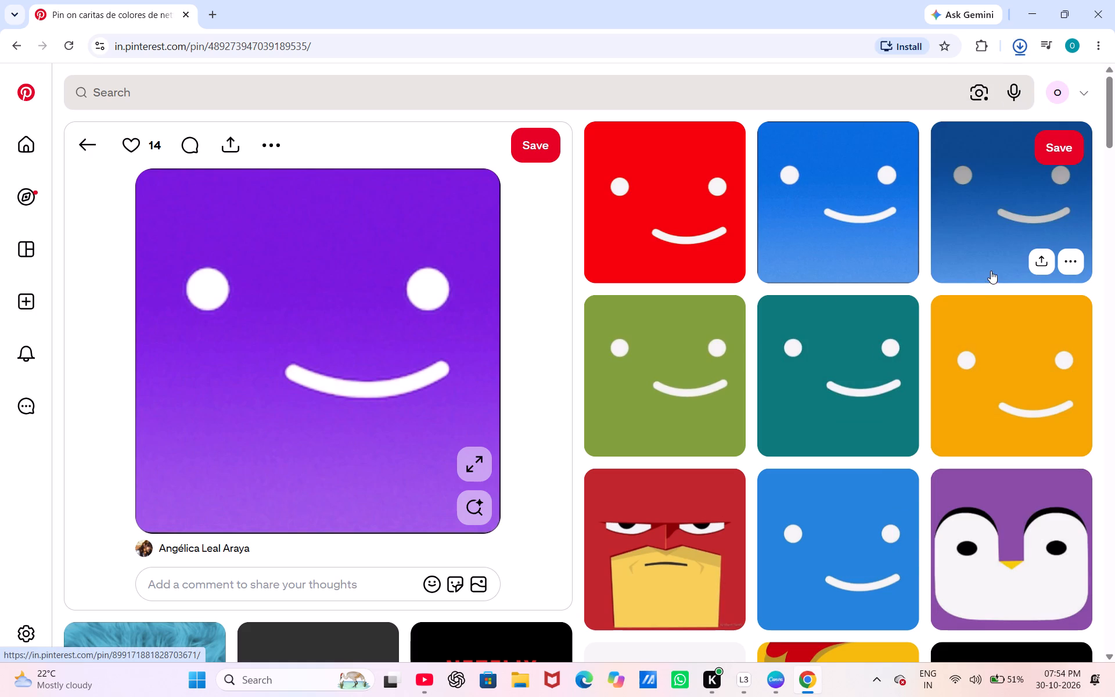
Open the blue gradient smiley face pin beside the purple pin and download its image.
left_click(981, 232)
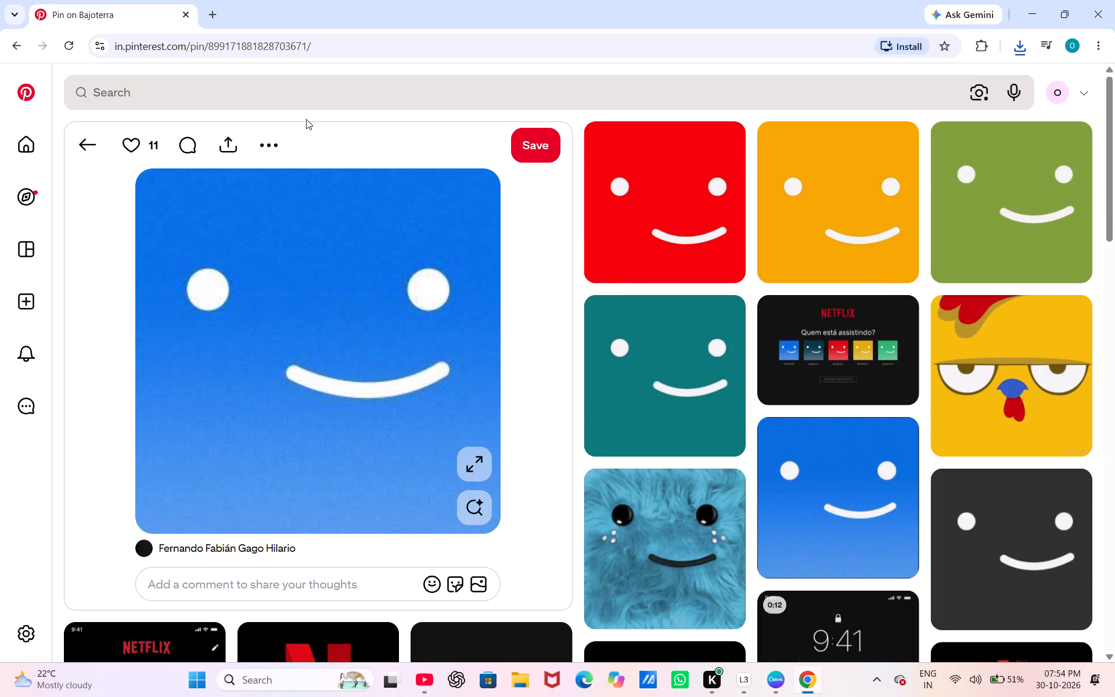
left_click(267, 139)
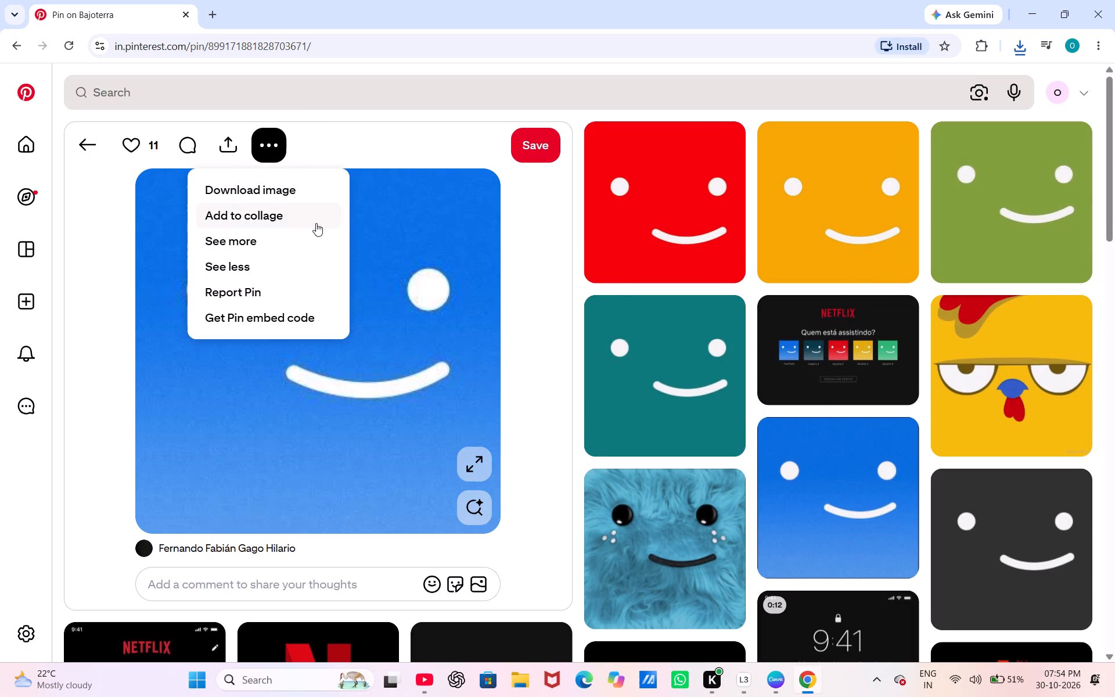
left_click(282, 192)
Open the olive green smiley face pin and download the red furry face image from its related pins.
scroll(639, 273, "down", 4)
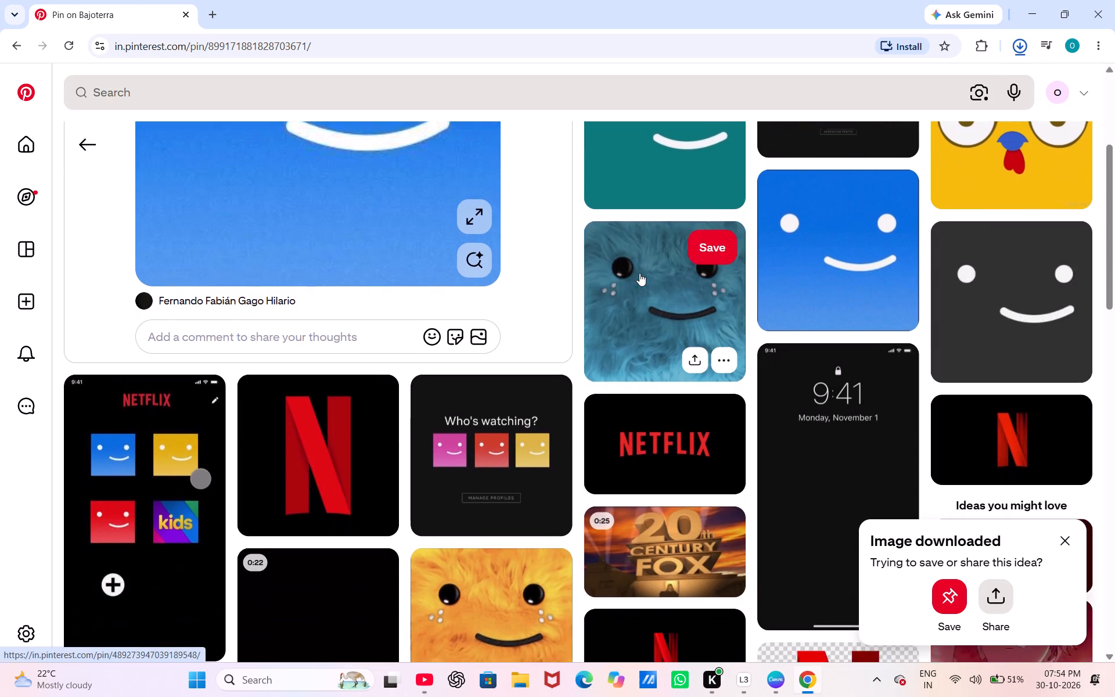
scroll(639, 273, "up", 1)
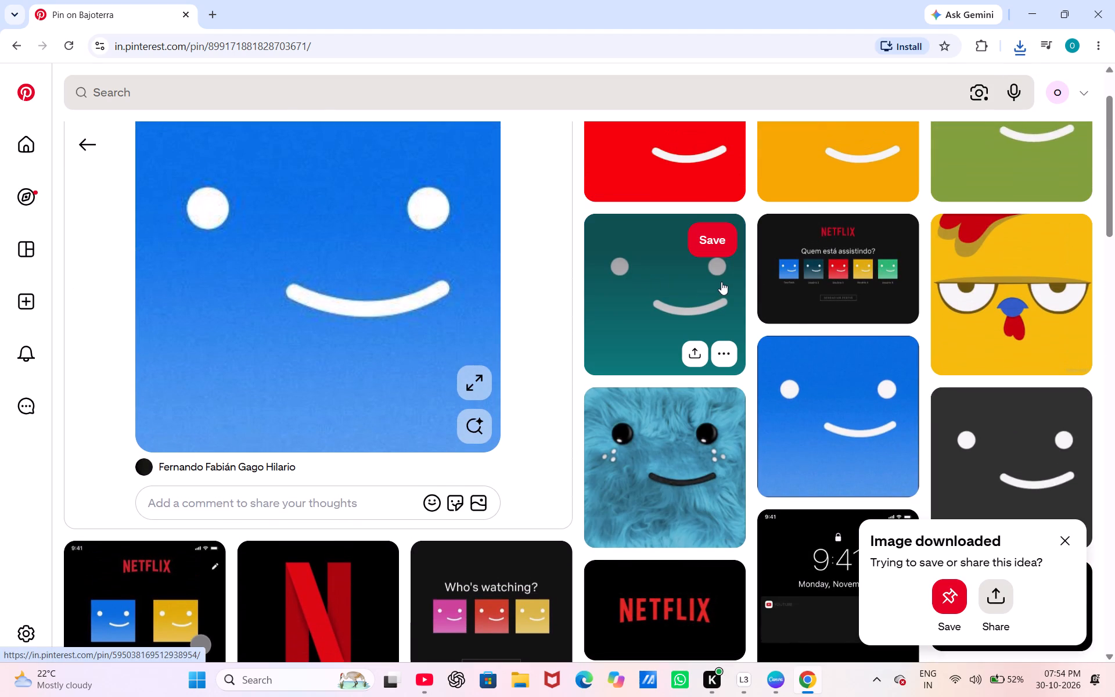
scroll(722, 279, "down", 1)
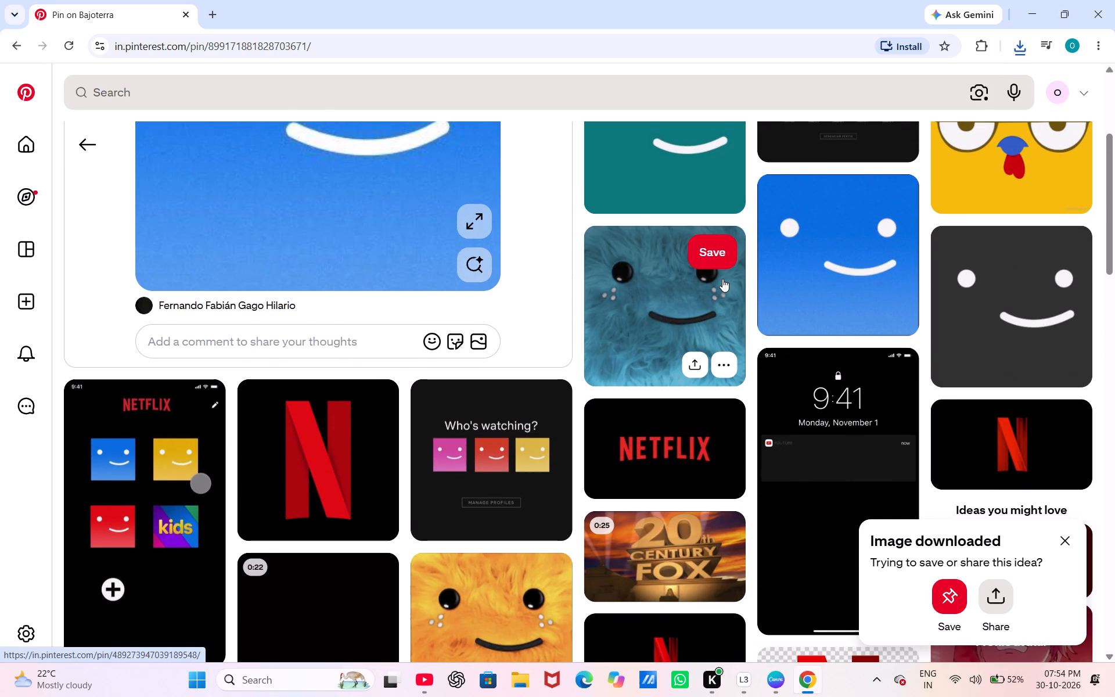
scroll(722, 279, "up", 2)
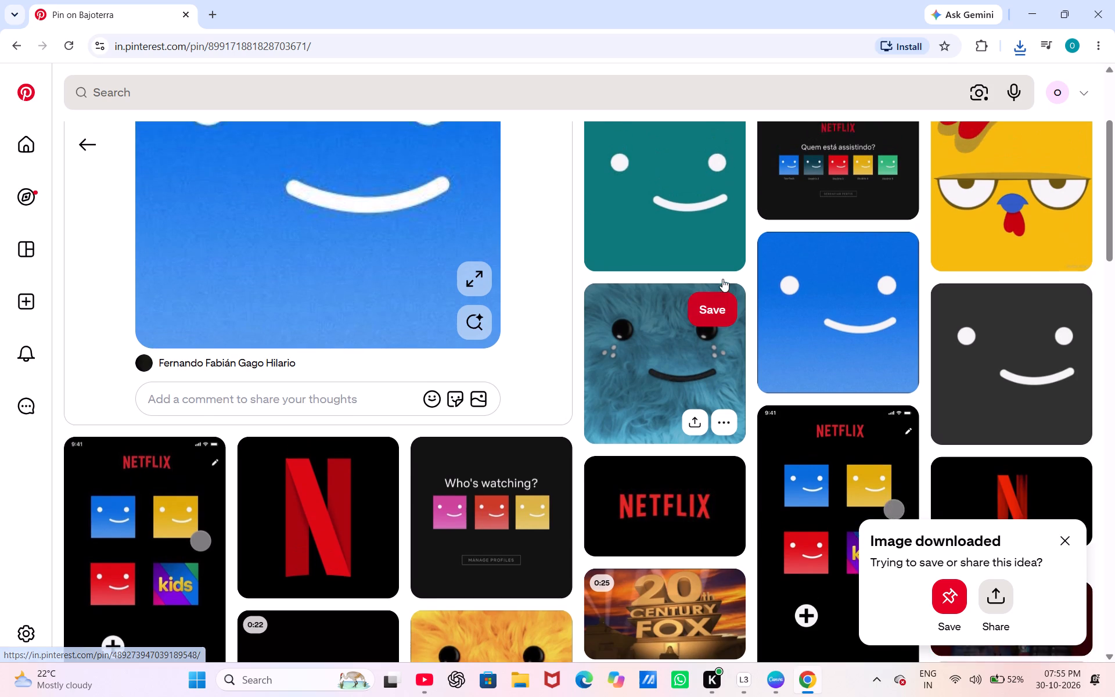
scroll(722, 279, "up", 2)
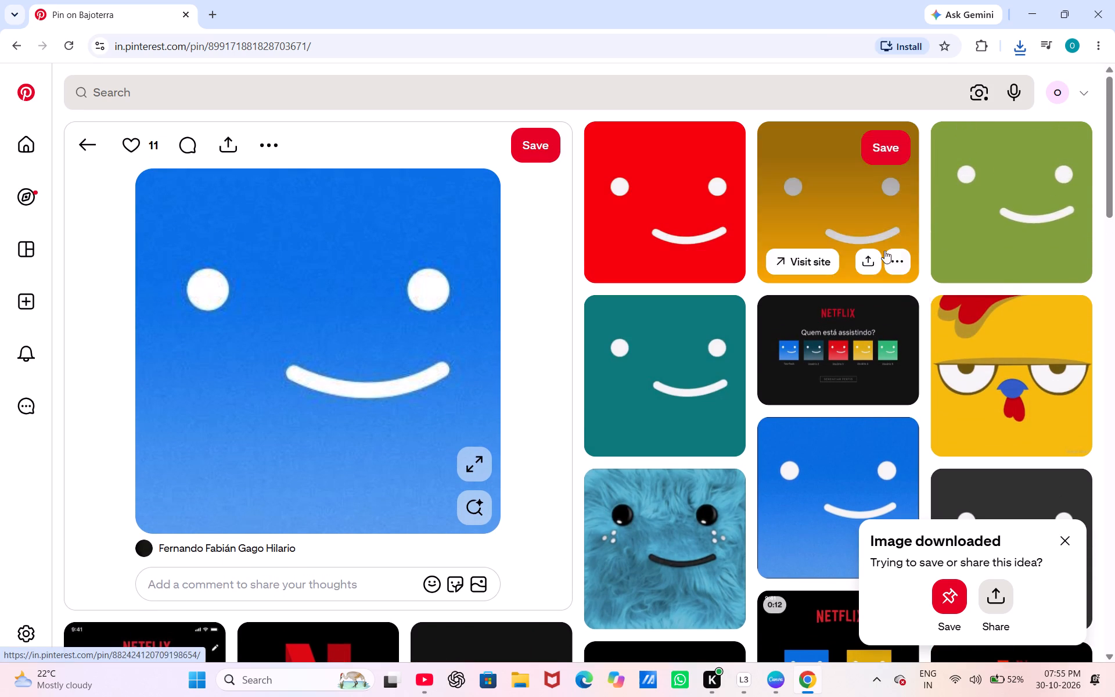
left_click(997, 239)
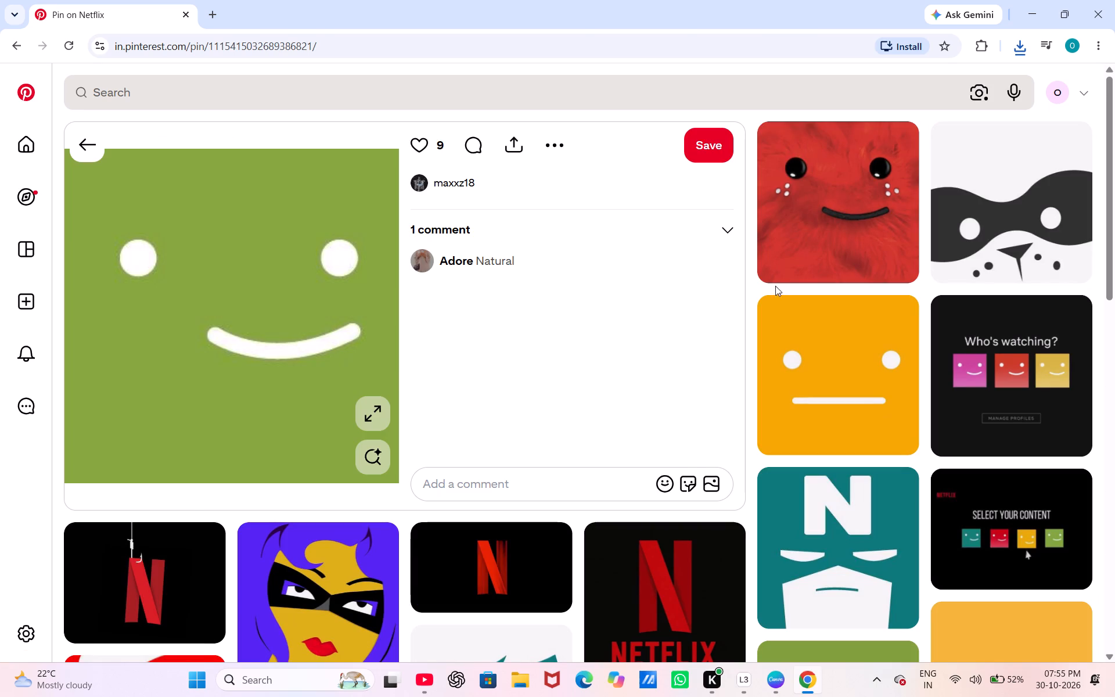
left_click(900, 256)
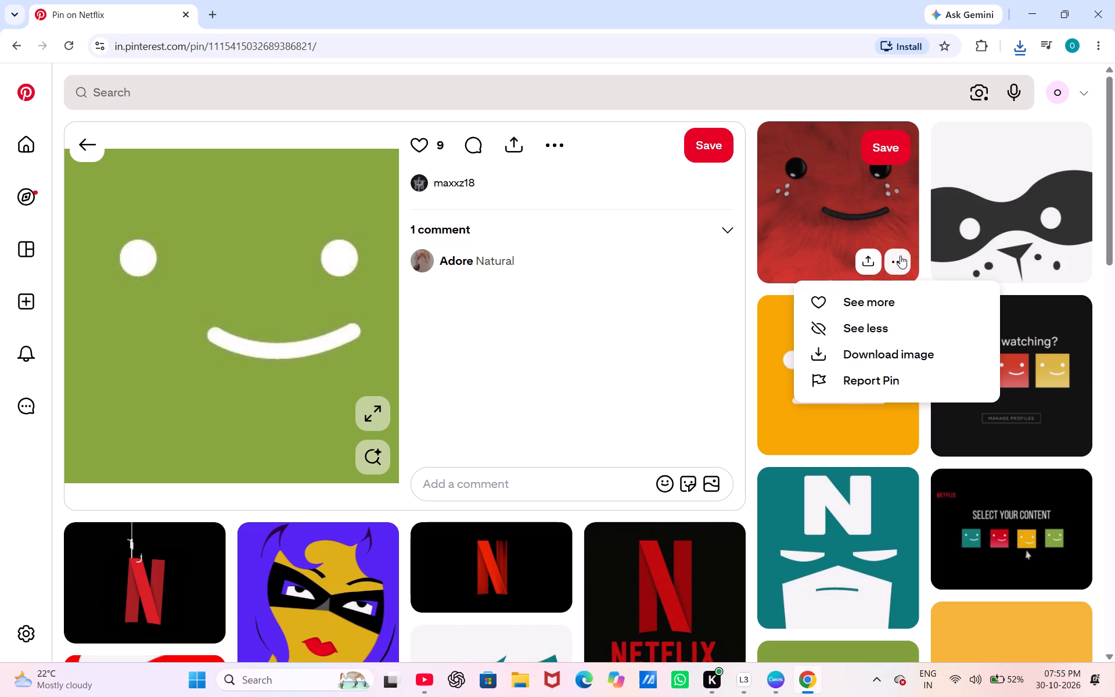
left_click(926, 348)
Download the image of the opened olive green smiley face pin.
scroll(826, 394, "down", 1)
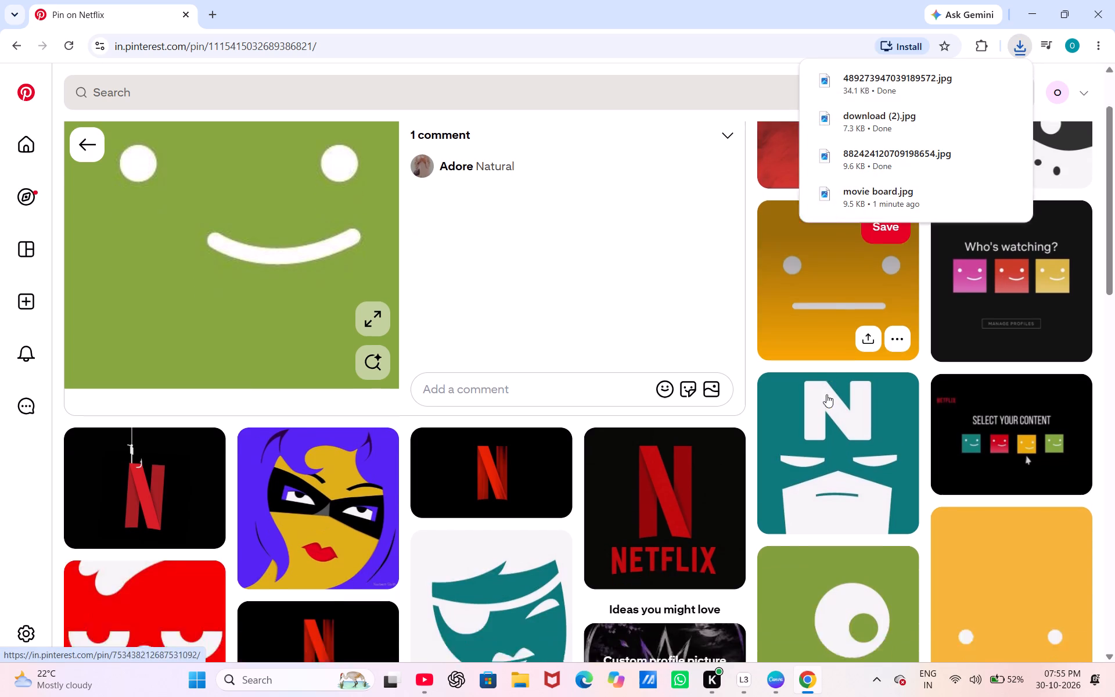
scroll(826, 394, "down", 6)
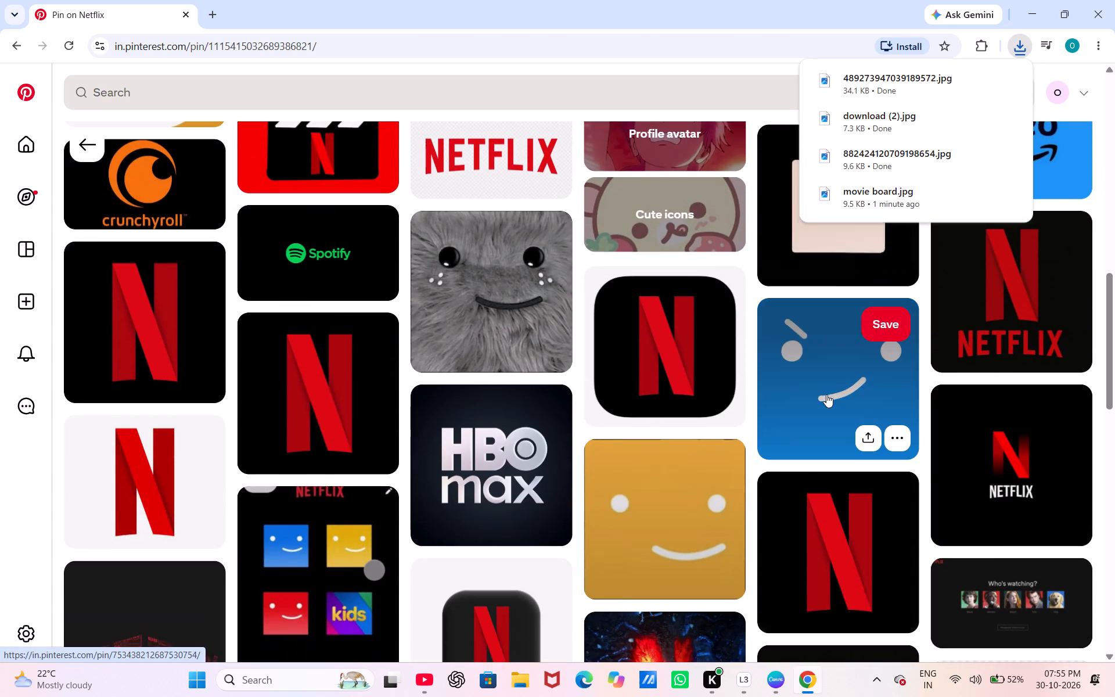
scroll(826, 394, "down", 3)
scroll(826, 394, "up", 4)
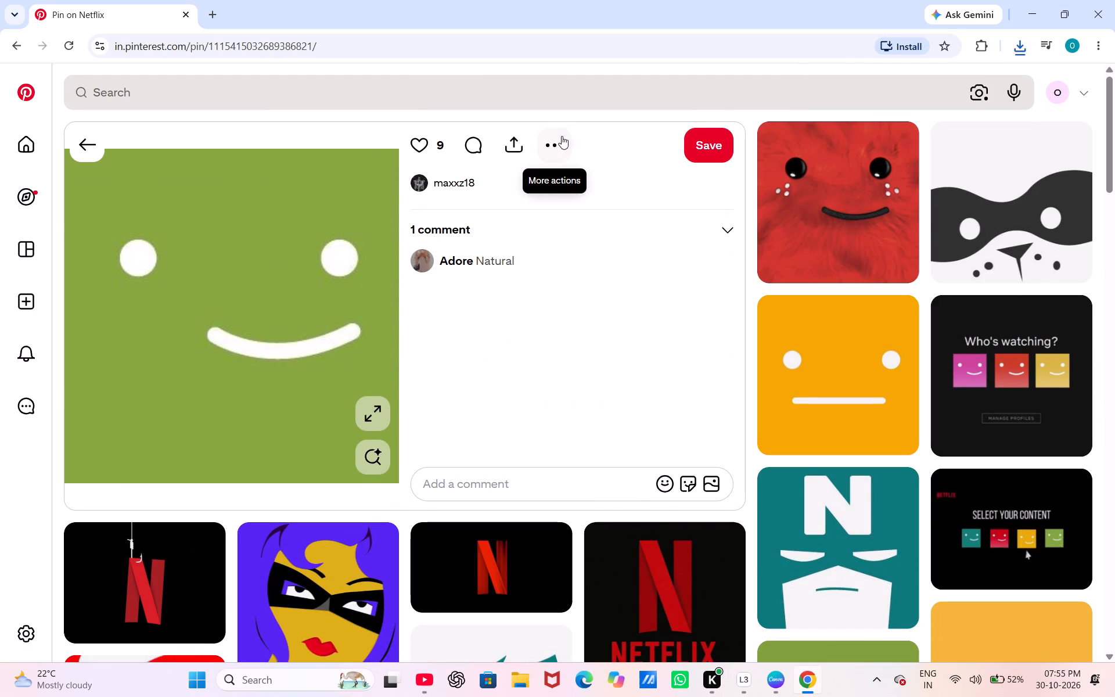
left_click(562, 142)
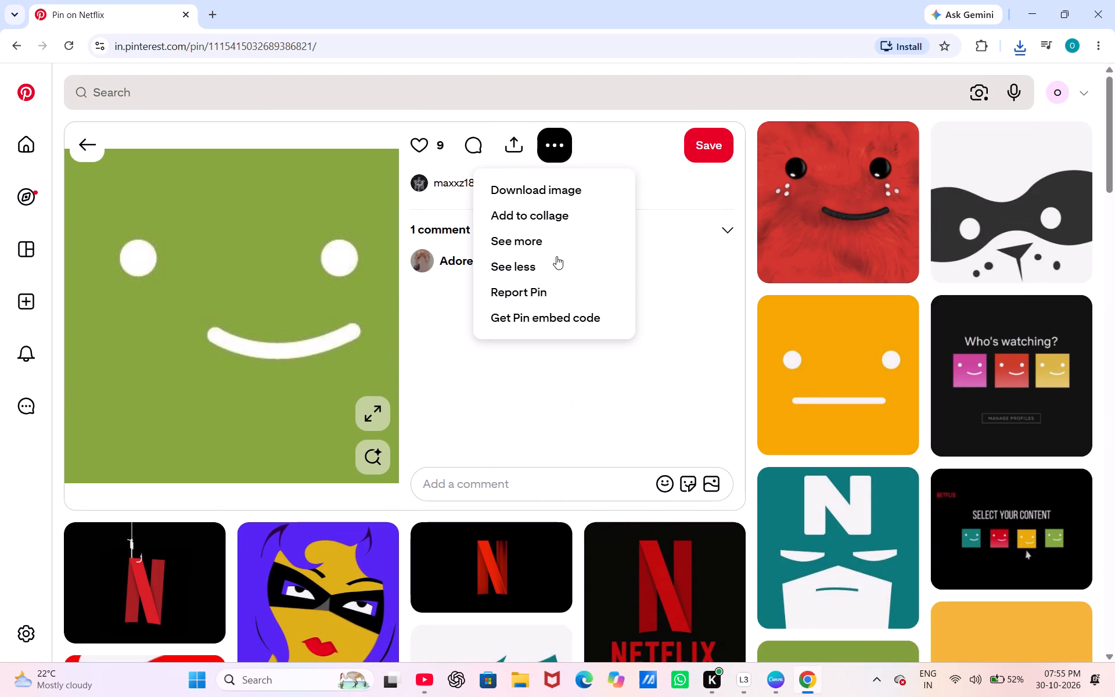
left_click(546, 144)
left_click(546, 144)
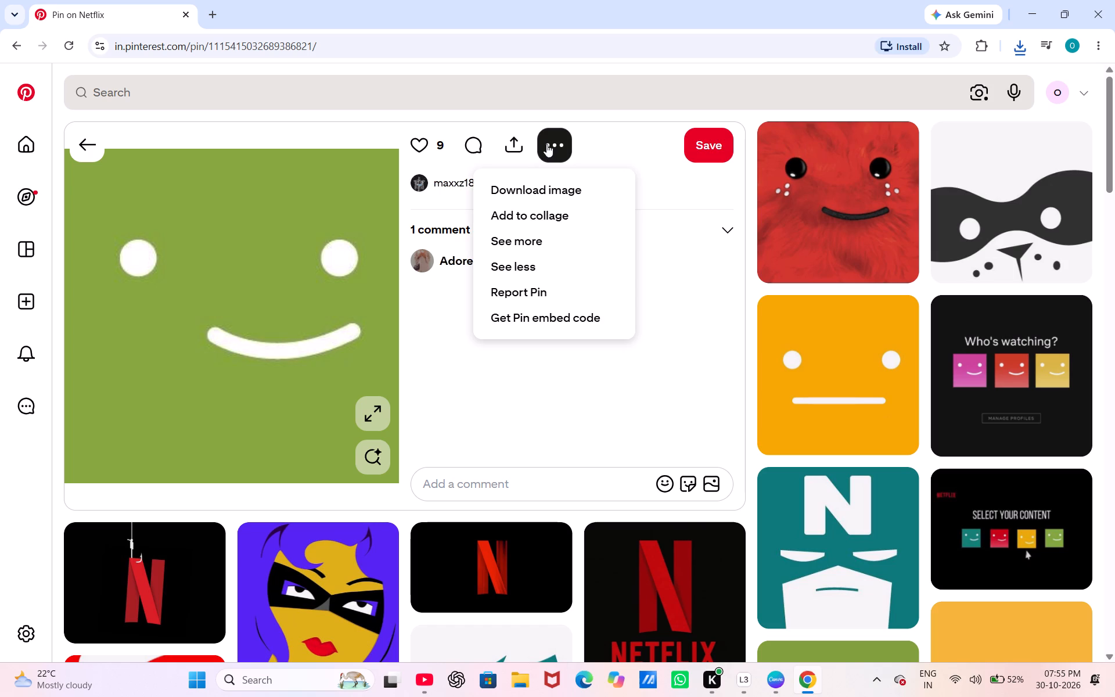
left_click(533, 195)
Look through the green face pin's related pins for further profile face images.
scroll(920, 379, "down", 1)
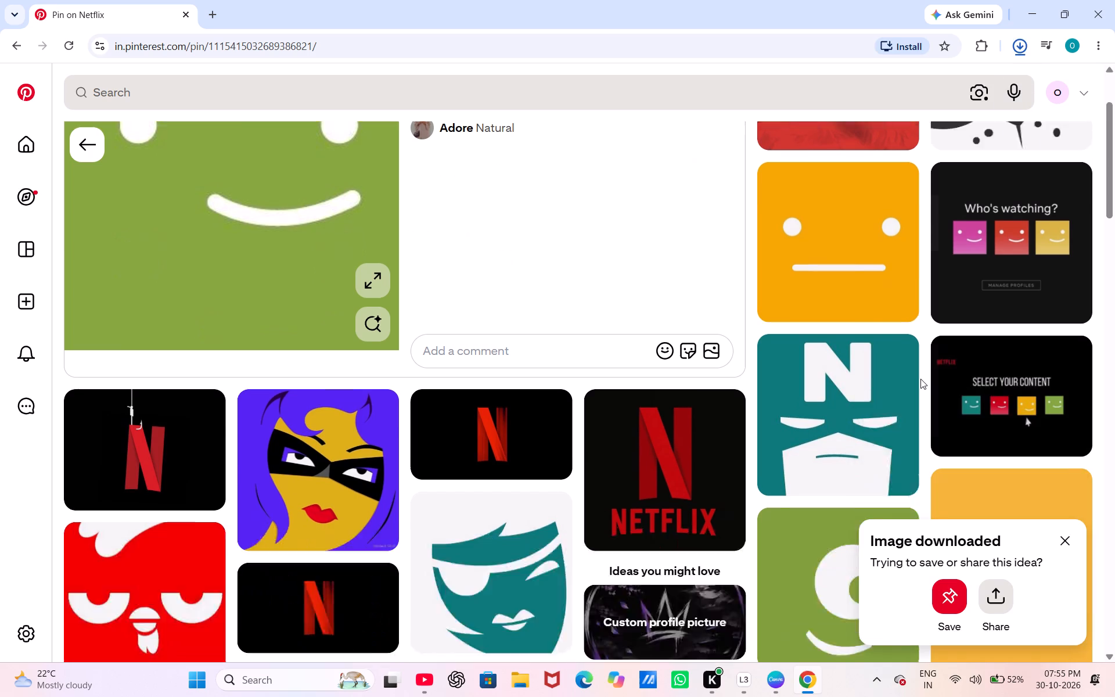
scroll(920, 379, "down", 4)
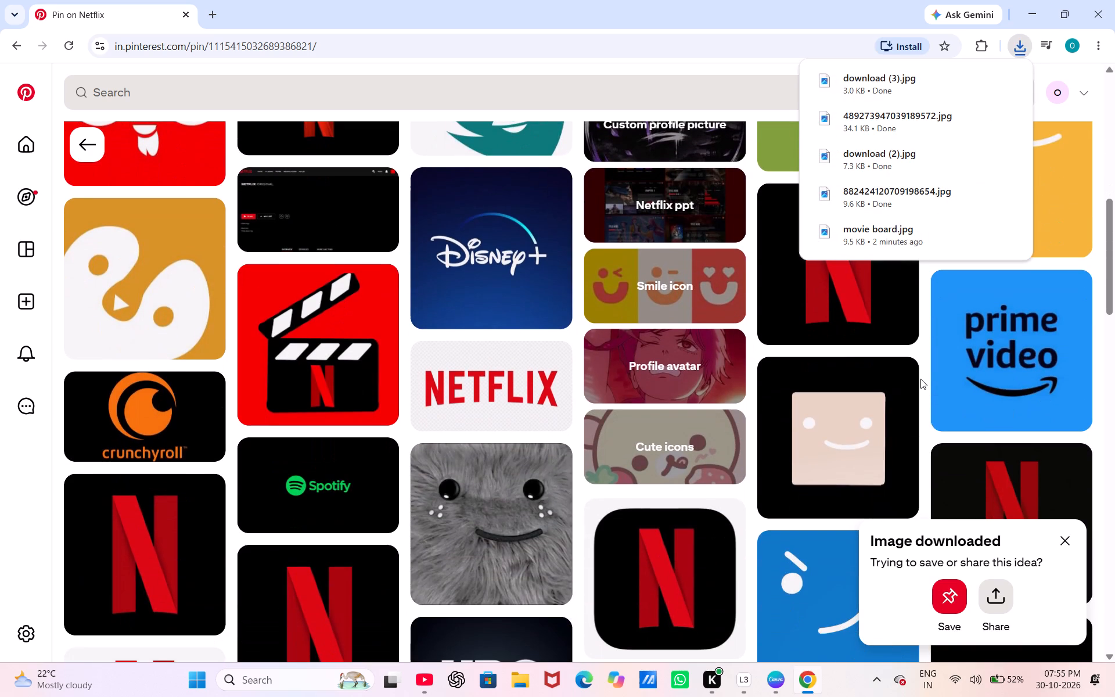
left_click_drag(920, 379, 922, 231)
scroll(922, 231, "down", 1)
scroll(922, 231, "up", 1)
scroll(922, 231, "down", 3)
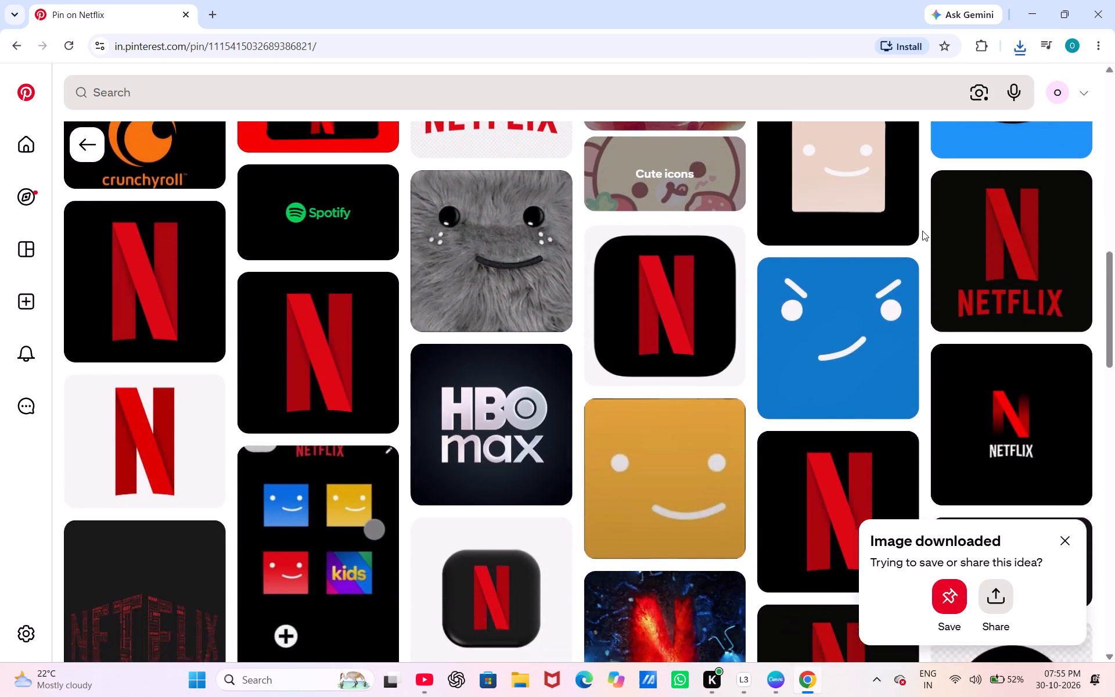
scroll(922, 231, "down", 3)
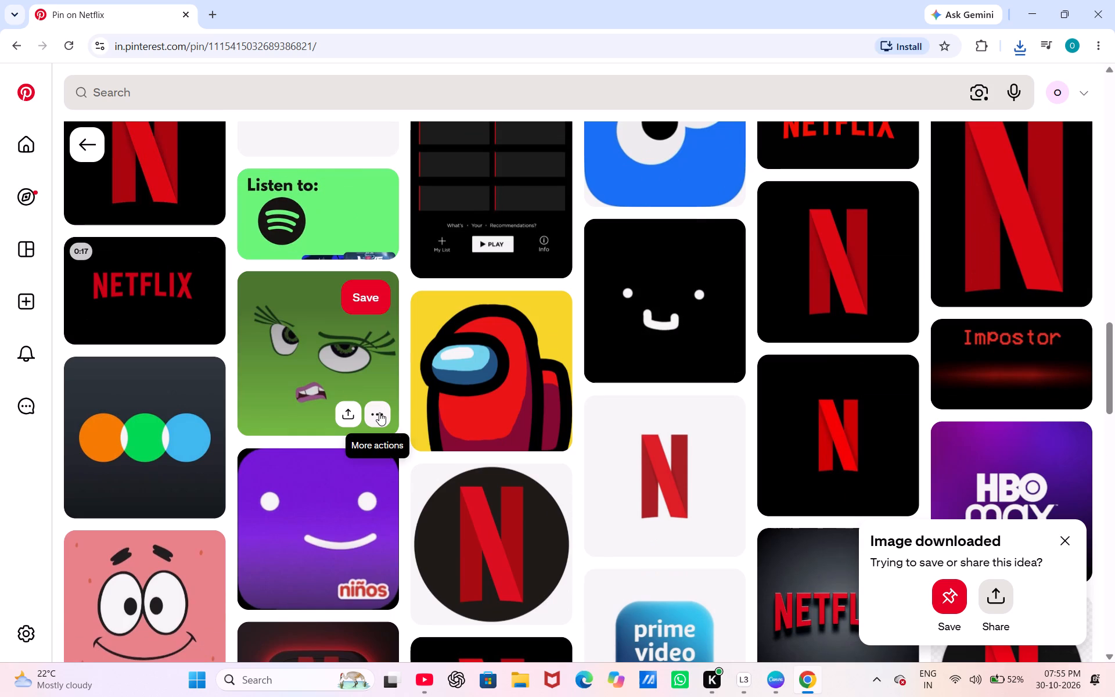
Download the green face image with long eyelashes and purple lips from the related pins.
left_click(379, 412)
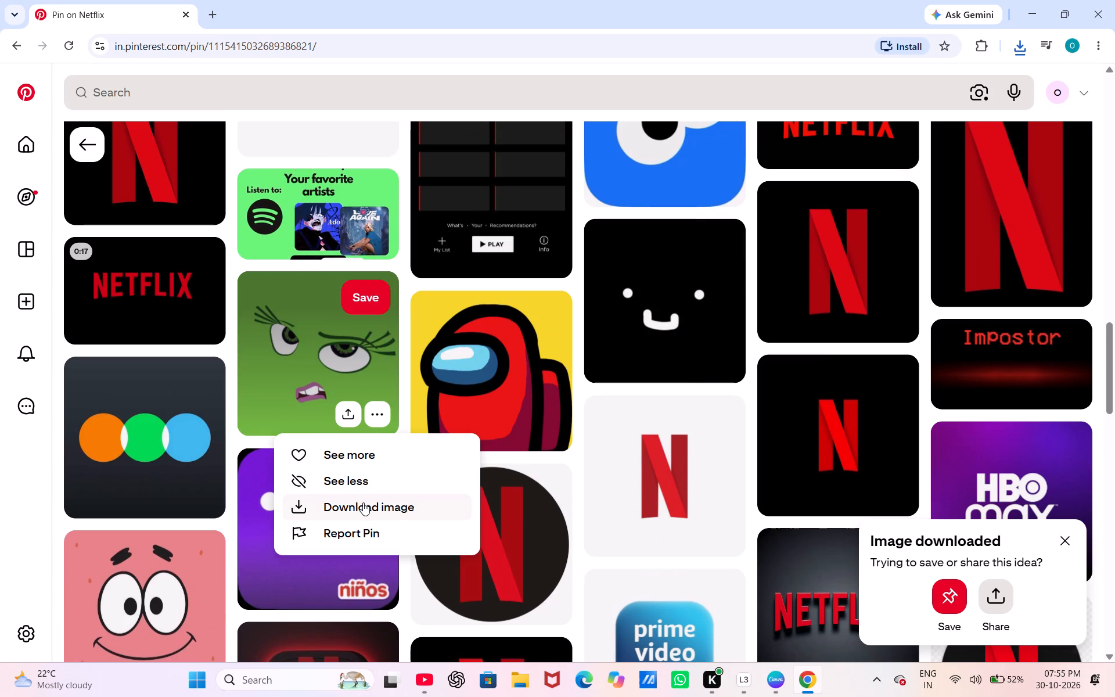
left_click(363, 502)
Look through the remaining related pins for further cartoon and profile face images.
scroll(516, 461, "down", 4)
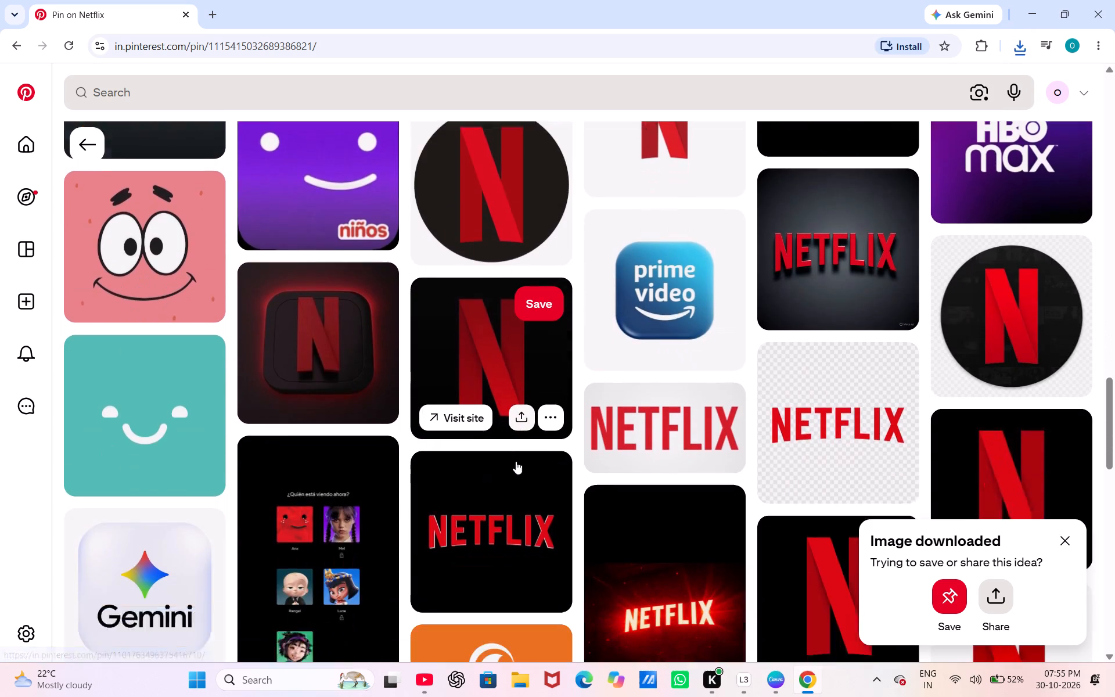
scroll(516, 461, "down", 5)
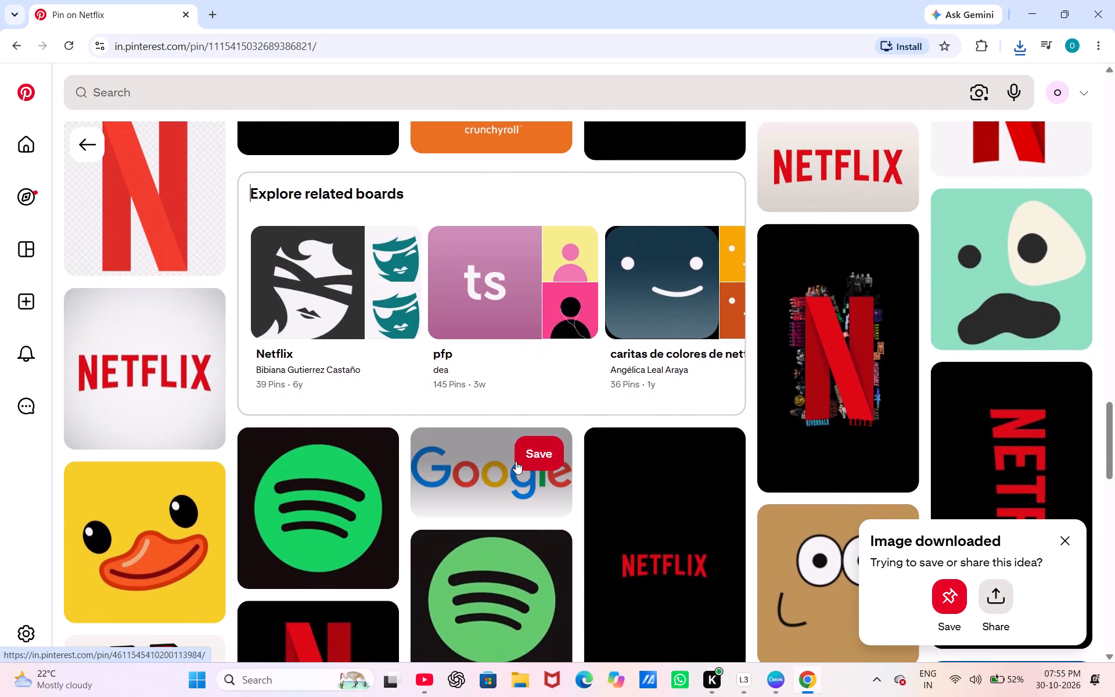
scroll(516, 461, "down", 3)
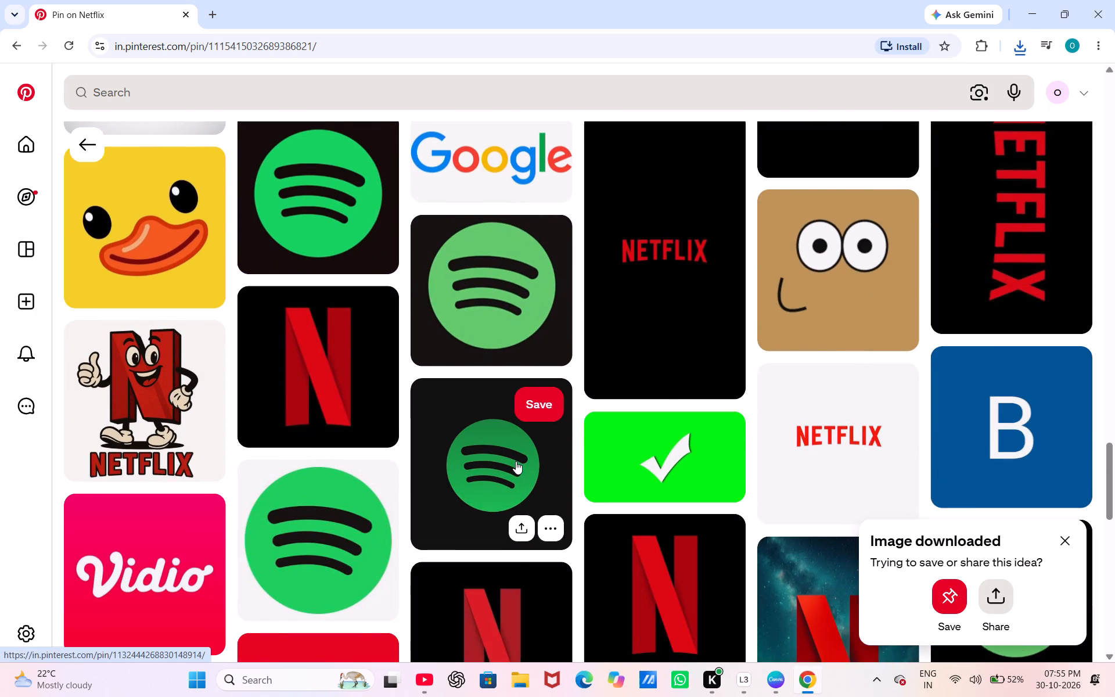
scroll(516, 461, "down", 4)
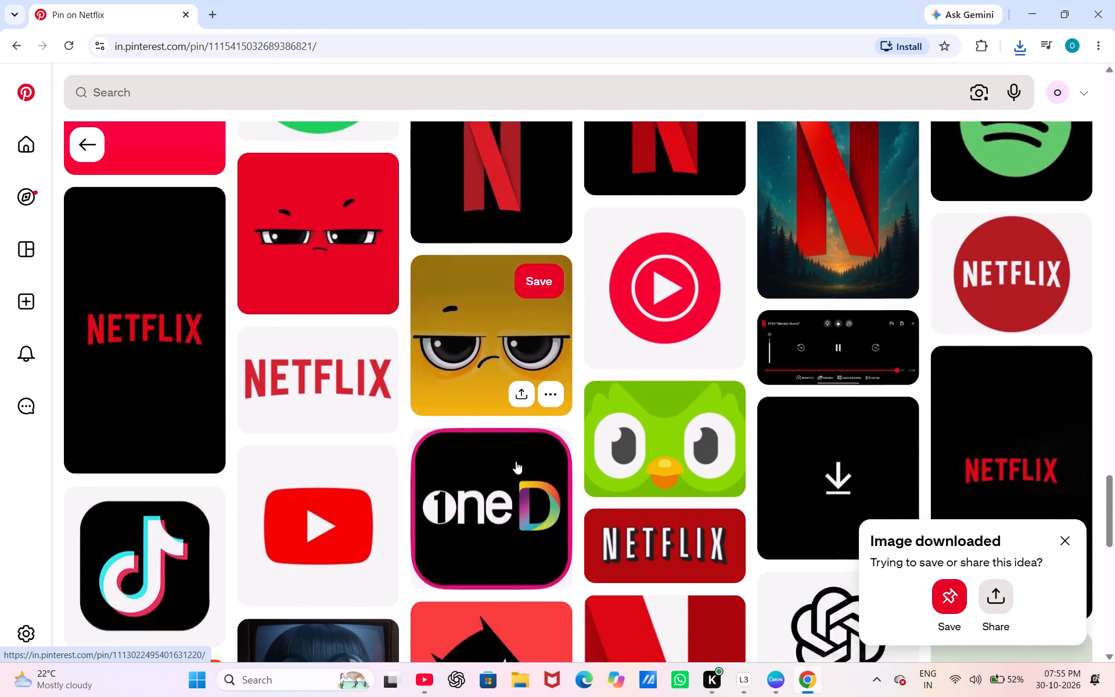
scroll(516, 461, "down", 5)
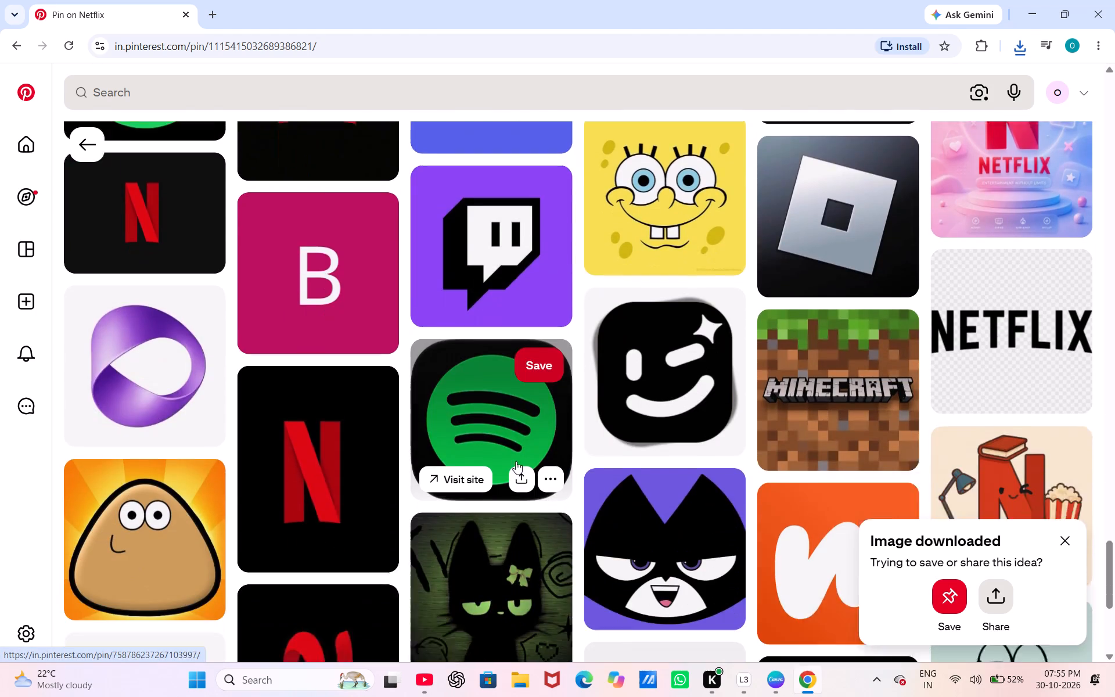
scroll(516, 461, "down", 3)
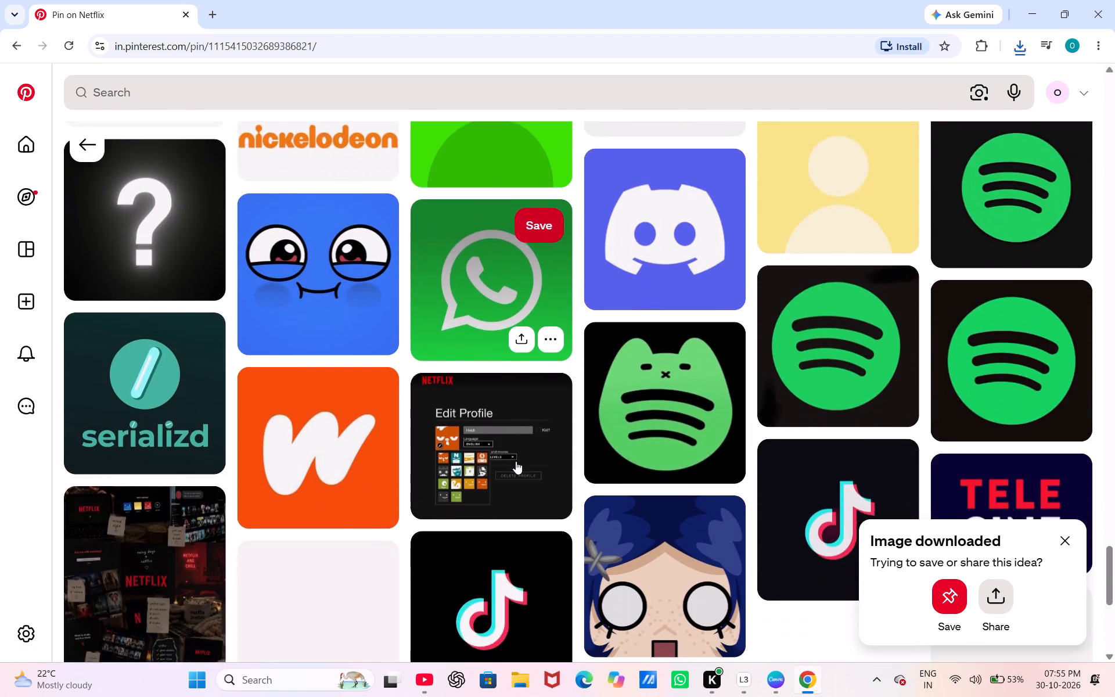
scroll(516, 461, "down", 4)
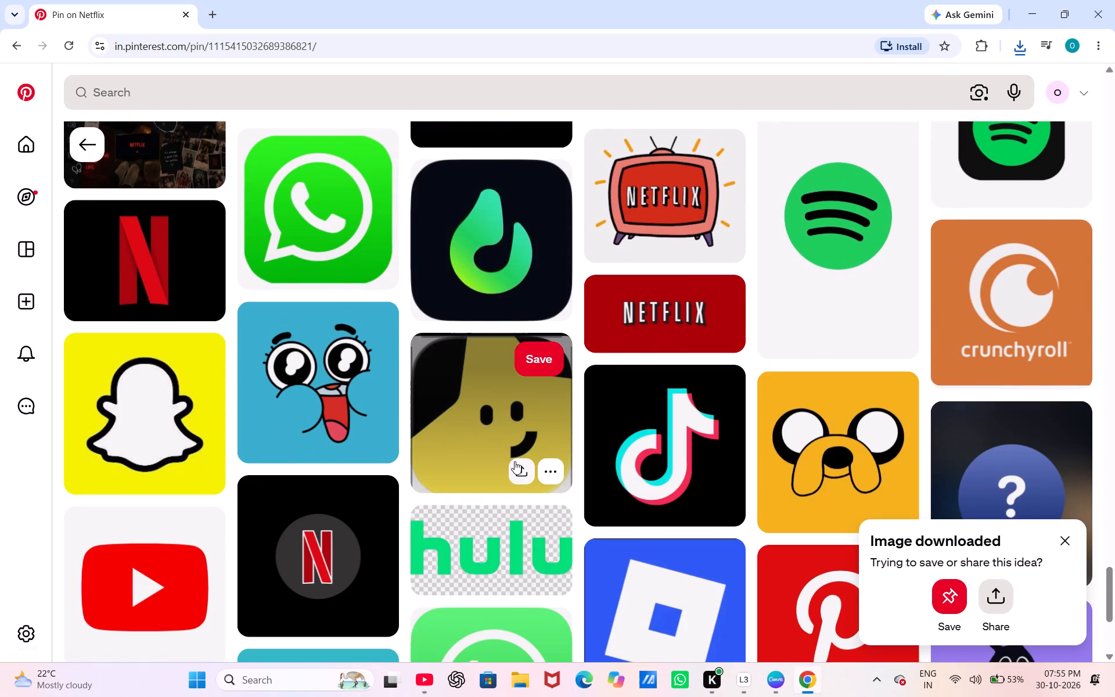
scroll(515, 461, "right", 5)
scroll(515, 461, "down", 1)
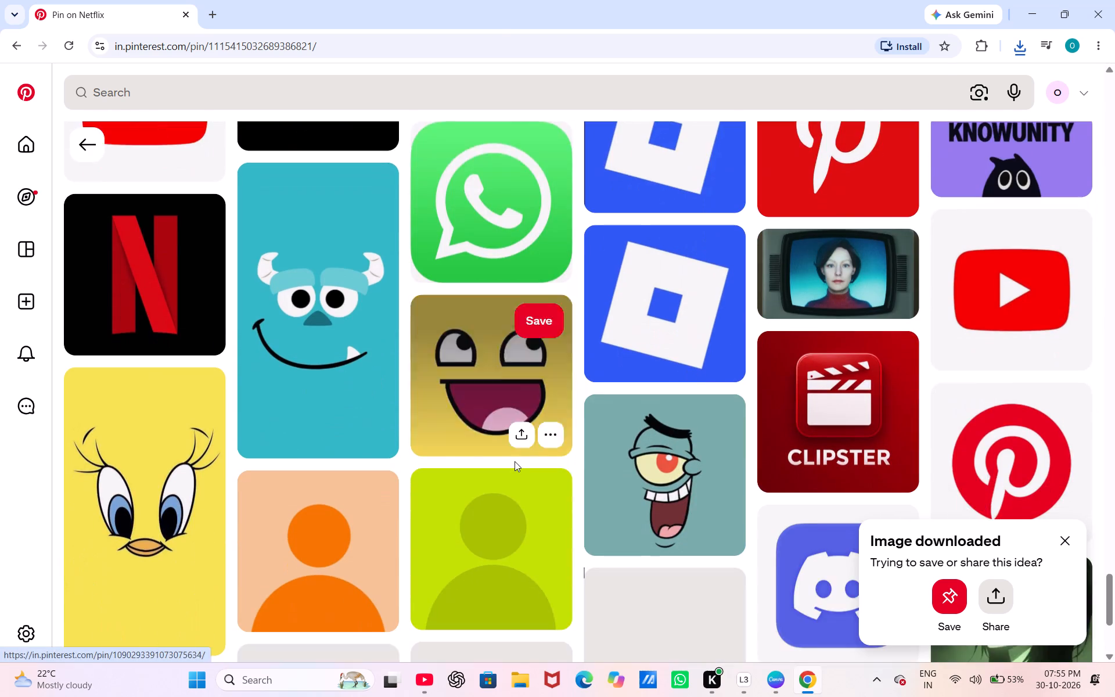
scroll(515, 461, "down", 1)
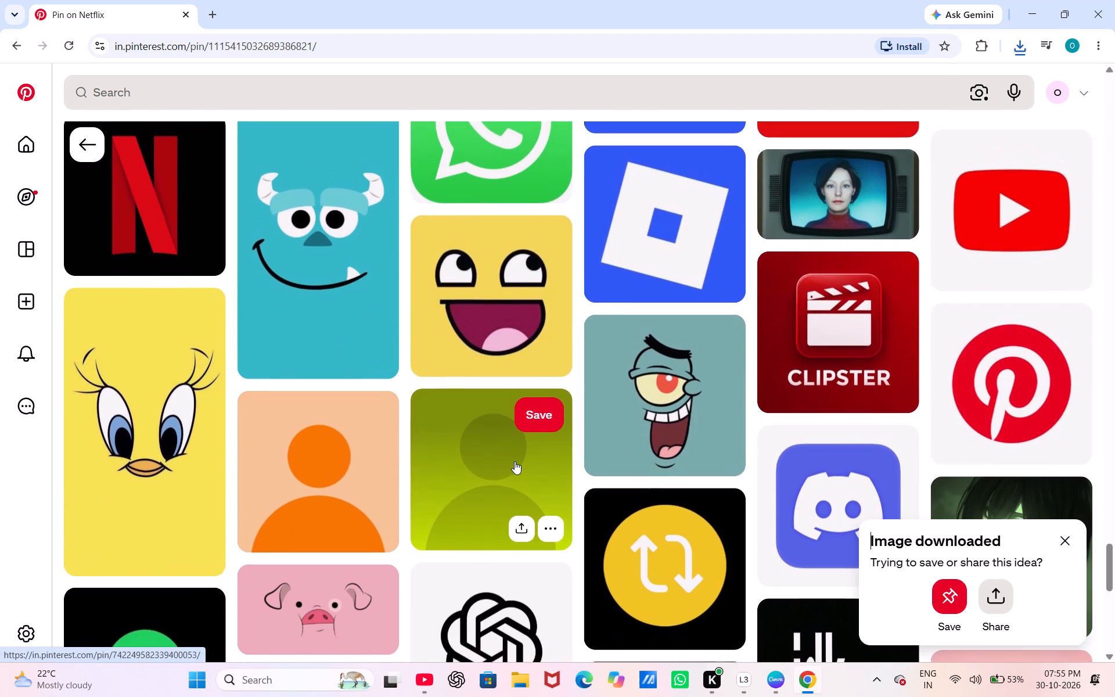
scroll(515, 461, "down", 1)
scroll(515, 461, "up", 1)
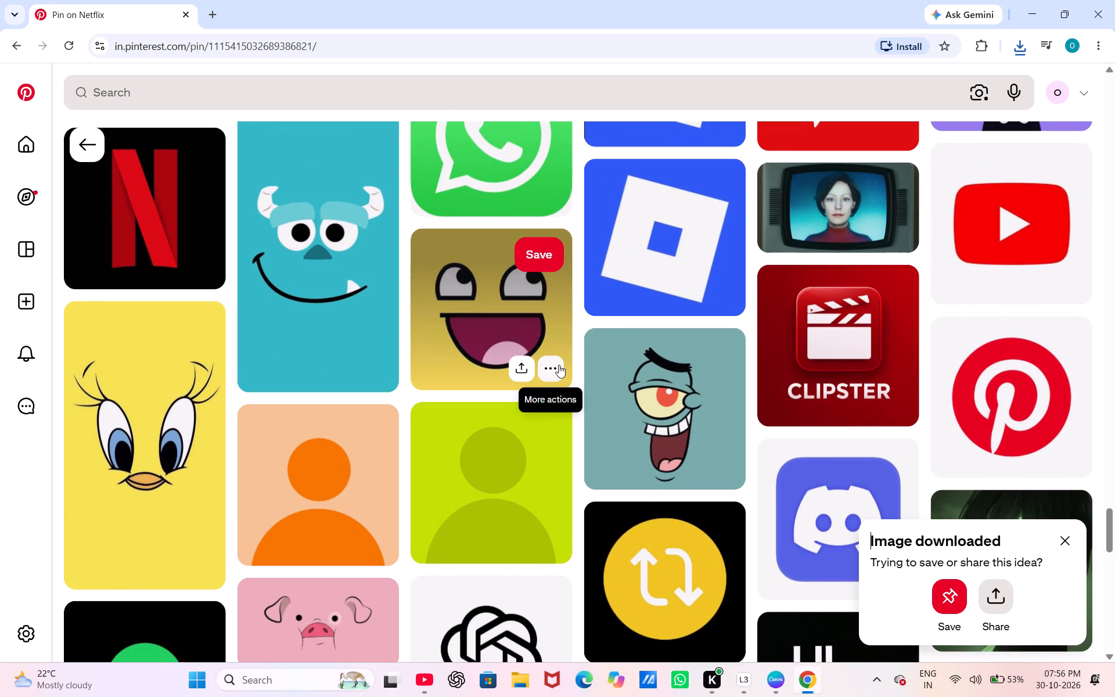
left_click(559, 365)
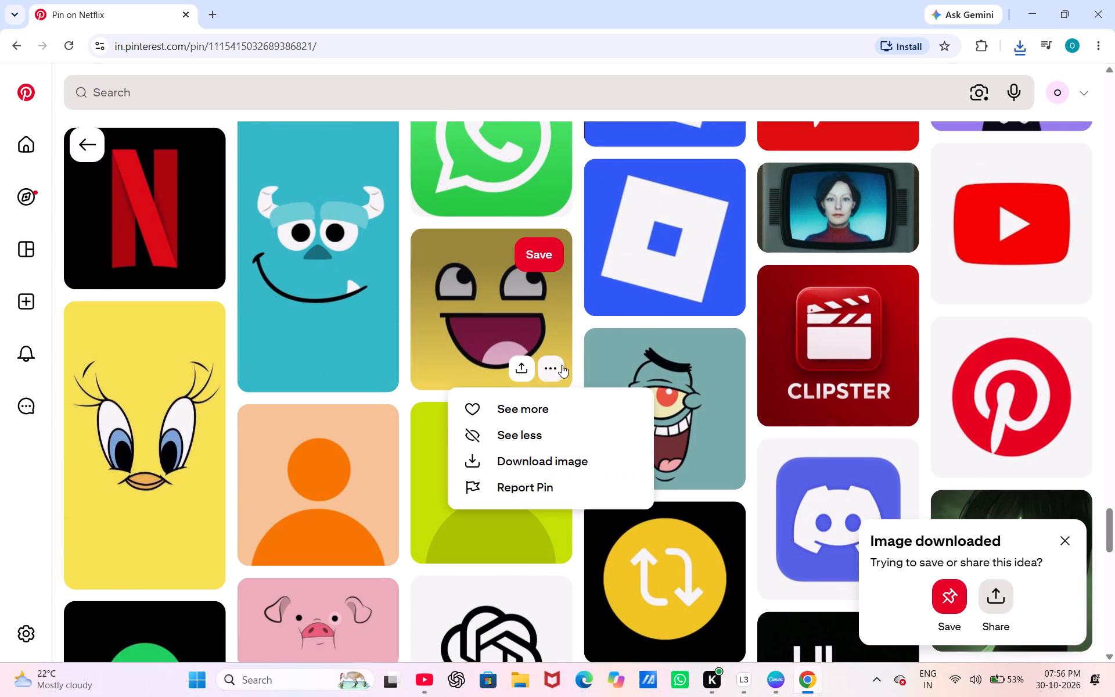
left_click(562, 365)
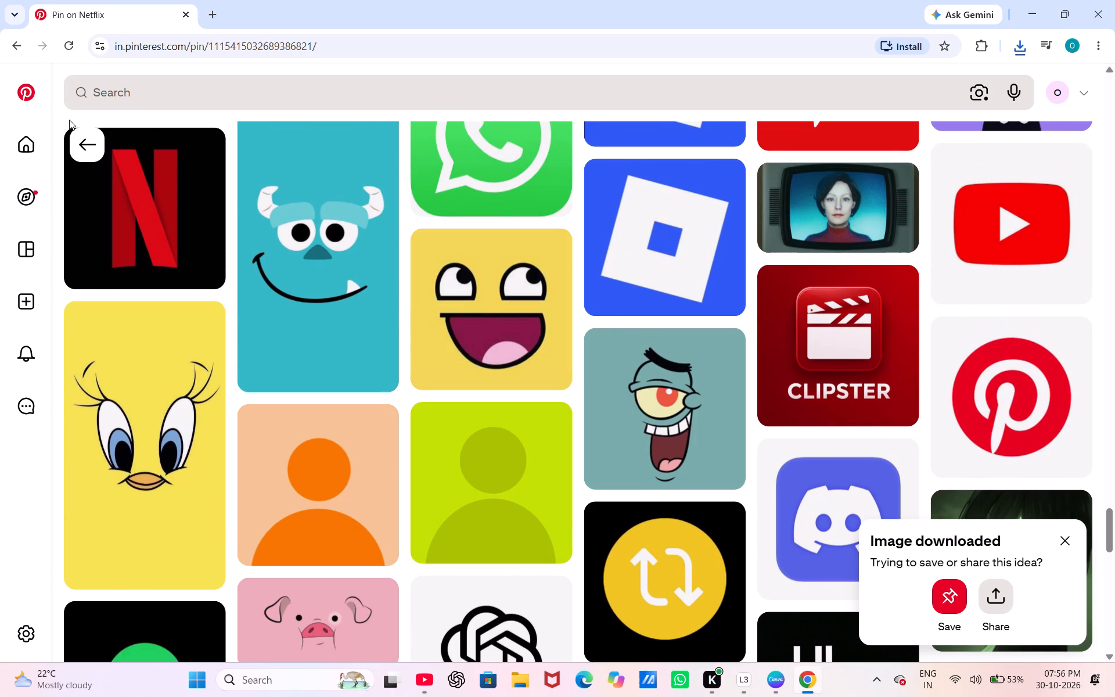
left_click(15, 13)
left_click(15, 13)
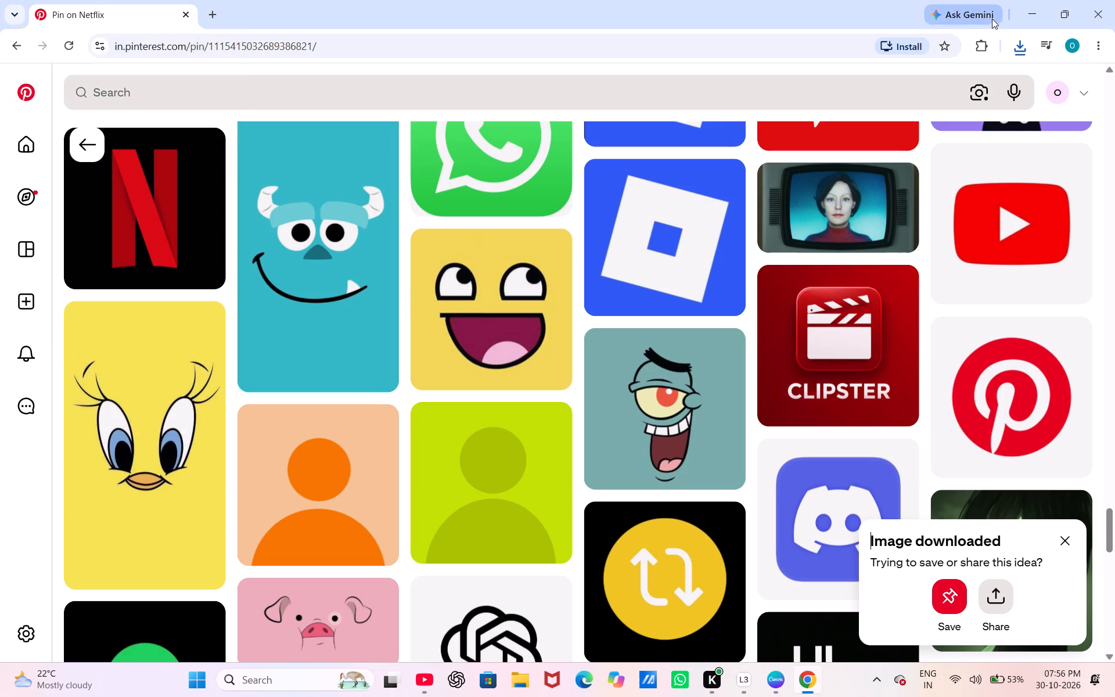
Close the Pinterest browser window and upload the blue smiley image download (2) from the Downloads folder to Canva.
left_click(1113, 8)
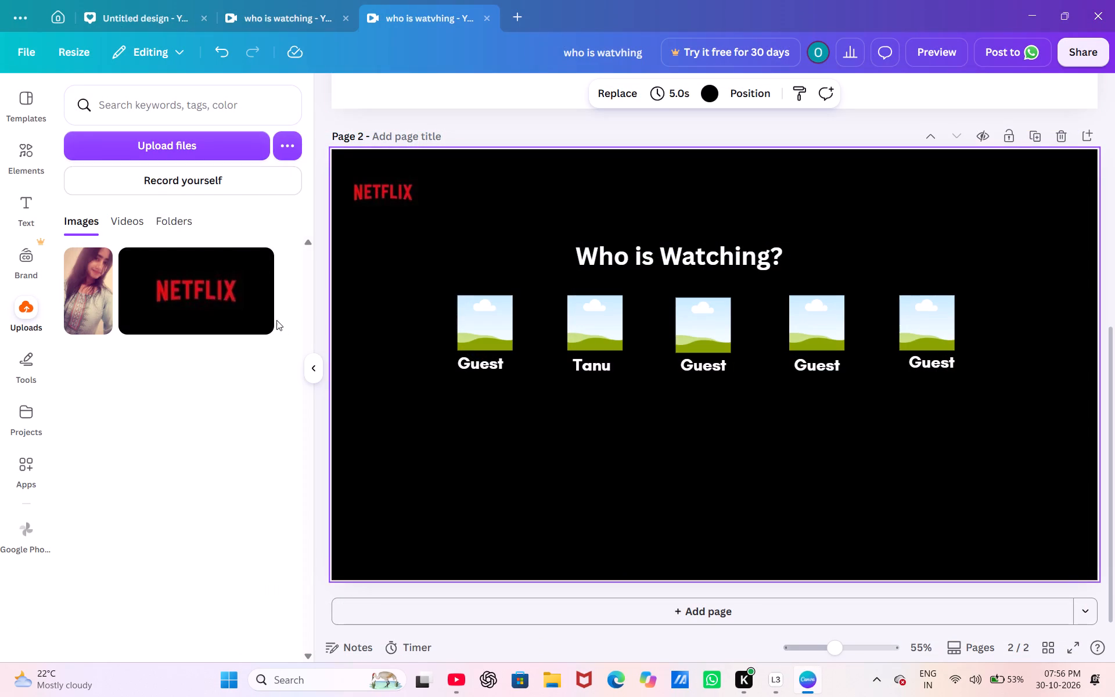
left_click(192, 145)
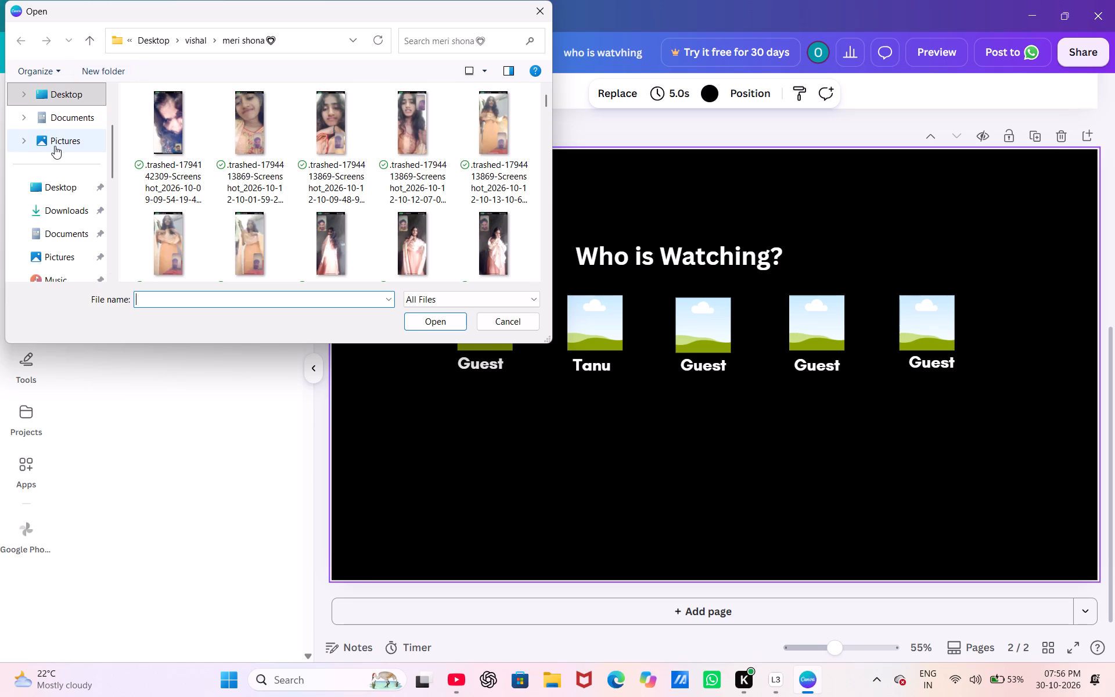
scroll(57, 143, "up", 4)
left_click(57, 102)
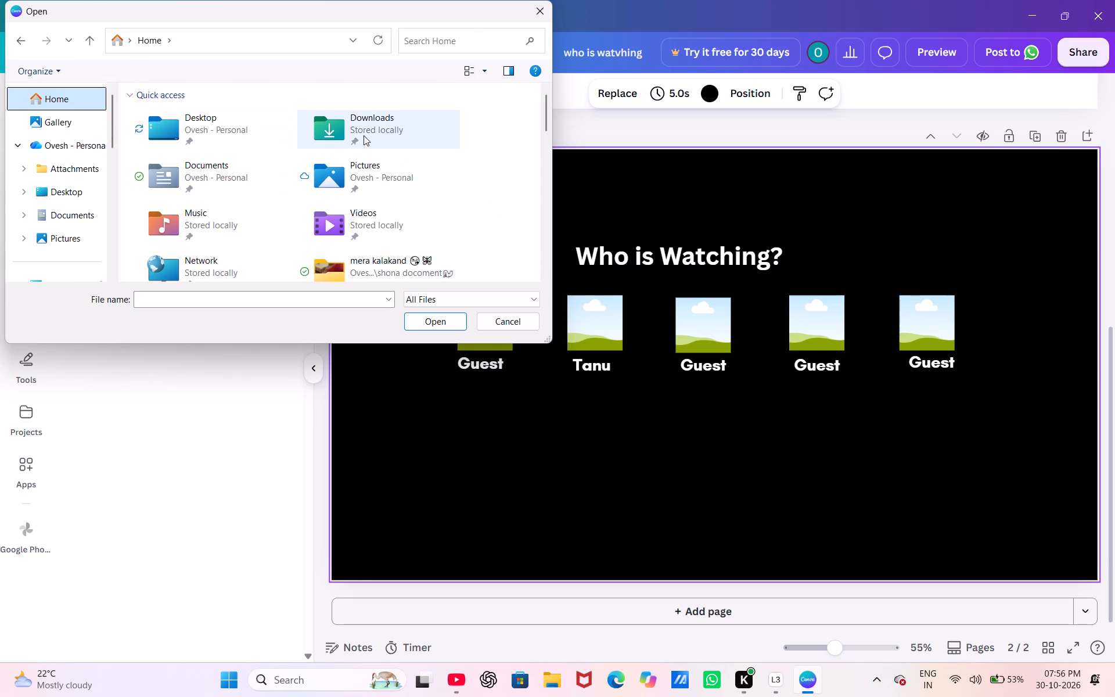
left_click(364, 135)
double_click(364, 135)
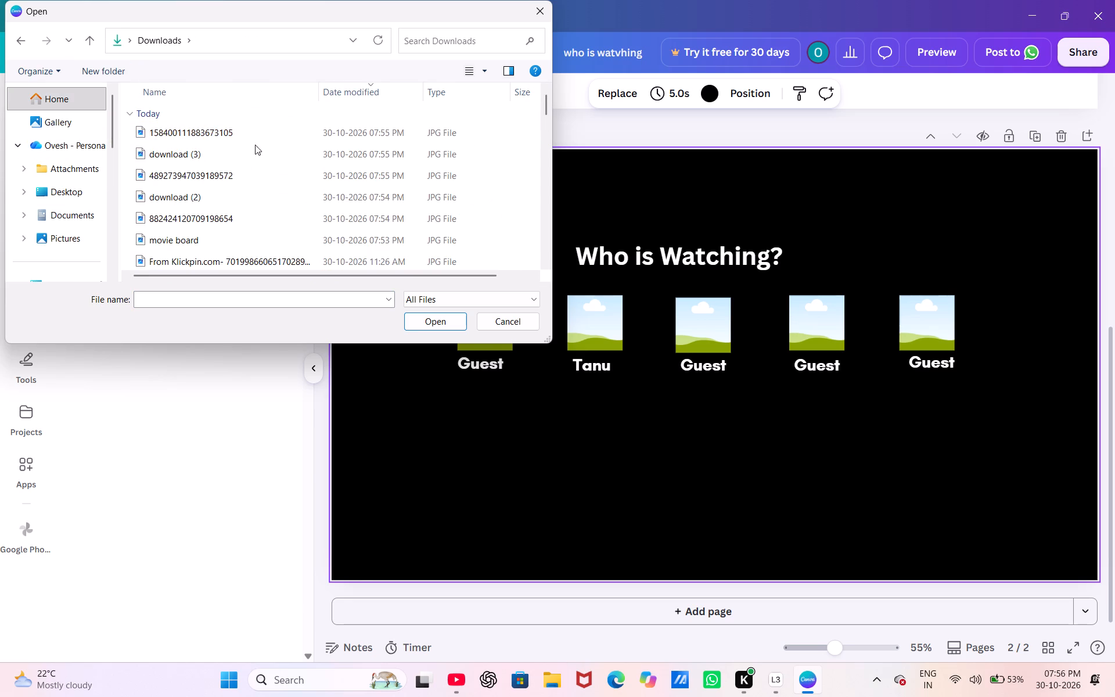
left_click(247, 133)
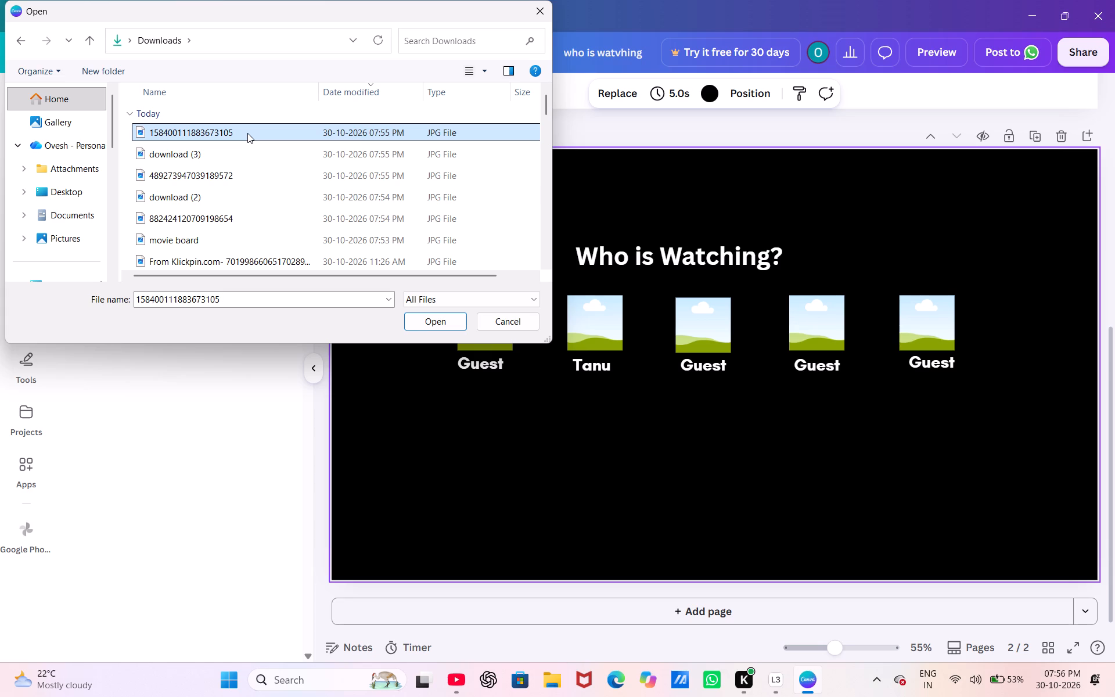
left_click_drag(247, 133, 230, 135)
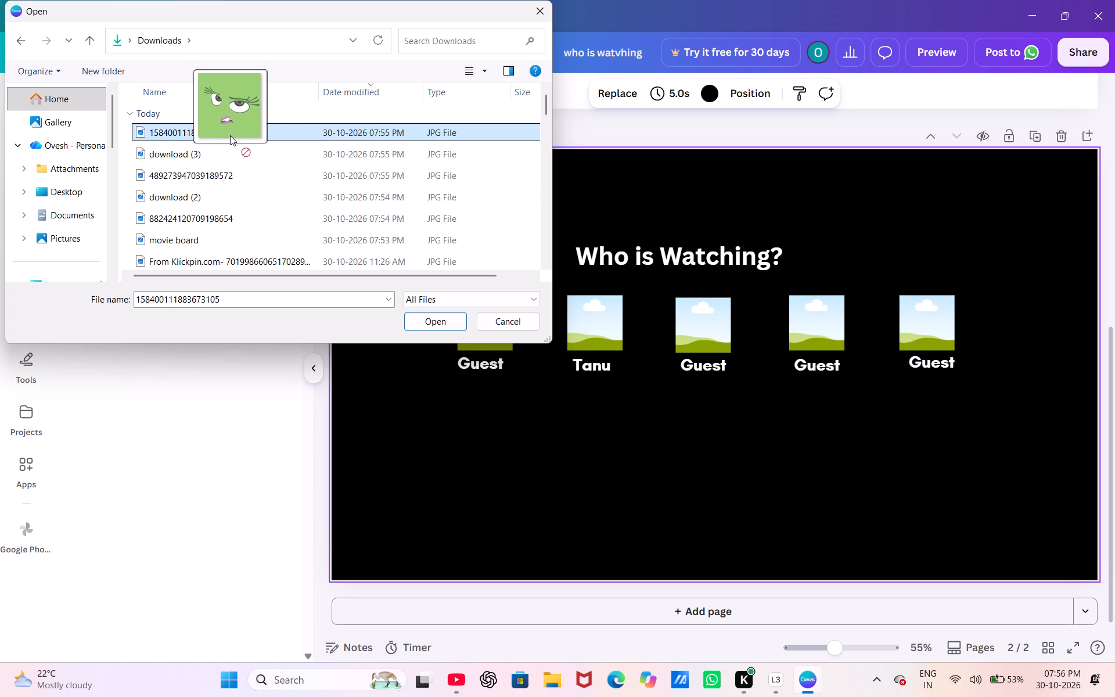
left_click_drag(230, 135, 229, 142)
left_click(219, 148)
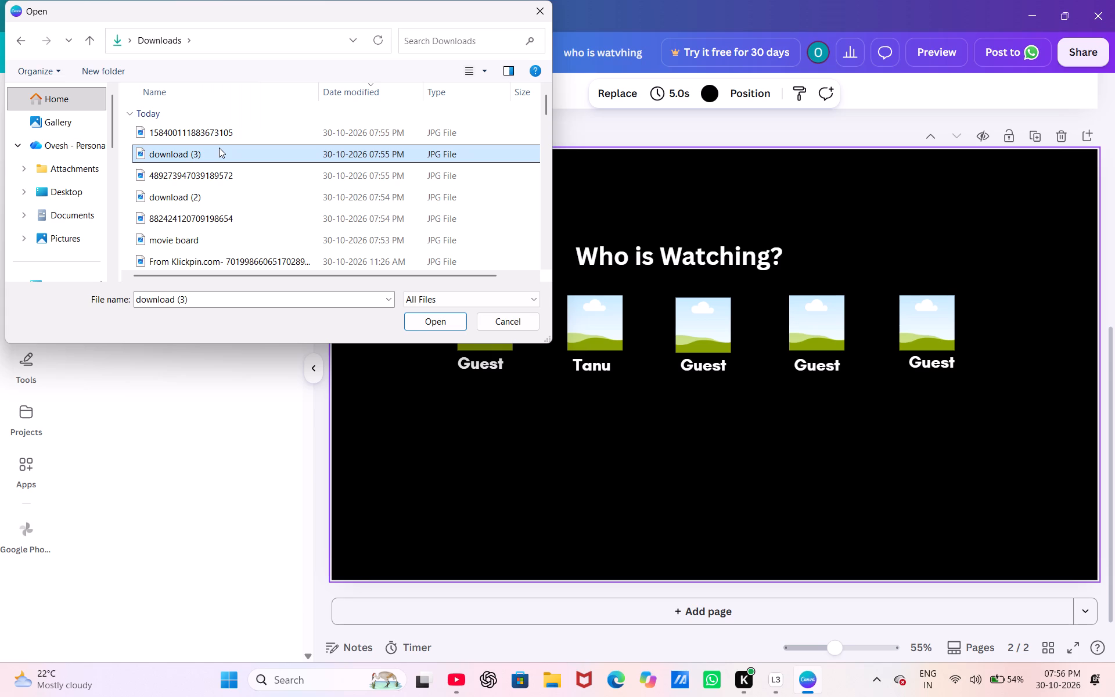
key("alt+v")
left_click_drag(160, 146, 148, 151)
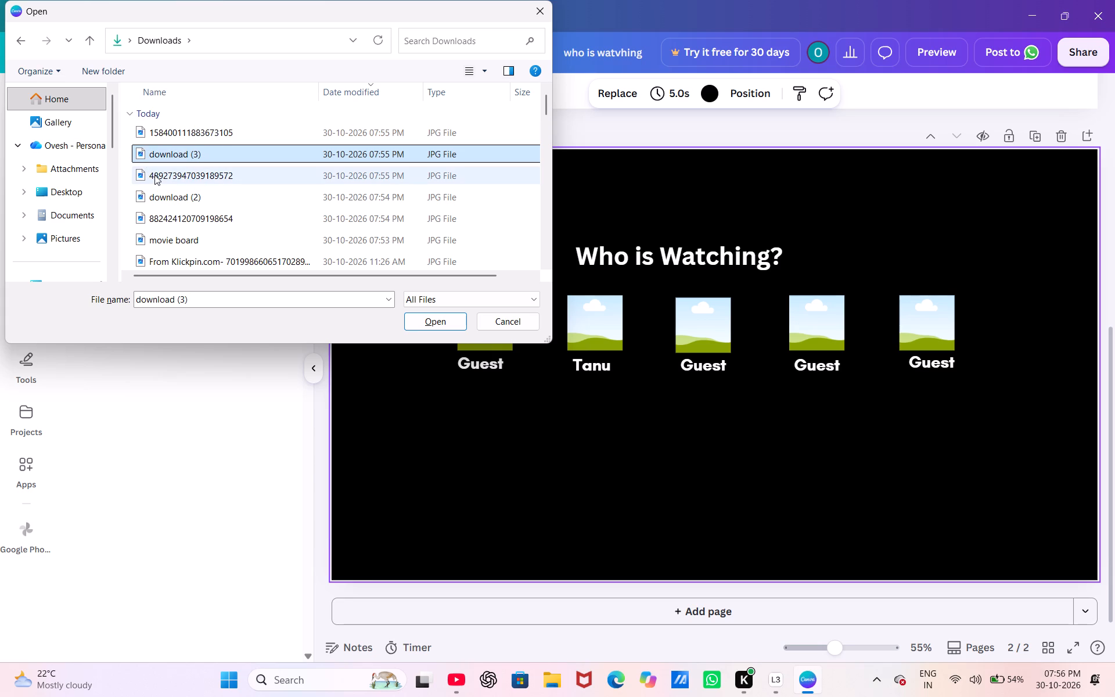
left_click(154, 175)
left_click(155, 176)
left_click(160, 198)
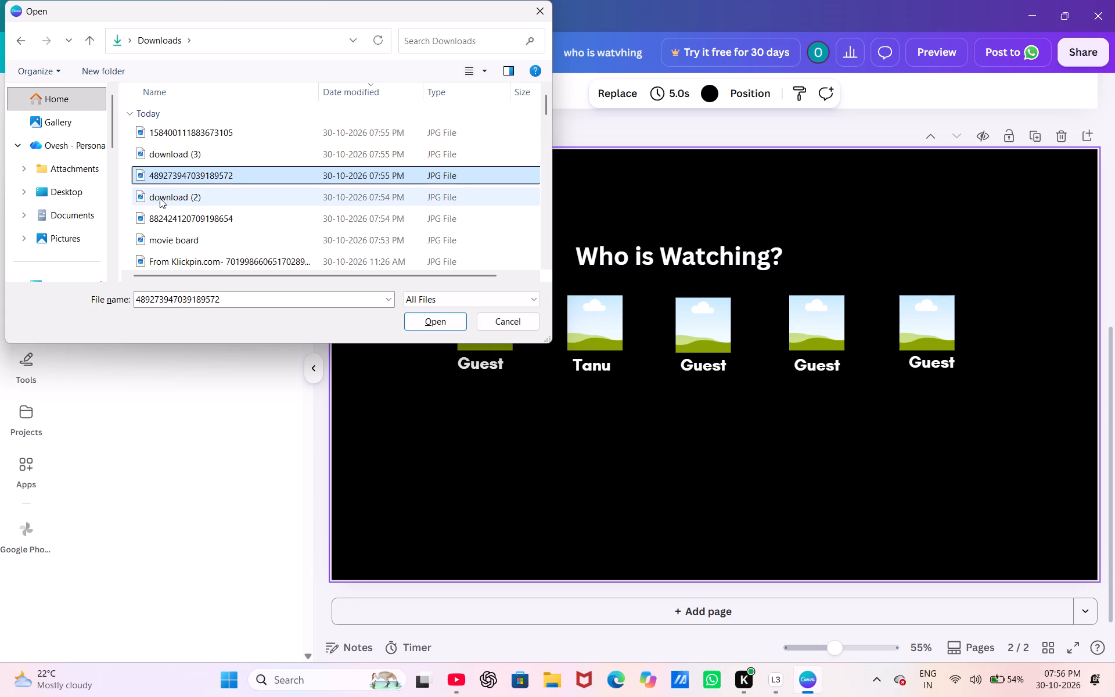
left_click_drag(160, 198, 113, 222)
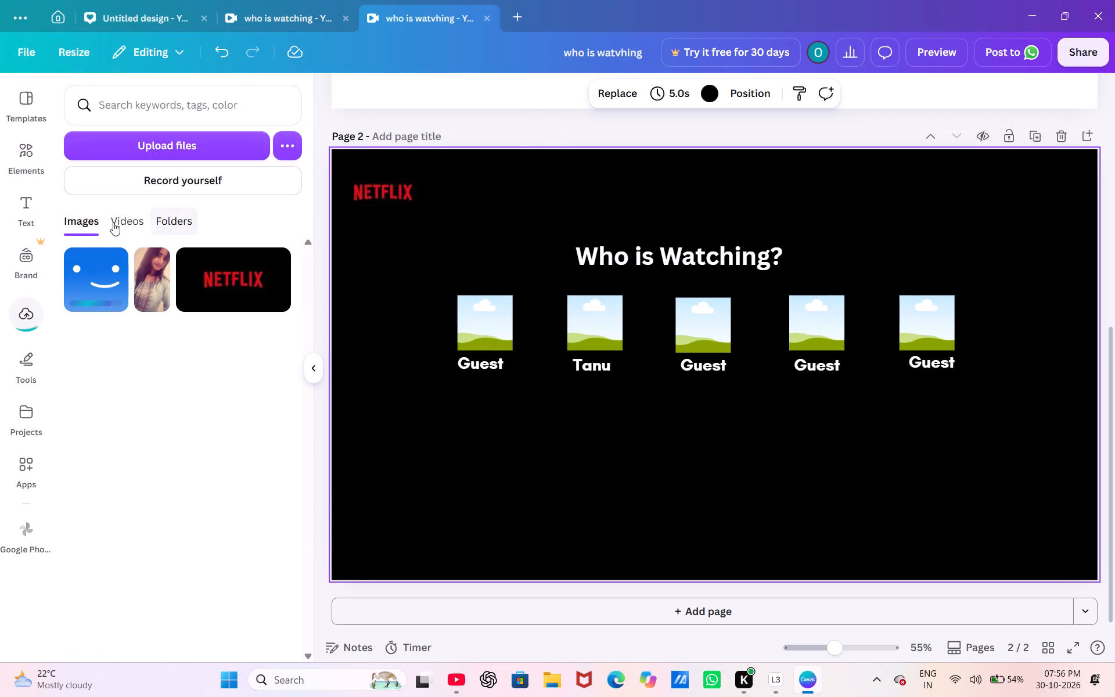
left_click_drag(113, 222, 154, 188)
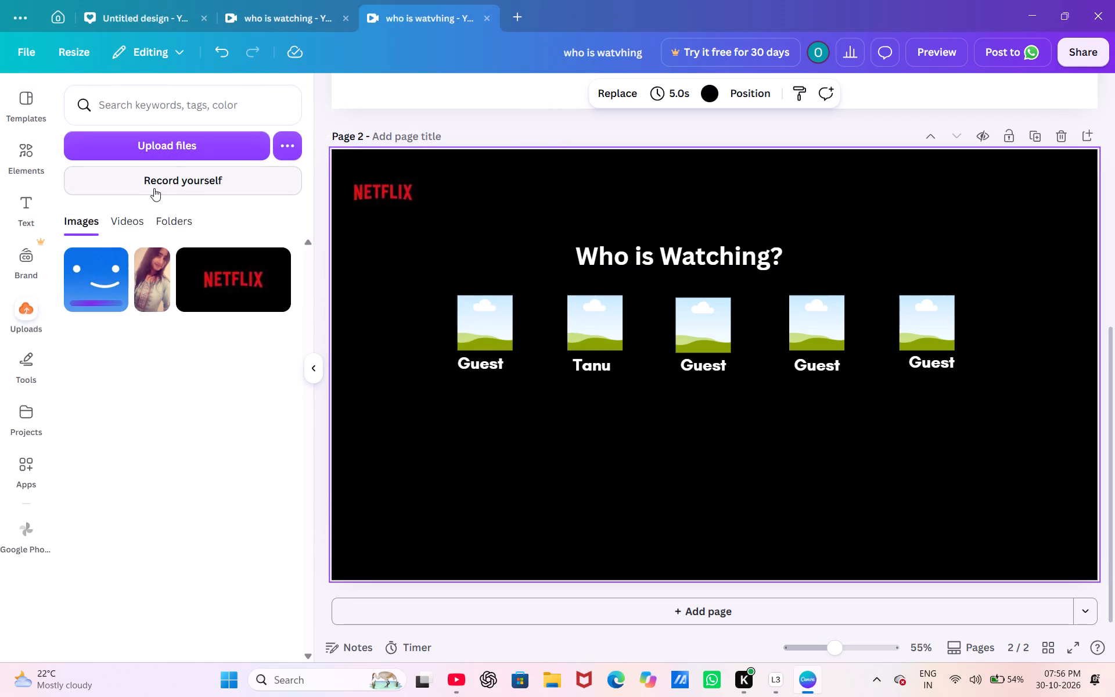
left_click_drag(154, 188, 179, 177)
left_click(183, 148)
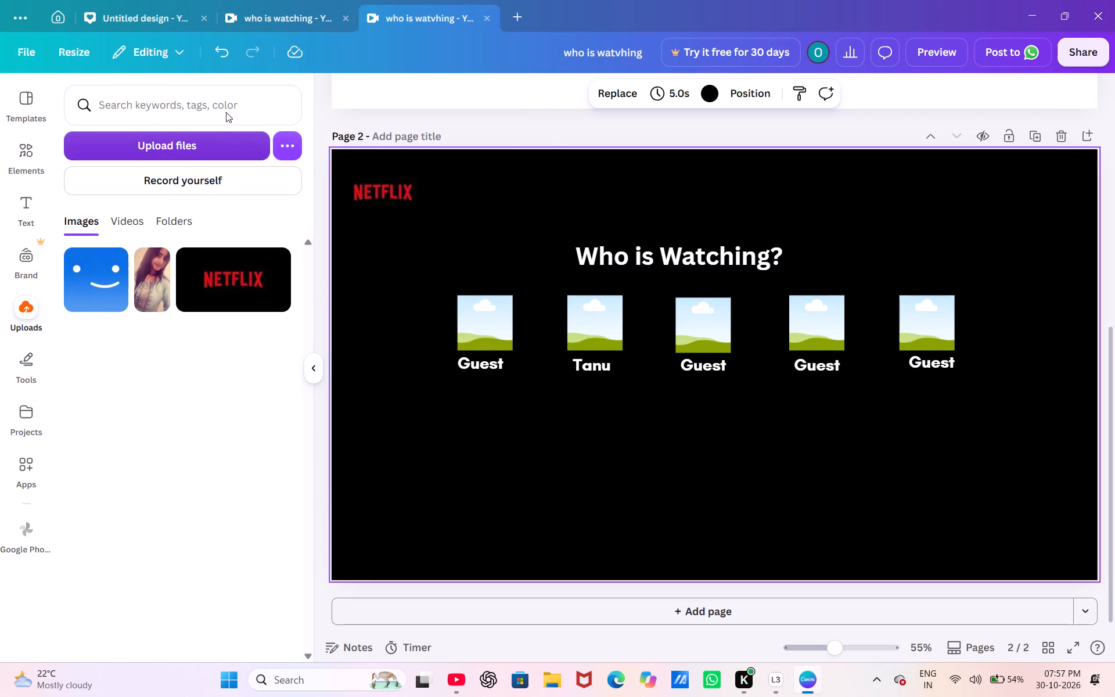
scroll(190, 197, "down", 1)
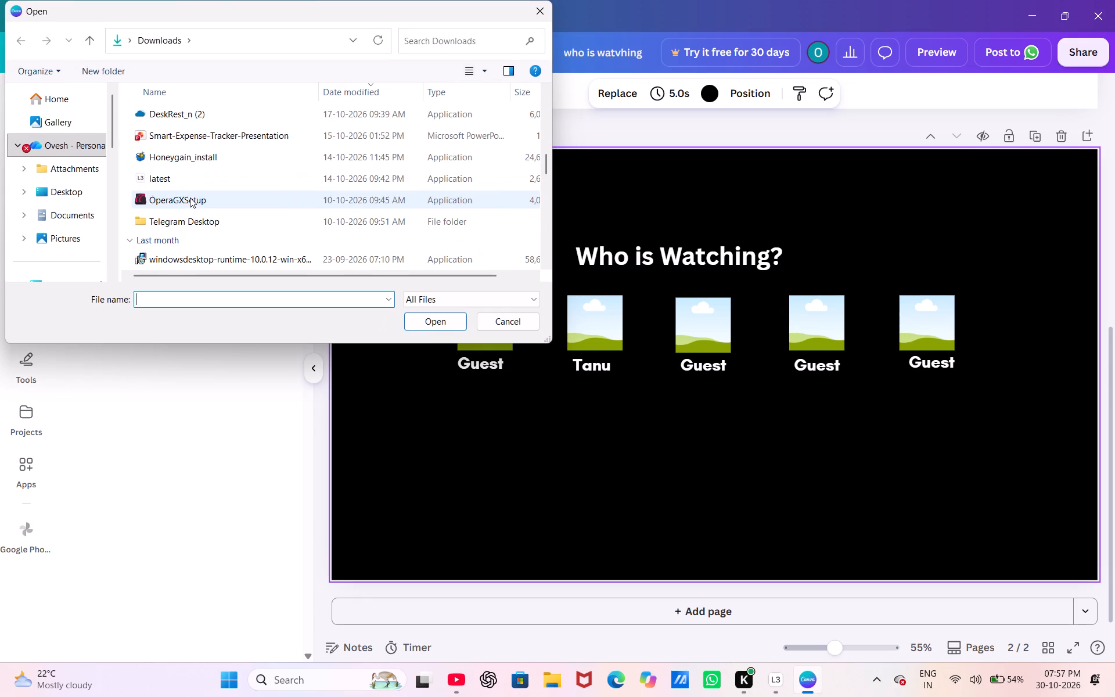
scroll(190, 197, "down", 1)
scroll(190, 197, "up", 5)
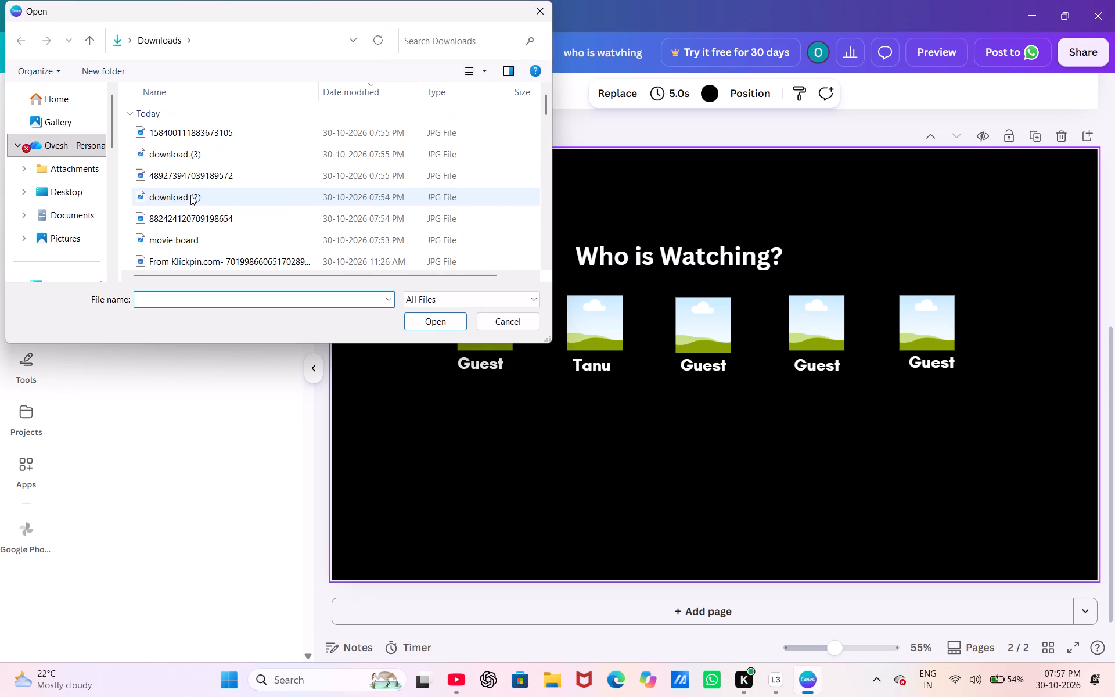
left_click(184, 214)
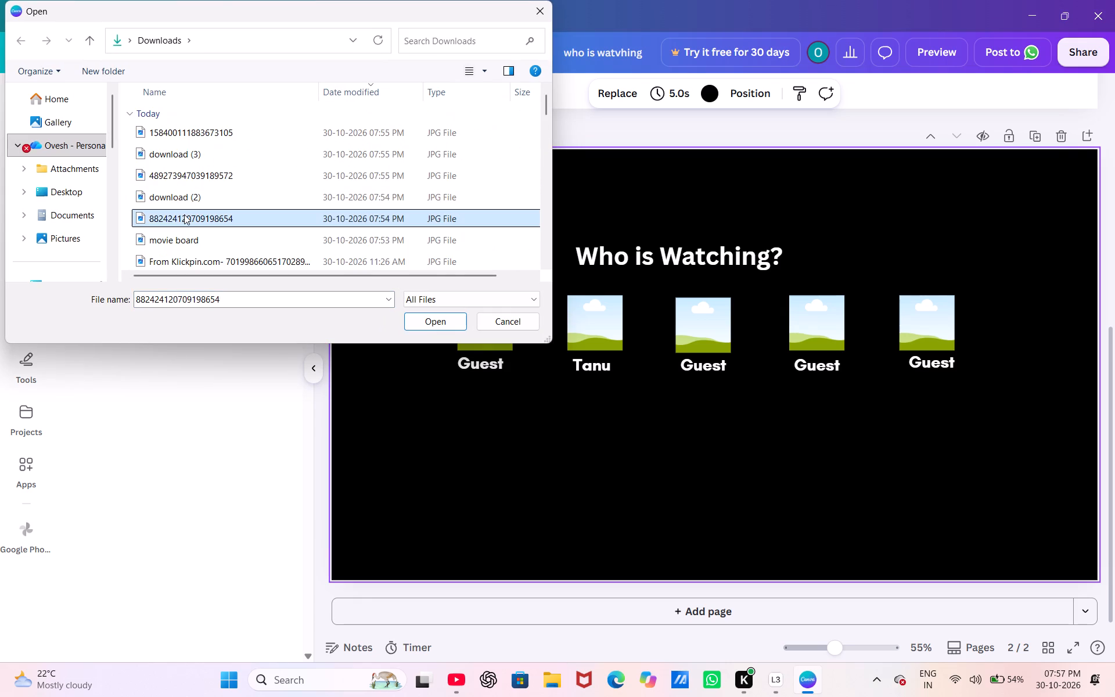
double_click(184, 214)
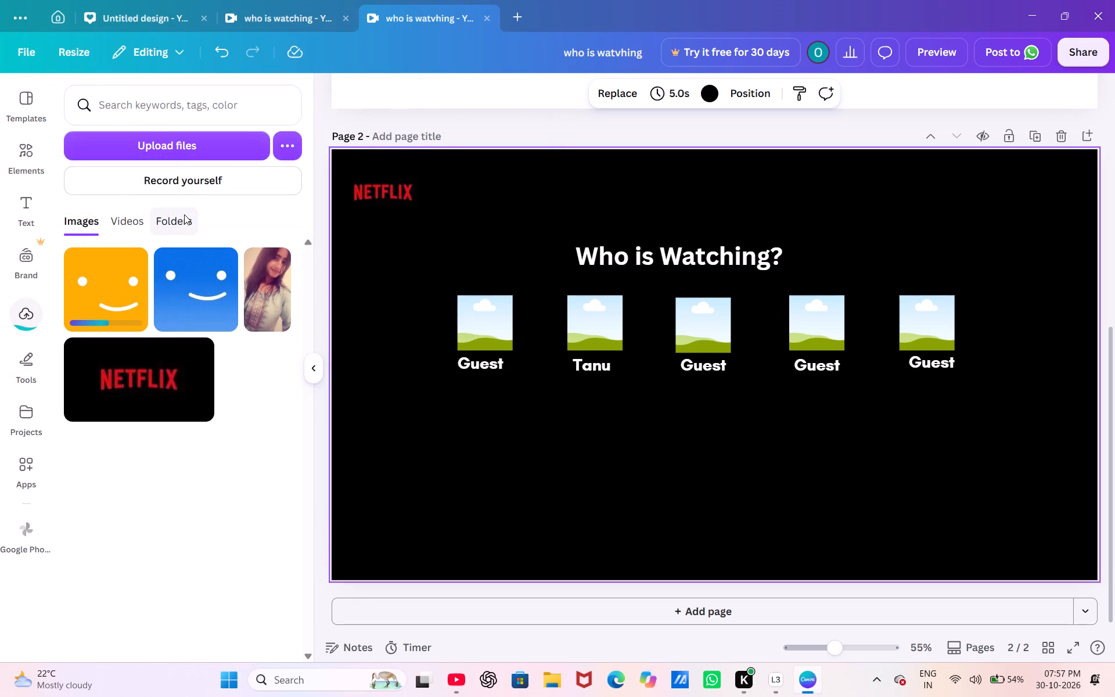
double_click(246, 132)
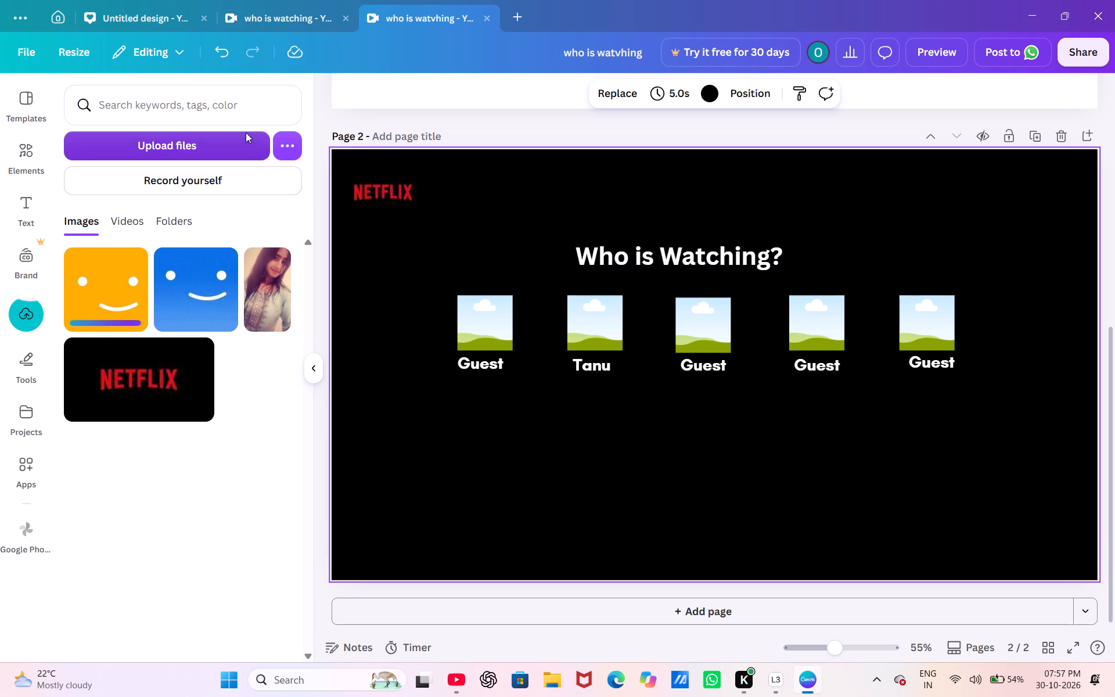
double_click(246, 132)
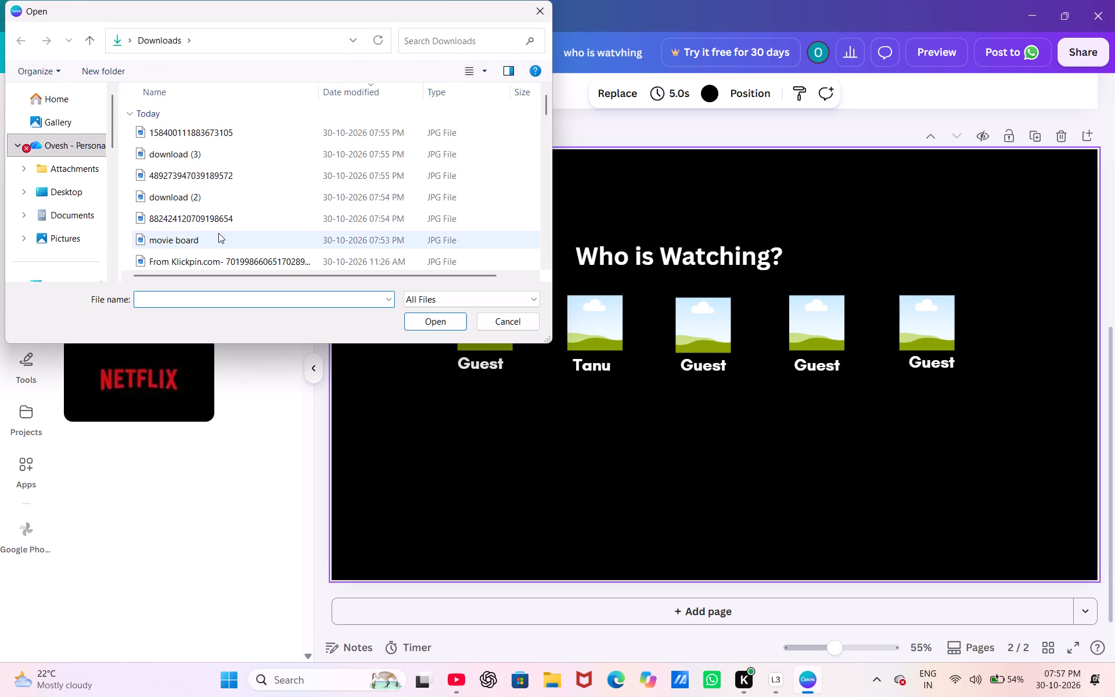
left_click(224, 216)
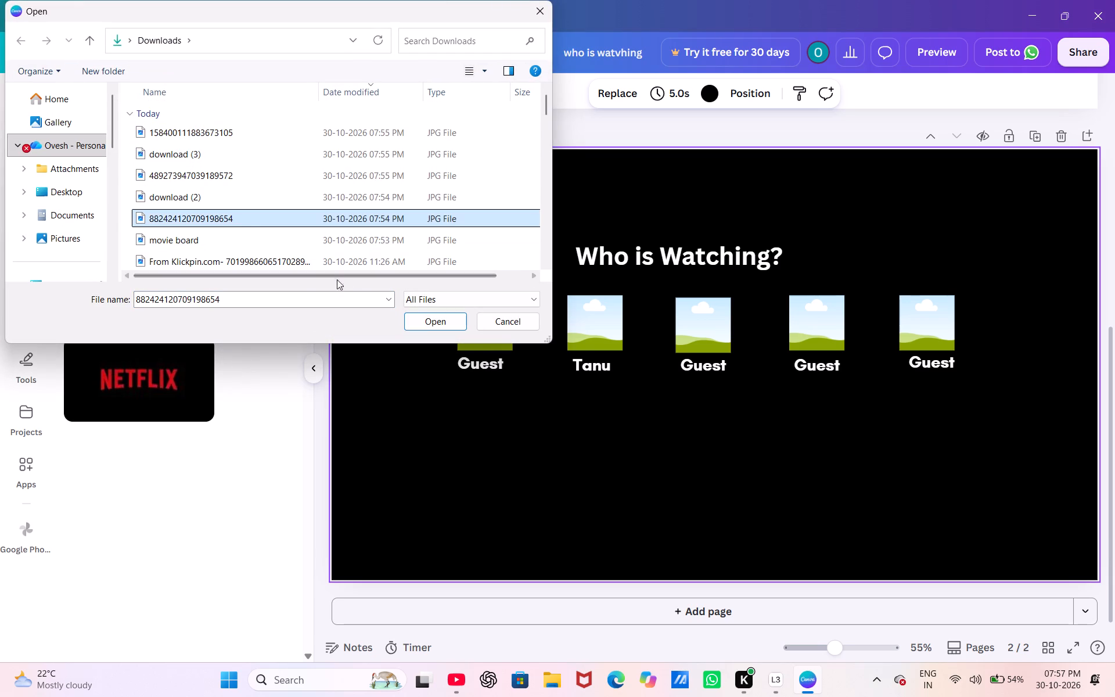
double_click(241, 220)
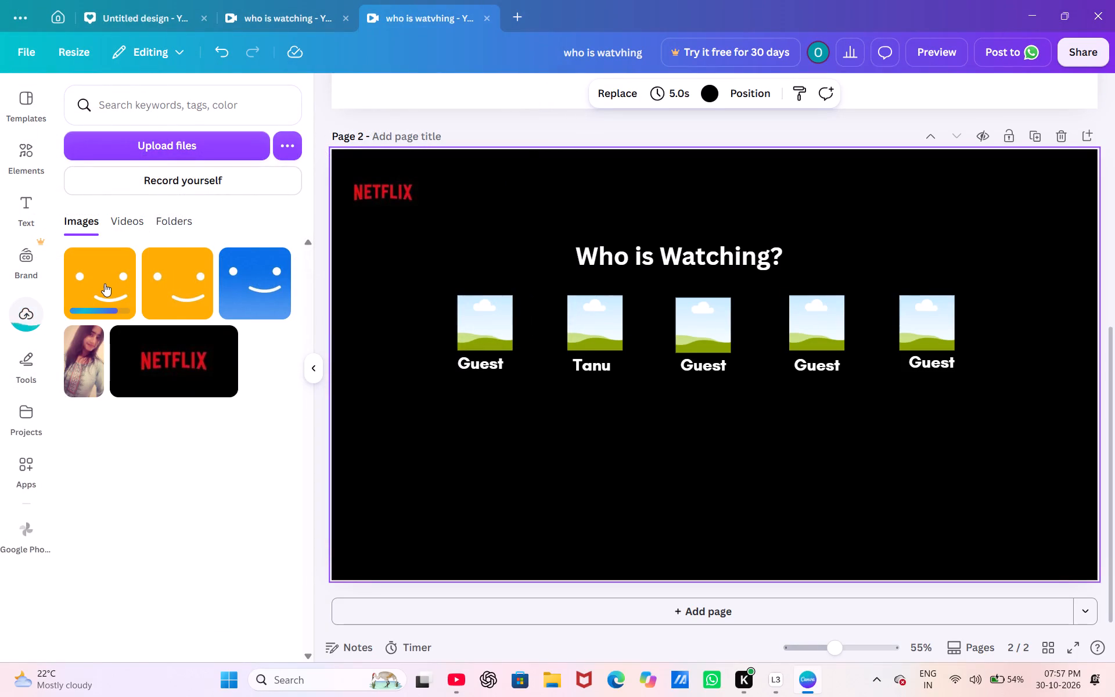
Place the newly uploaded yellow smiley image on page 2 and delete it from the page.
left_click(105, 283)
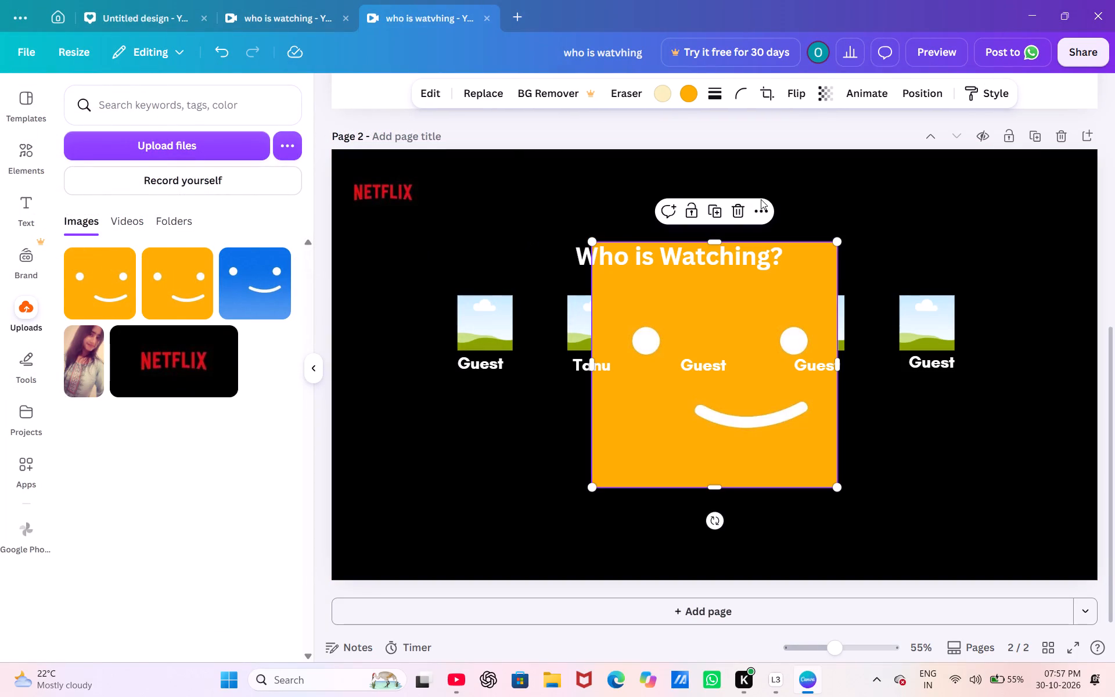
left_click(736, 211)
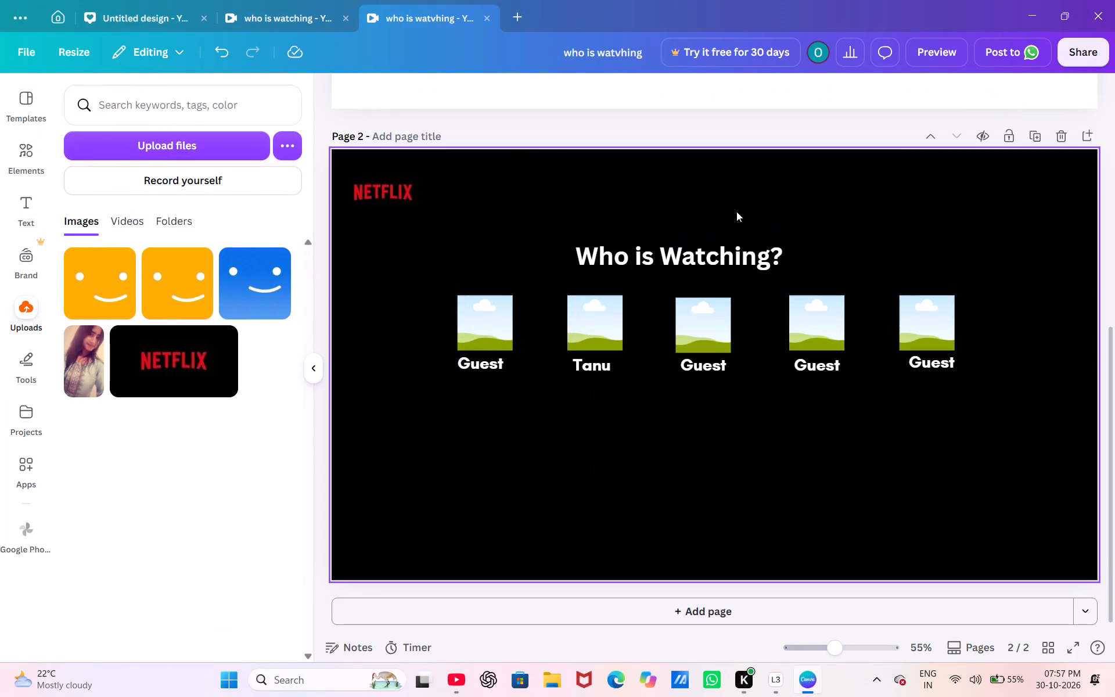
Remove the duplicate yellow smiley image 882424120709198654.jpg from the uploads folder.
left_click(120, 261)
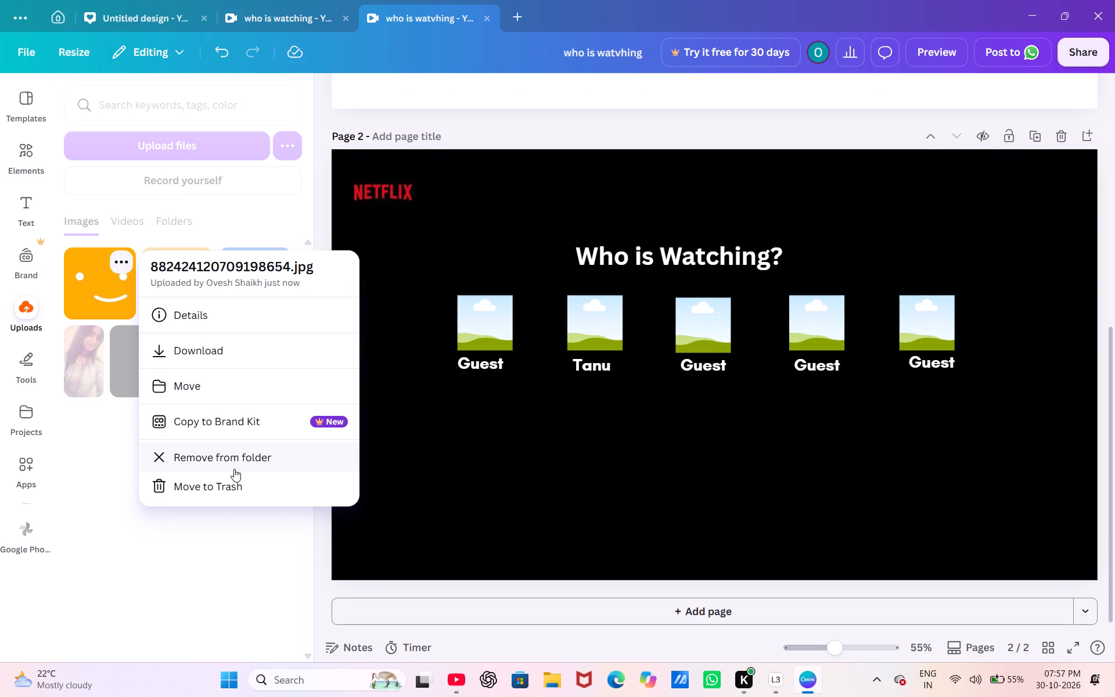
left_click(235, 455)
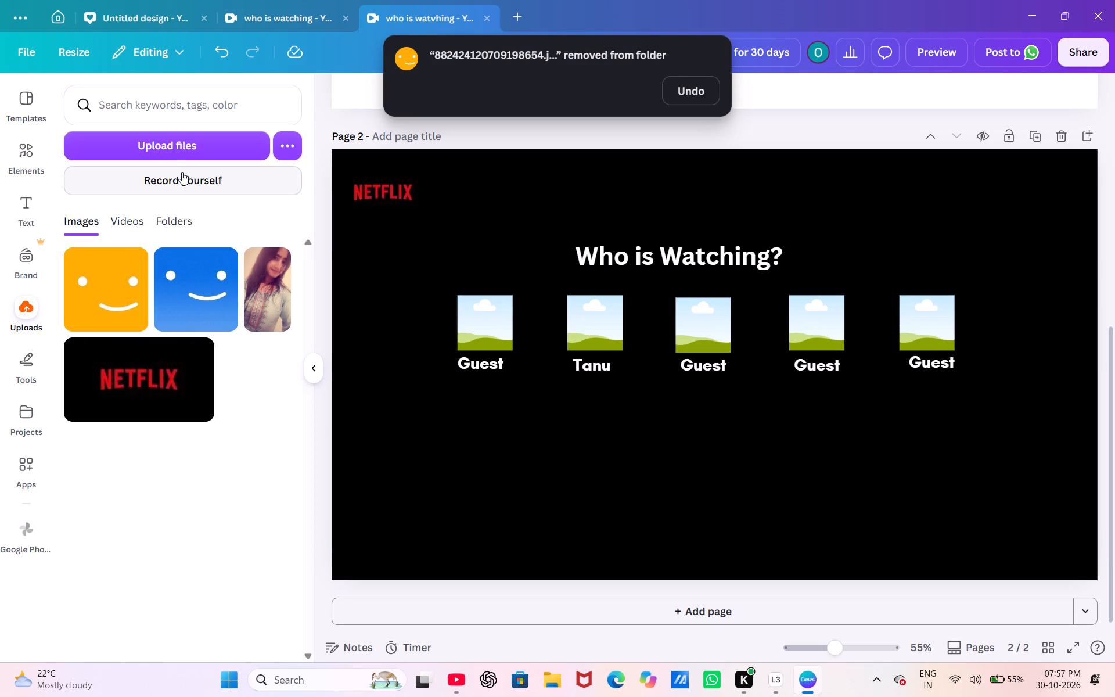
left_click(184, 147)
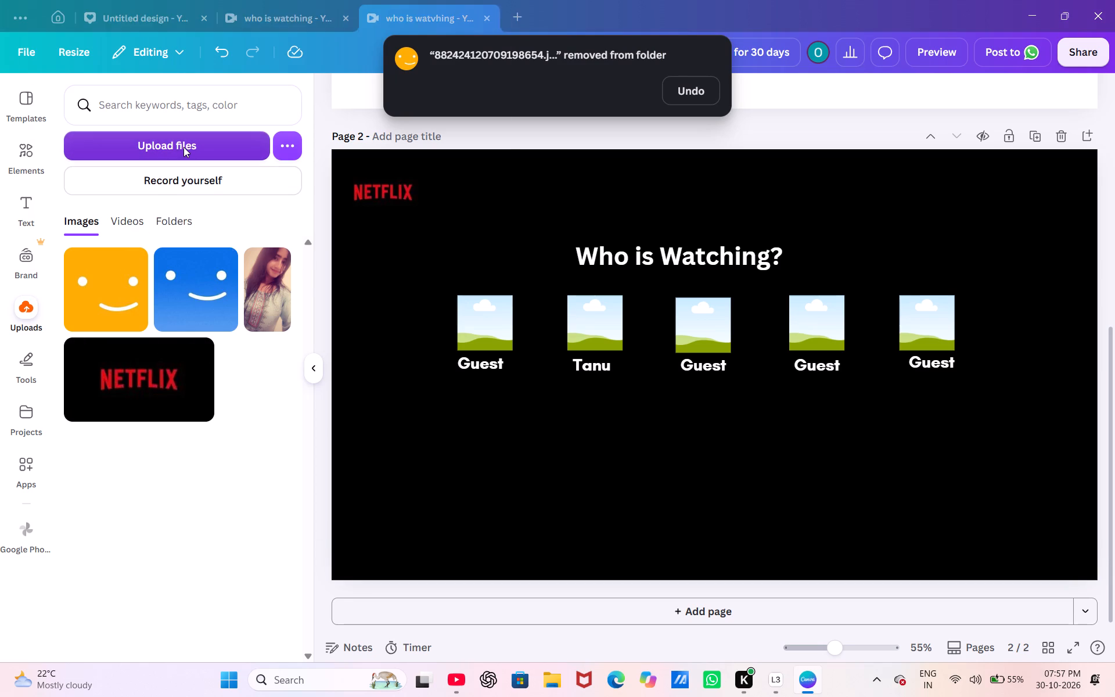
left_click(178, 168)
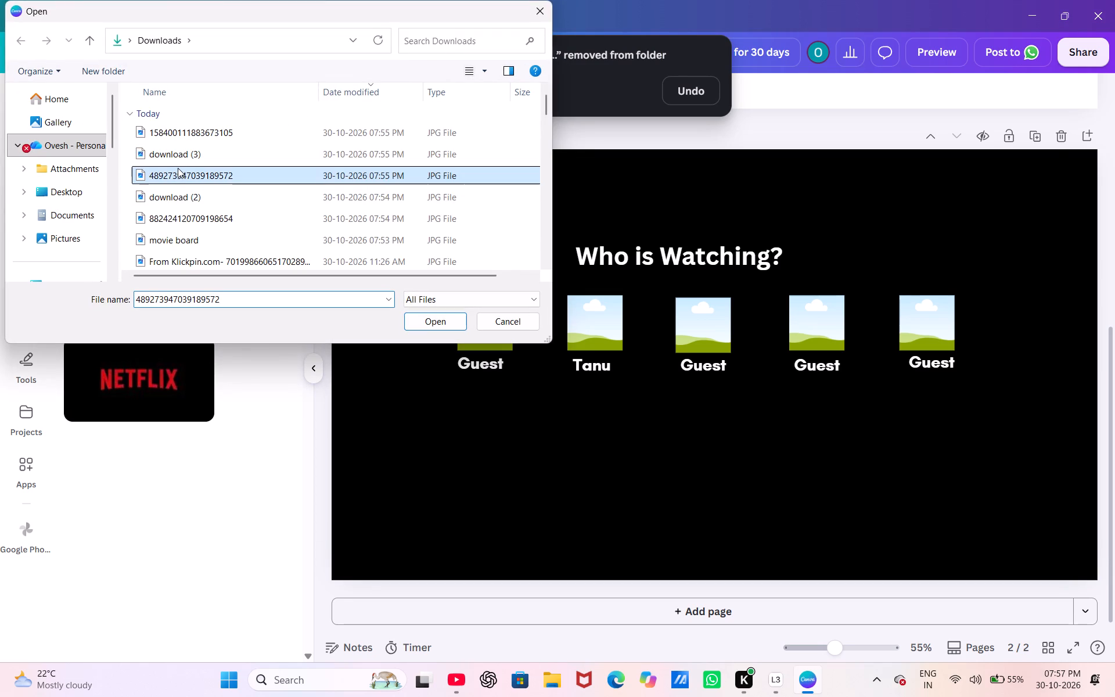
double_click(178, 168)
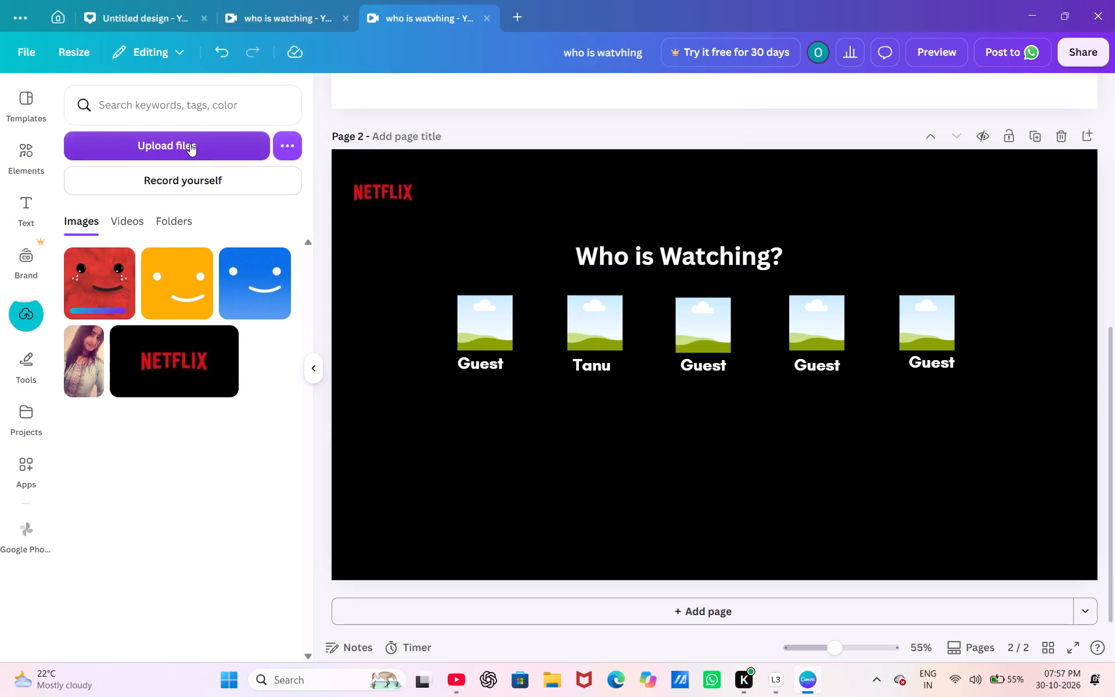
double_click(190, 143)
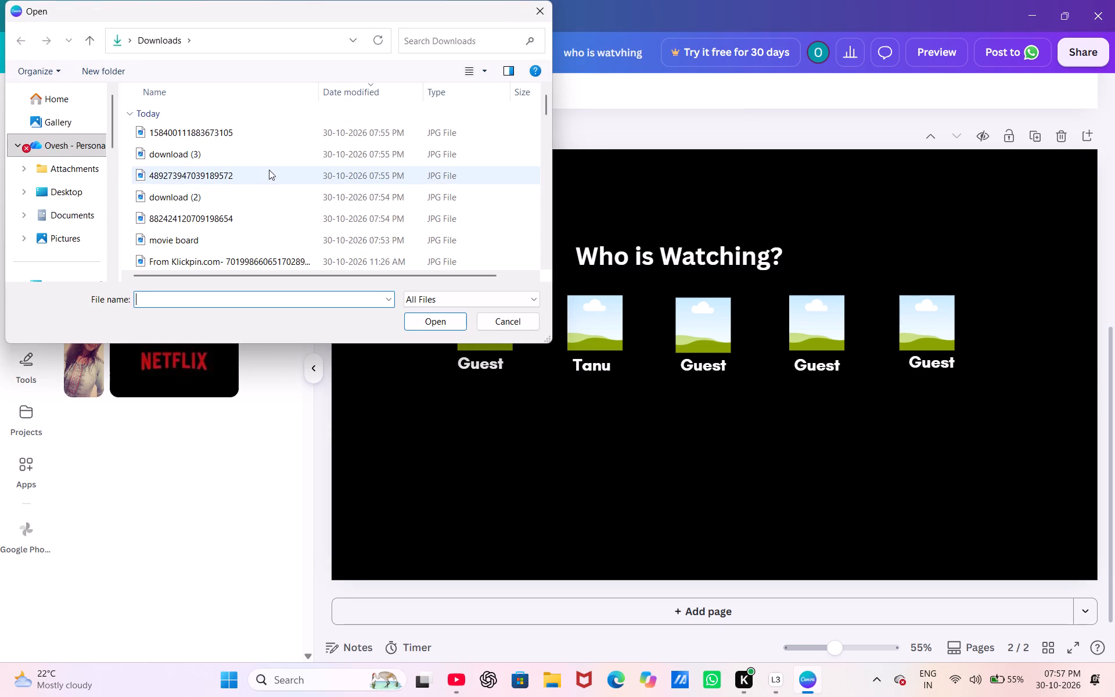
left_click(390, 142)
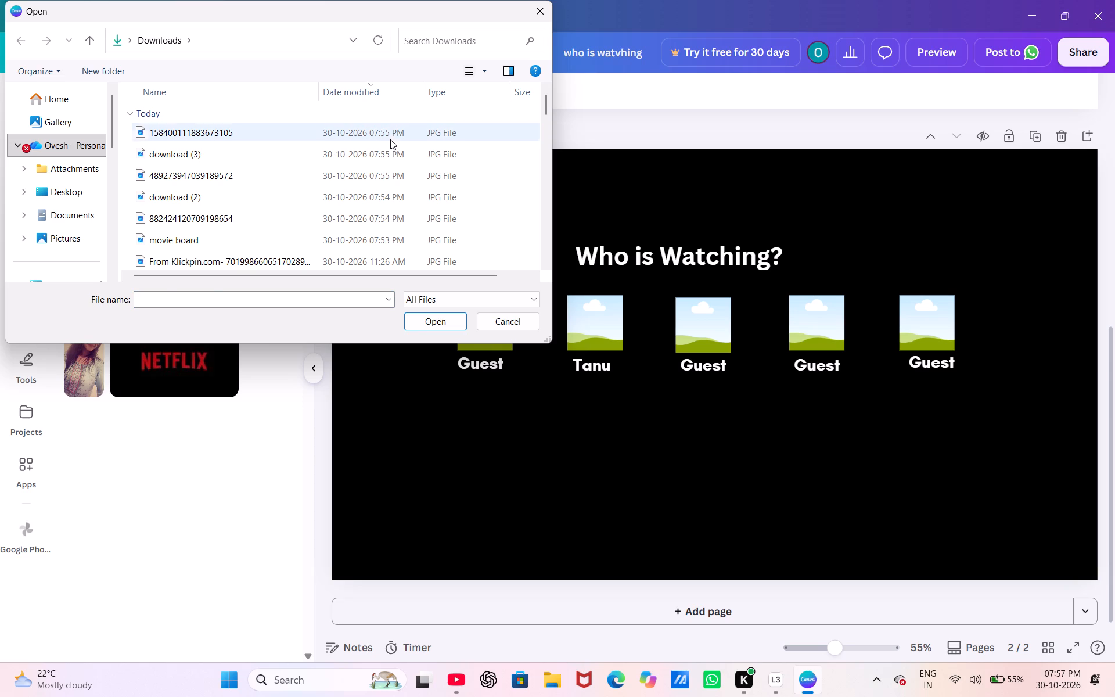
left_click(390, 136)
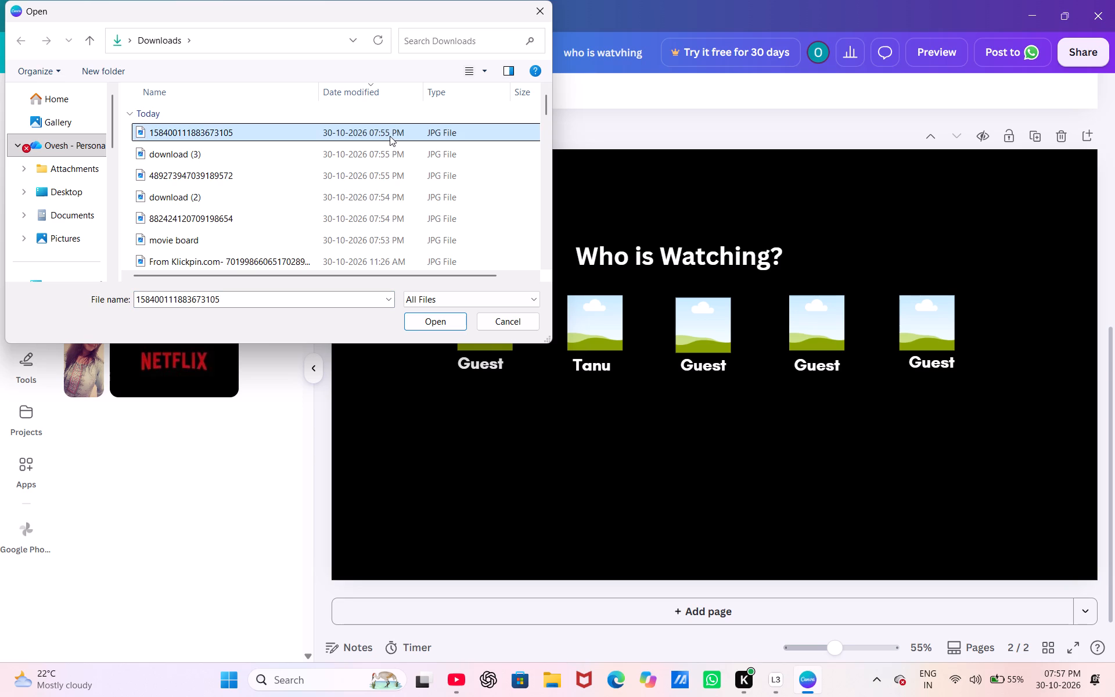
left_click(325, 306)
left_click(353, 297)
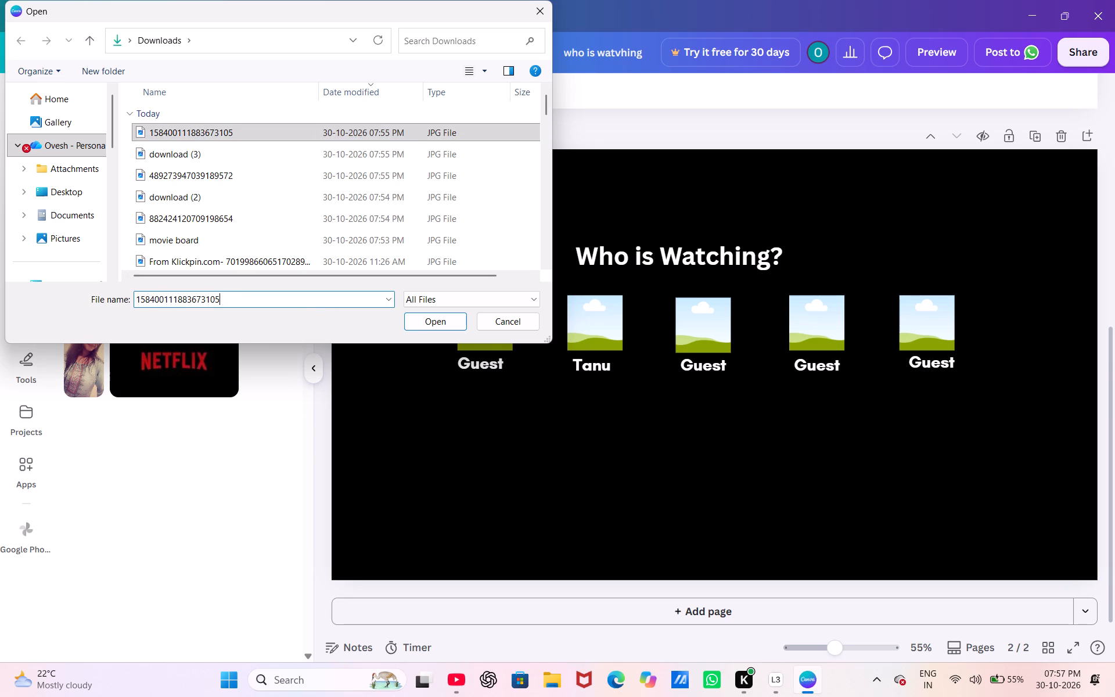
left_click(380, 301)
left_click(392, 300)
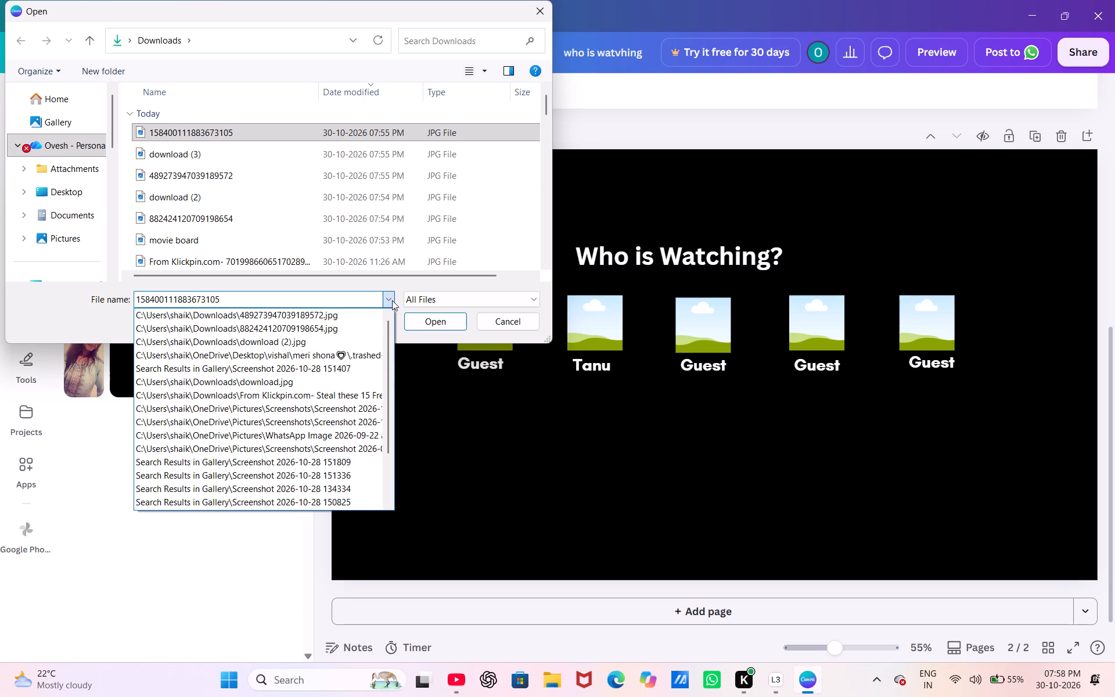
left_click(392, 300)
left_click(466, 132)
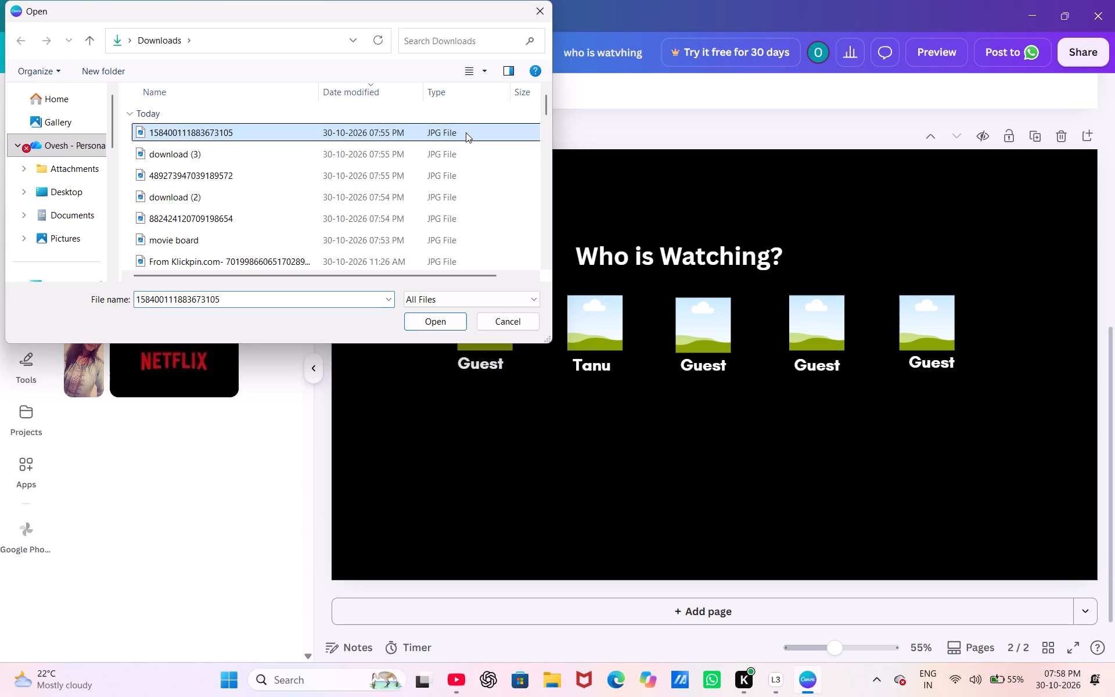
left_click(466, 132)
left_click(466, 132)
double_click(466, 132)
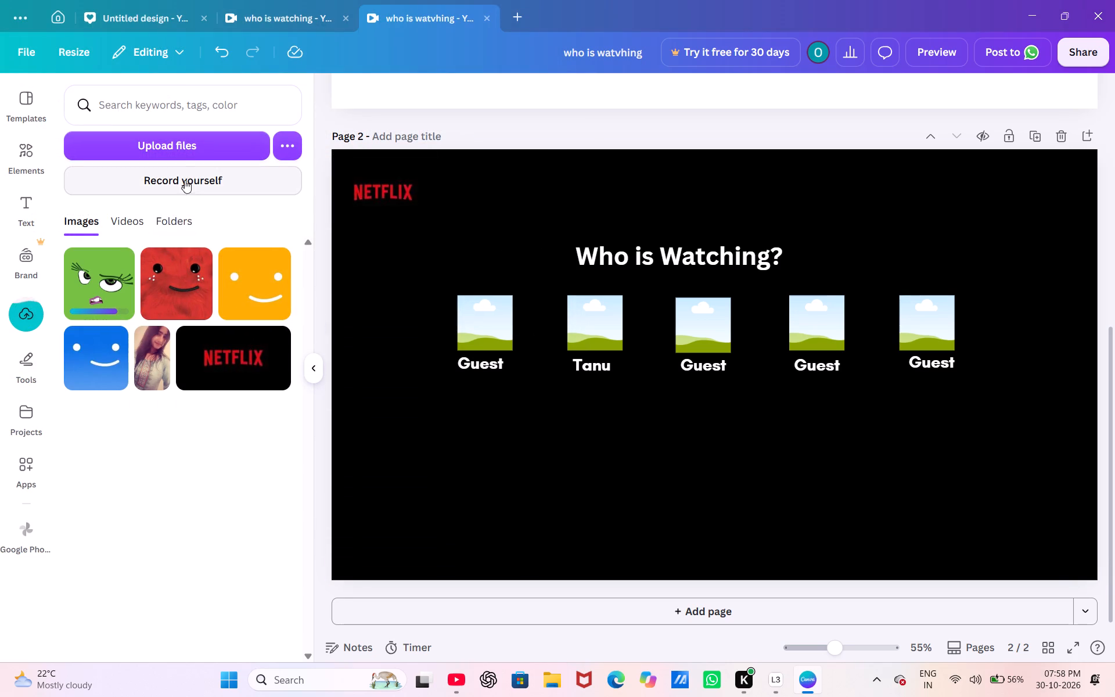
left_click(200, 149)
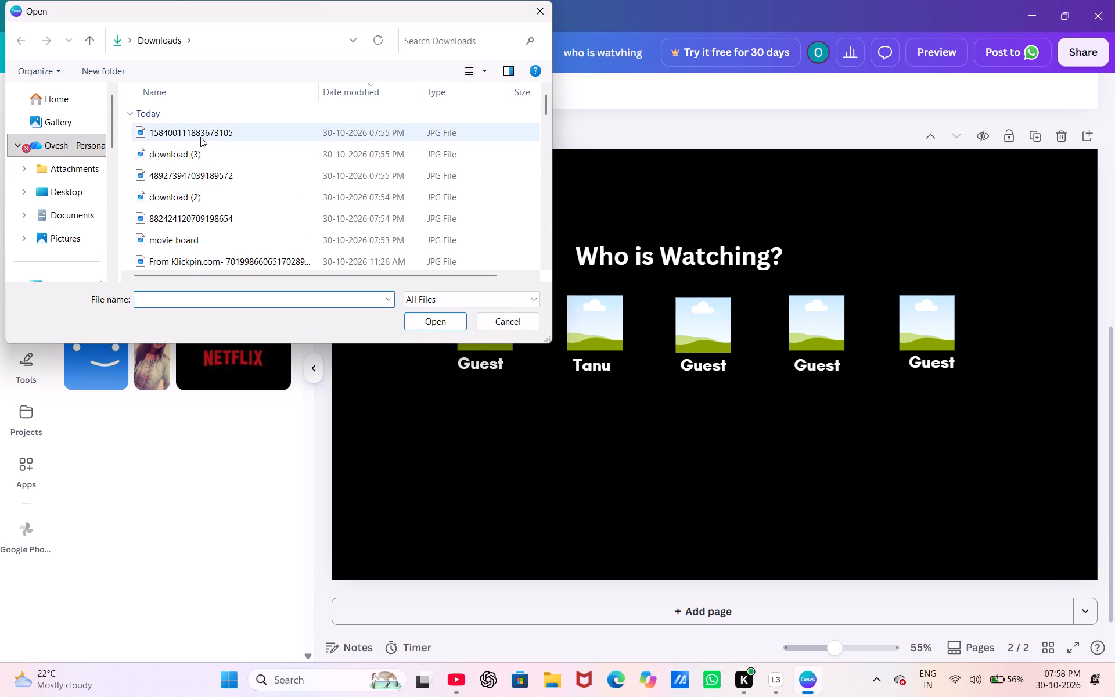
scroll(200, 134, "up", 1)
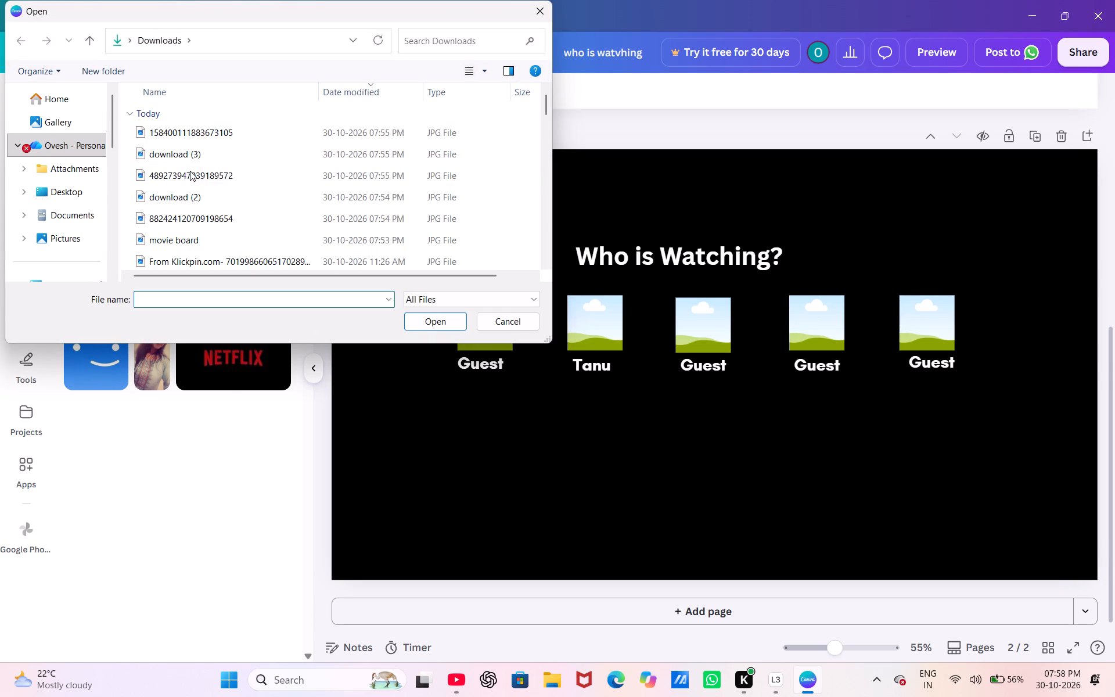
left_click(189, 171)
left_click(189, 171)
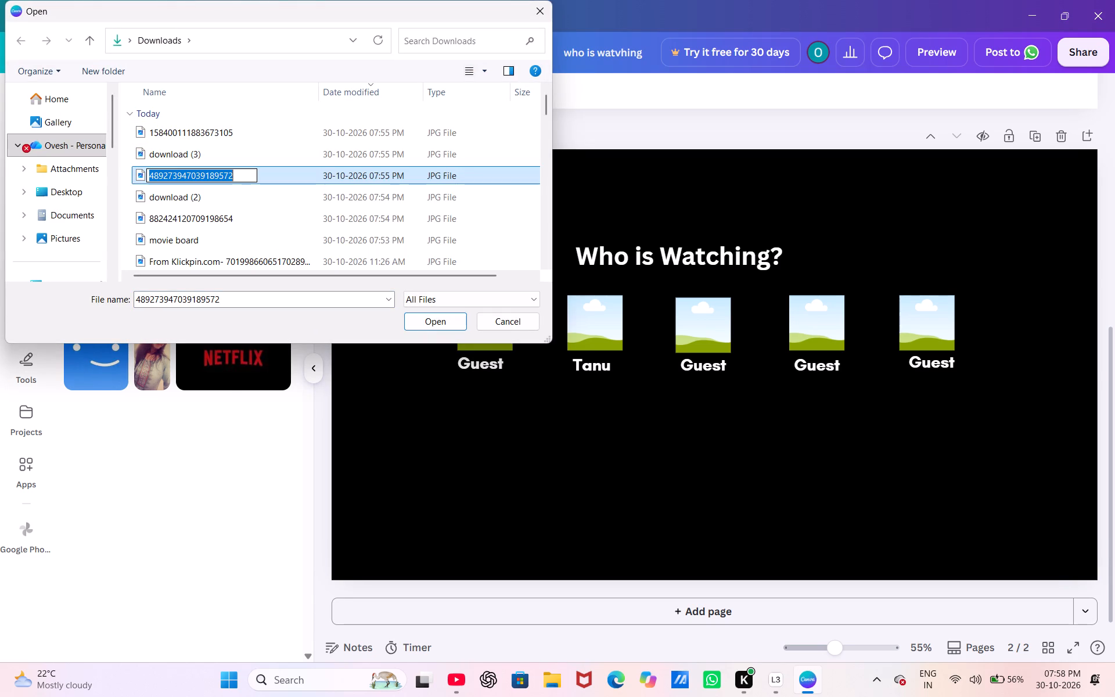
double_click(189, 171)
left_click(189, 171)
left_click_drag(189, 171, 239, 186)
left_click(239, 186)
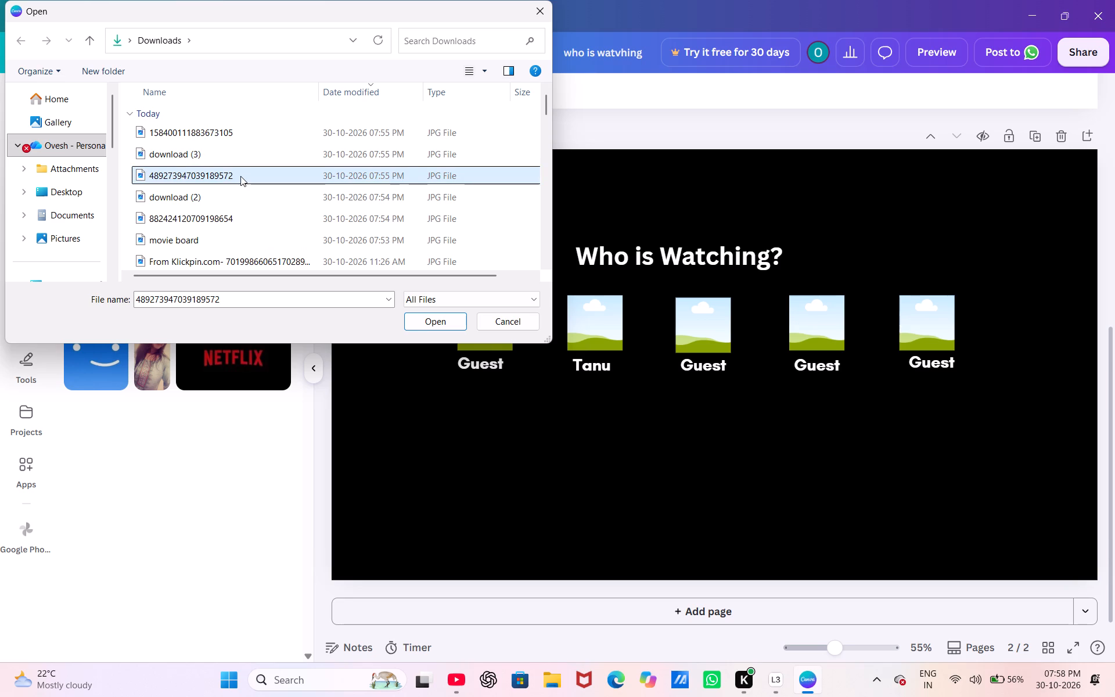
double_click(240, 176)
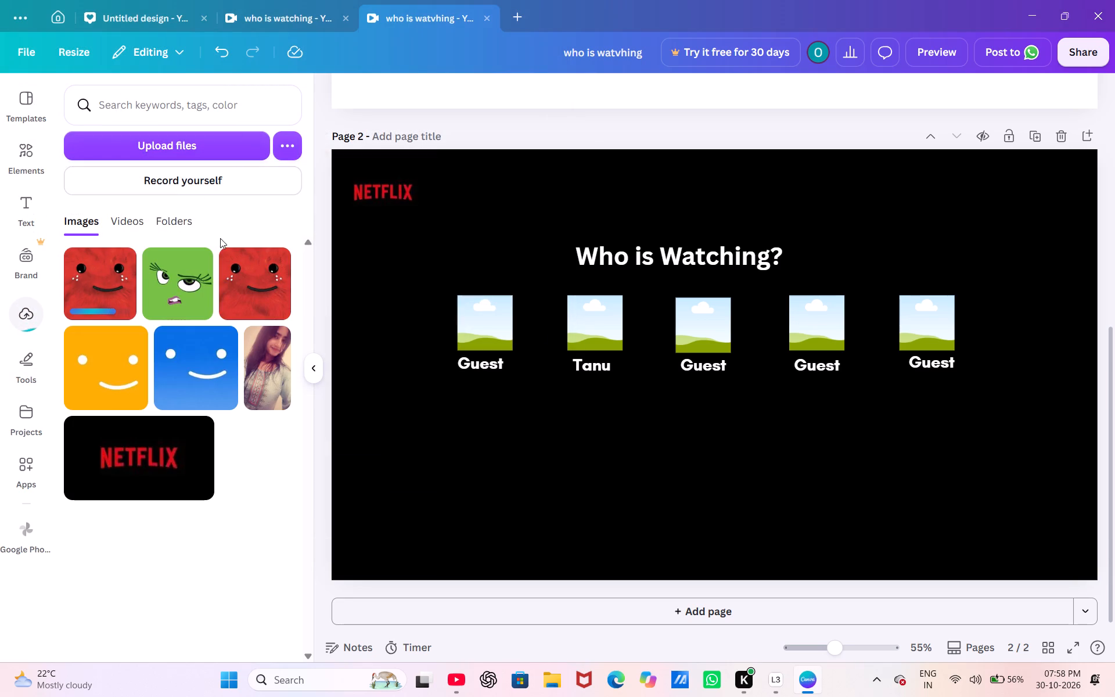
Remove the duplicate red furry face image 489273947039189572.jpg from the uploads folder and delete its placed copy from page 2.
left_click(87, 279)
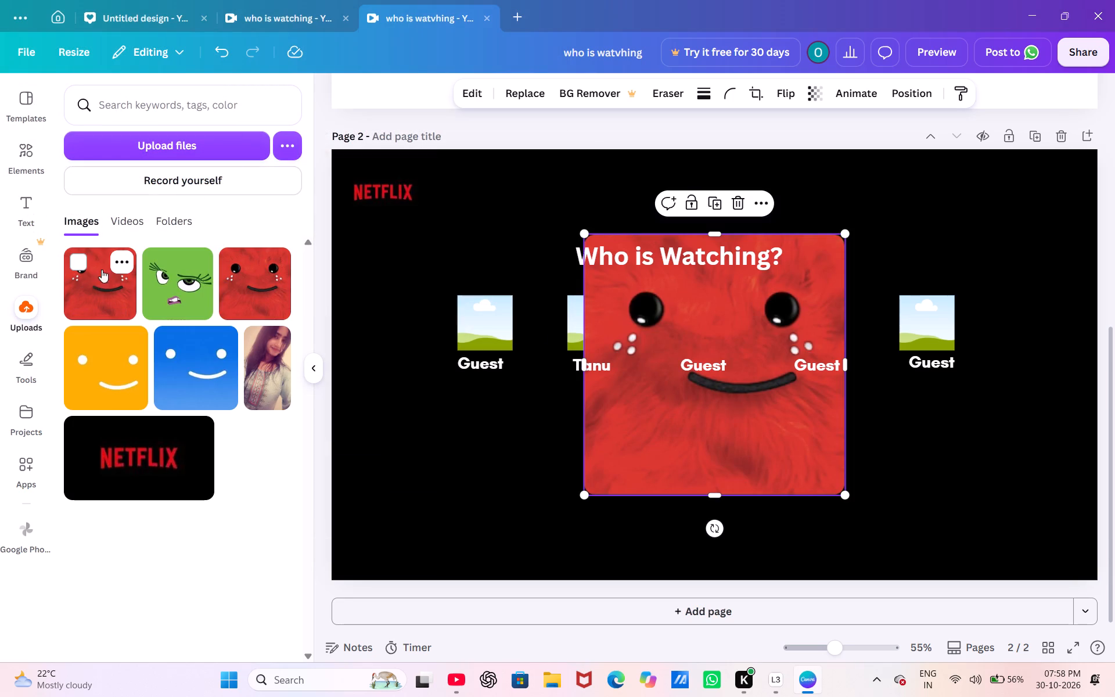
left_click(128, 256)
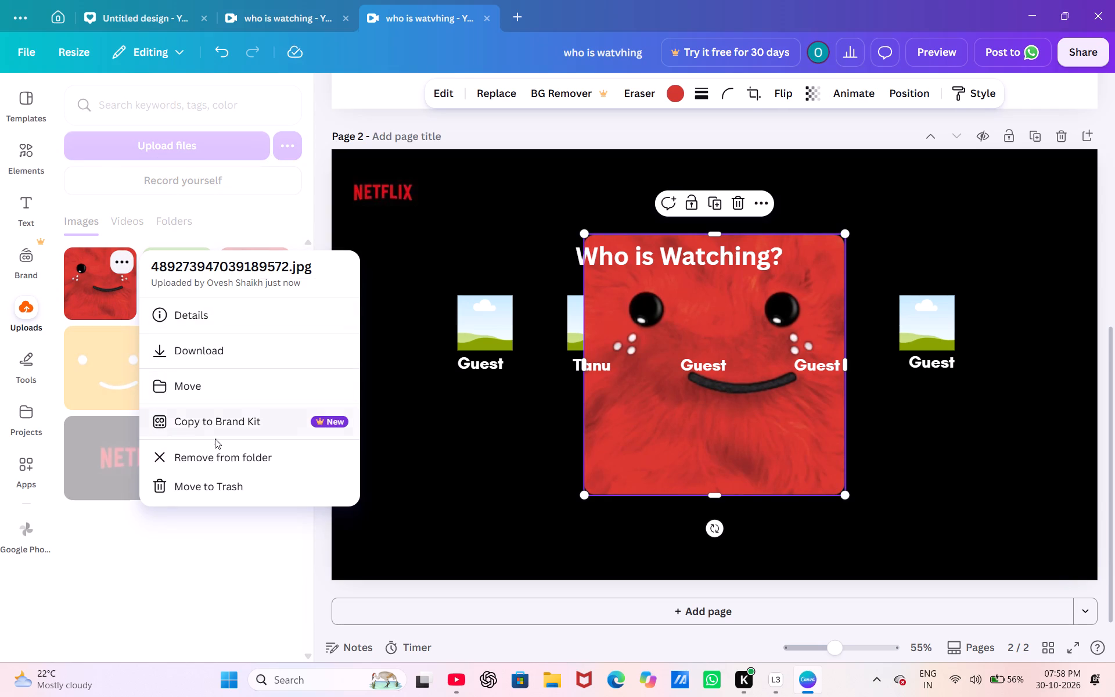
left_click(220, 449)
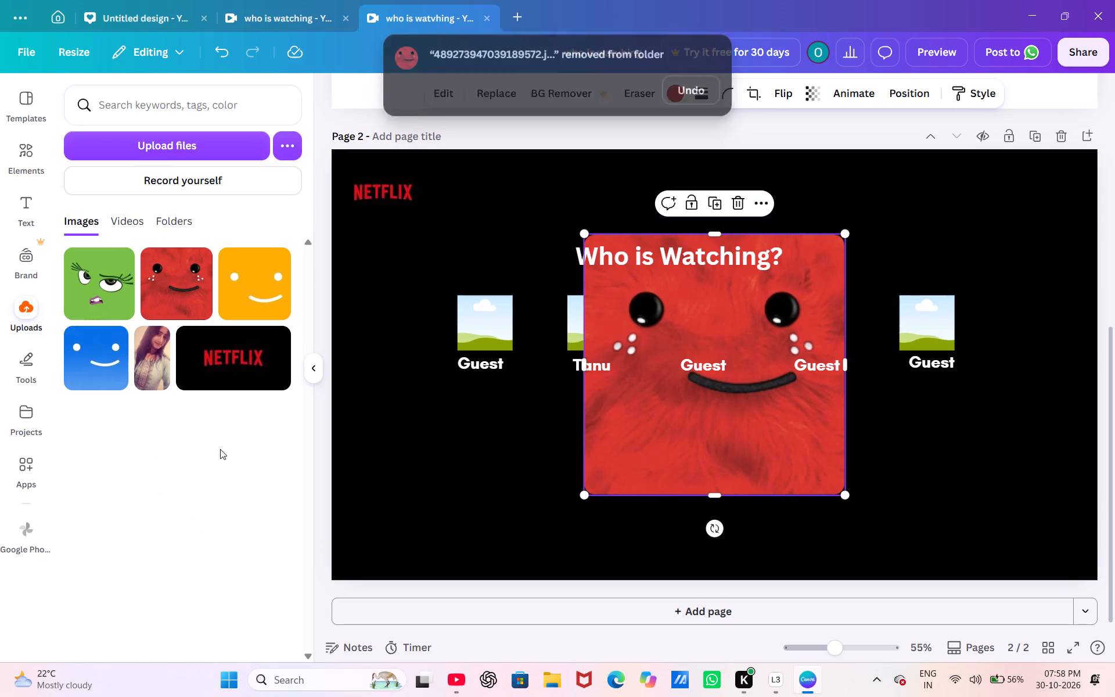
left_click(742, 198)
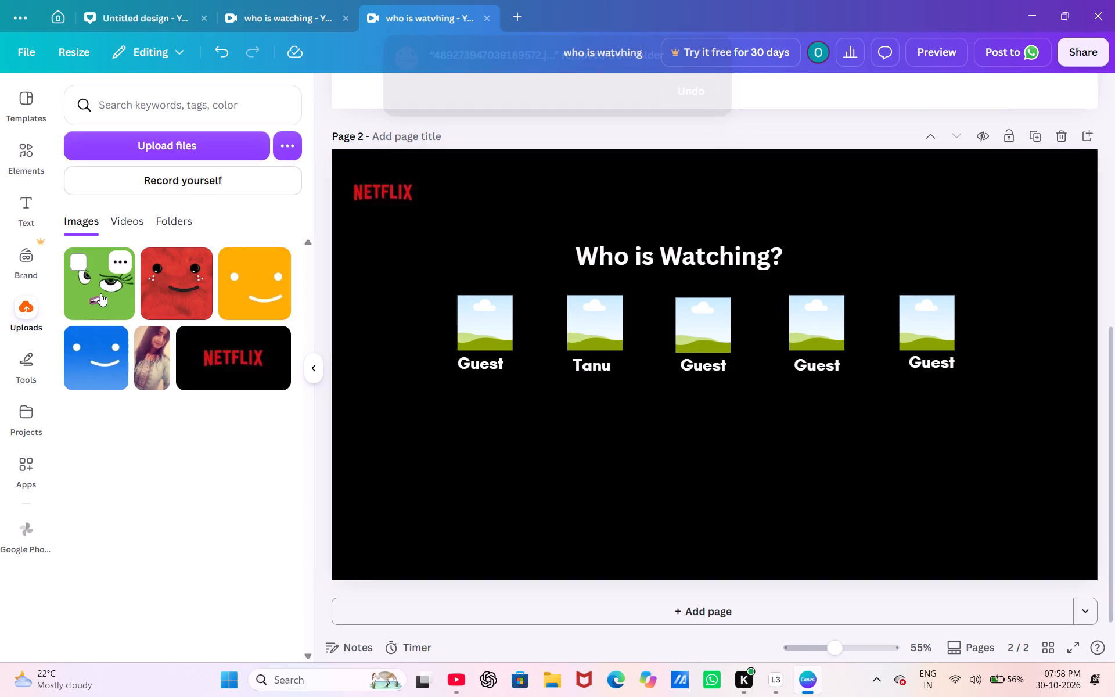
Add the green face image to page 2, shrink it to about 230 px wide, and place it in the first Guest frame.
left_click(100, 293)
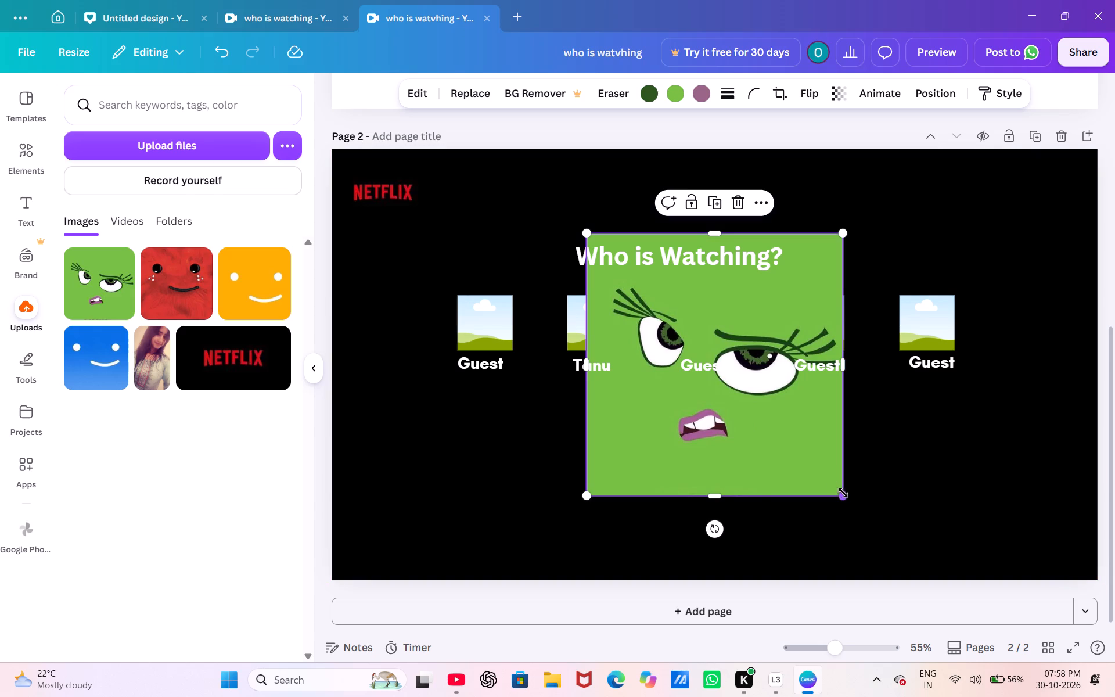
left_click_drag(843, 493, 642, 358)
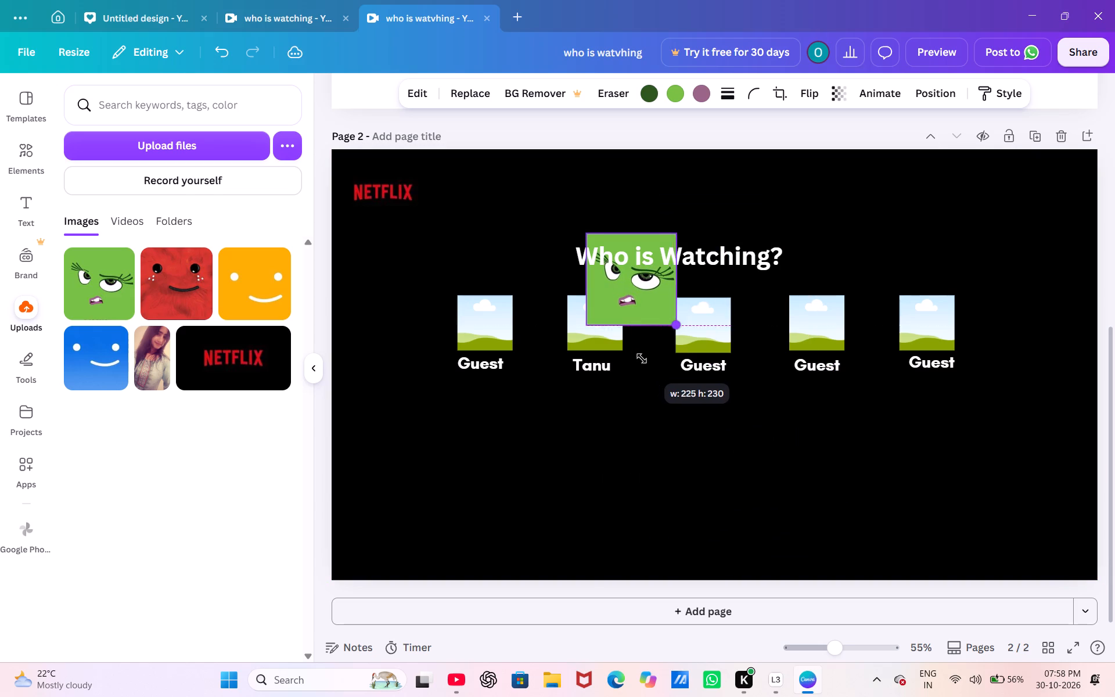
left_click_drag(642, 358, 642, 359)
left_click(636, 298)
scroll(636, 298, "left", 1)
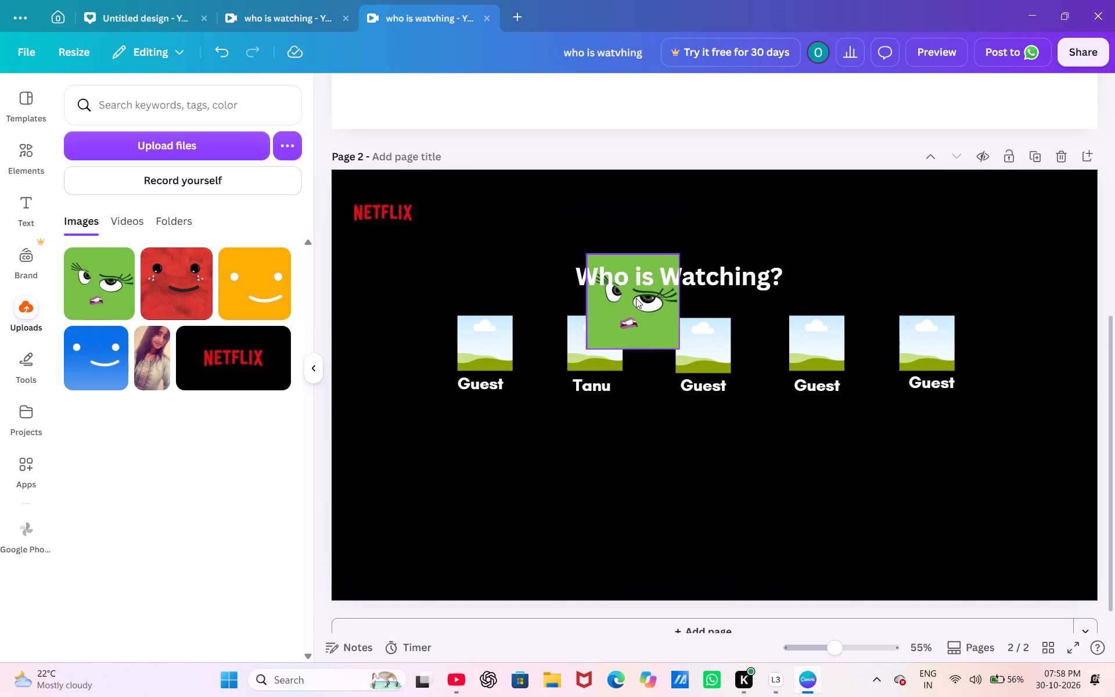
scroll(636, 298, "left", 1)
left_click_drag(636, 298, 516, 344)
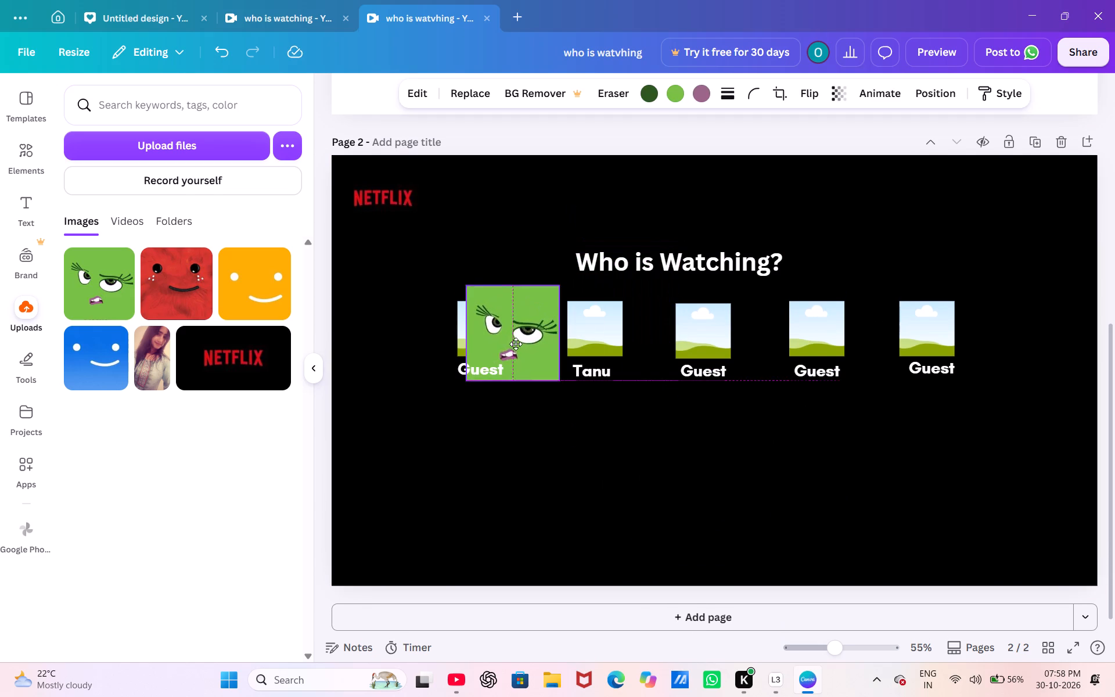
left_click_drag(516, 344, 481, 330)
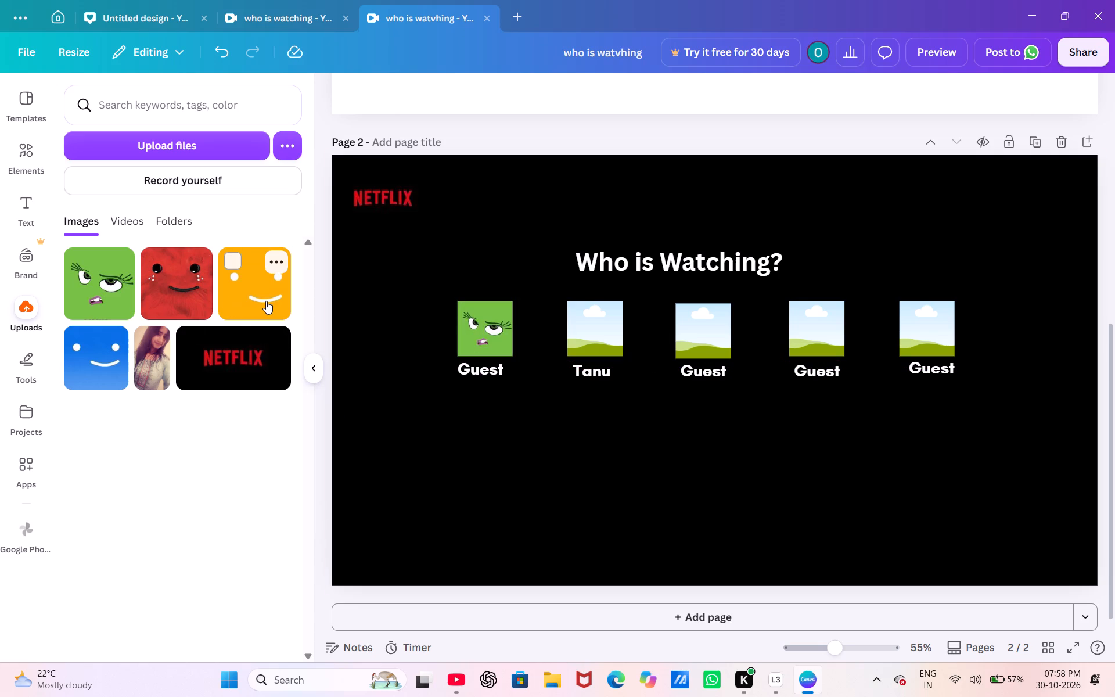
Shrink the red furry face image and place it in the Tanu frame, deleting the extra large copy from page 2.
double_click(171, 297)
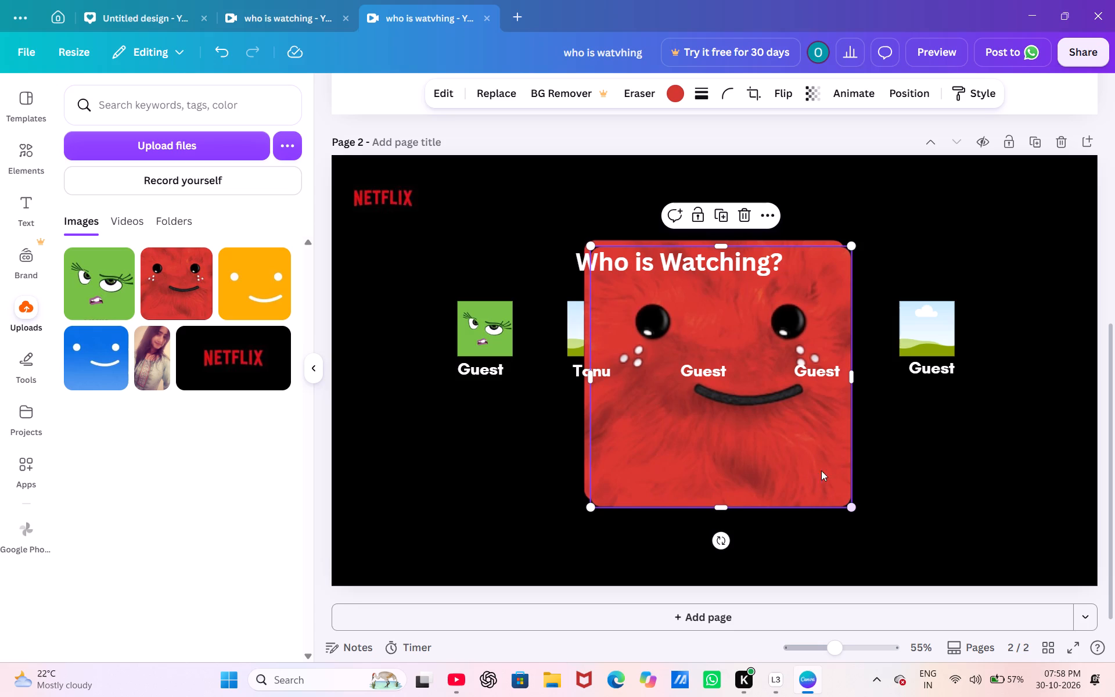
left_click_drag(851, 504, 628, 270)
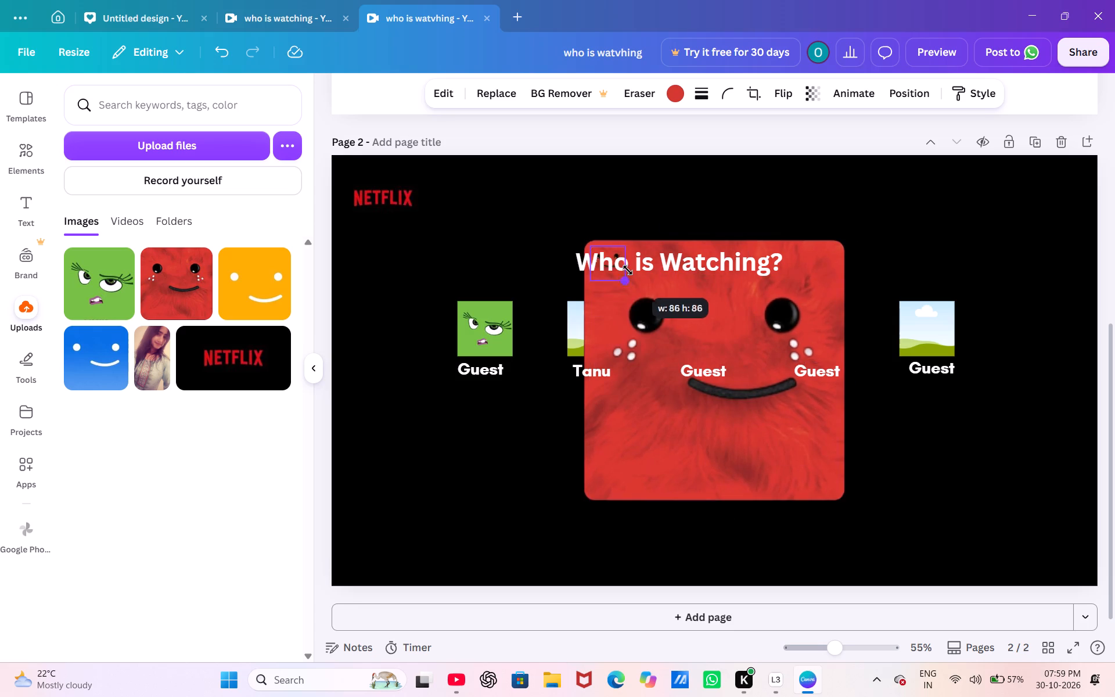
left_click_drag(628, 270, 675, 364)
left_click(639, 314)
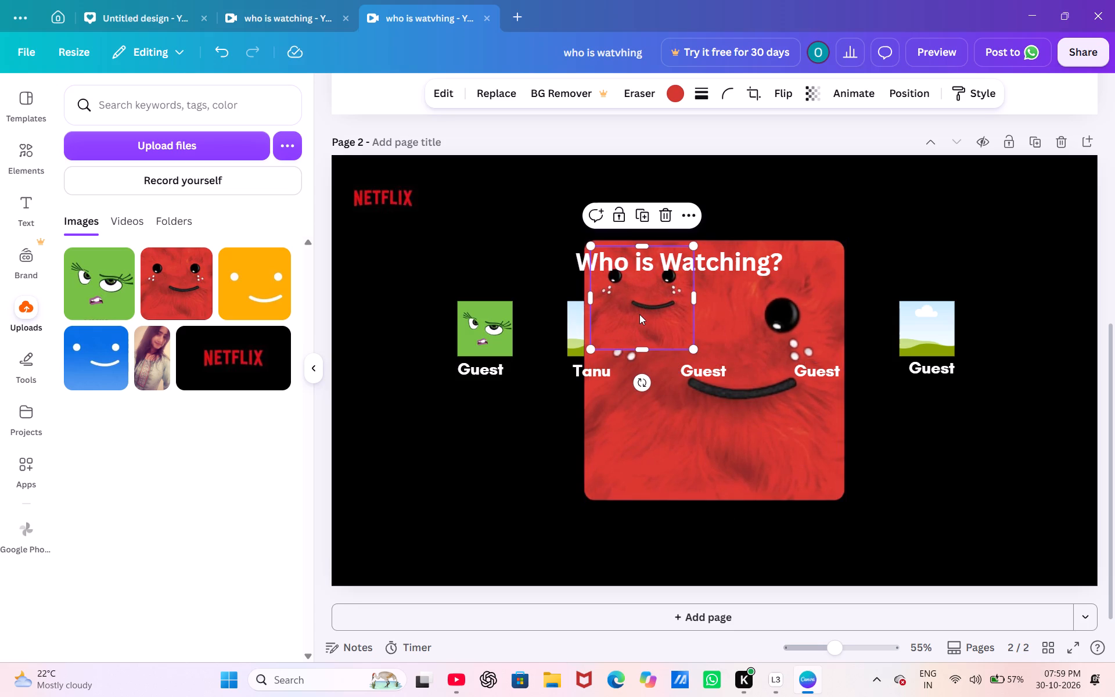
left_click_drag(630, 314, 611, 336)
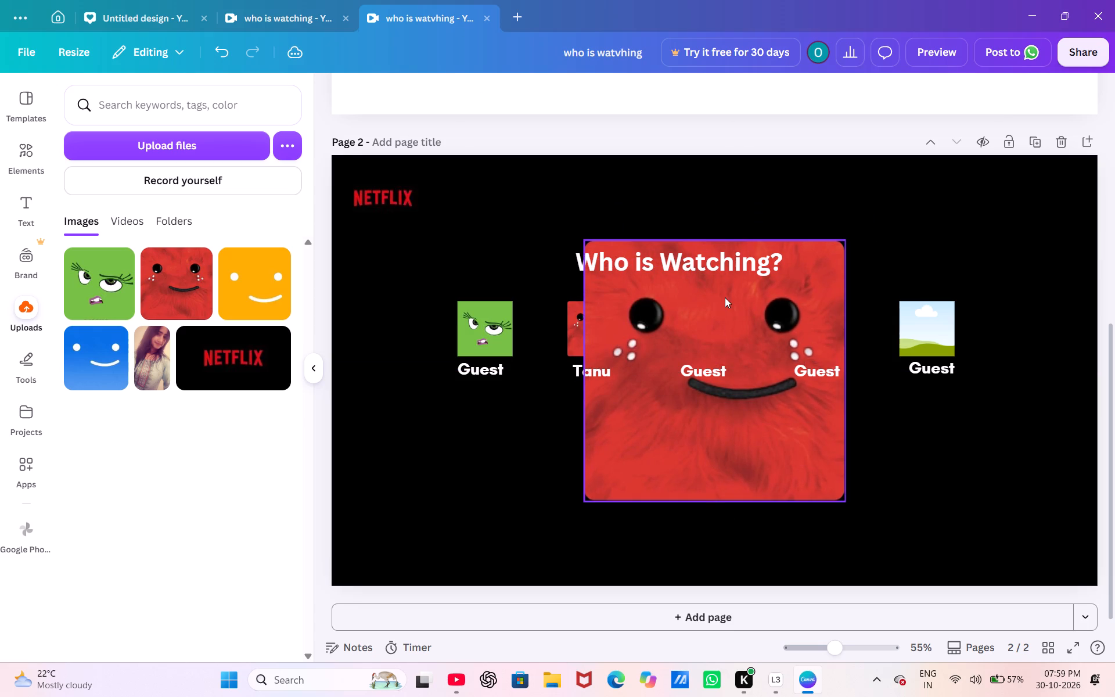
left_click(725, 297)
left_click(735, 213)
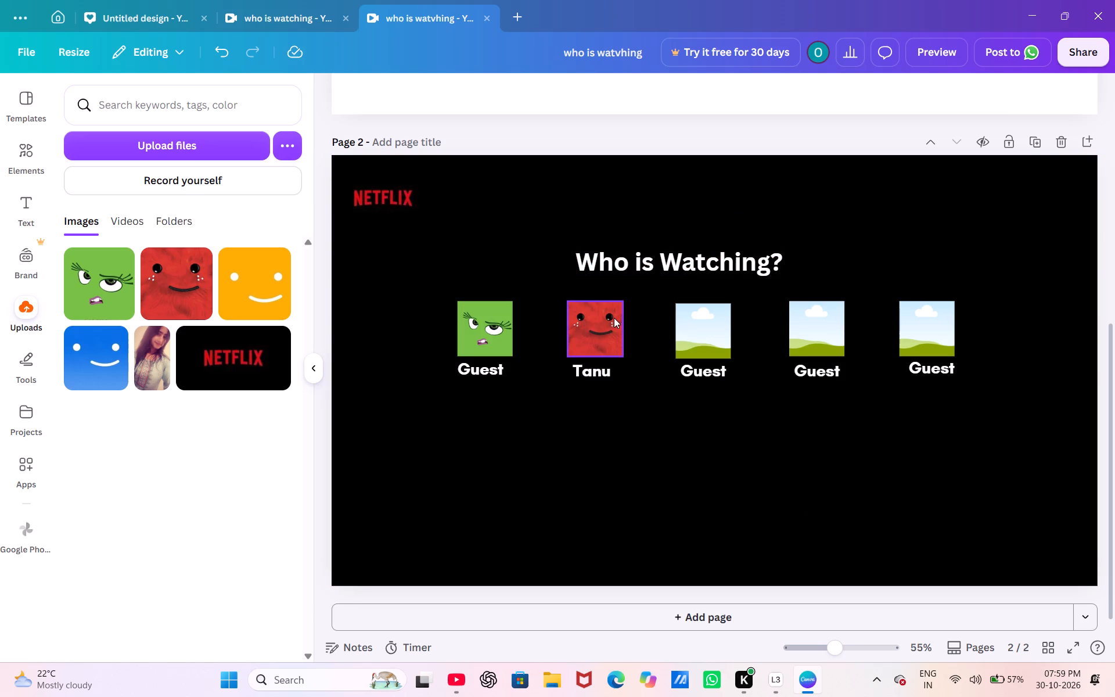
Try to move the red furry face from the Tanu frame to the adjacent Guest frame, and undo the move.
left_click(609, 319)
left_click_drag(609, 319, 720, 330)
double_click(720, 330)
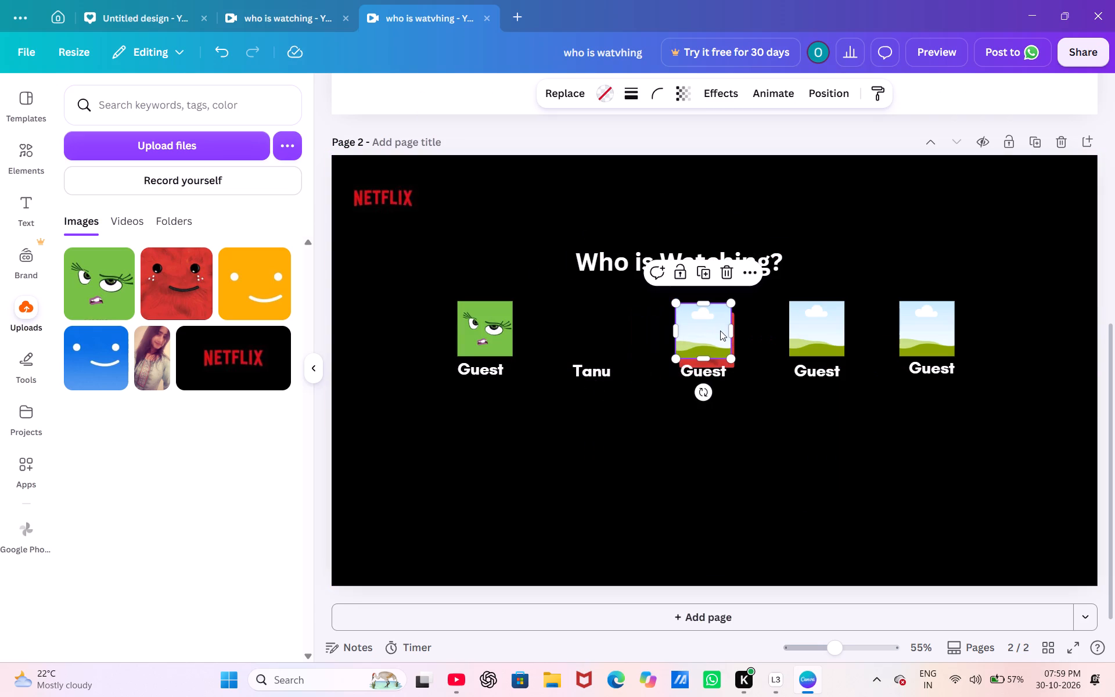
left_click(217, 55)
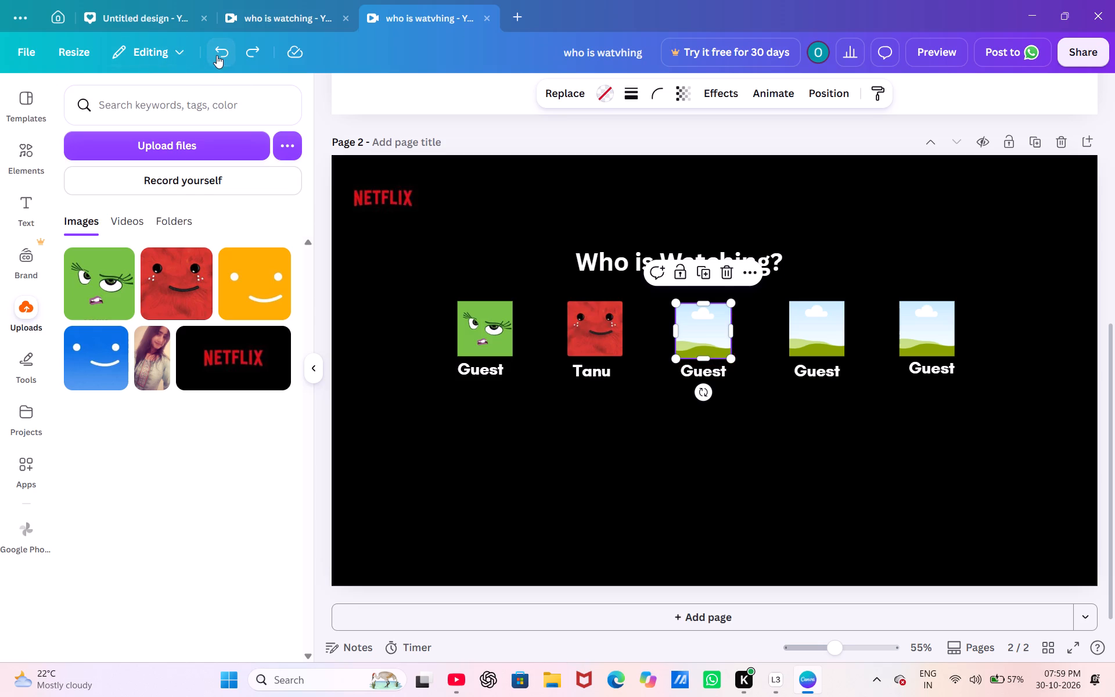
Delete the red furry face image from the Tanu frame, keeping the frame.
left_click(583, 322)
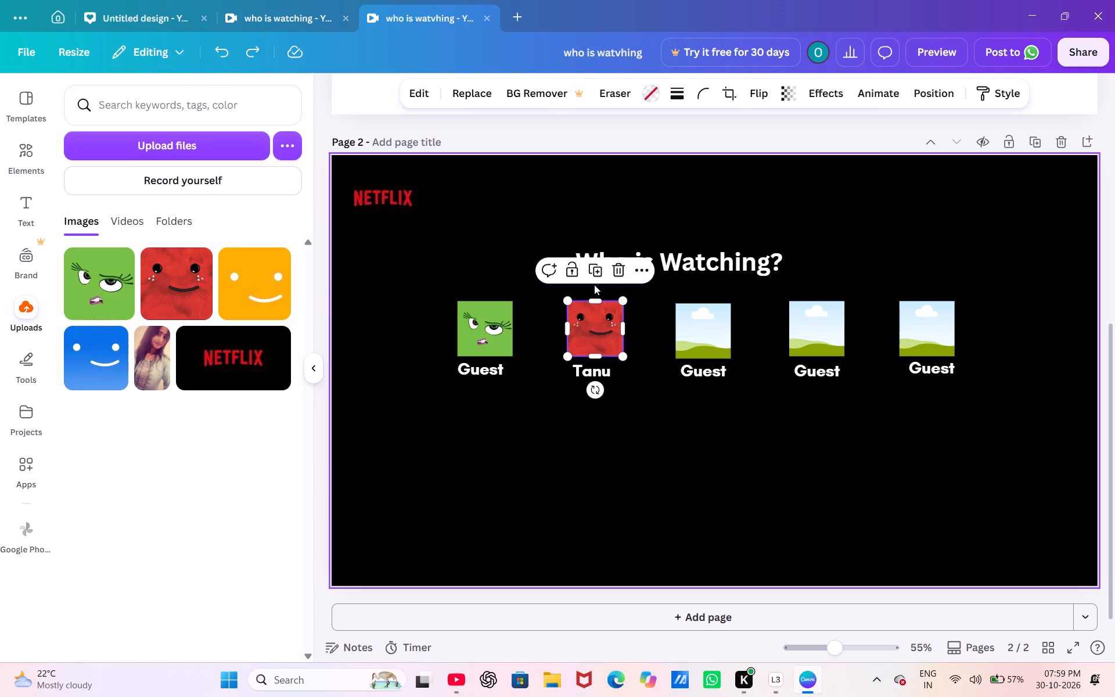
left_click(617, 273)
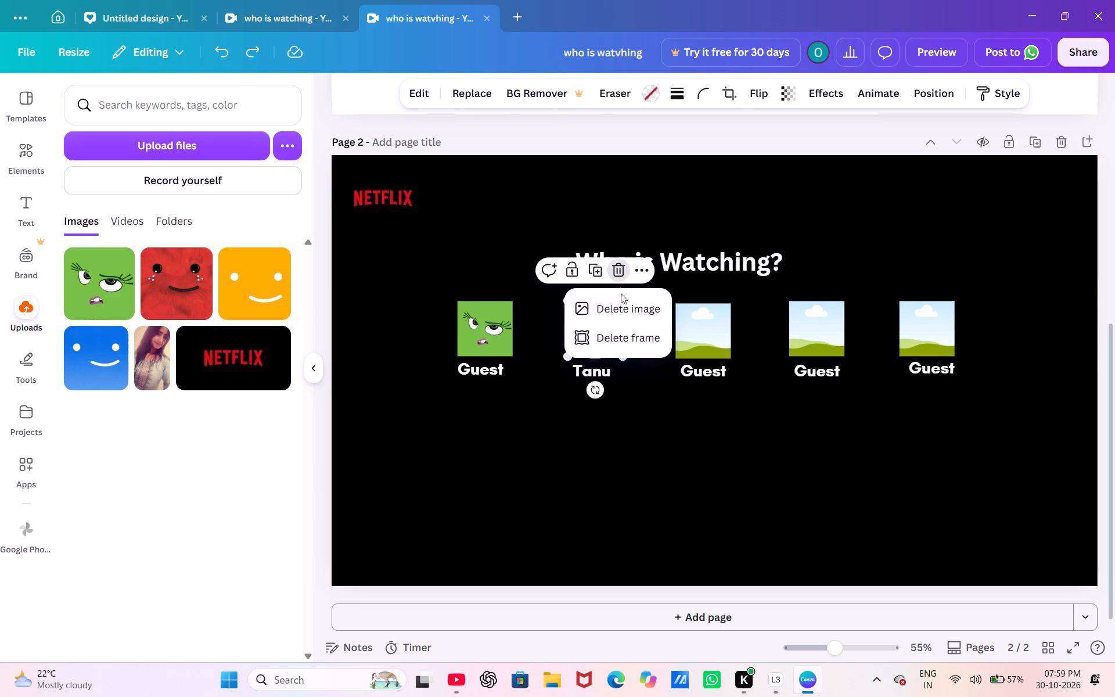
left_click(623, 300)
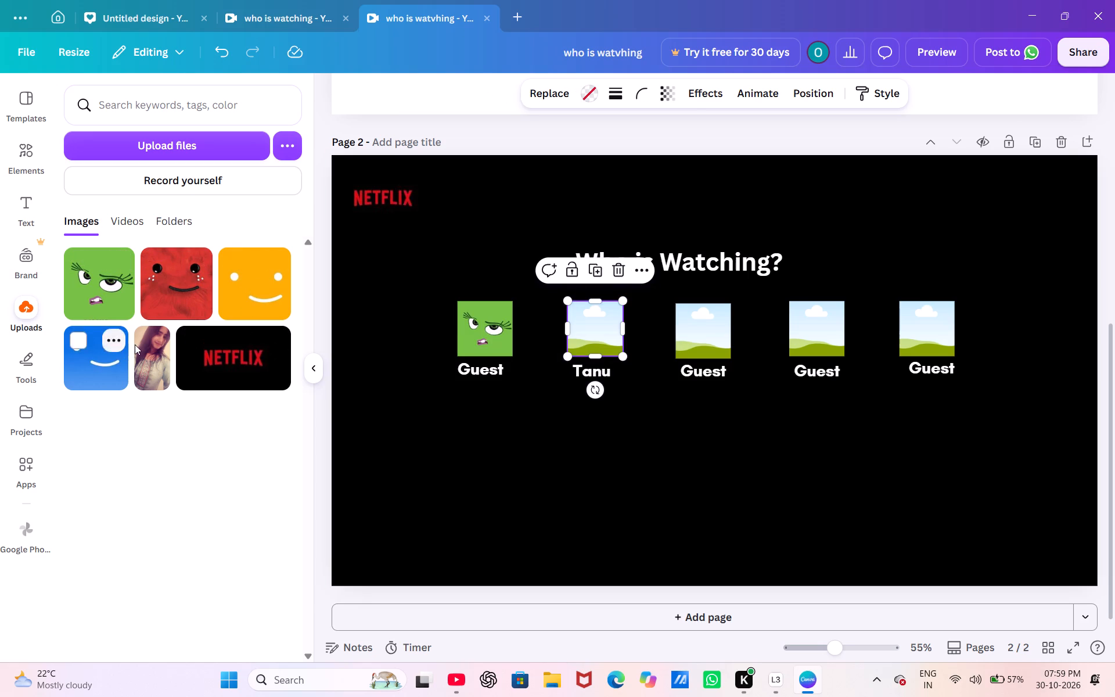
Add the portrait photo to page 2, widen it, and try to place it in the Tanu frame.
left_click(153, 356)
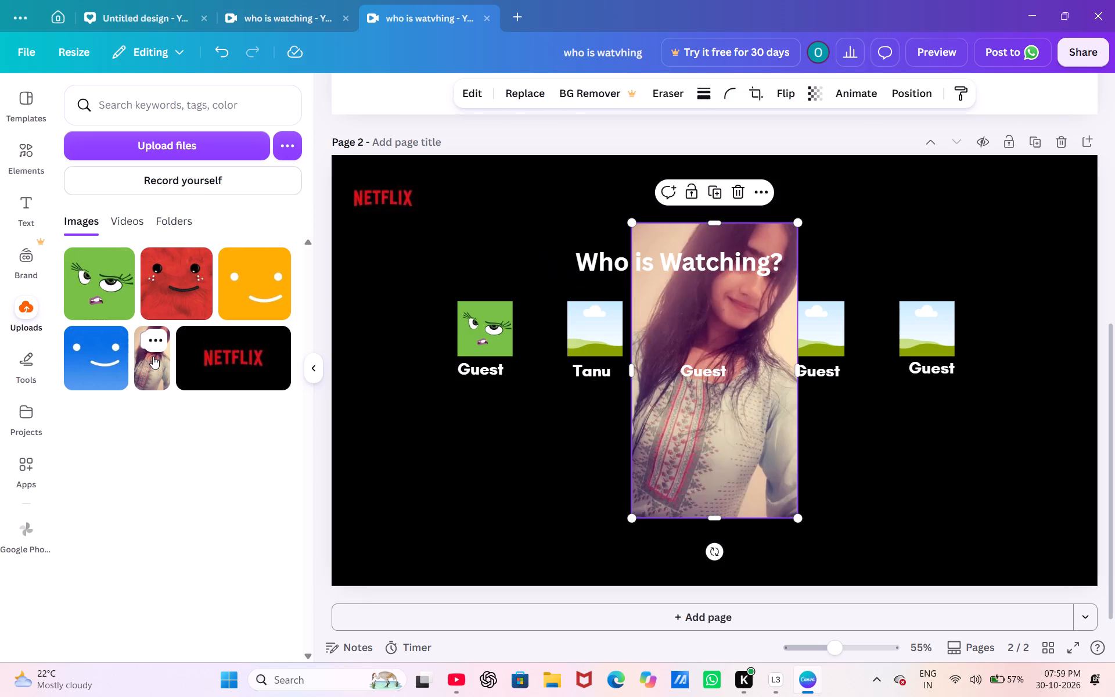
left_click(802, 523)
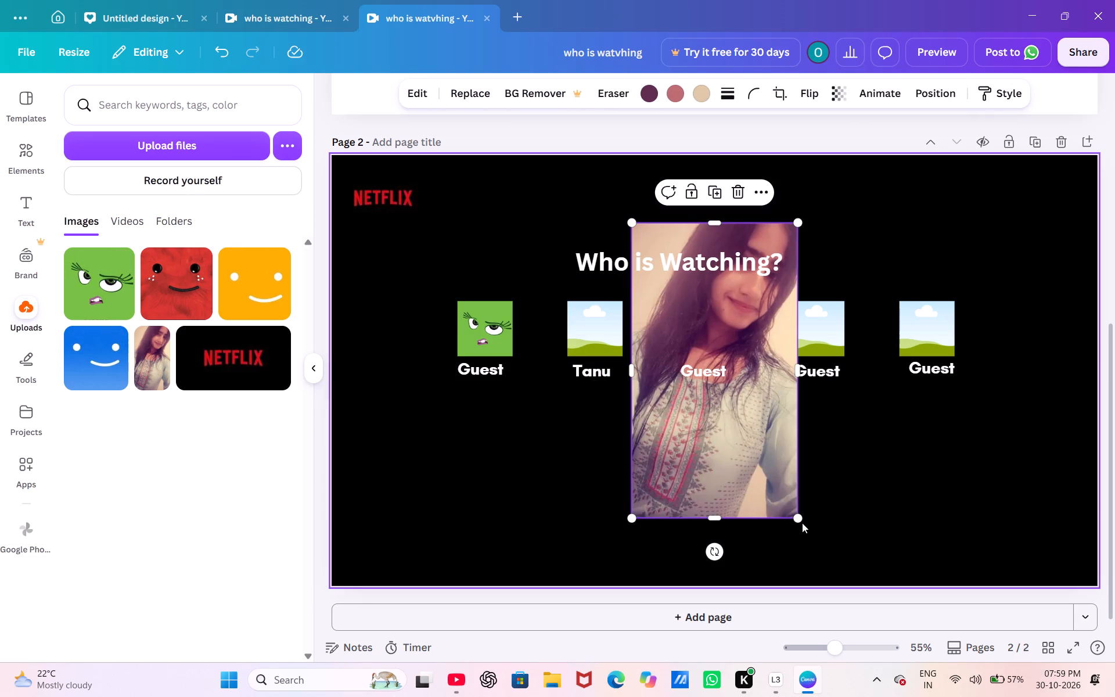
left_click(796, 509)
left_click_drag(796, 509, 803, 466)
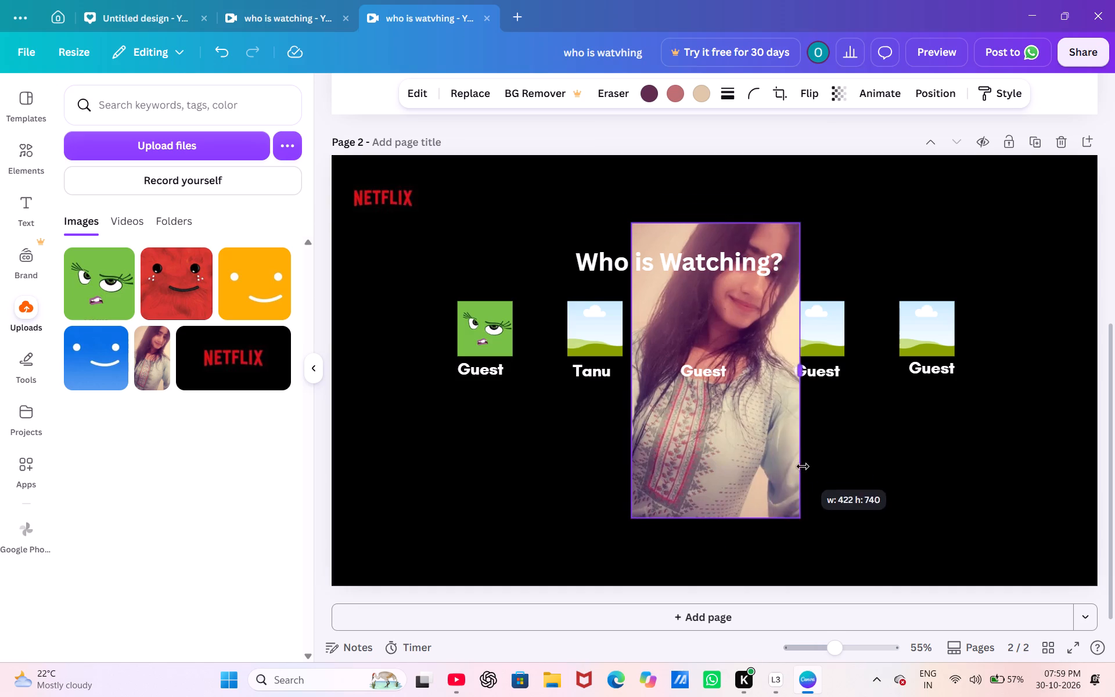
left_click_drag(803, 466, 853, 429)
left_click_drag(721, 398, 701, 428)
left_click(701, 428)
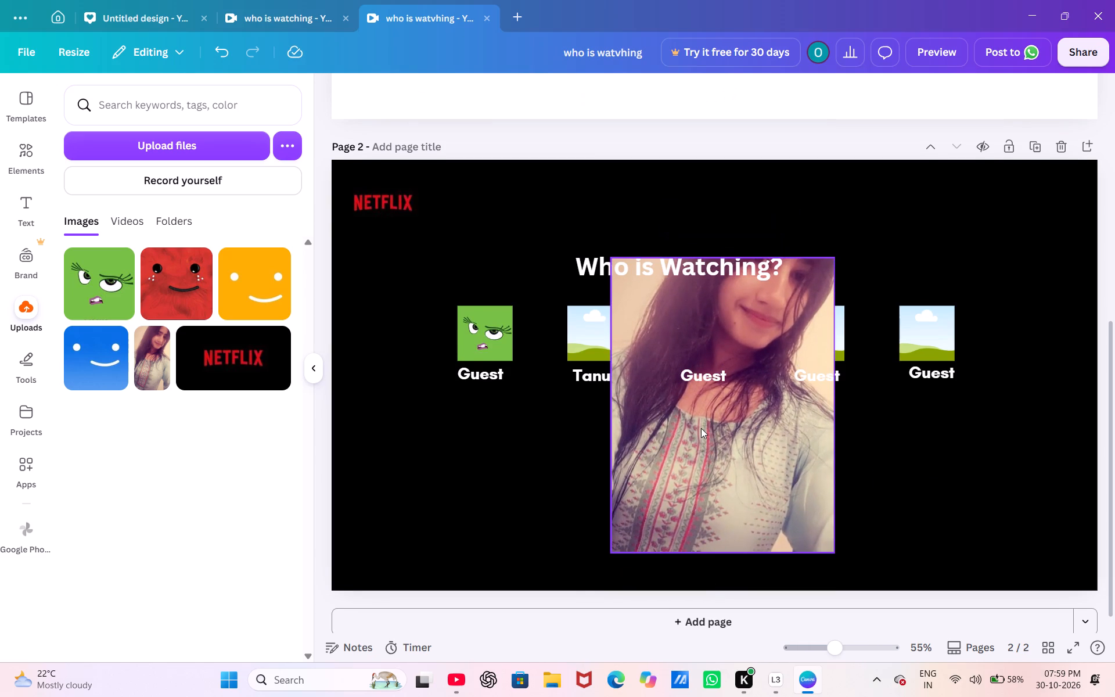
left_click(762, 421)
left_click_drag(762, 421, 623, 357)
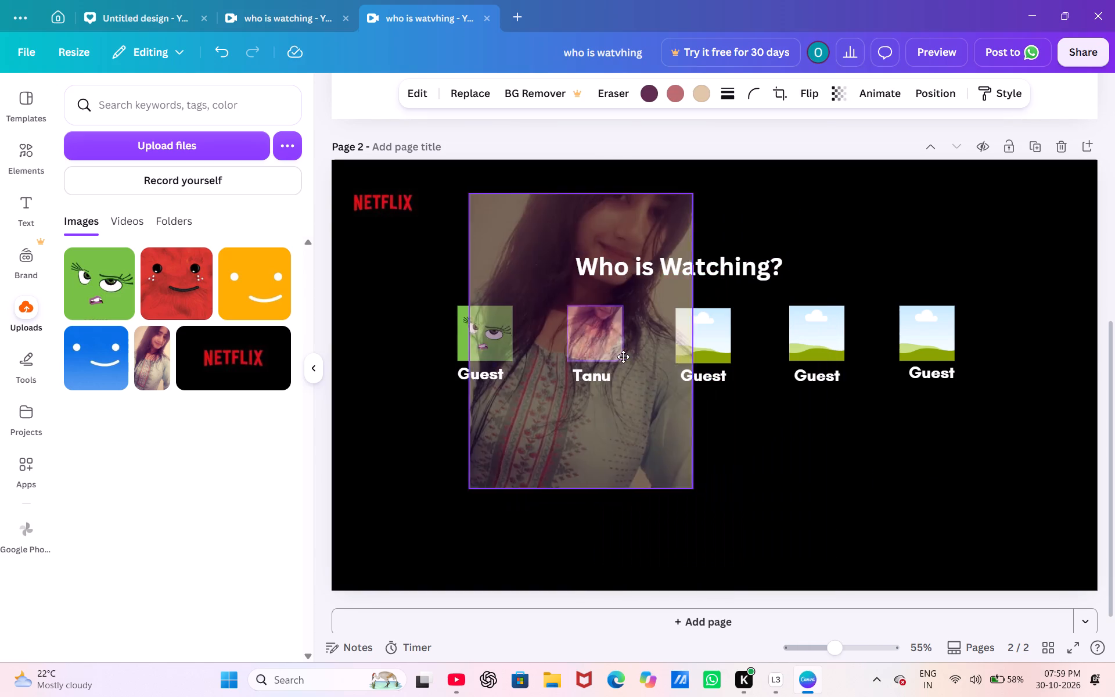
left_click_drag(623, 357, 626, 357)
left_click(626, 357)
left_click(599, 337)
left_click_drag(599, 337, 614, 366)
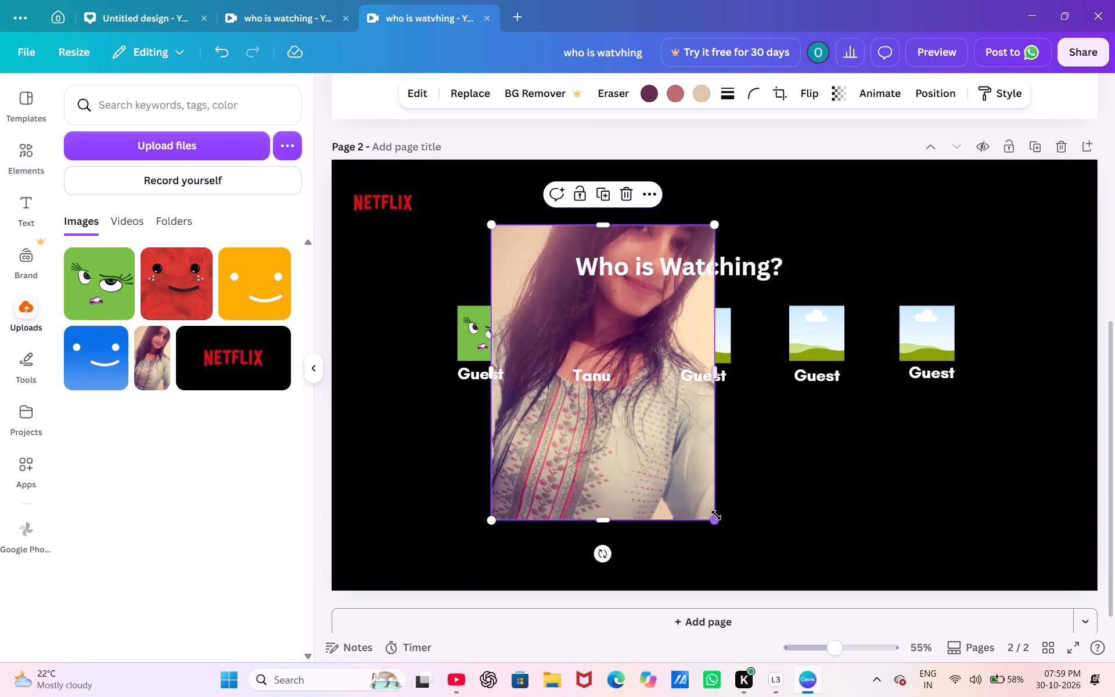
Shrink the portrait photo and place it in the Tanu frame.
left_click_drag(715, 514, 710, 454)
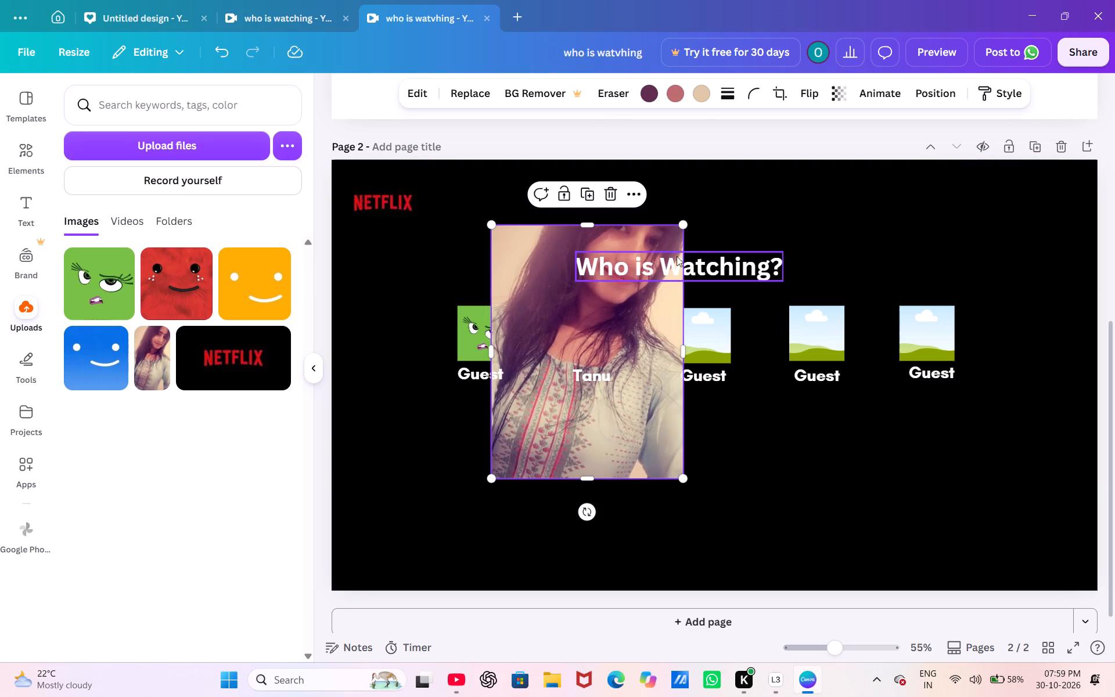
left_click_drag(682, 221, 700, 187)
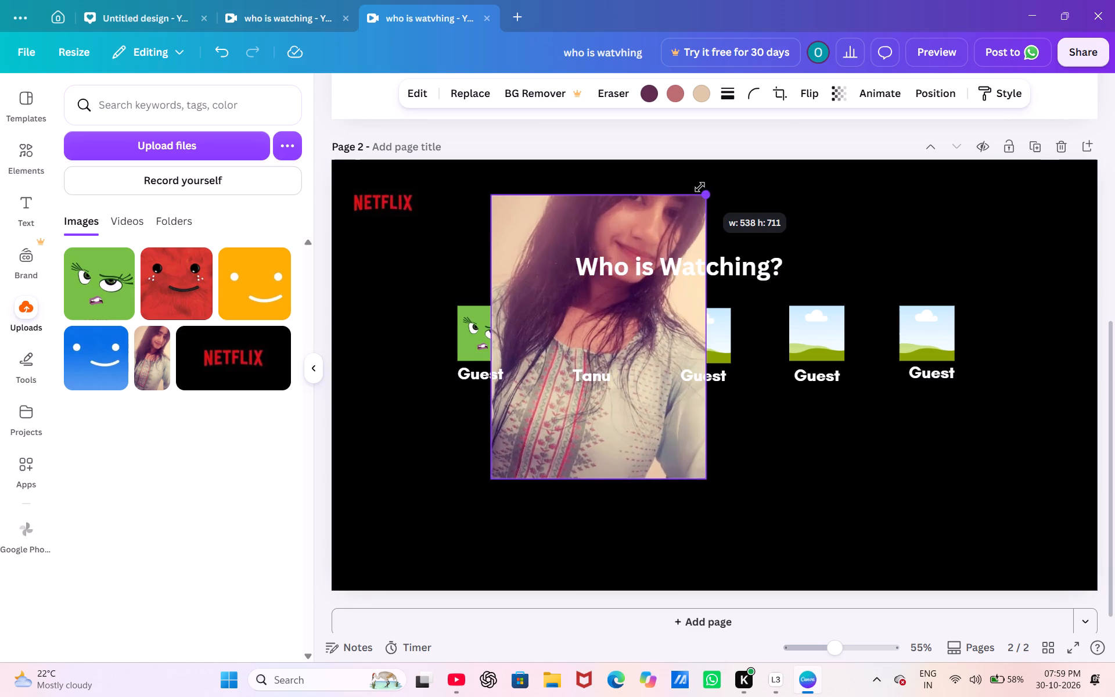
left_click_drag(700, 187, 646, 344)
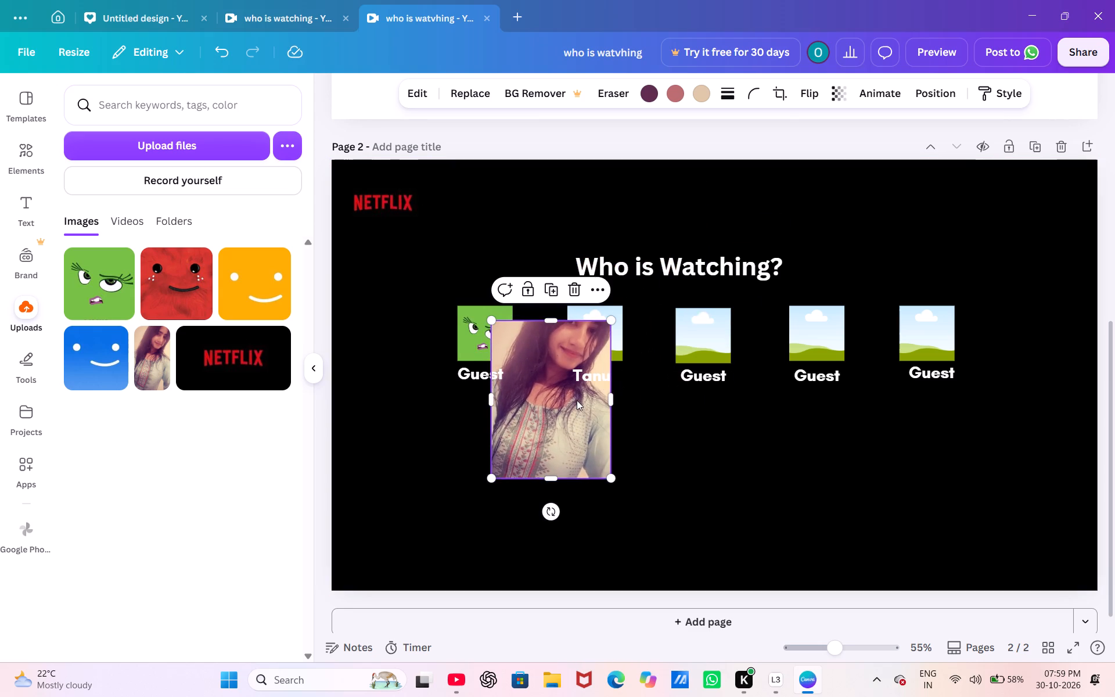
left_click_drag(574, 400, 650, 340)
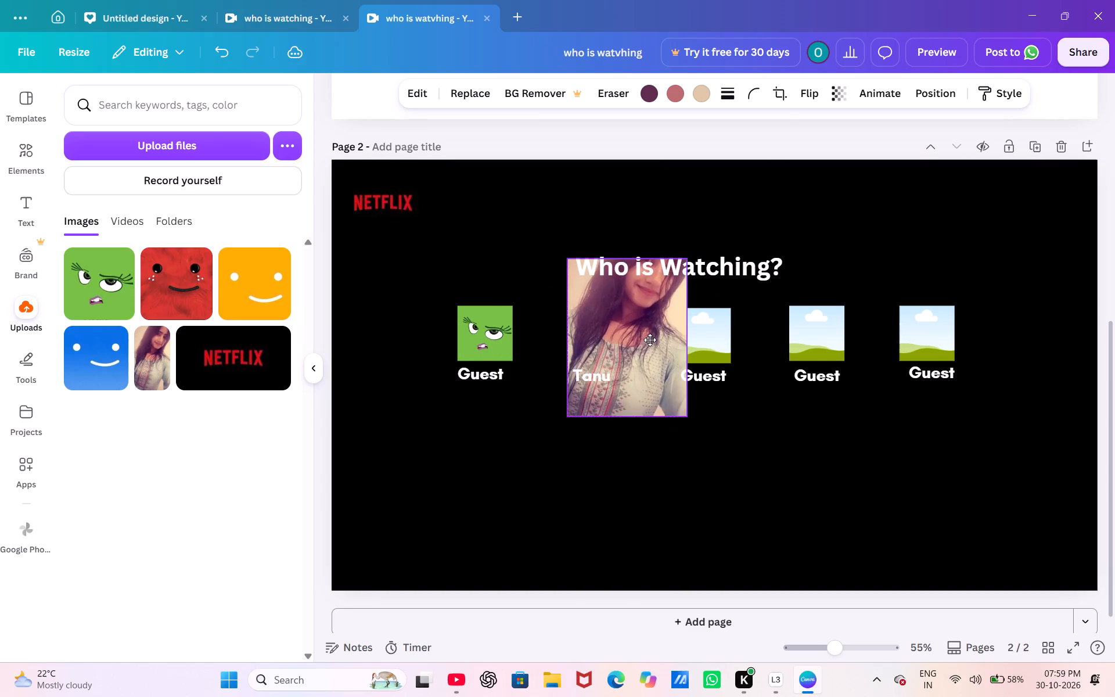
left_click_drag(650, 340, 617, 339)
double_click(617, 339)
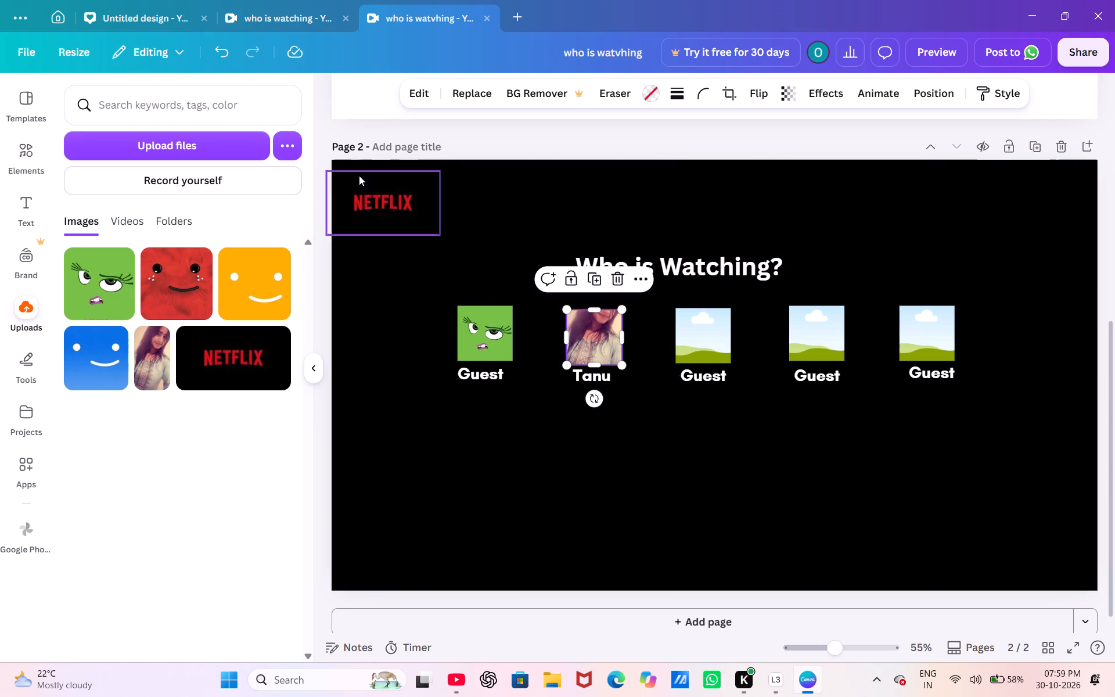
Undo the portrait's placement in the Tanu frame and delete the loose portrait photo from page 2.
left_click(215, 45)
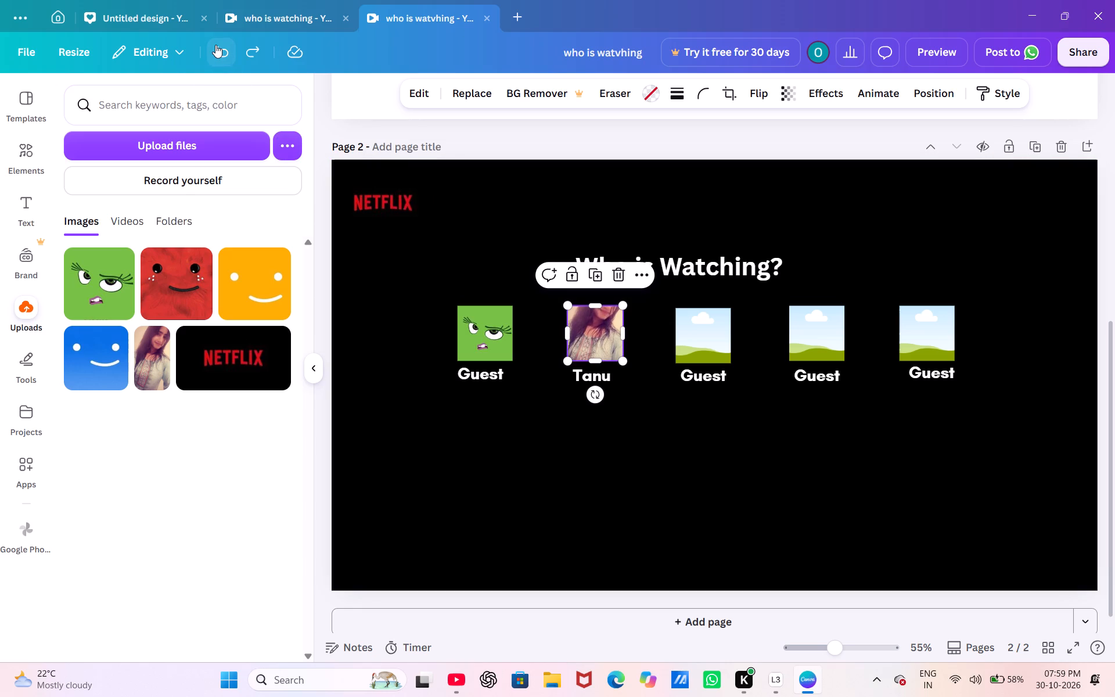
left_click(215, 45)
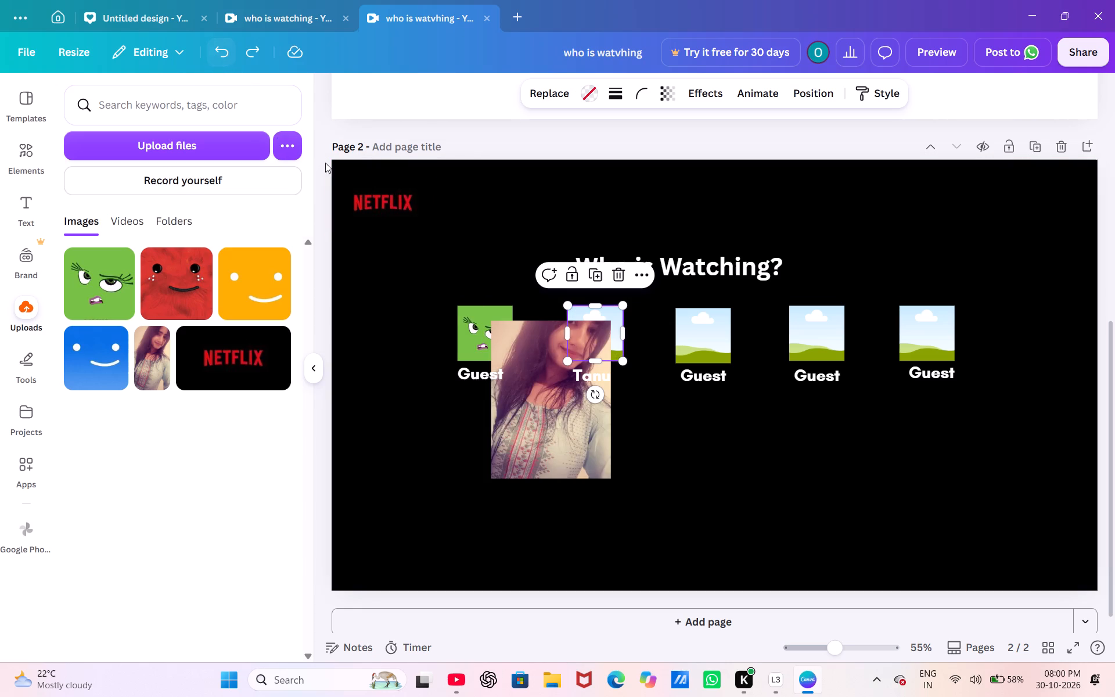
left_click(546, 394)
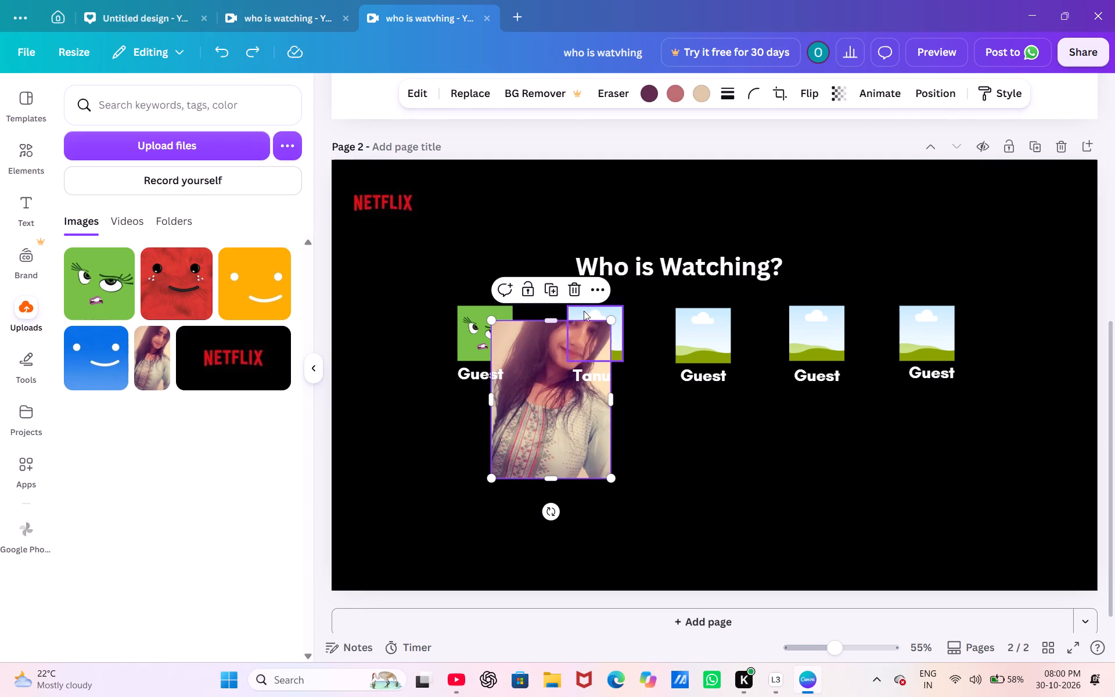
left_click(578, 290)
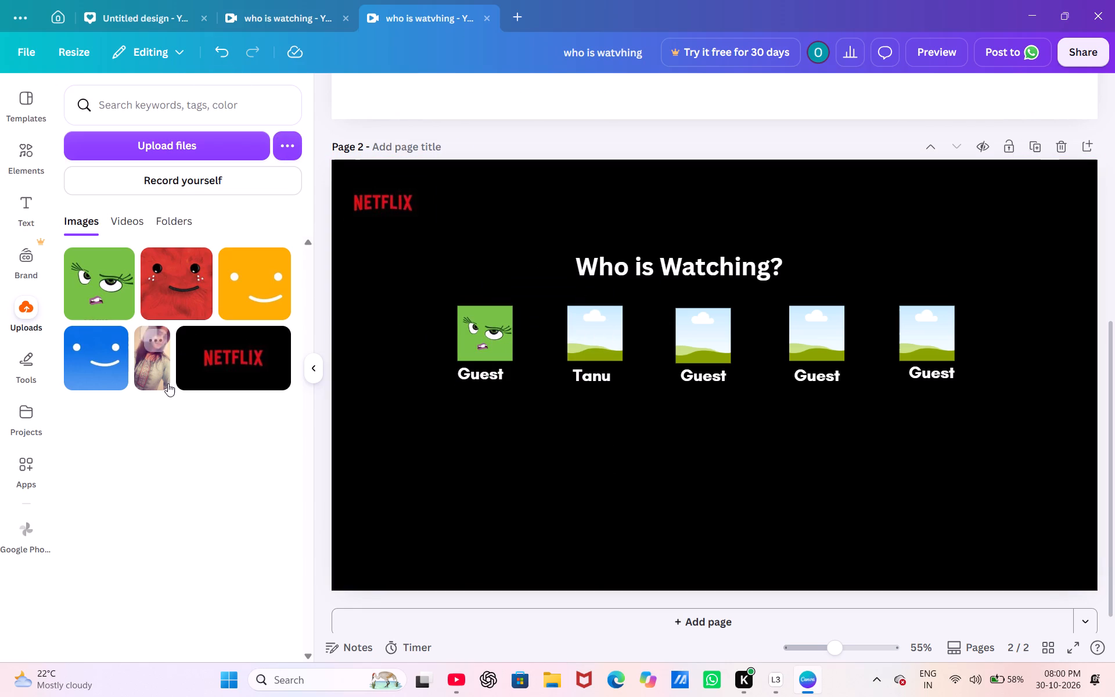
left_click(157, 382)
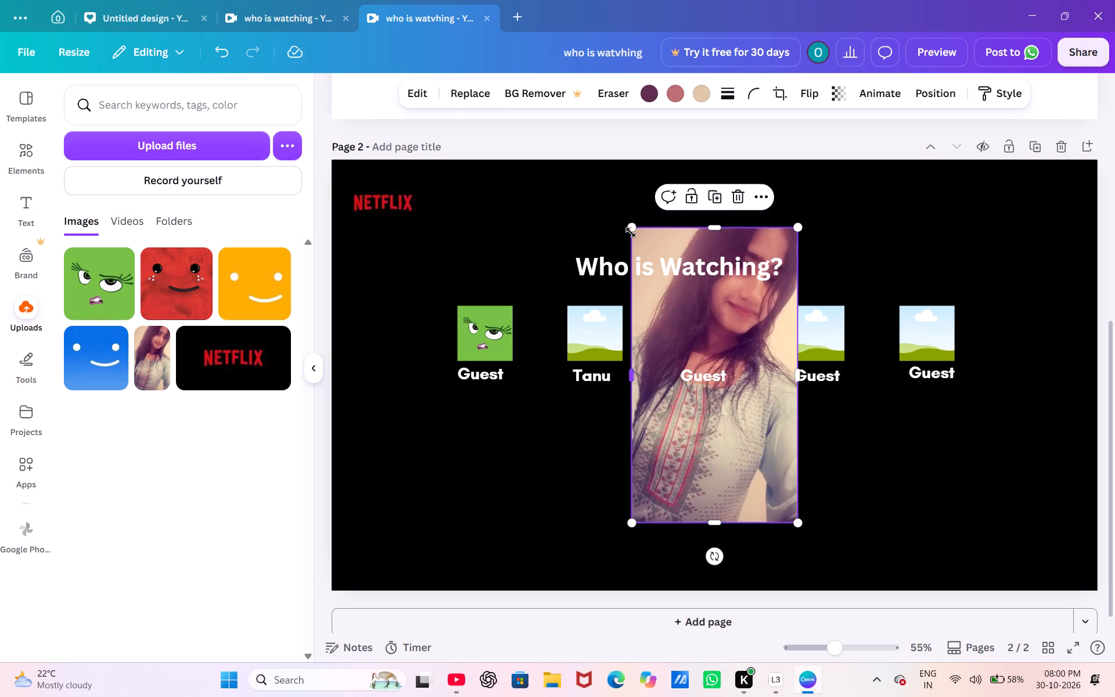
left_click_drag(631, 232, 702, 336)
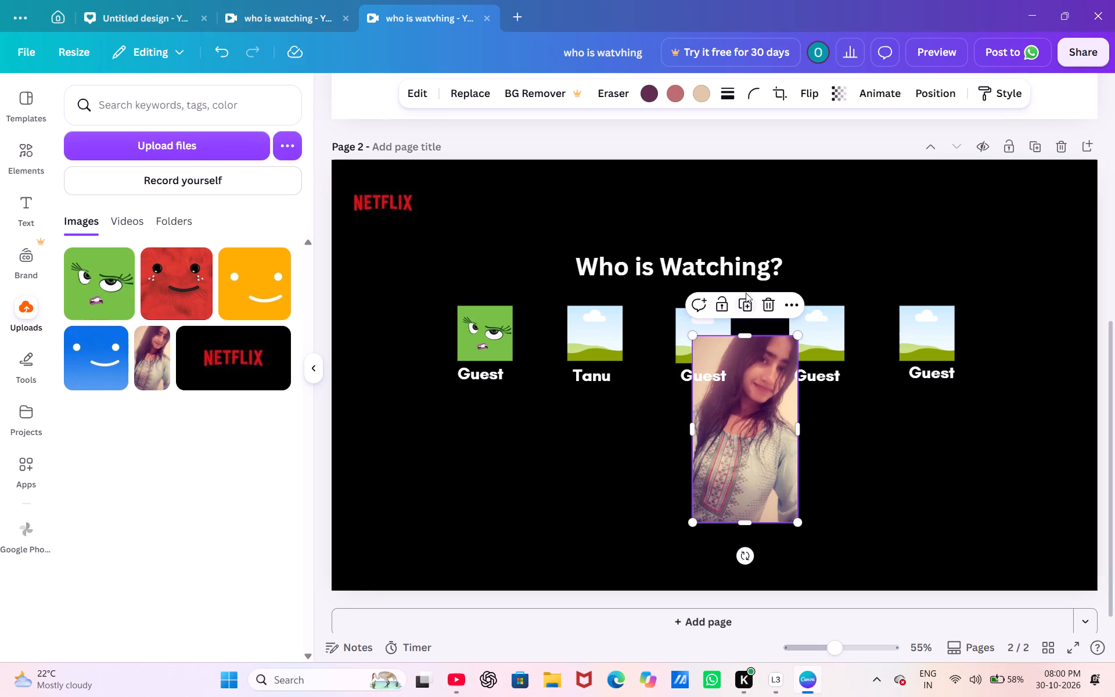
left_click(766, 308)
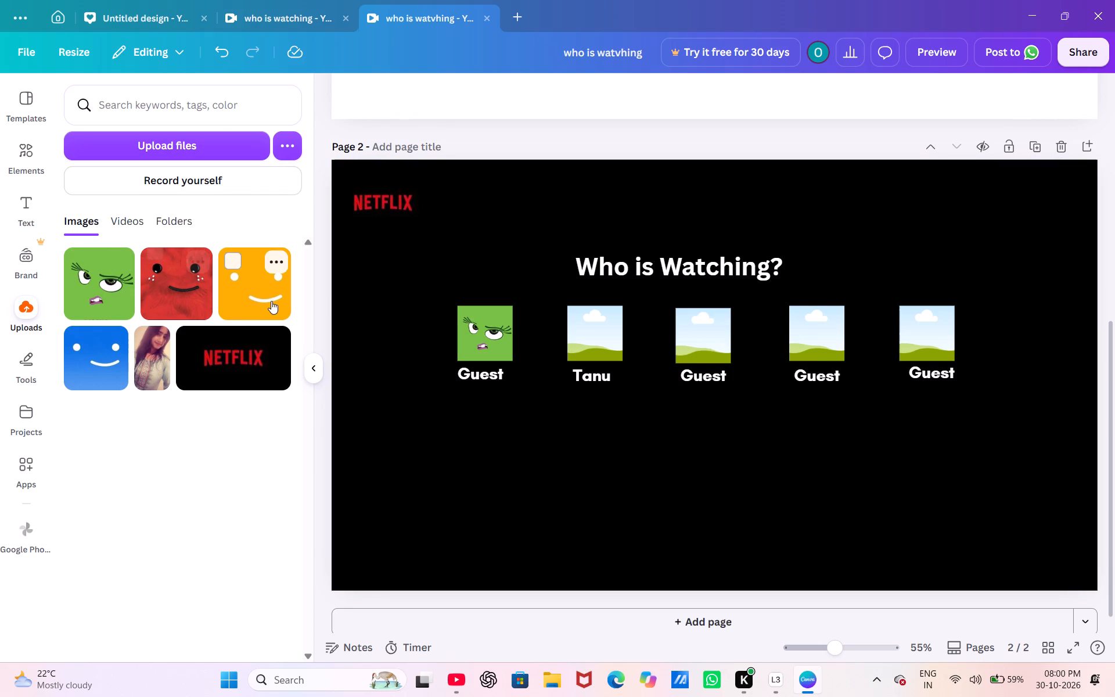
Add the red furry face image to page 2, shrink it, and place it in the Guest frame immediately after Tanu.
left_click(145, 285)
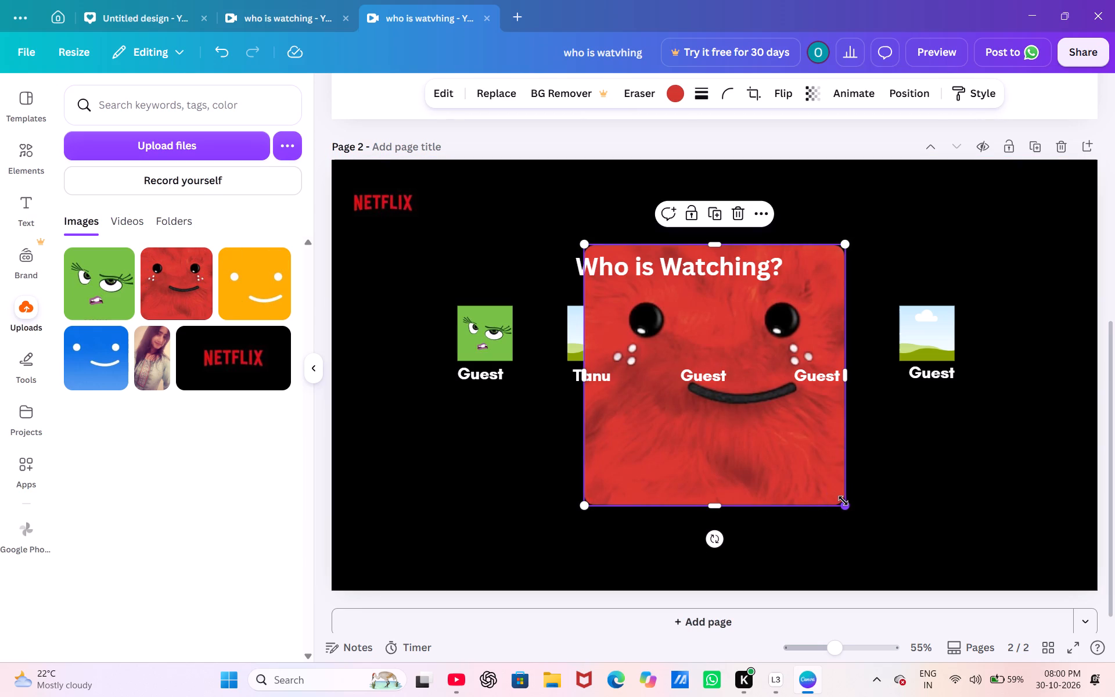
left_click_drag(845, 506, 717, 292)
left_click_drag(624, 308, 682, 347)
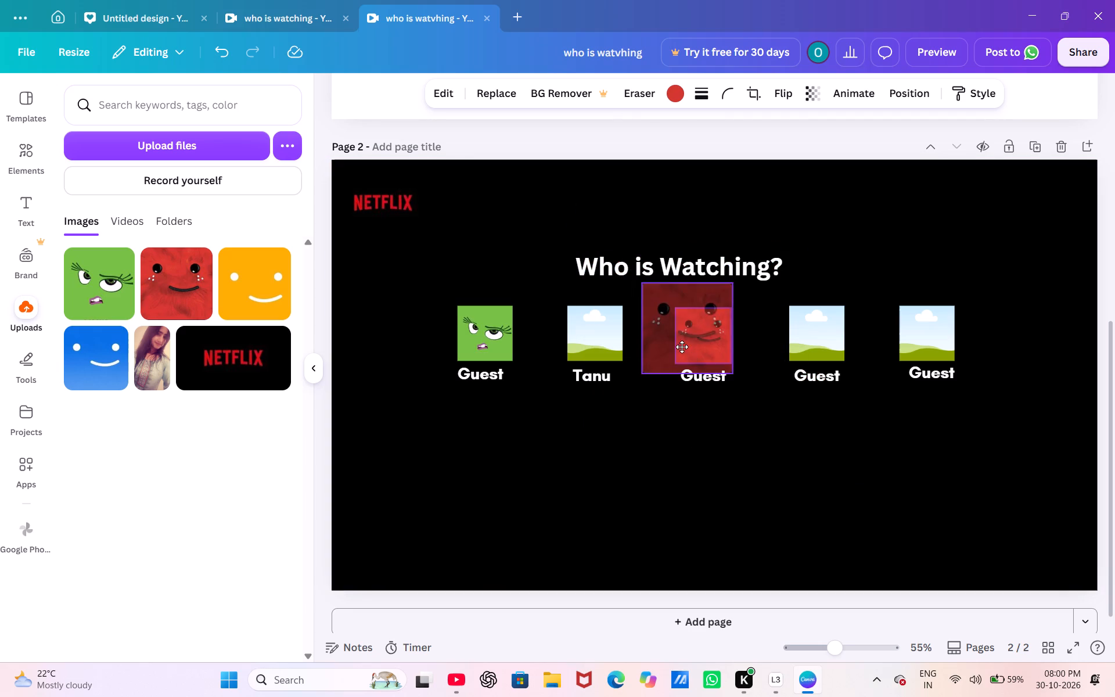
left_click_drag(682, 347, 690, 353)
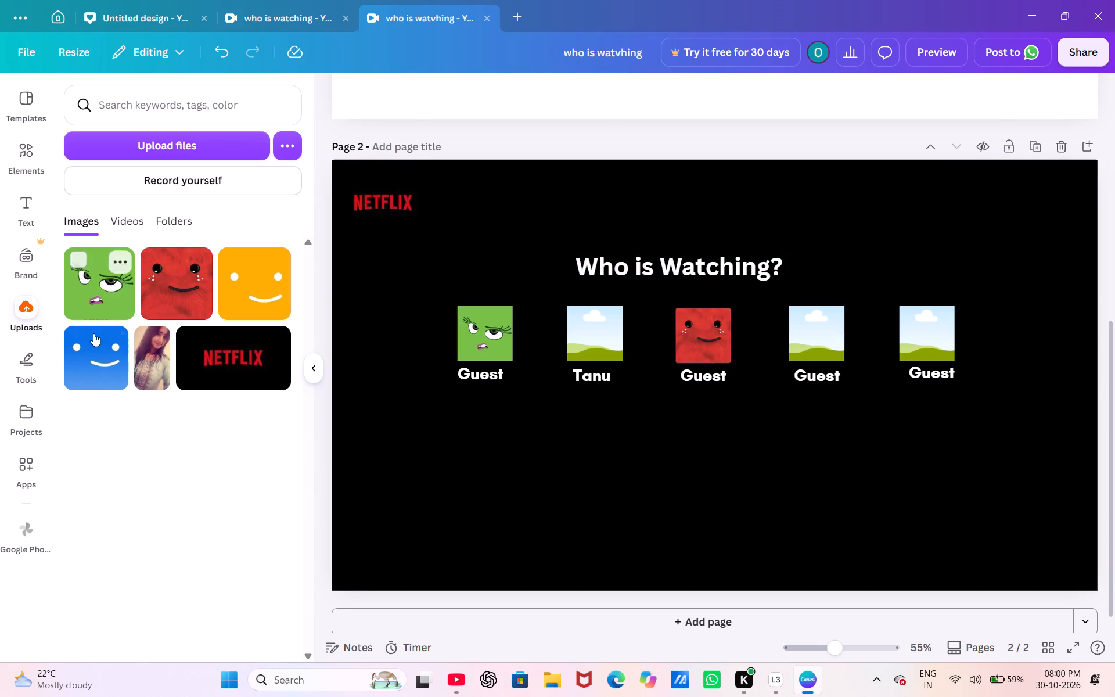
Place the uploaded blue smiling face image in the fourth frame, labelled Guest.
left_click_drag(80, 344, 840, 343)
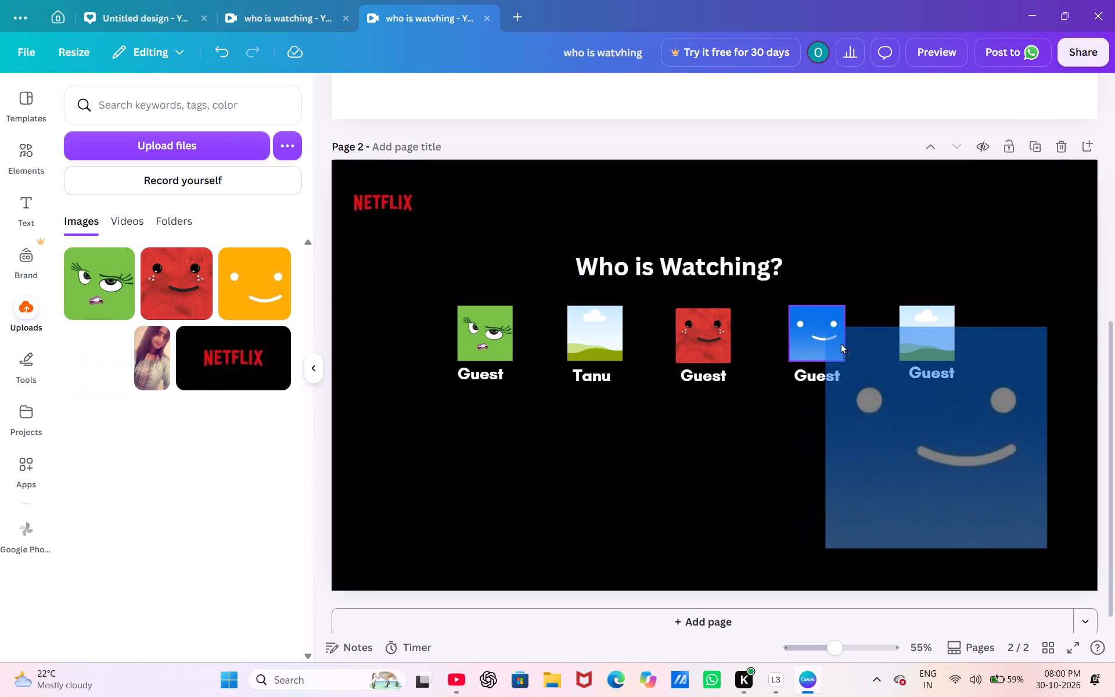
left_click_drag(840, 343, 834, 319)
left_click_drag(215, 510, 215, 346)
left_click(203, 392)
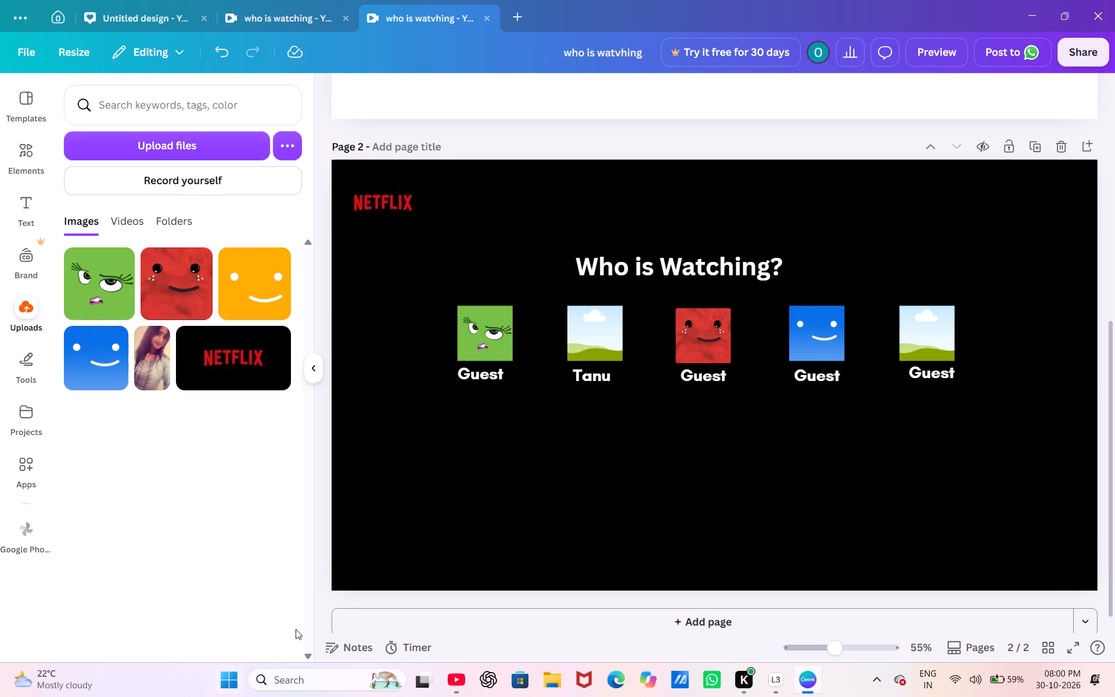
Switch to Google Chrome, search Google for pinterest, and open the Pinterest site.
left_click(319, 676)
key("c")
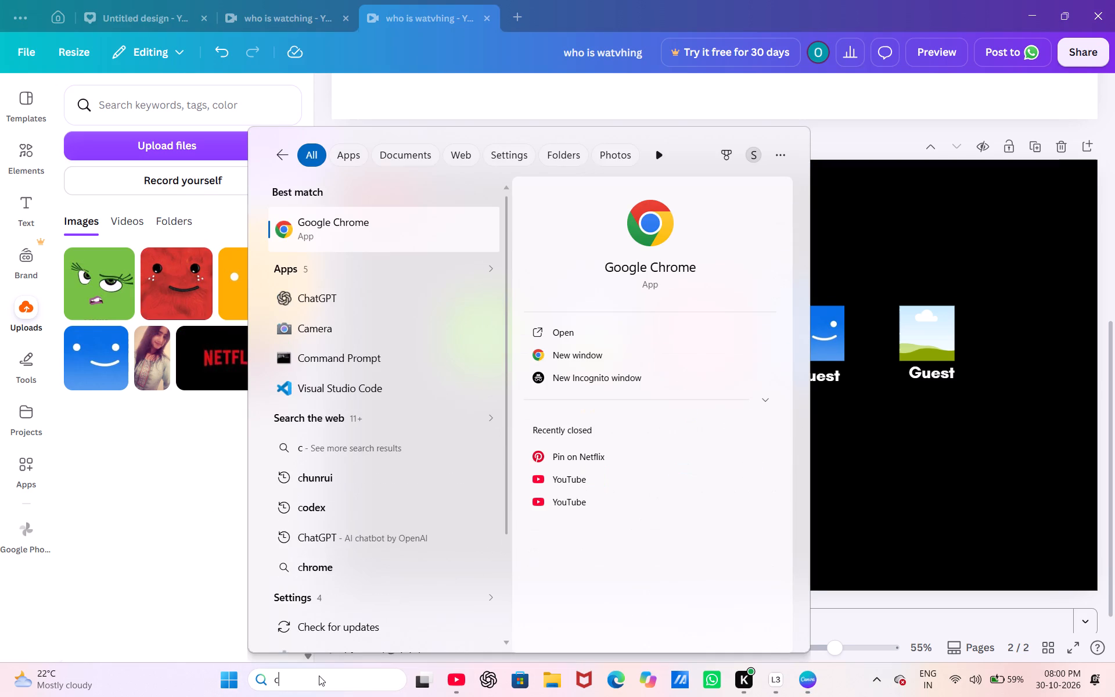
left_click(596, 332)
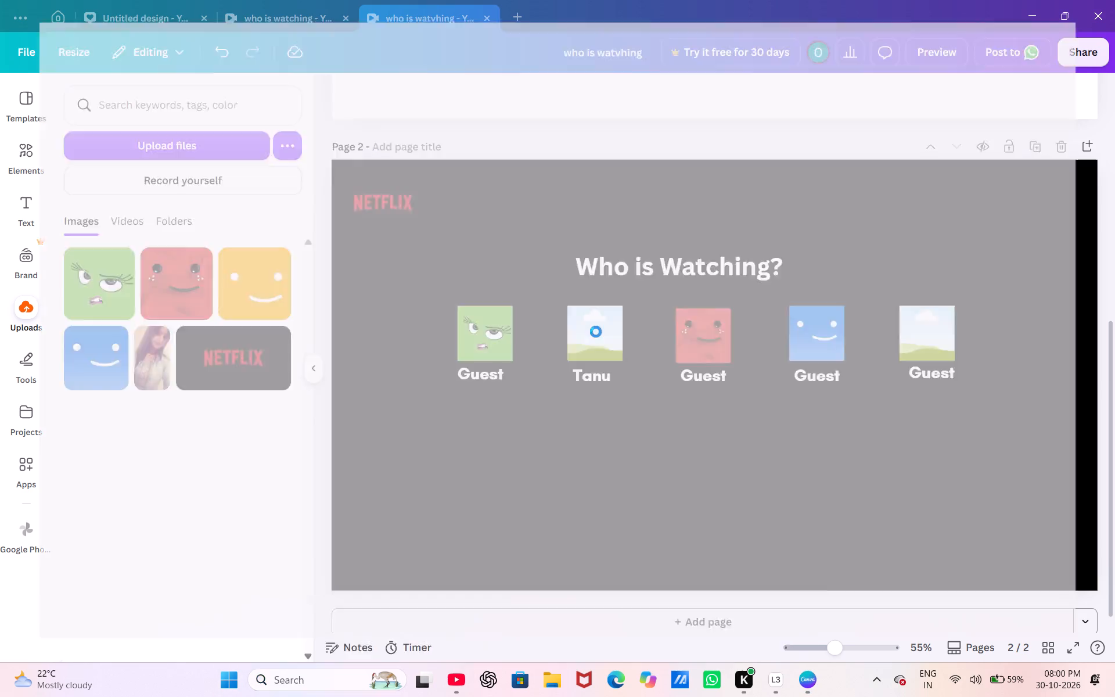
left_click(442, 286)
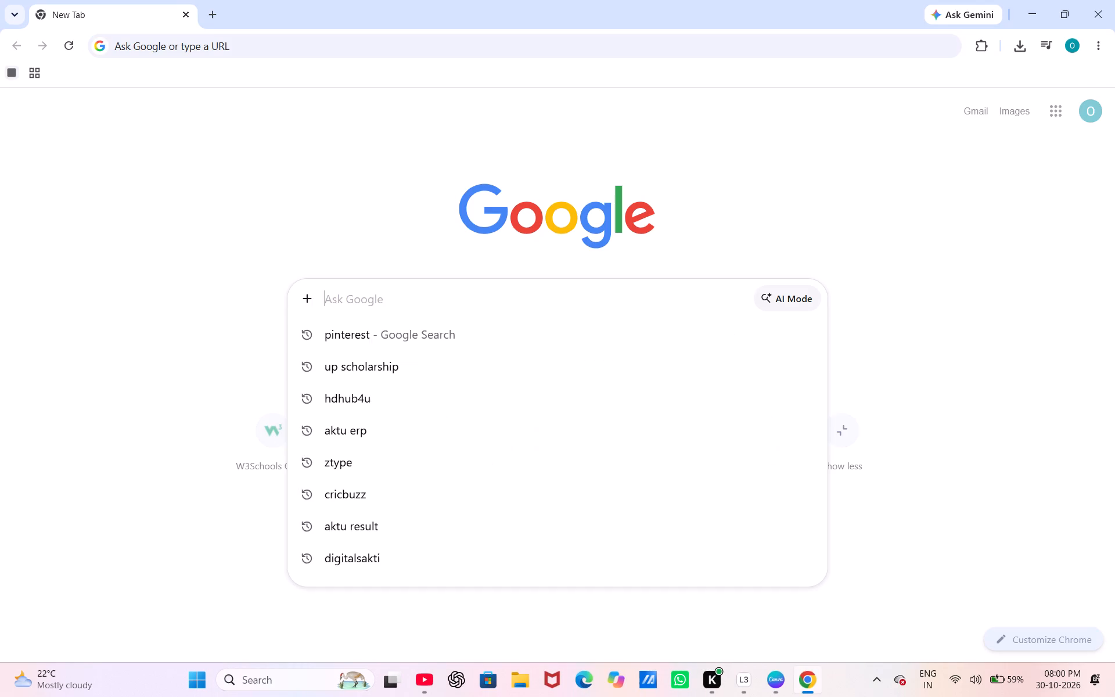
type("op")
key("BackSpace")
key("BackSpace")
type("[p")
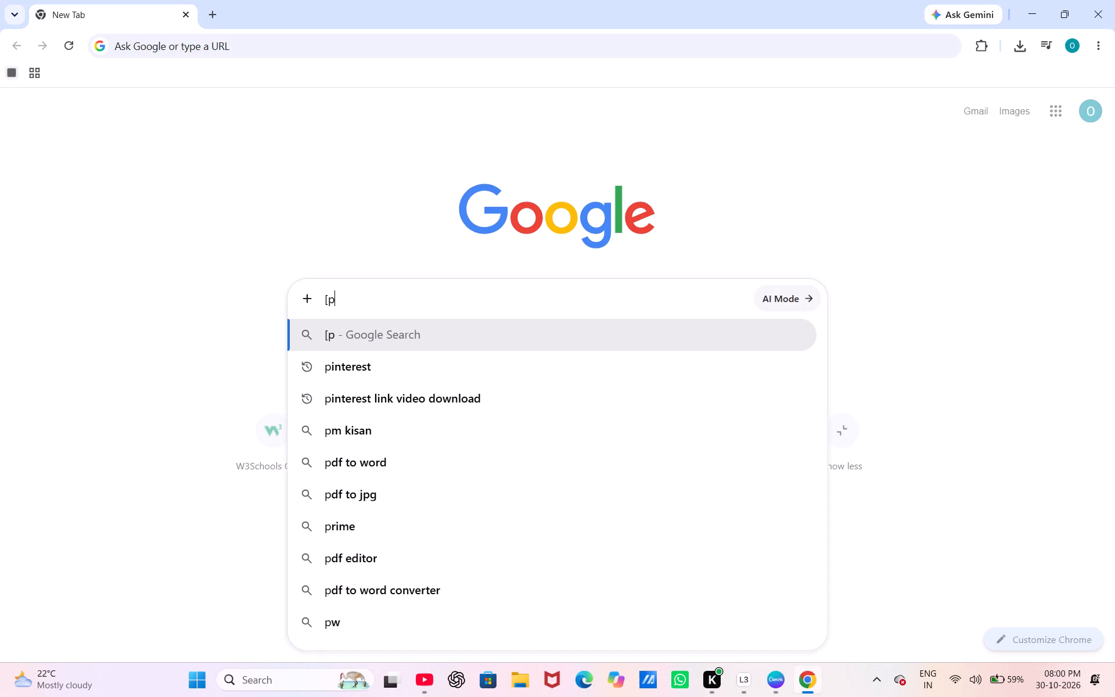
key("BackSpace")
key("BackSpace")
key("p")
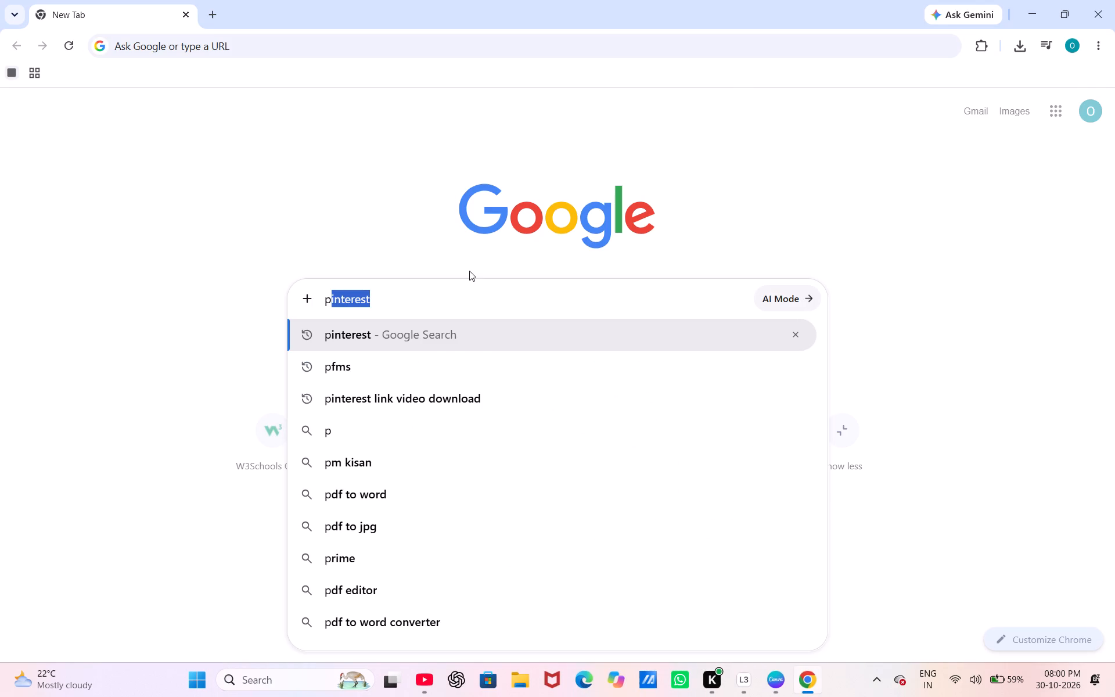
key("Return")
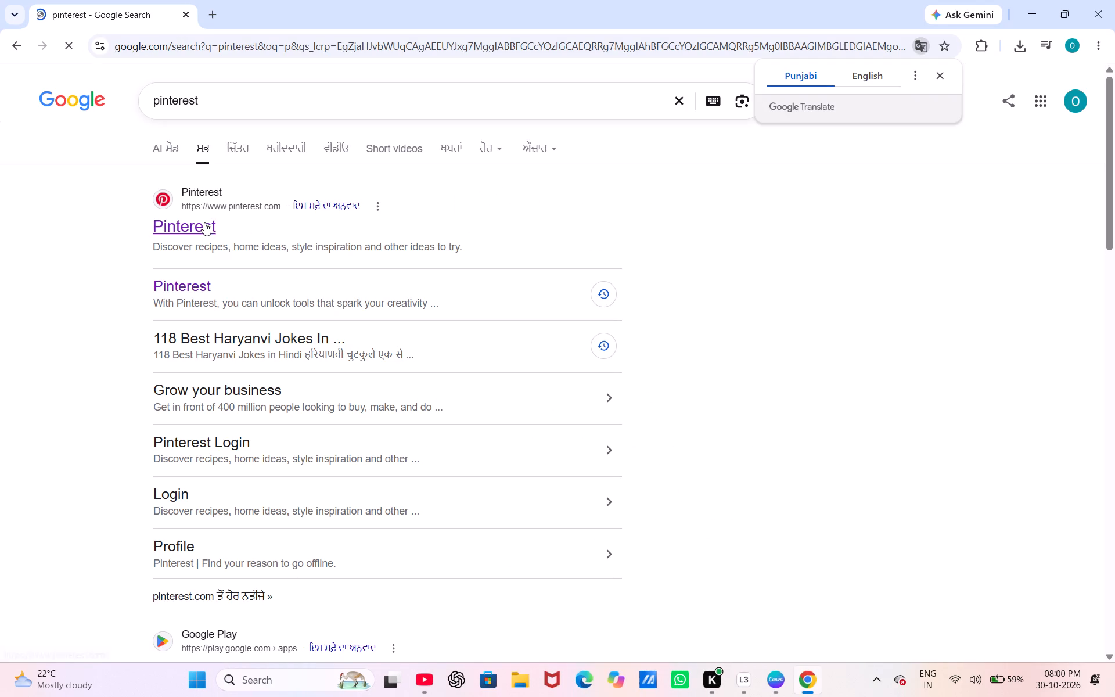
left_click(204, 222)
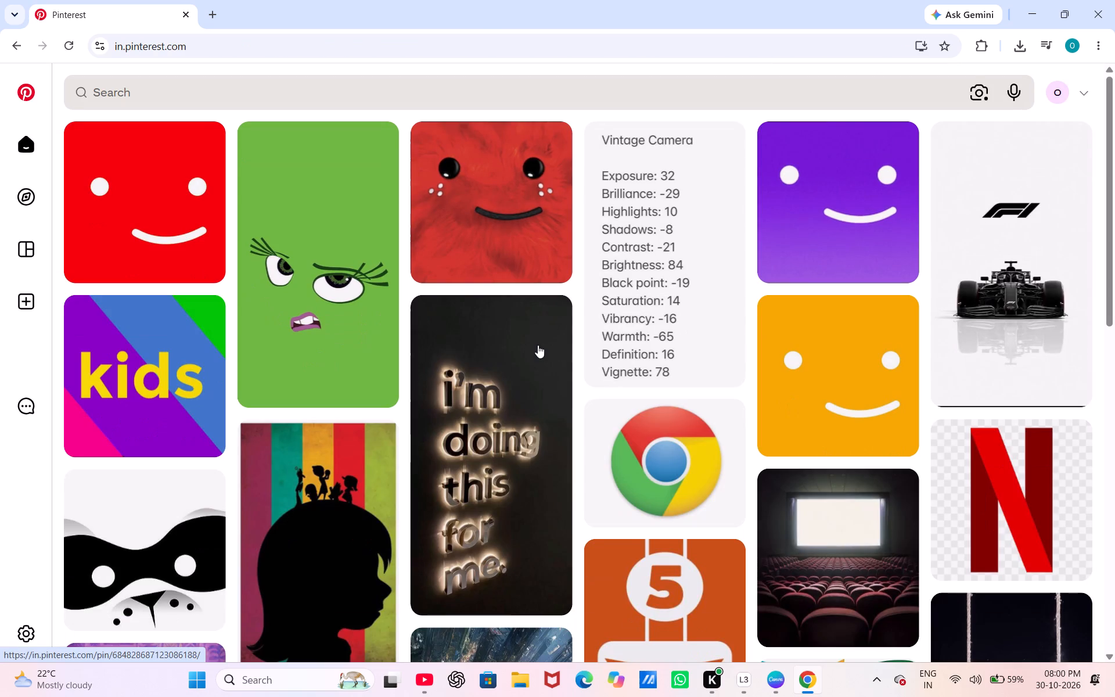
Download the masked yellow face image with purple hair from the Pinterest home feed.
scroll(538, 345, "down", 3)
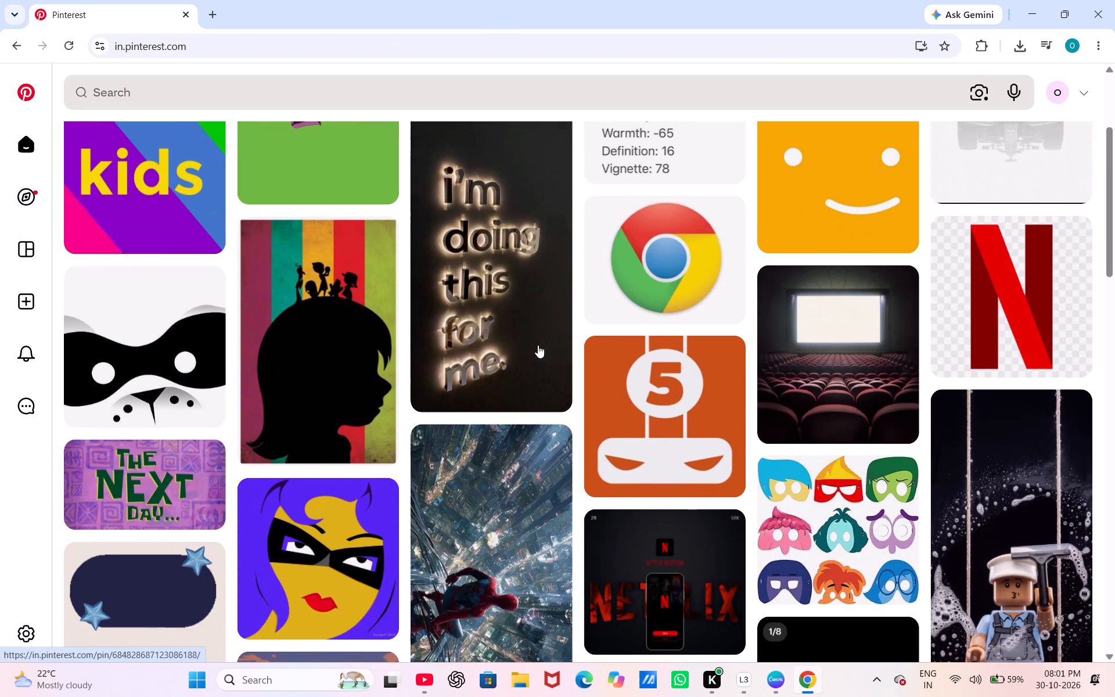
scroll(538, 345, "down", 3)
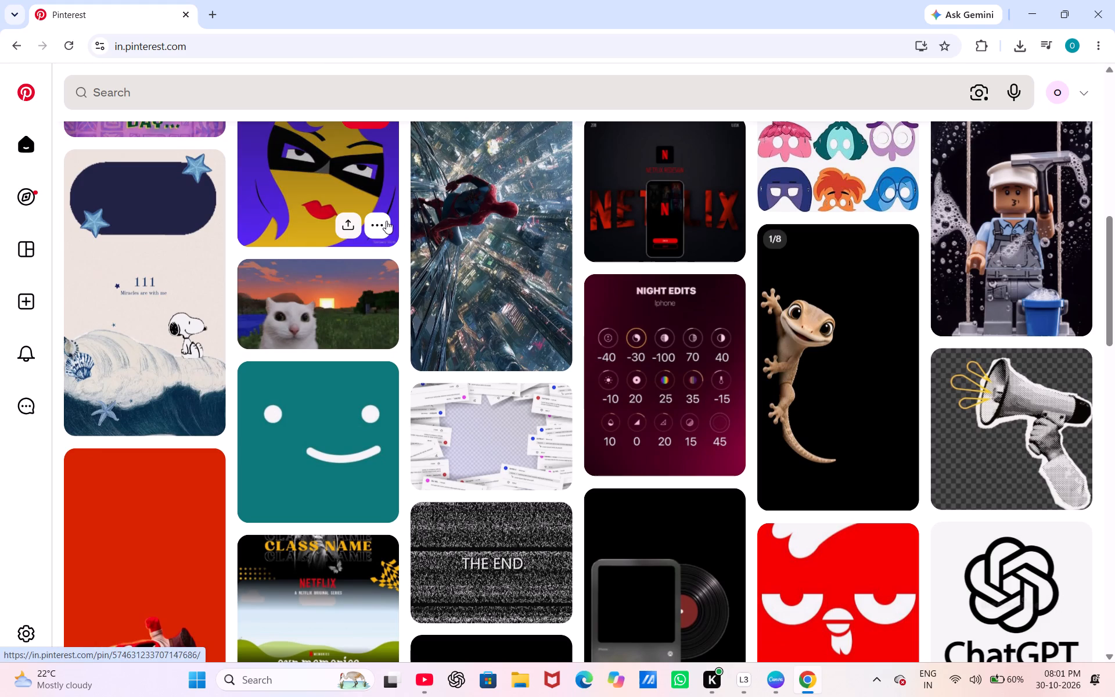
left_click(383, 221)
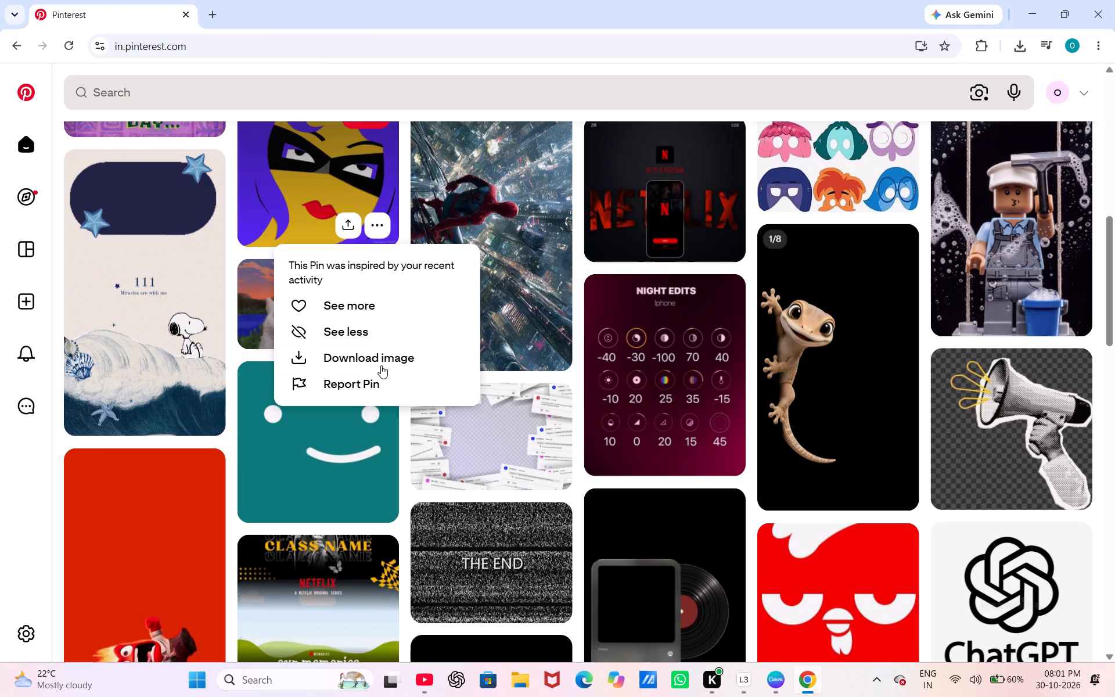
left_click(386, 357)
Download the orange-yellow furry smiling face image with black eyes from the Pinterest home feed.
scroll(546, 482, "down", 2)
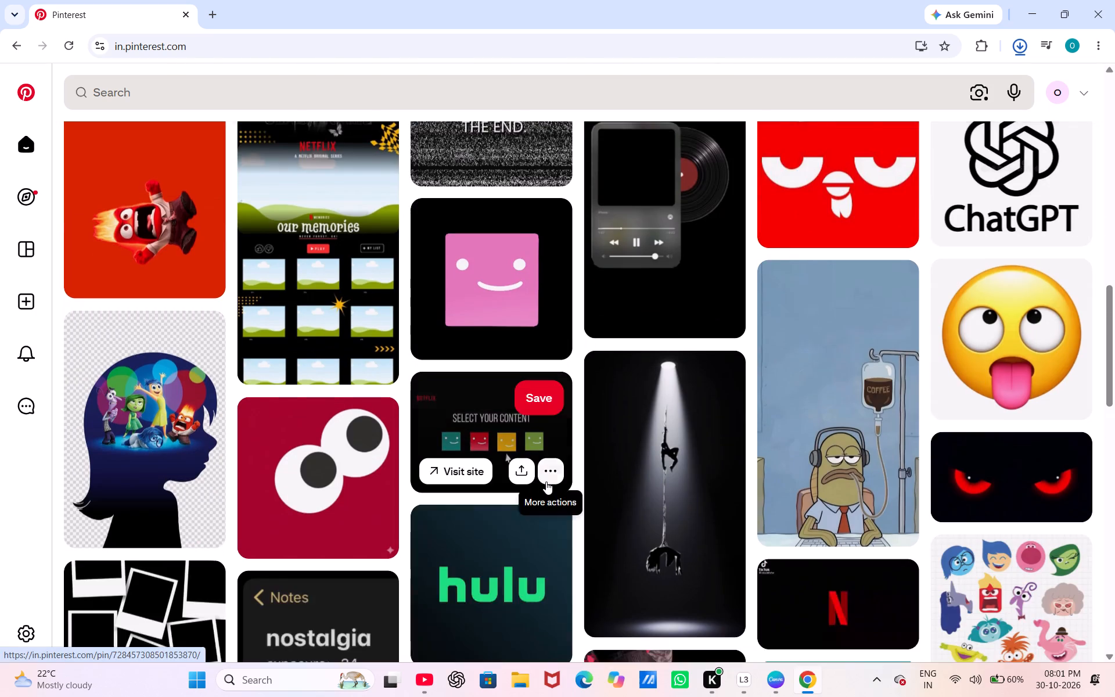
scroll(546, 482, "down", 3)
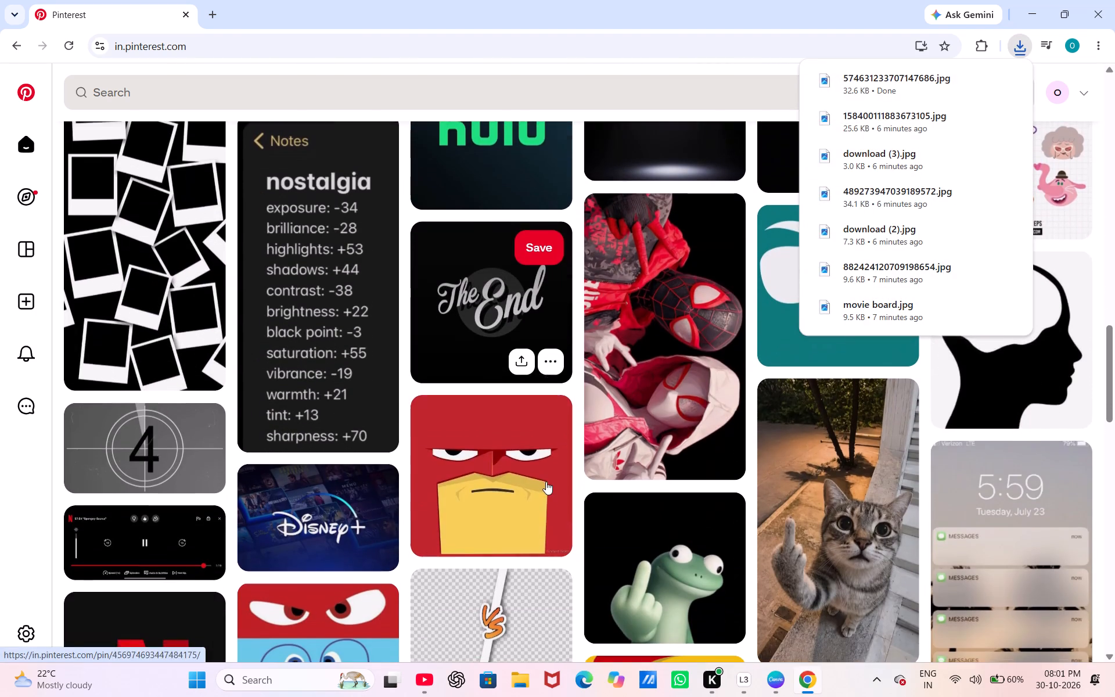
scroll(546, 482, "down", 4)
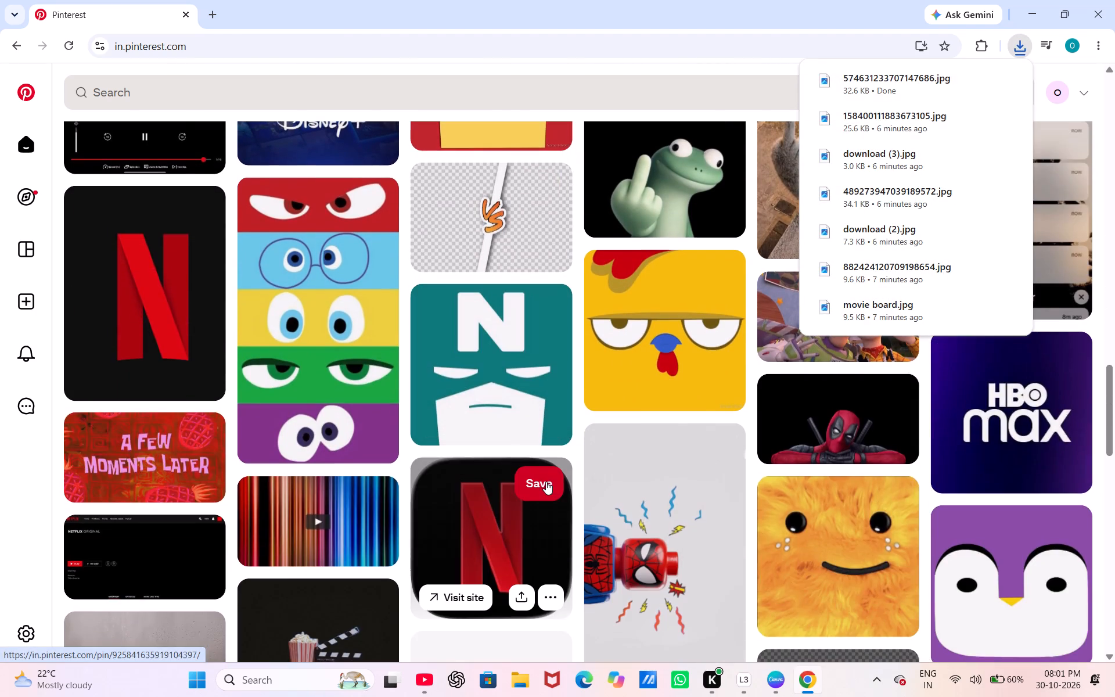
scroll(546, 482, "down", 2)
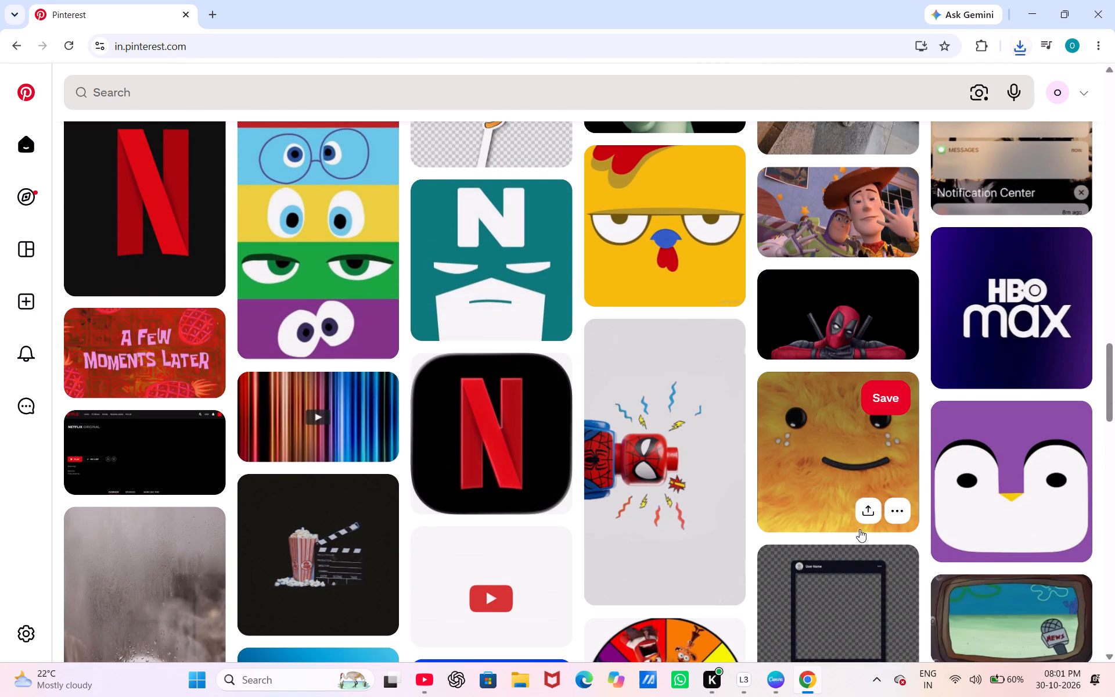
scroll(734, 533, "down", 1)
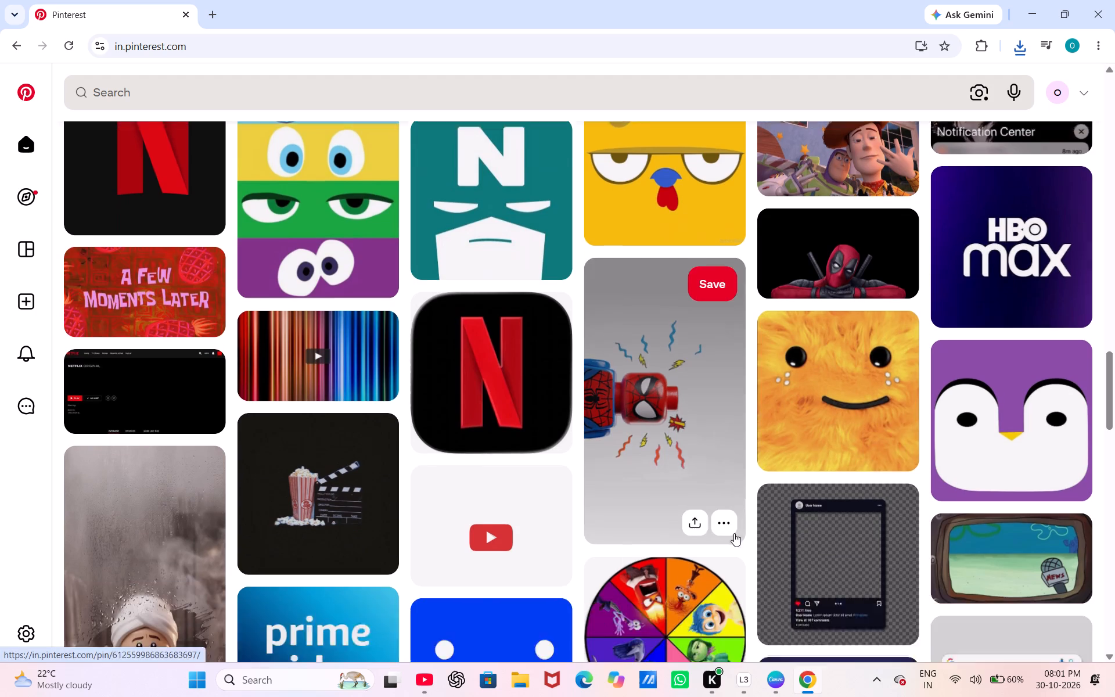
scroll(734, 533, "down", 3)
scroll(734, 533, "up", 1)
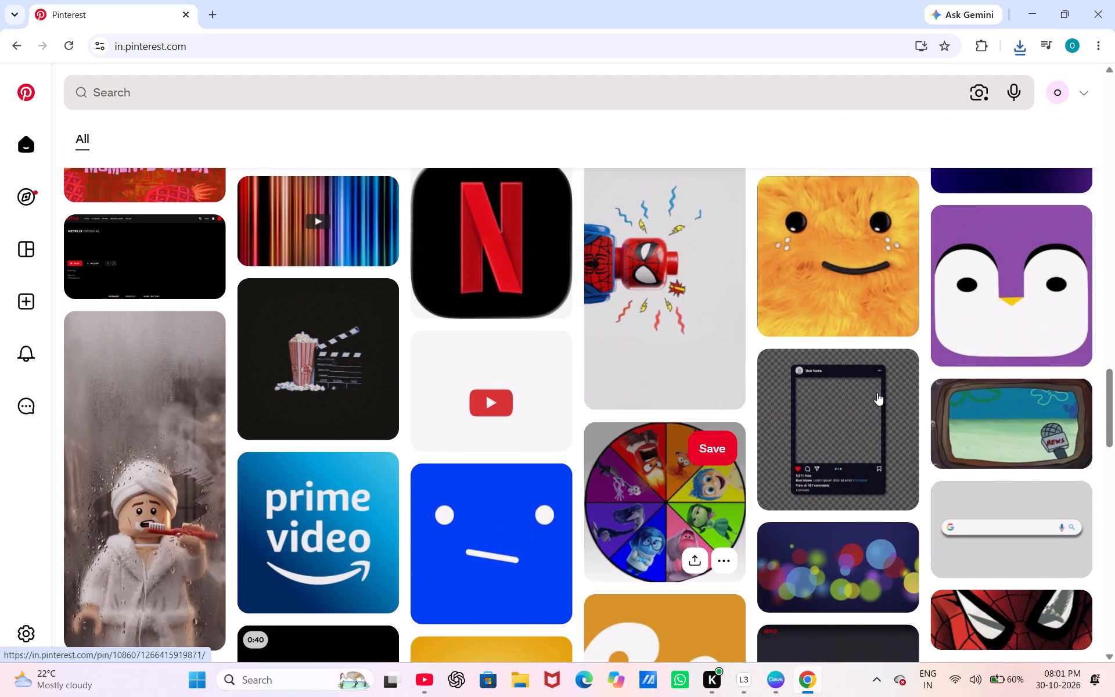
left_click(896, 307)
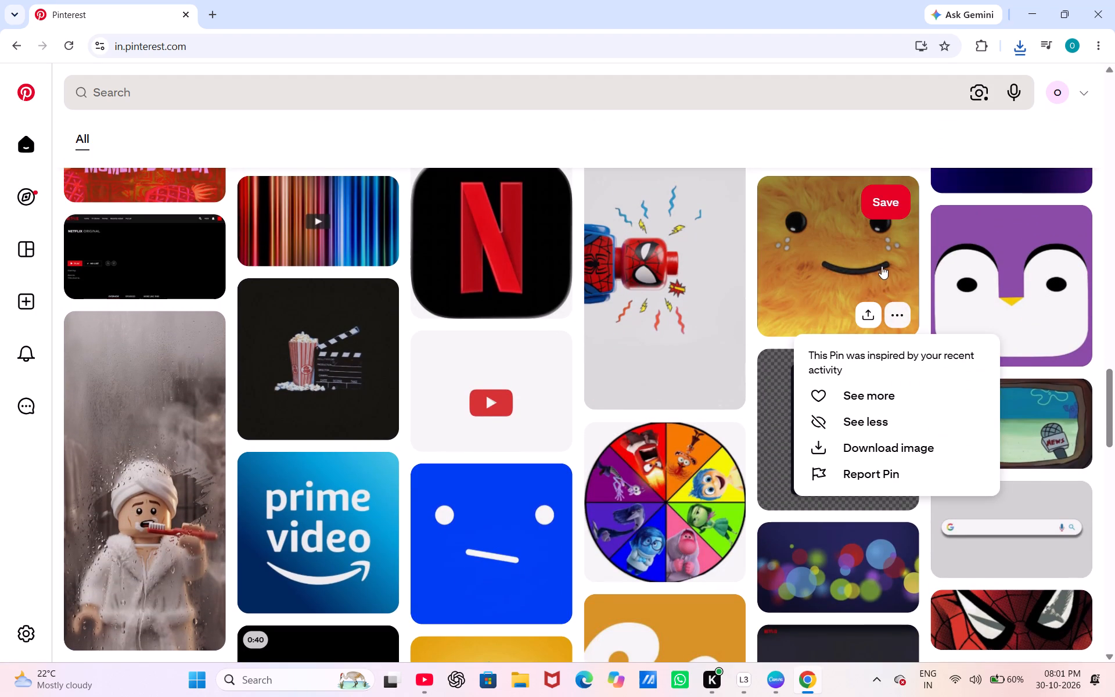
left_click(904, 439)
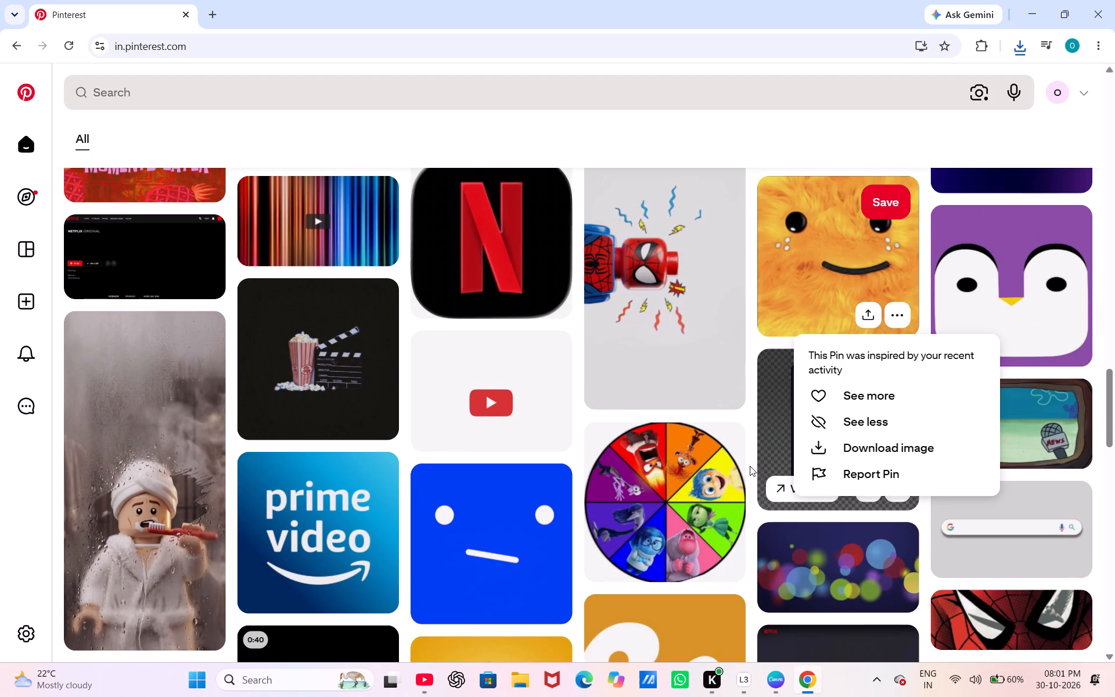
Download the image of a pink square smiling face on a black background from the home feed.
scroll(699, 495, "down", 4)
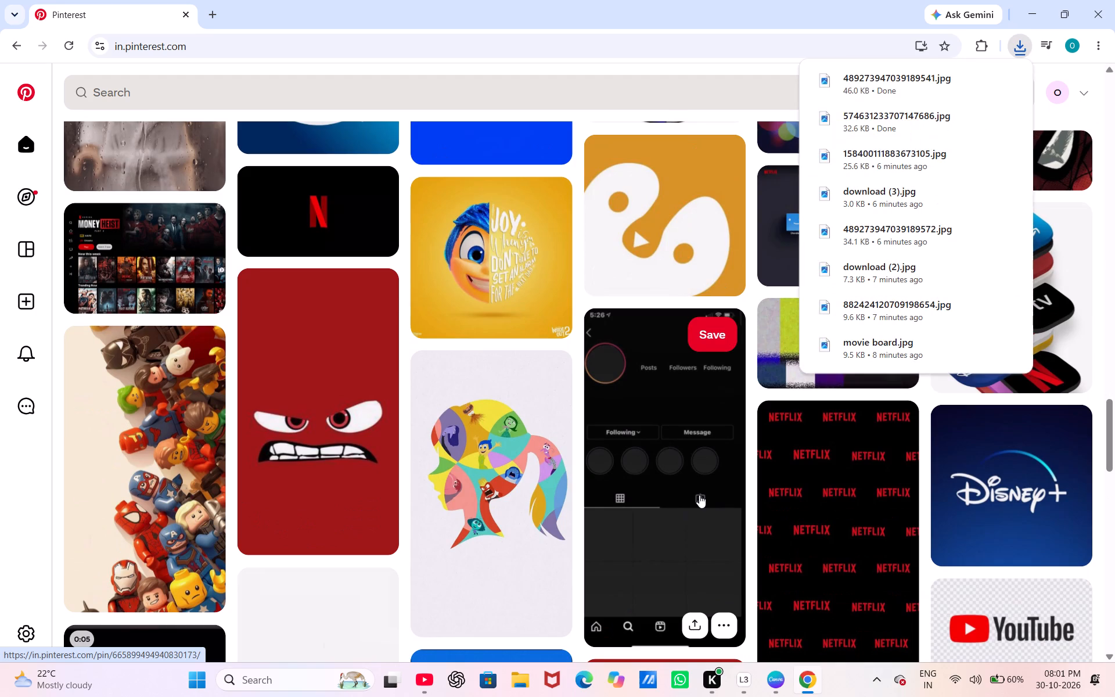
scroll(699, 495, "down", 3)
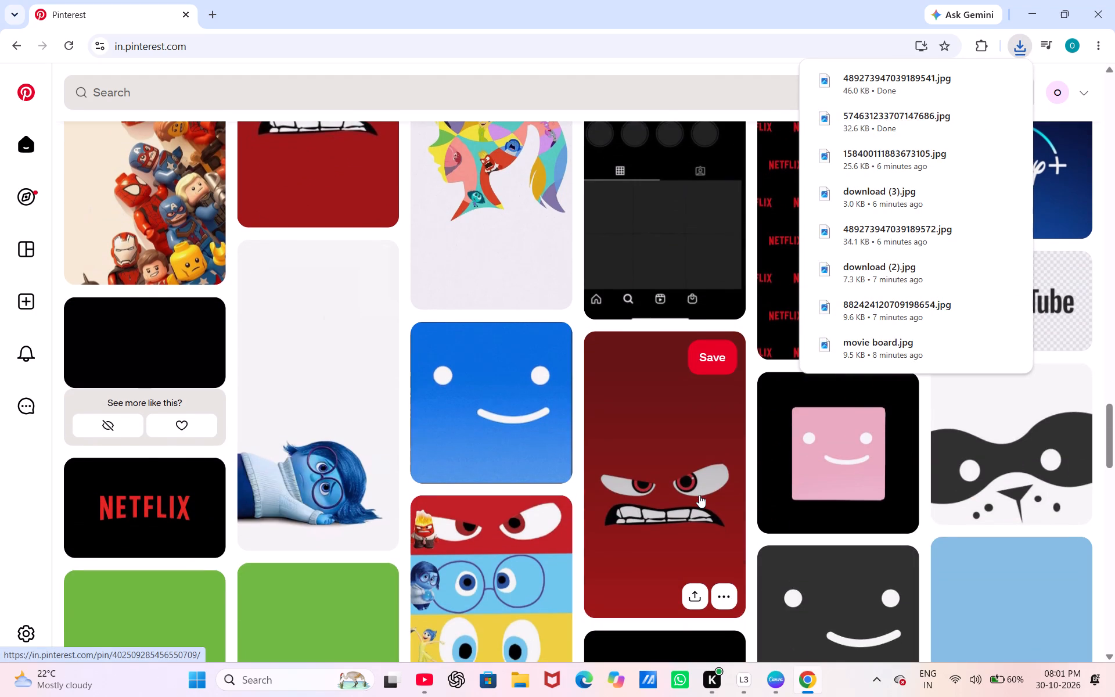
scroll(699, 495, "down", 2)
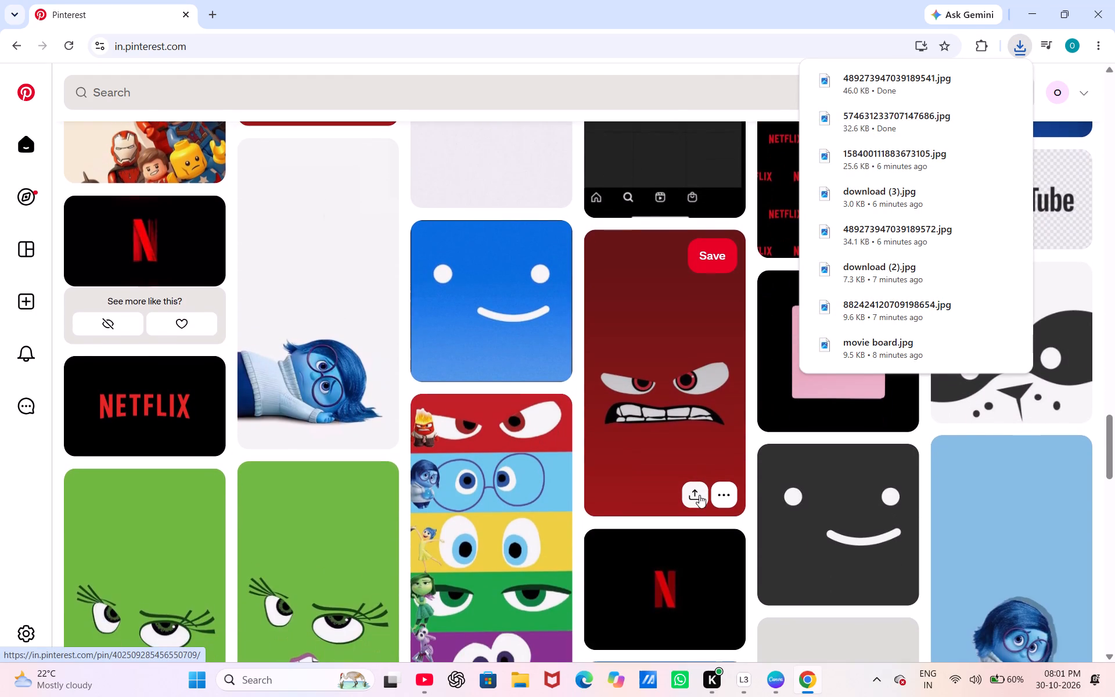
scroll(699, 495, "up", 1)
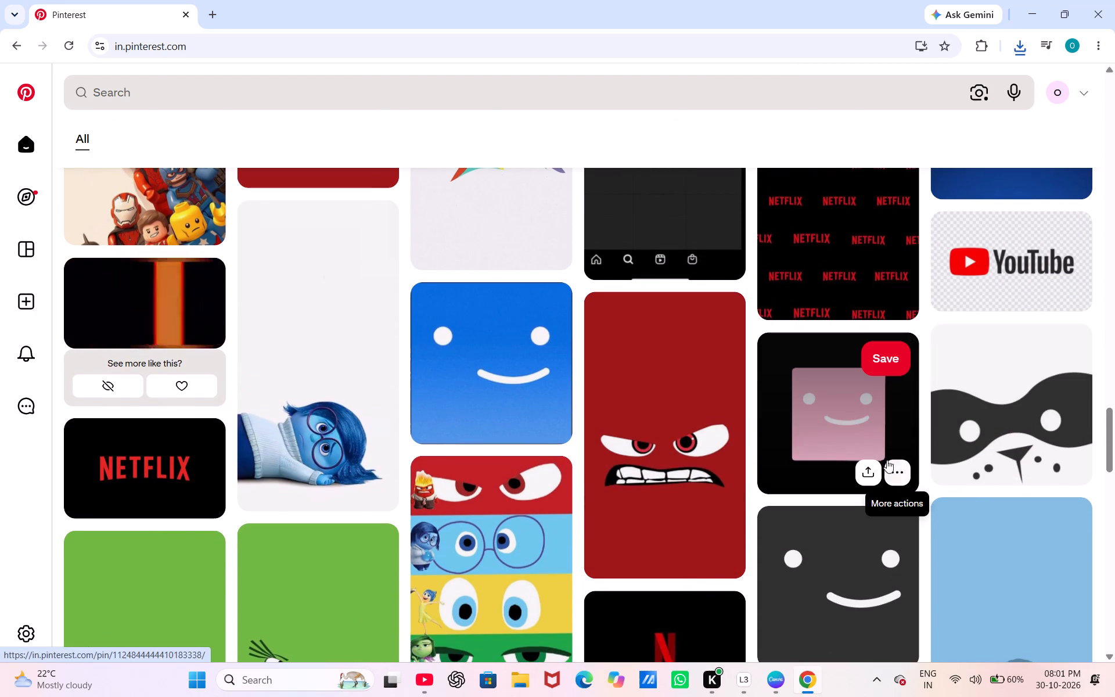
left_click(899, 464)
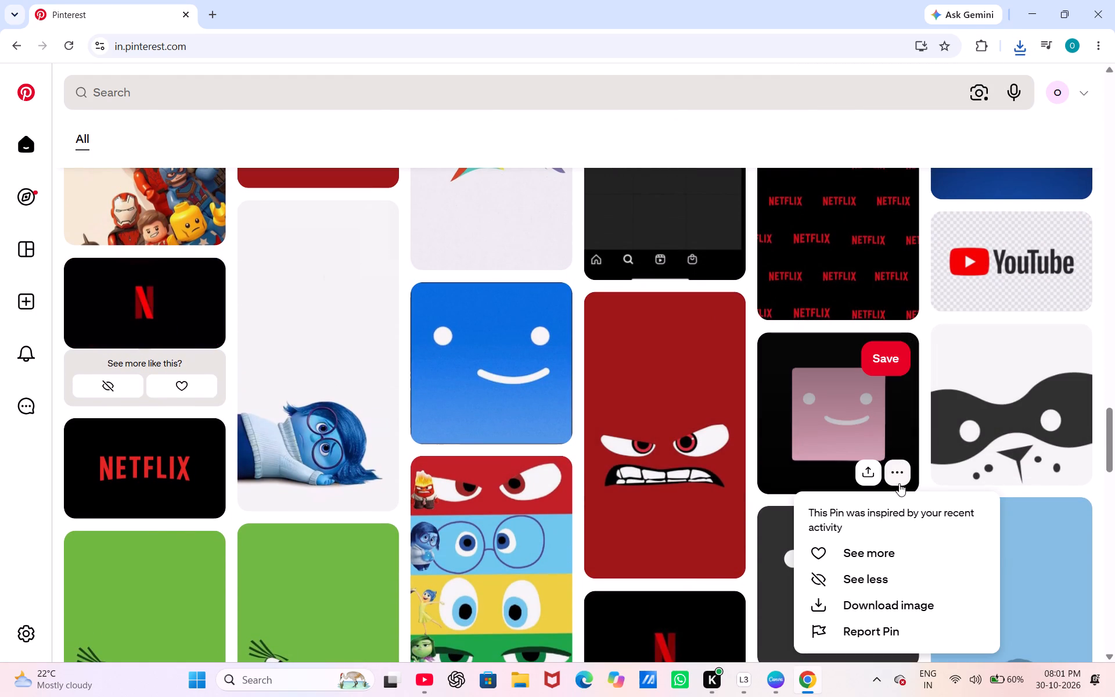
left_click(895, 613)
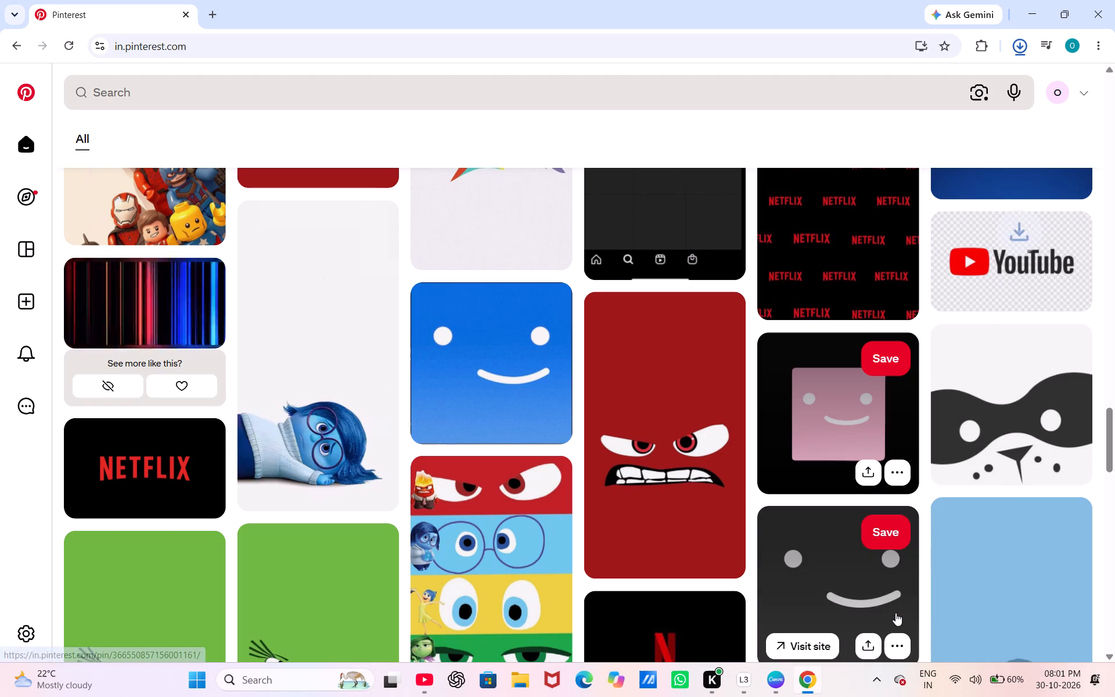
Look through the rest of the Pinterest home feed for more face images suitable as profile pictures.
scroll(542, 520, "down", 1)
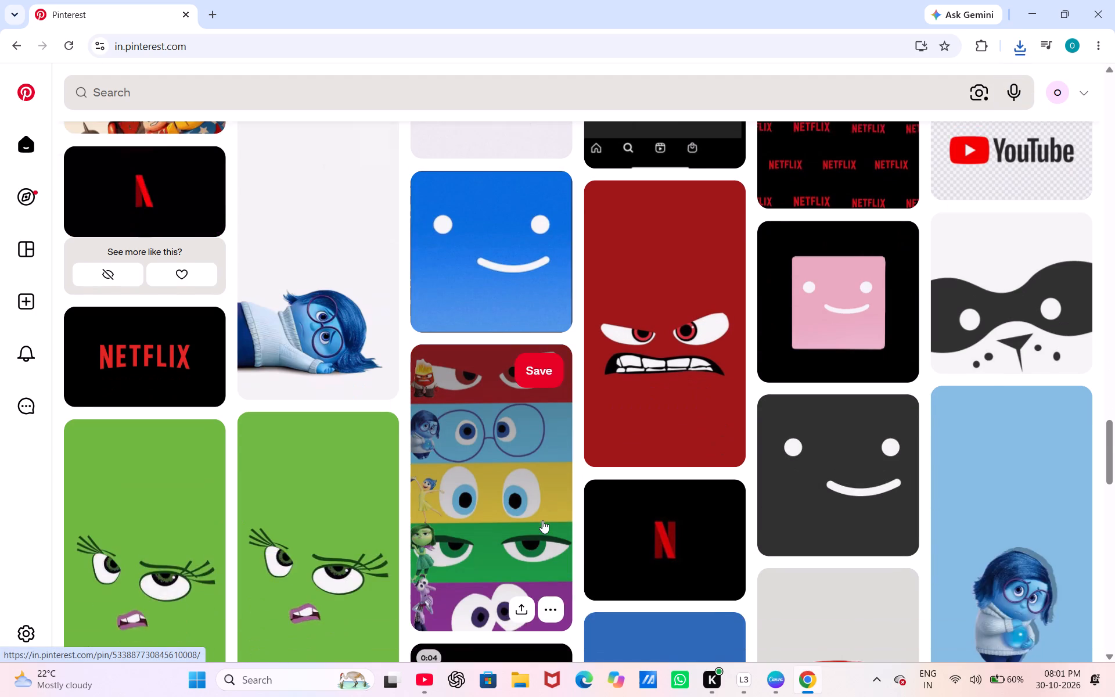
scroll(542, 520, "down", 2)
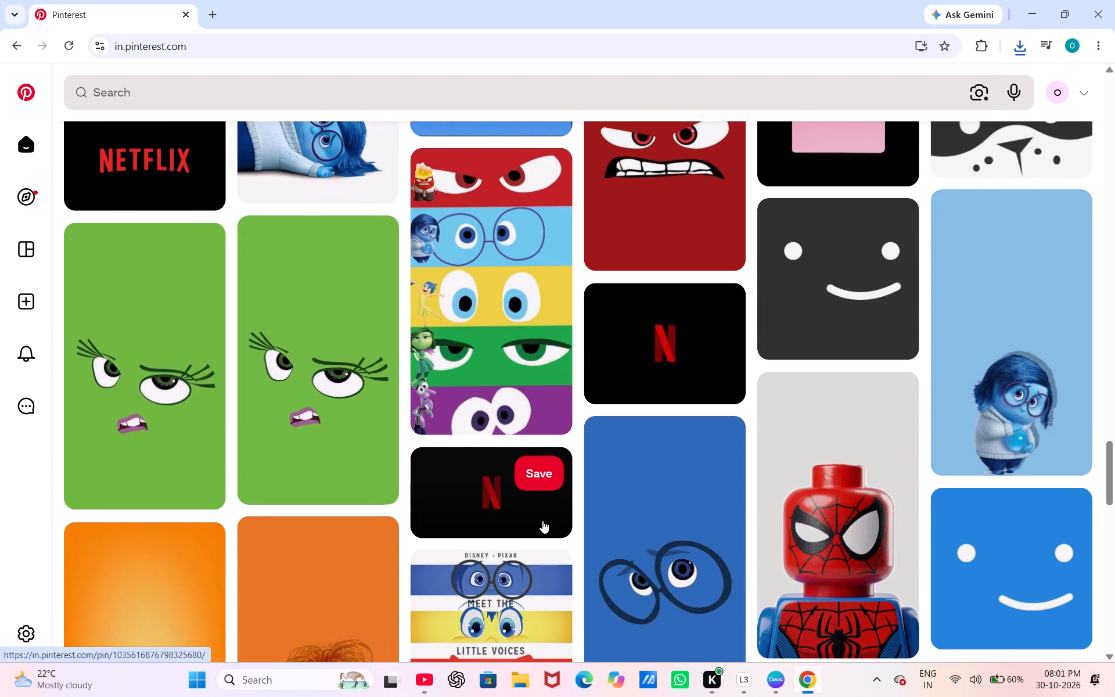
scroll(542, 520, "down", 1)
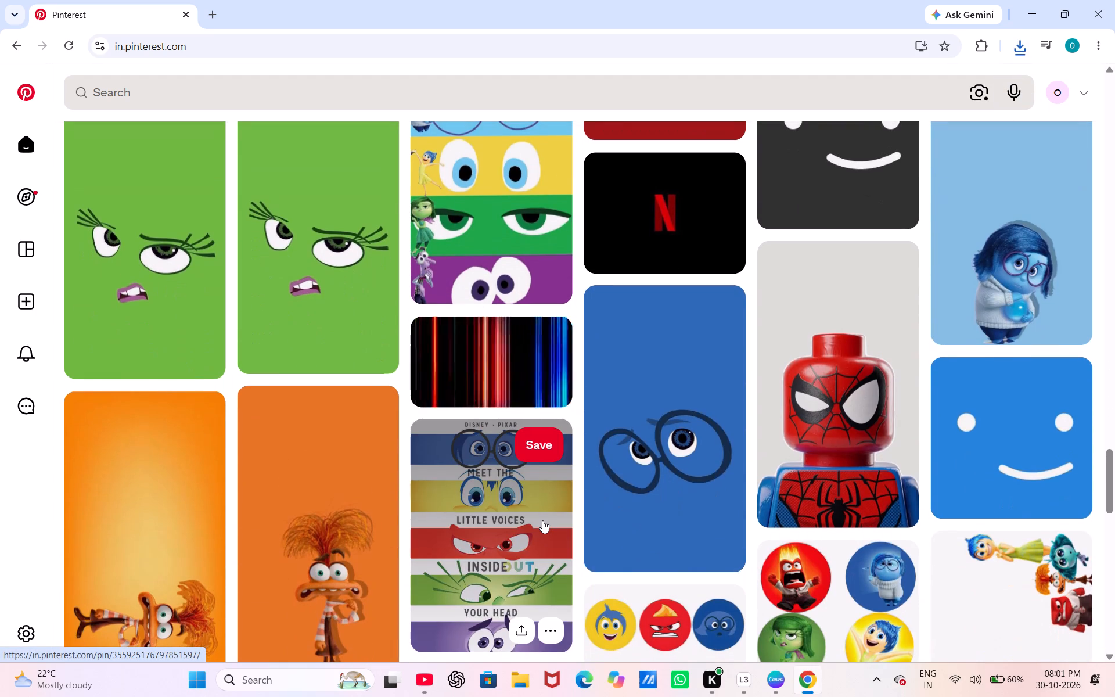
scroll(542, 520, "down", 3)
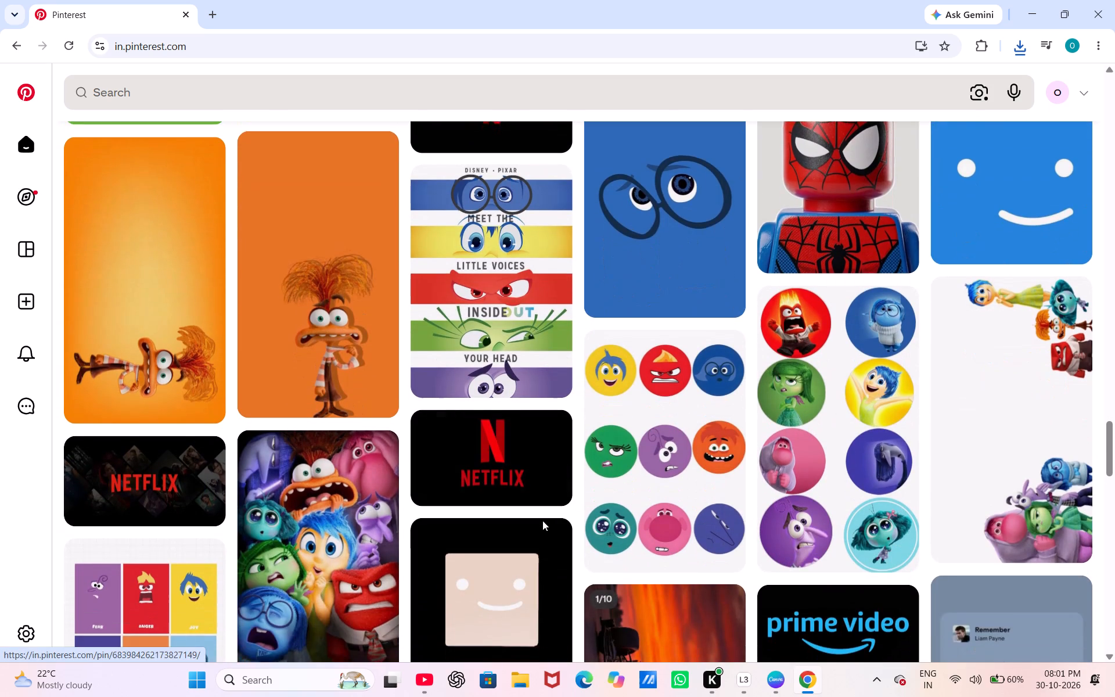
scroll(542, 520, "down", 1)
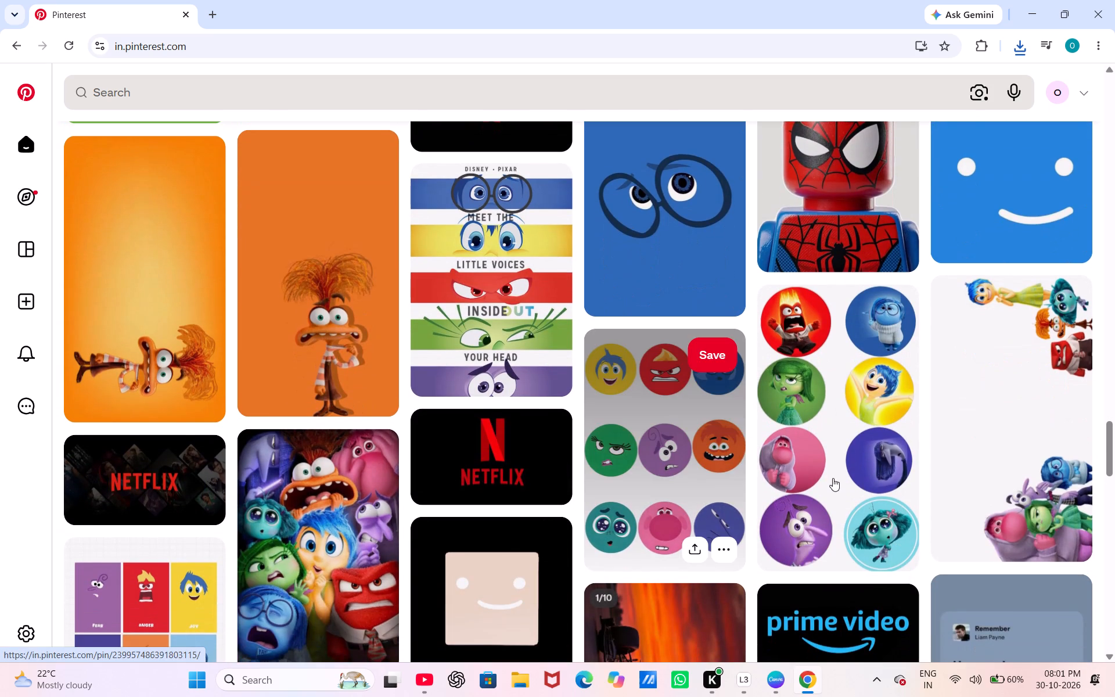
scroll(533, 542, "down", 3)
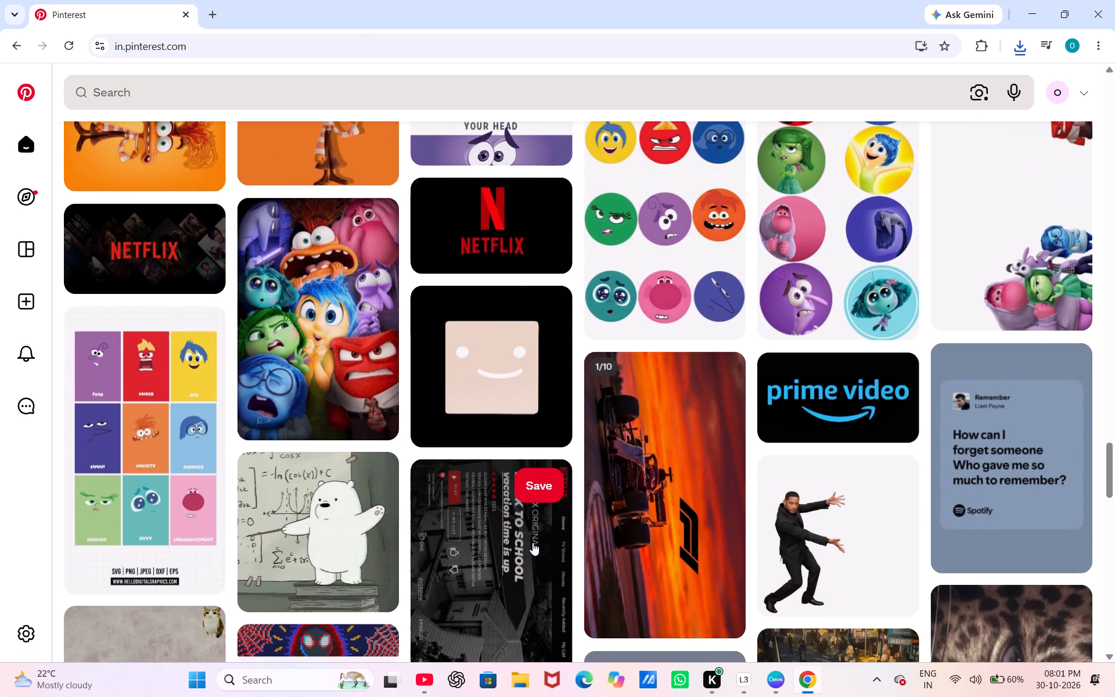
scroll(533, 542, "down", 5)
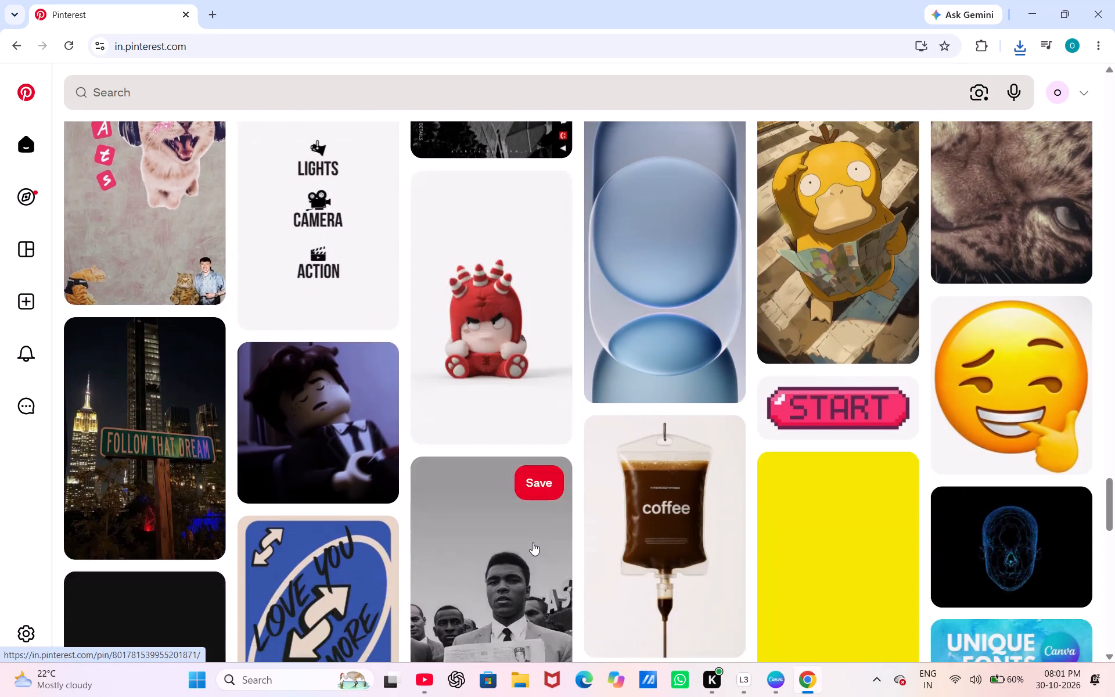
scroll(533, 542, "down", 2)
left_click_drag(533, 542, 323, 196)
scroll(323, 196, "up", 1)
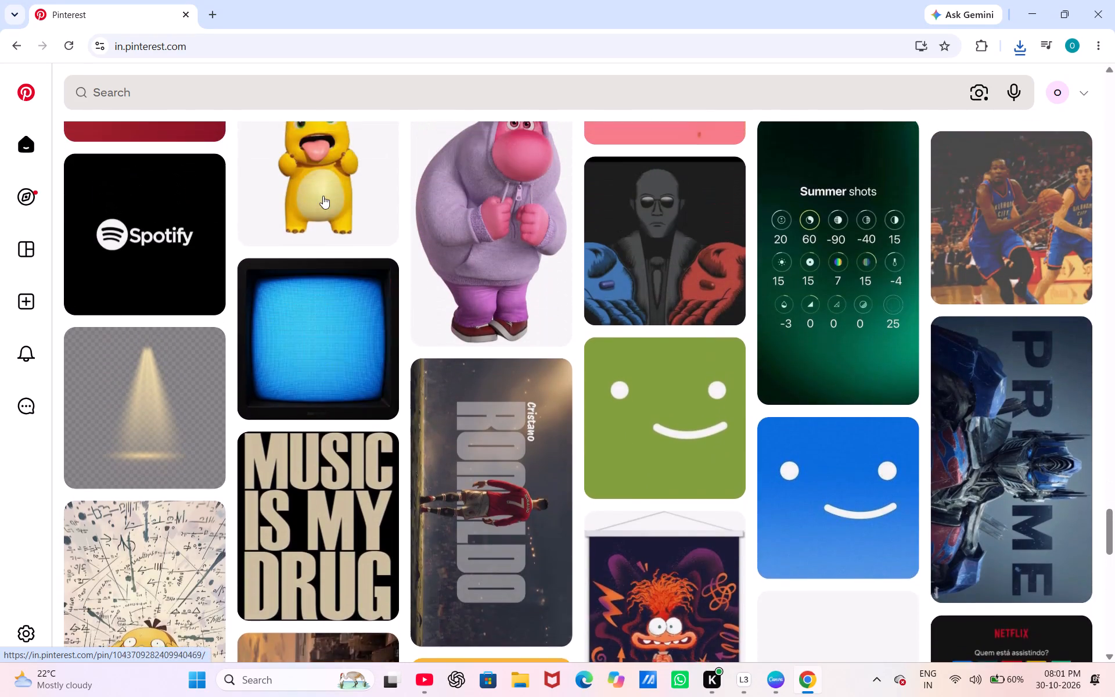
scroll(323, 196, "up", 2)
scroll(323, 196, "down", 1)
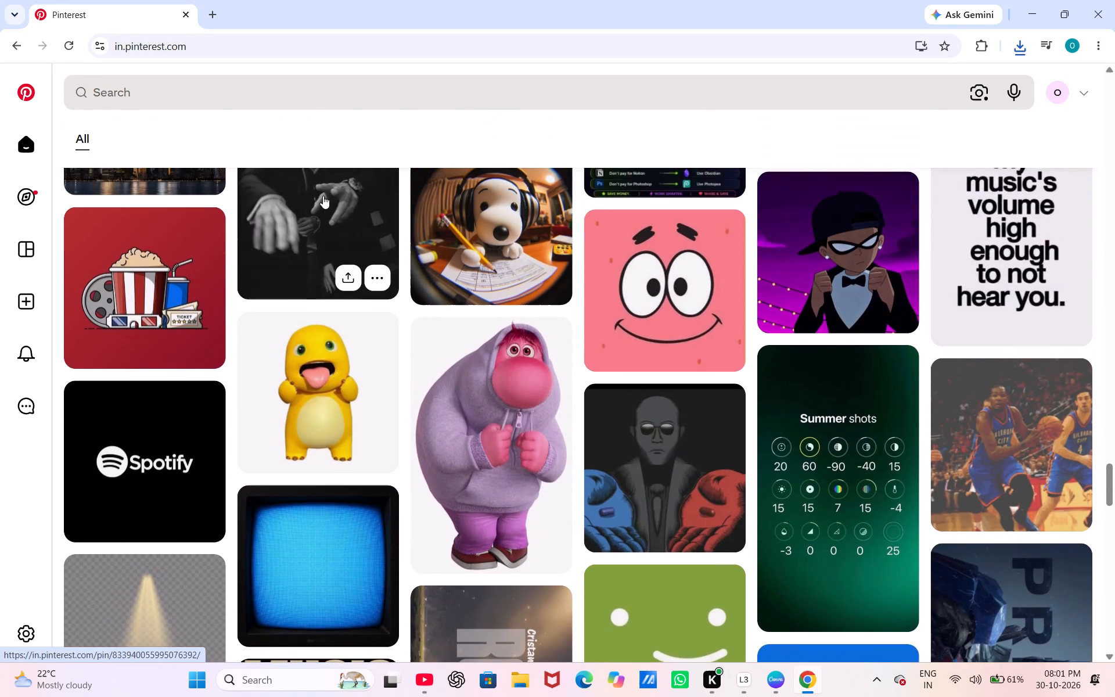
scroll(323, 196, "down", 1)
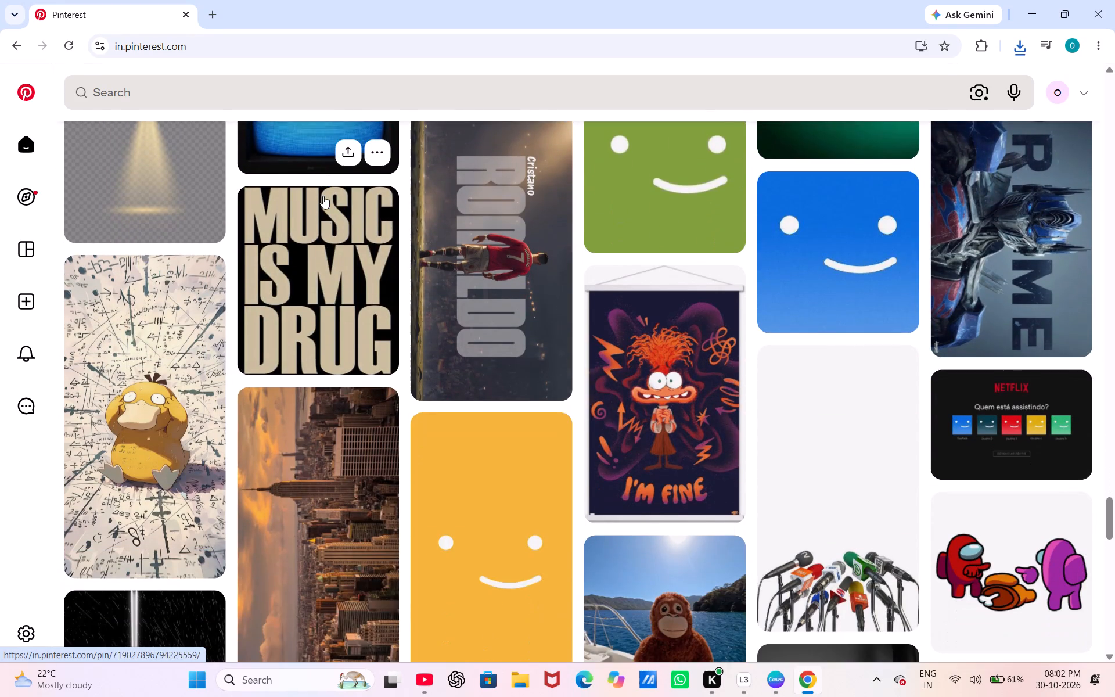
scroll(323, 196, "down", 1)
Search Pinterest for "netflix character girls".
left_click(178, 91)
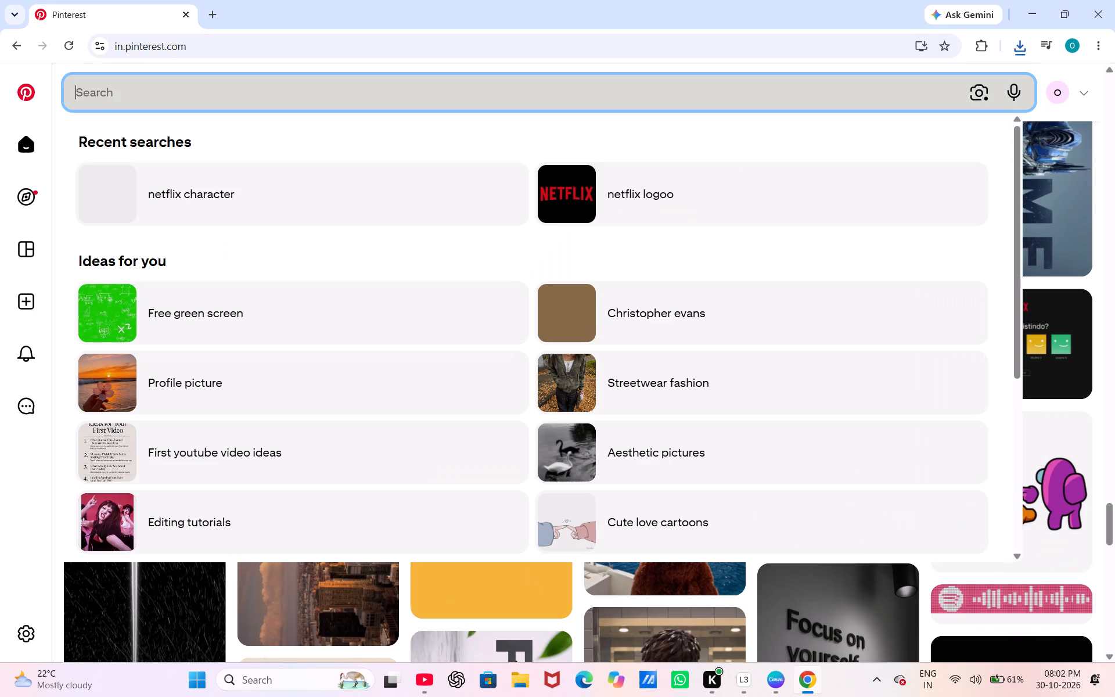
type("netflix chae")
key("BackSpace")
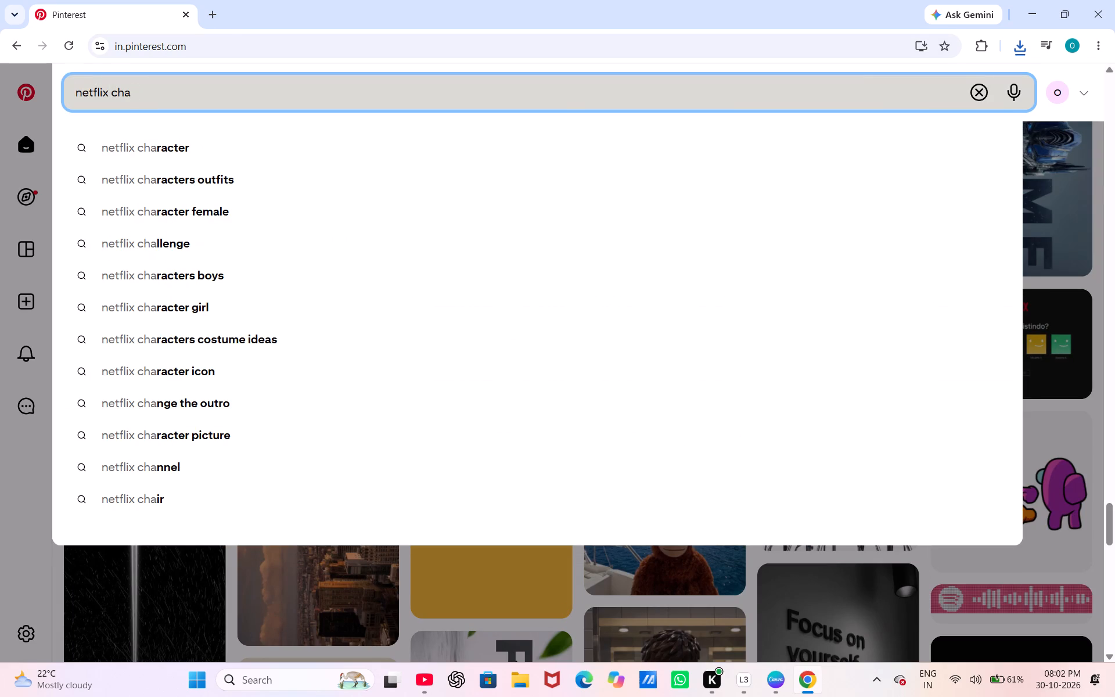
type("ra")
type("cter girls")
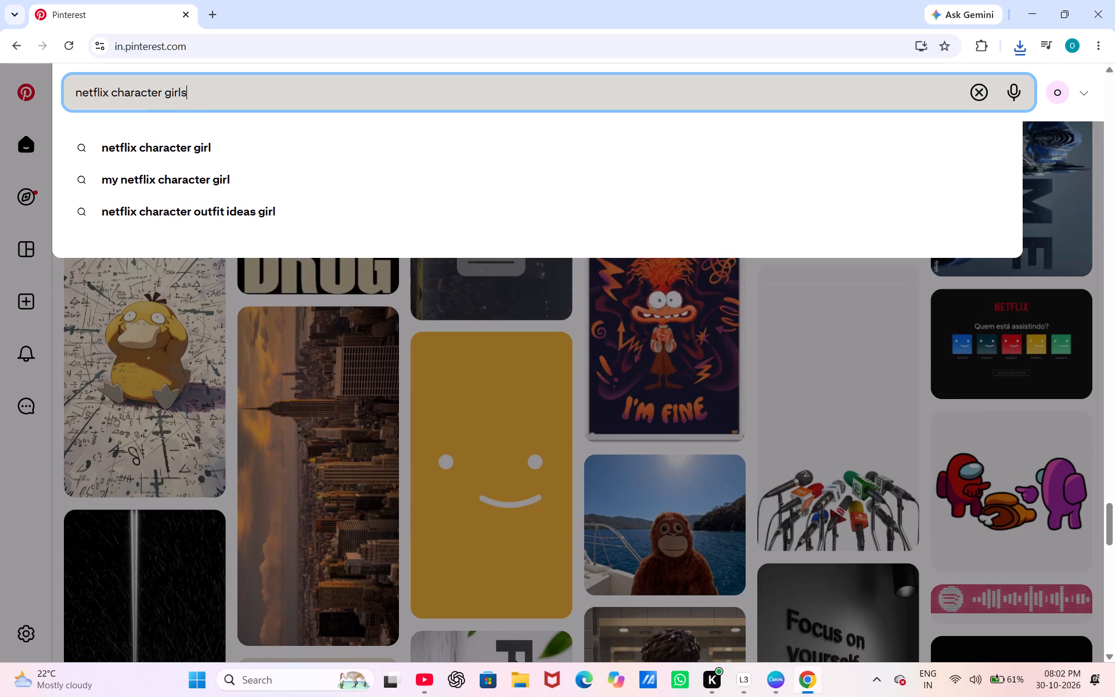
key("Return")
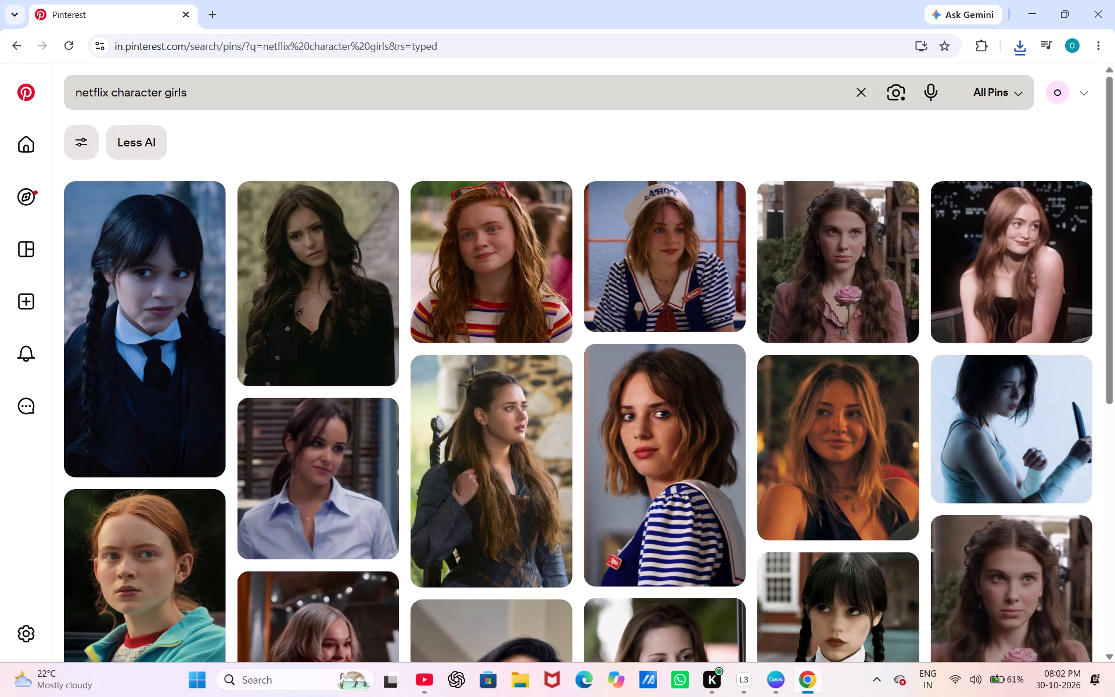
Download the laughing pink-haired cartoon girl image from the netflix character girls results.
scroll(567, 318, "down", 5)
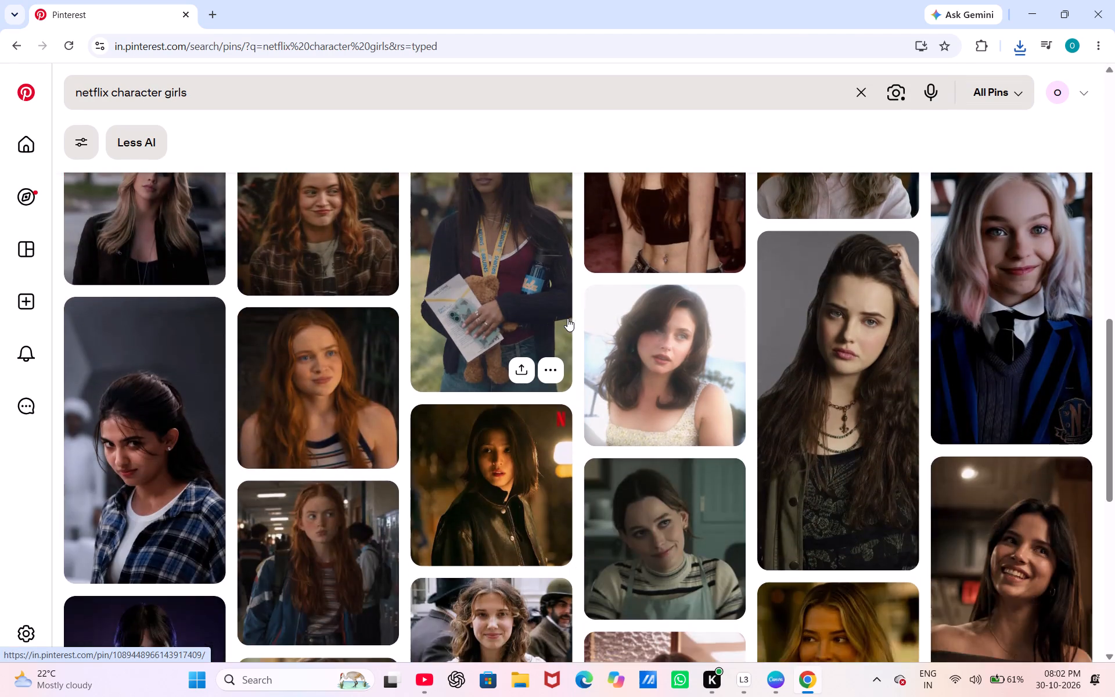
scroll(567, 318, "down", 5)
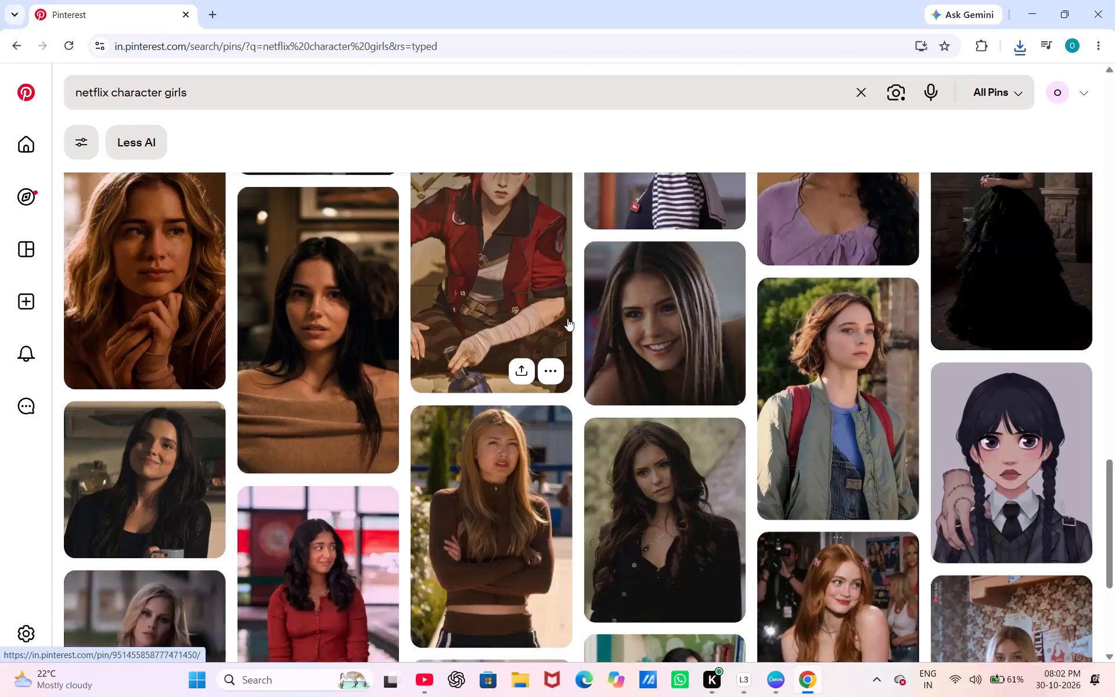
scroll(567, 318, "down", 4)
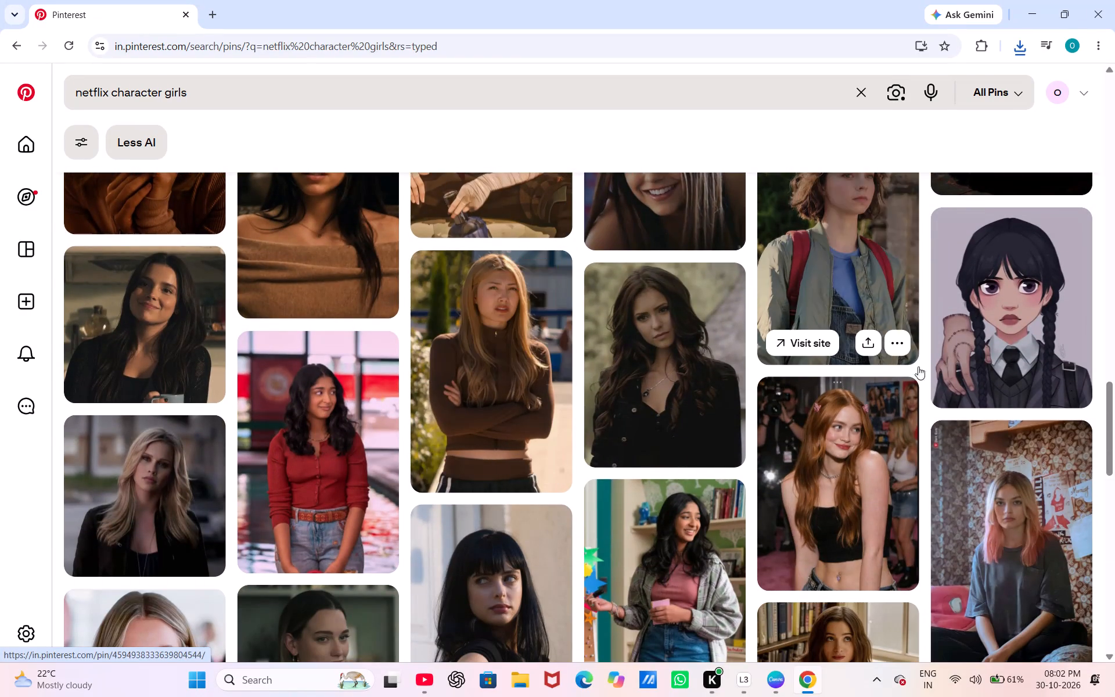
scroll(928, 383, "down", 4)
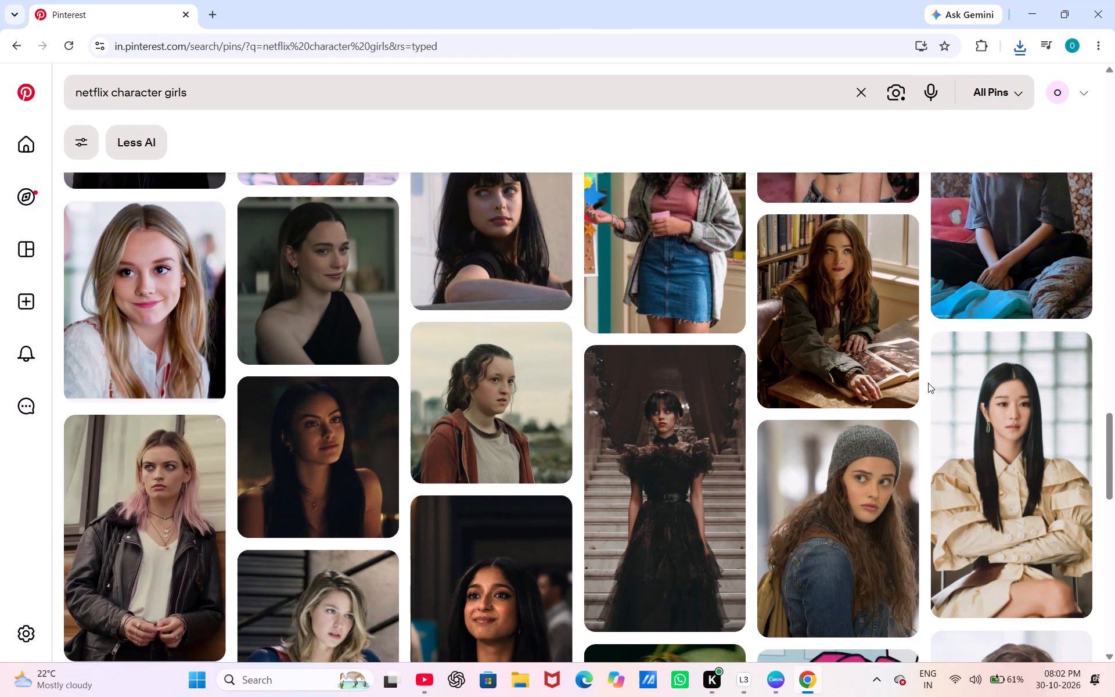
scroll(928, 383, "down", 3)
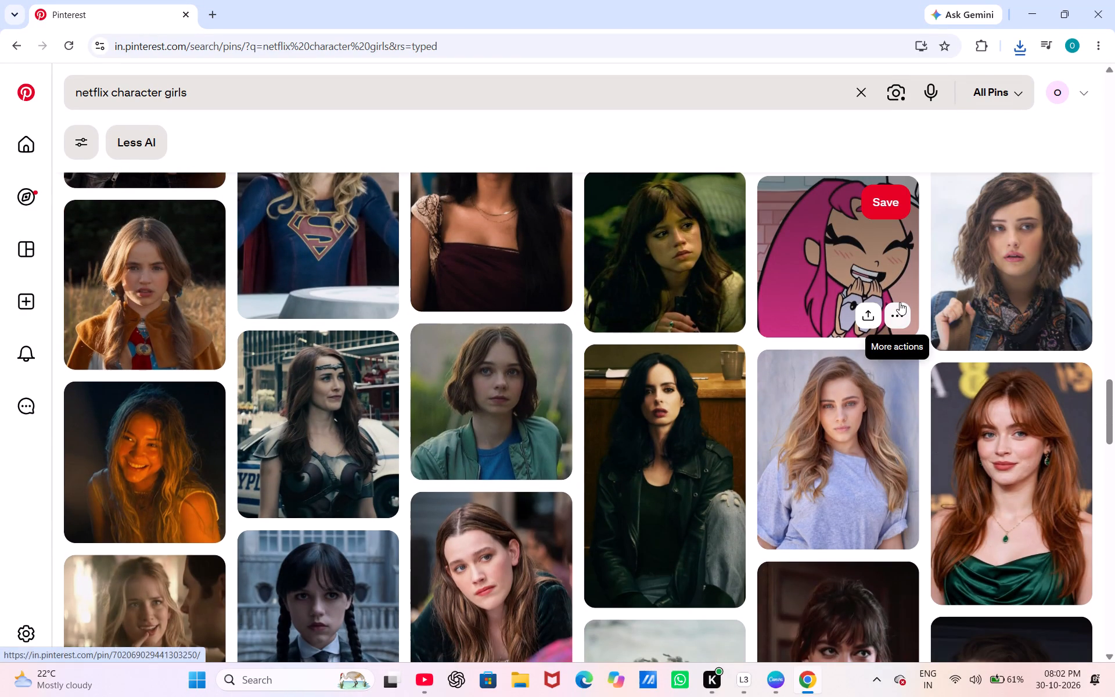
left_click(900, 303)
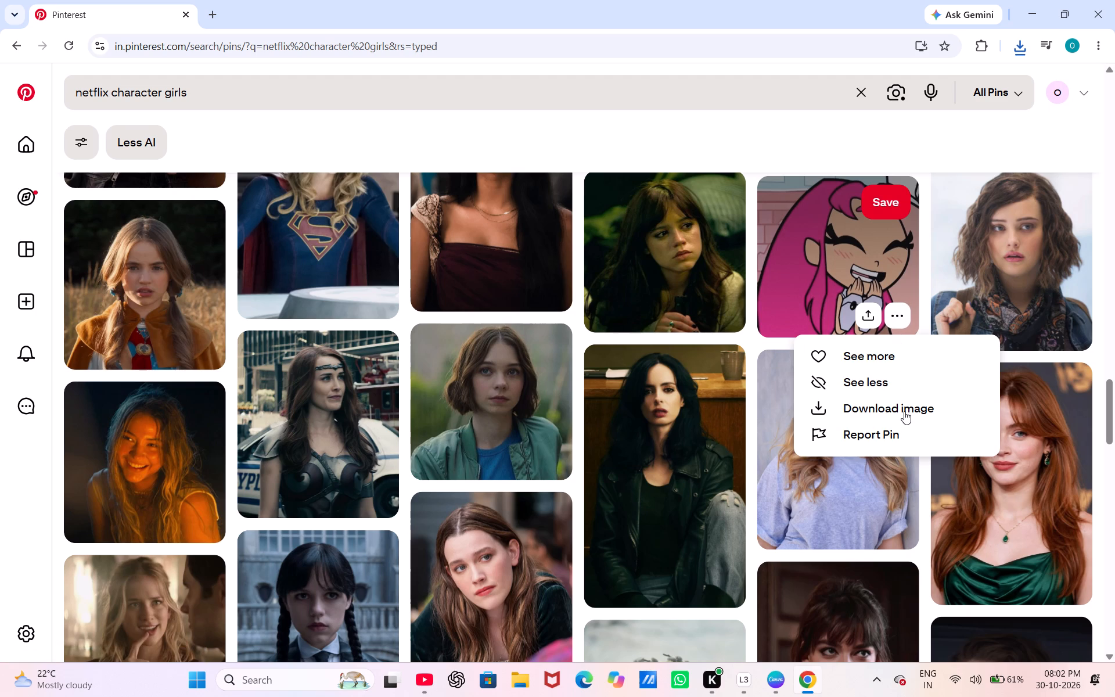
left_click(904, 411)
Download the cartoon image of the dark-haired girl with a pink flower in her hair from the search results.
scroll(689, 521, "down", 1)
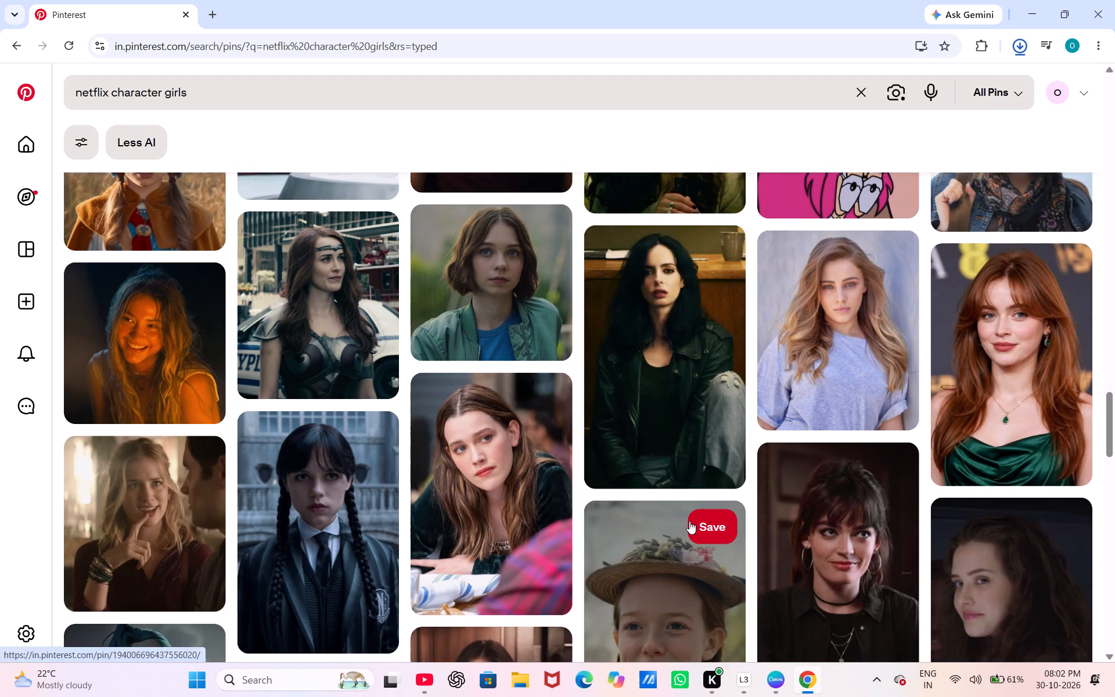
scroll(689, 521, "down", 5)
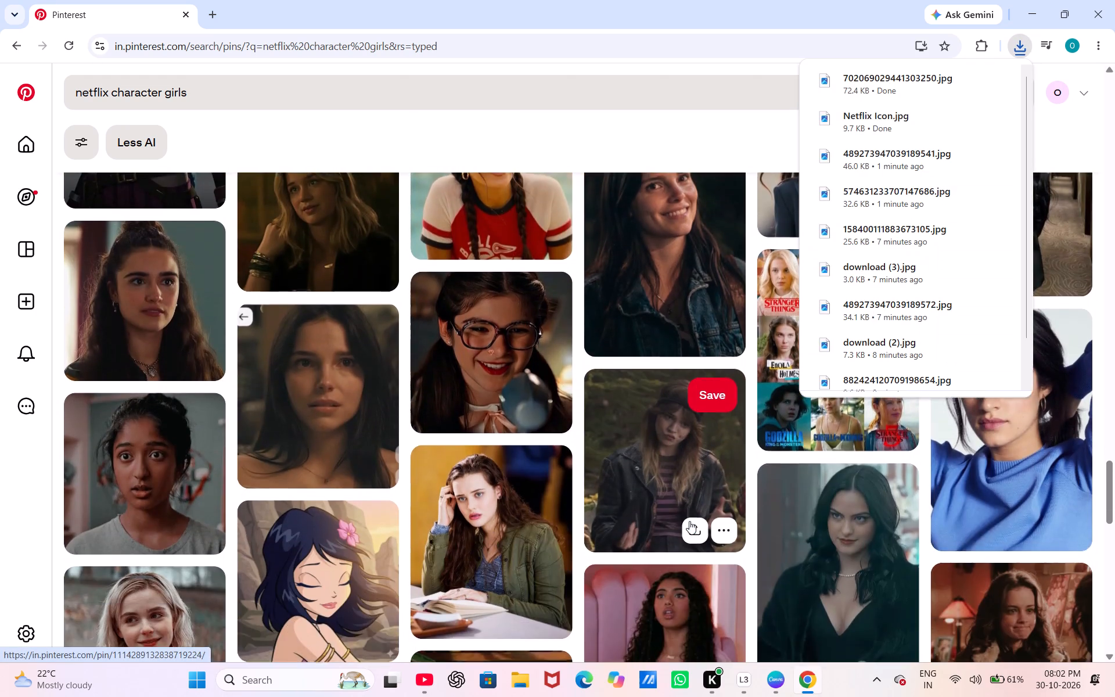
scroll(689, 521, "down", 4)
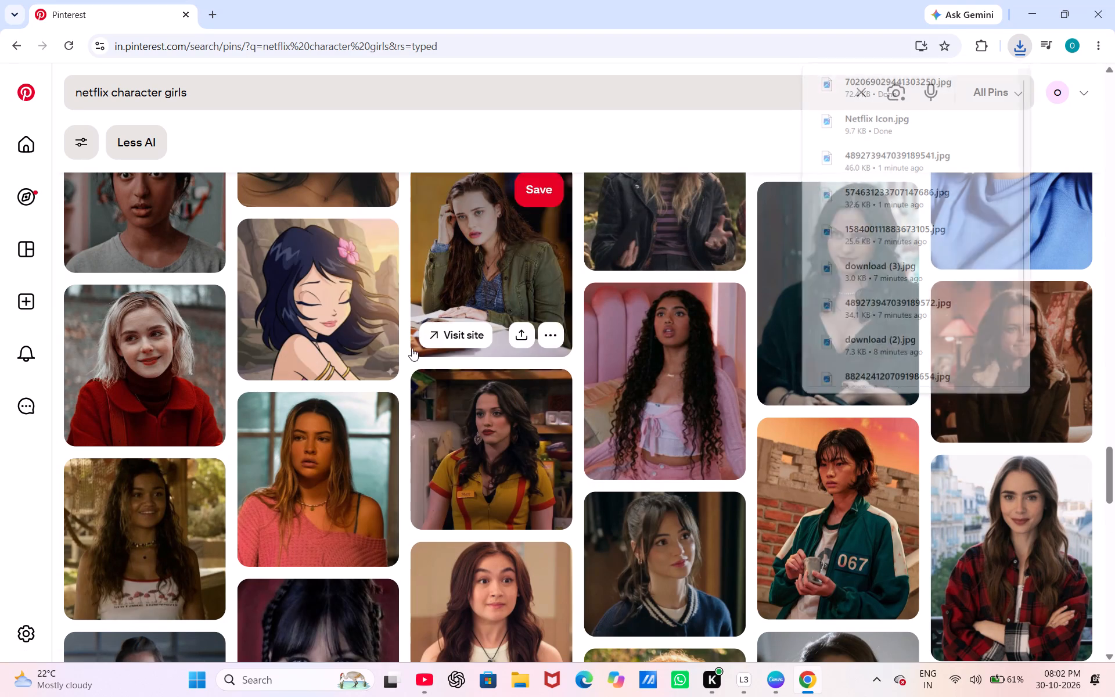
left_click(370, 354)
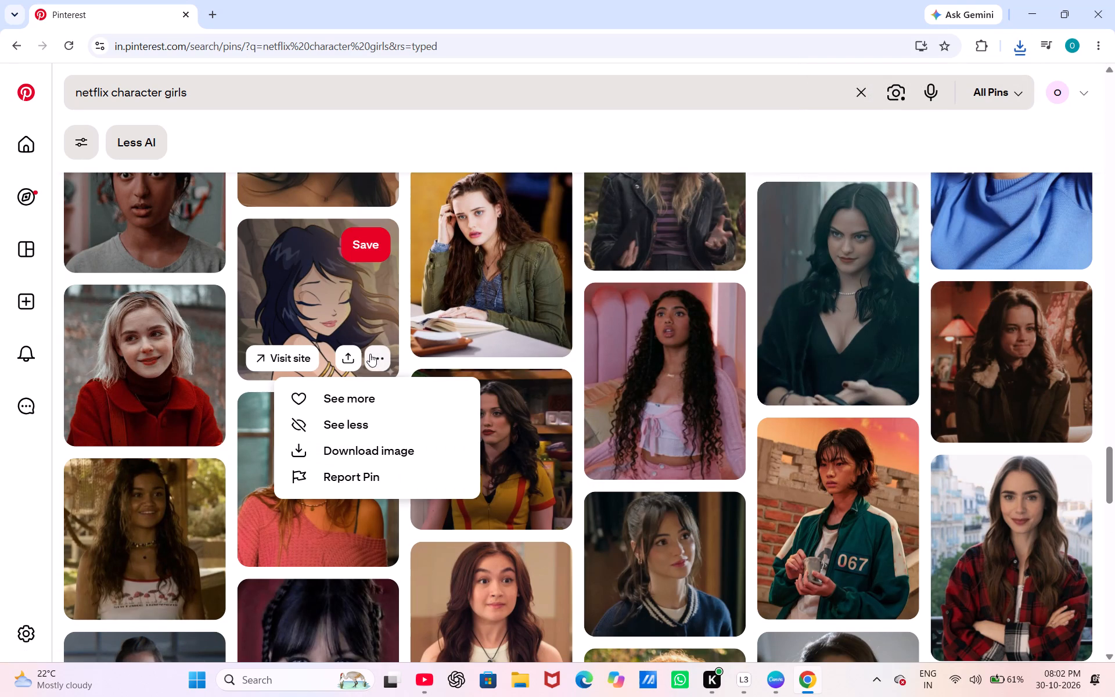
left_click(370, 446)
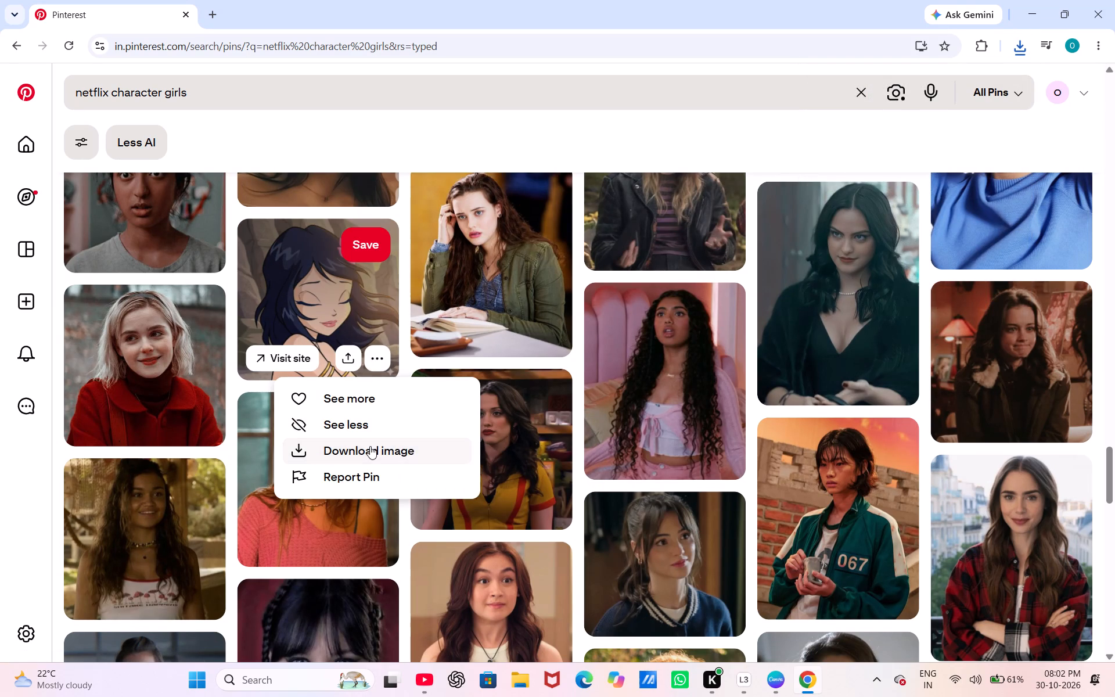
Download the 3D cartoon image of the long-haired girl in a cream off-shoulder sweater from the same results.
scroll(635, 467, "down", 3)
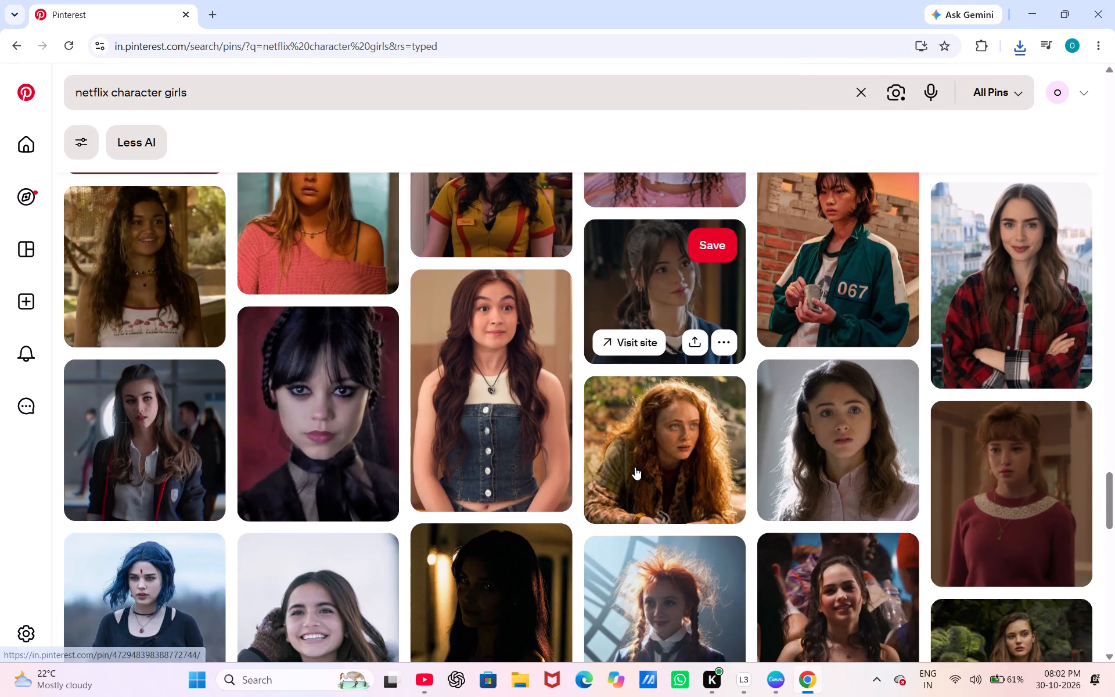
scroll(635, 467, "down", 4)
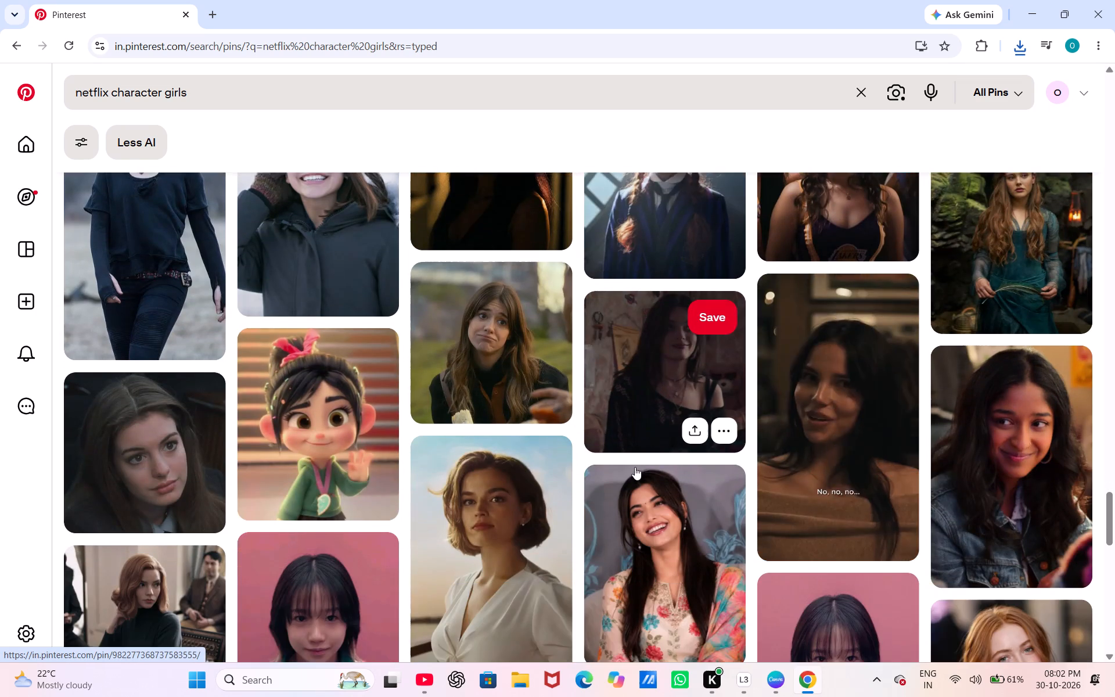
scroll(635, 467, "down", 2)
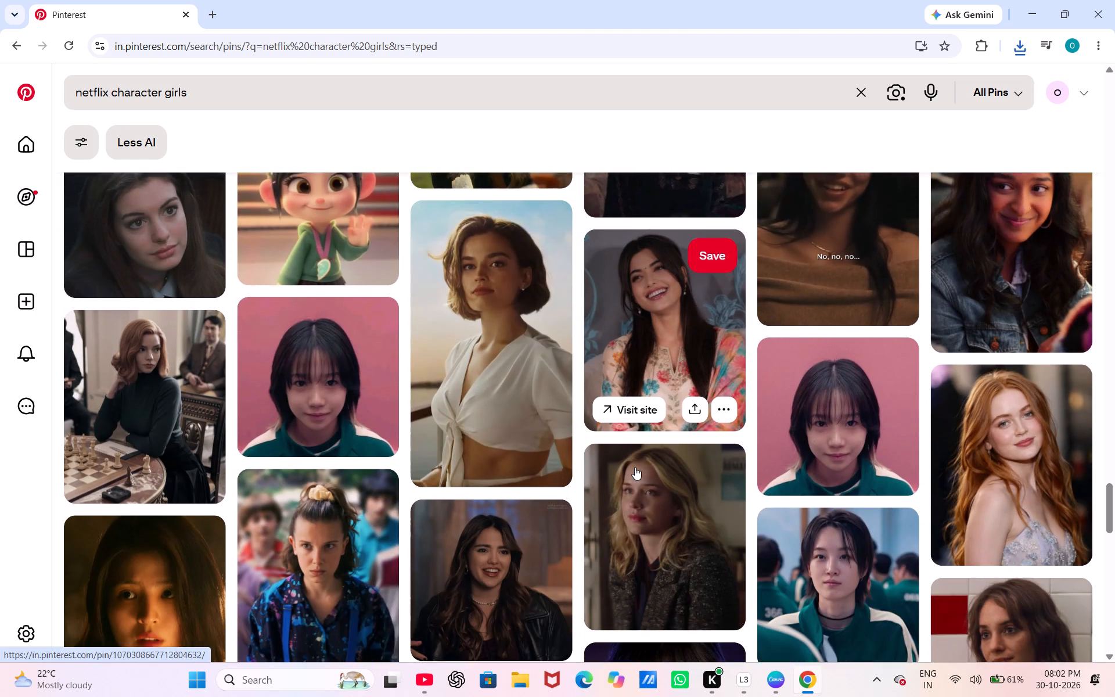
scroll(635, 467, "down", 6)
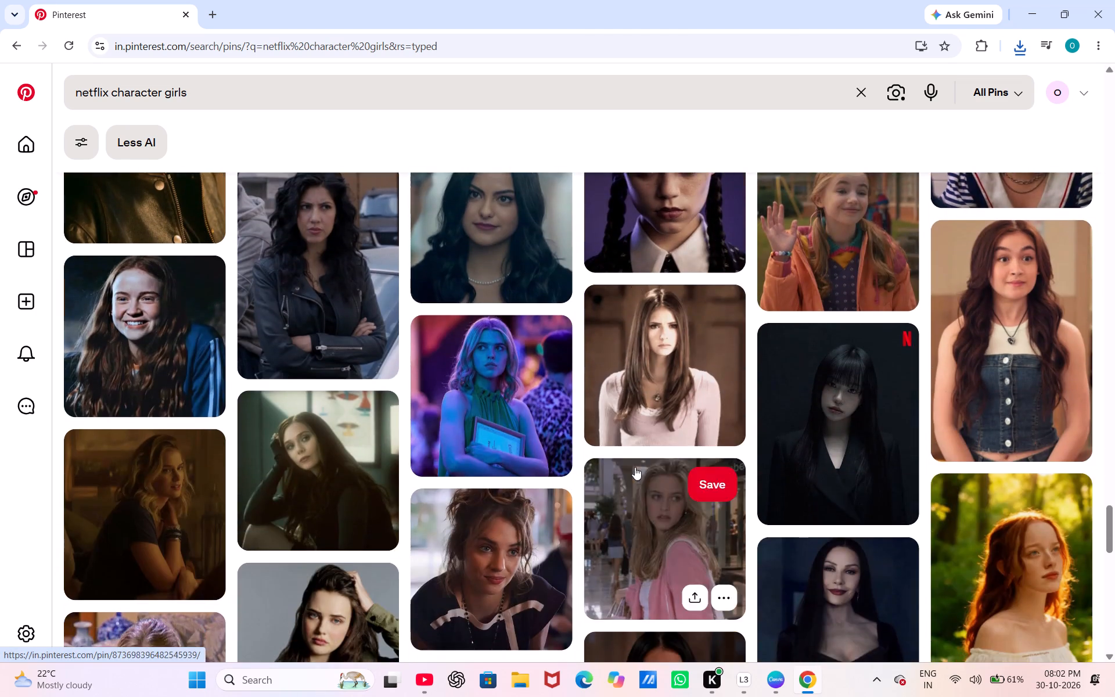
scroll(635, 467, "down", 2)
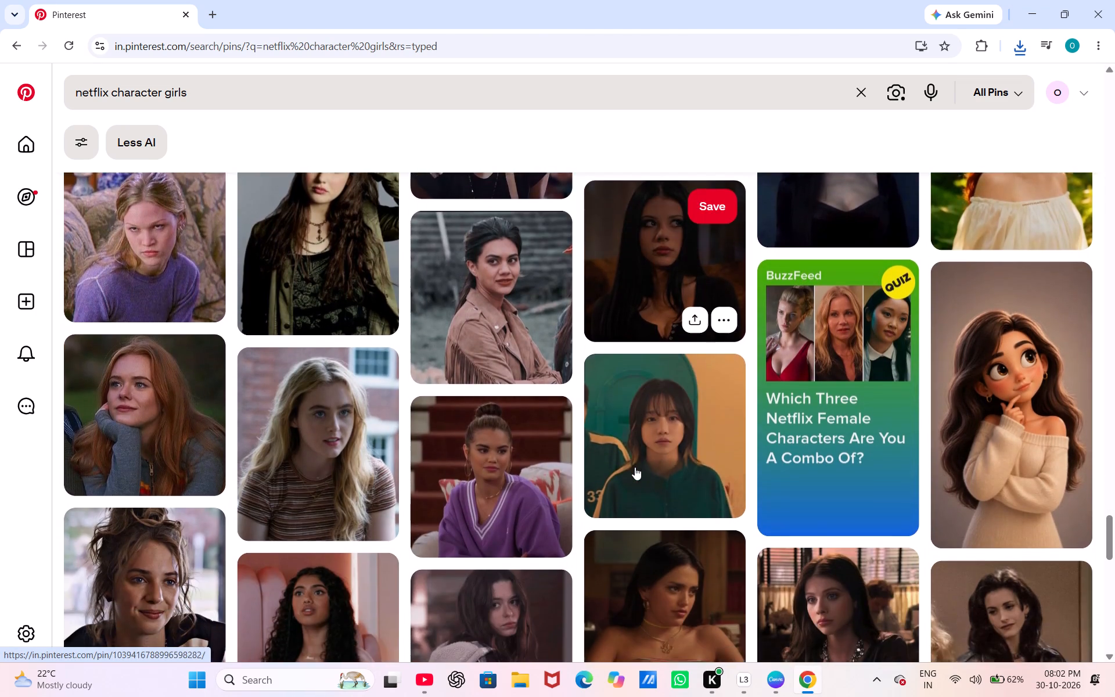
scroll(635, 467, "down", 2)
scroll(635, 467, "up", 1)
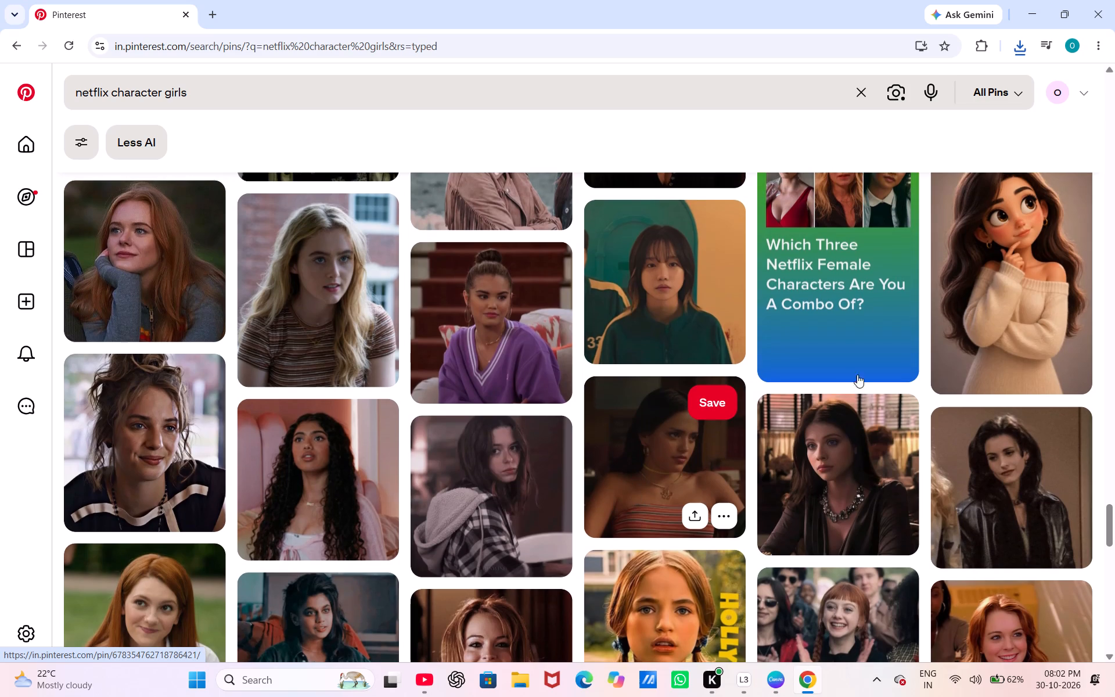
left_click(1070, 363)
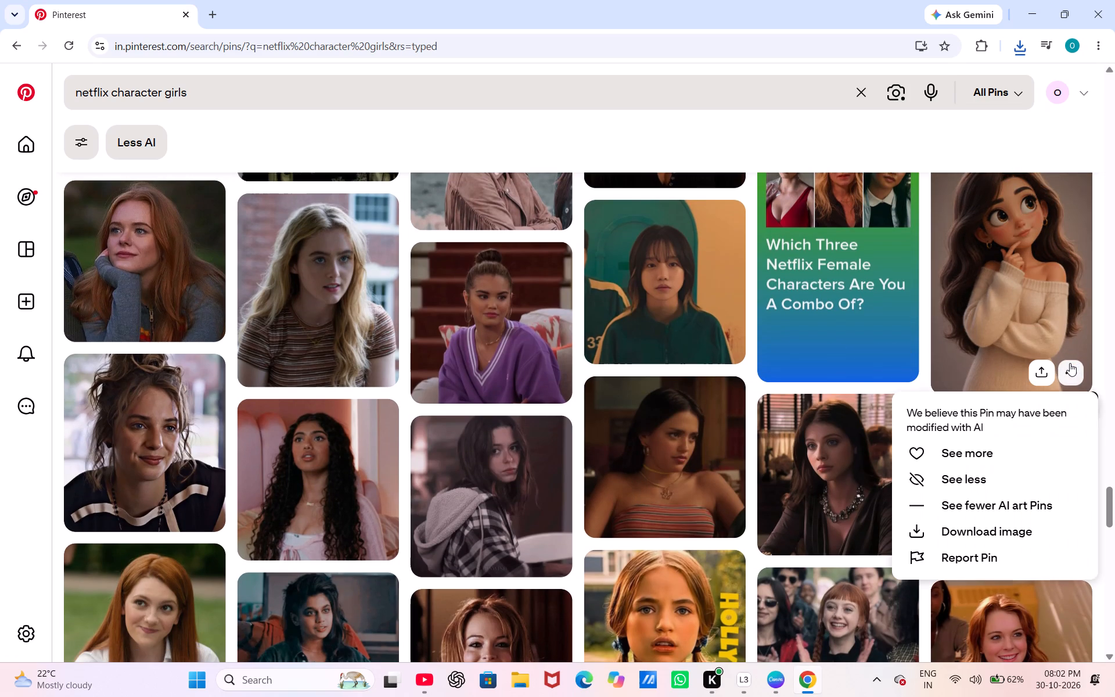
left_click(1008, 525)
Download the blue-toned cartoon image of the black-haired girl in a bridal veil from the same results.
scroll(721, 563, "down", 3)
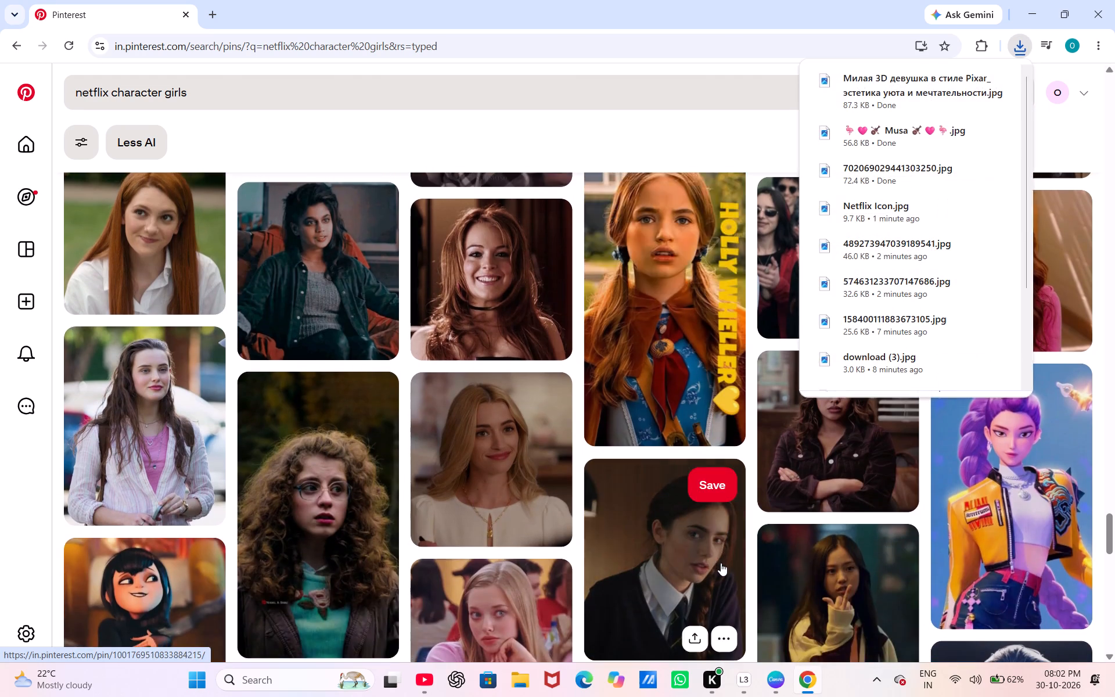
scroll(721, 563, "down", 3)
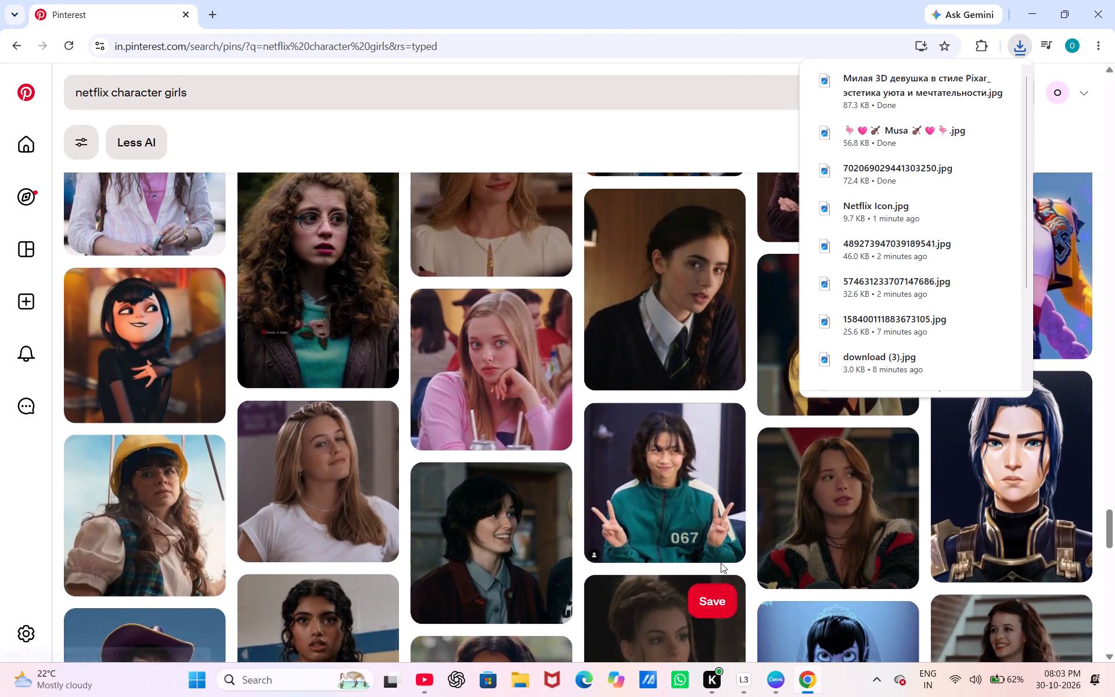
scroll(721, 563, "down", 1)
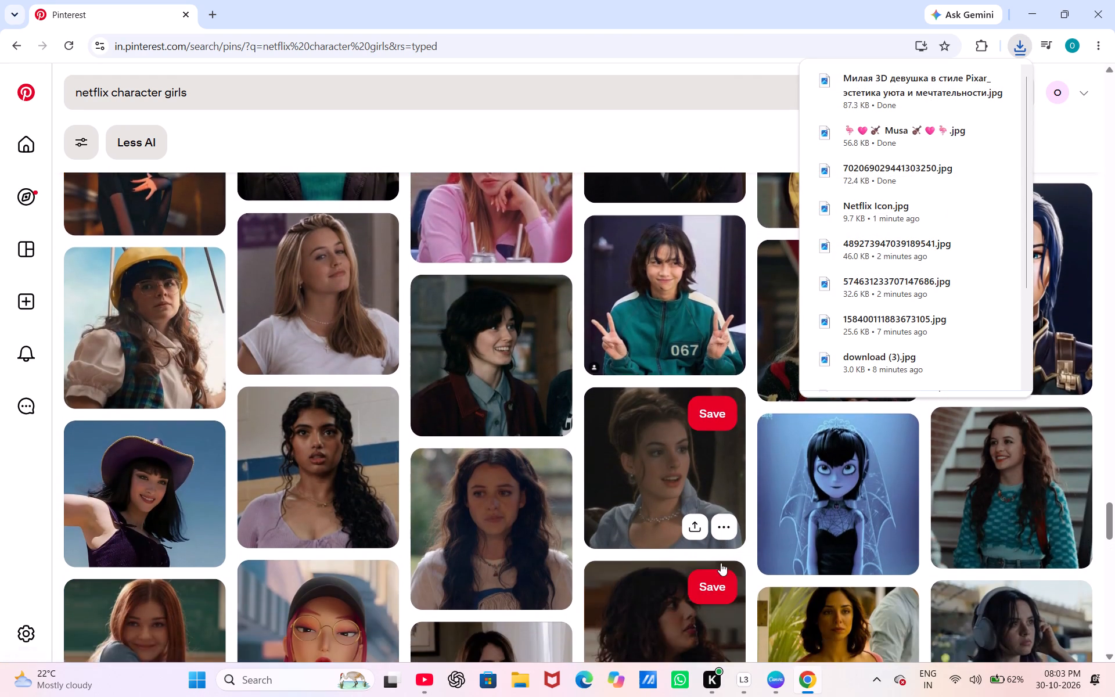
scroll(721, 563, "down", 1)
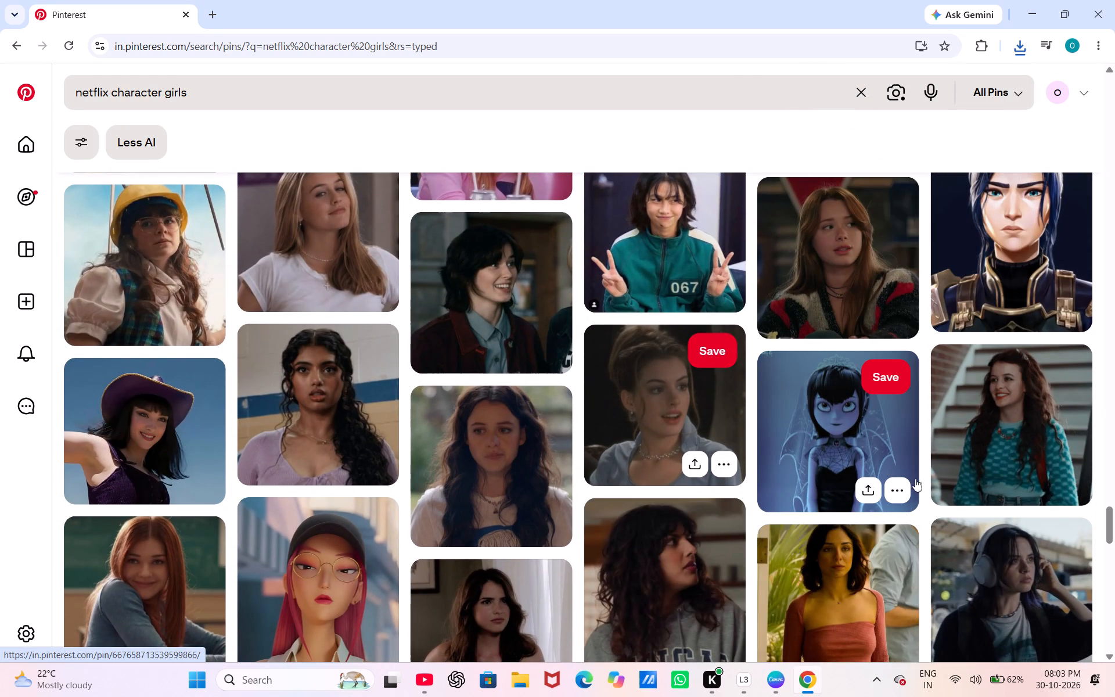
left_click(893, 488)
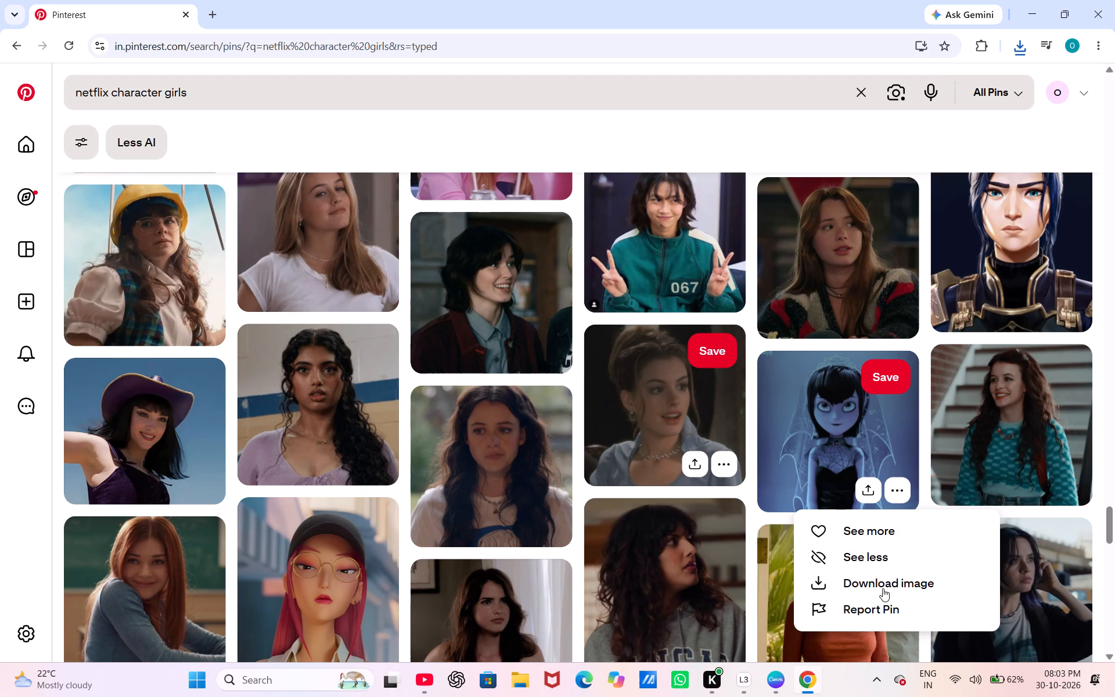
left_click(883, 588)
Look further through the netflix character girls results for more cartoon face images.
scroll(355, 695, "down", 1)
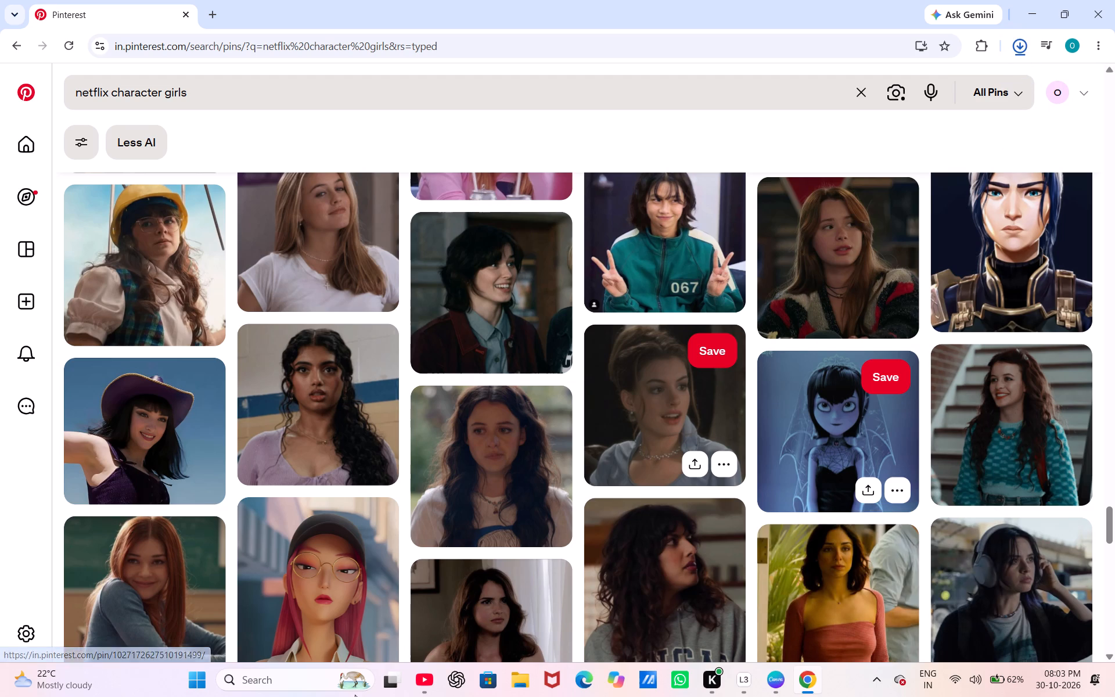
scroll(355, 695, "down", 3)
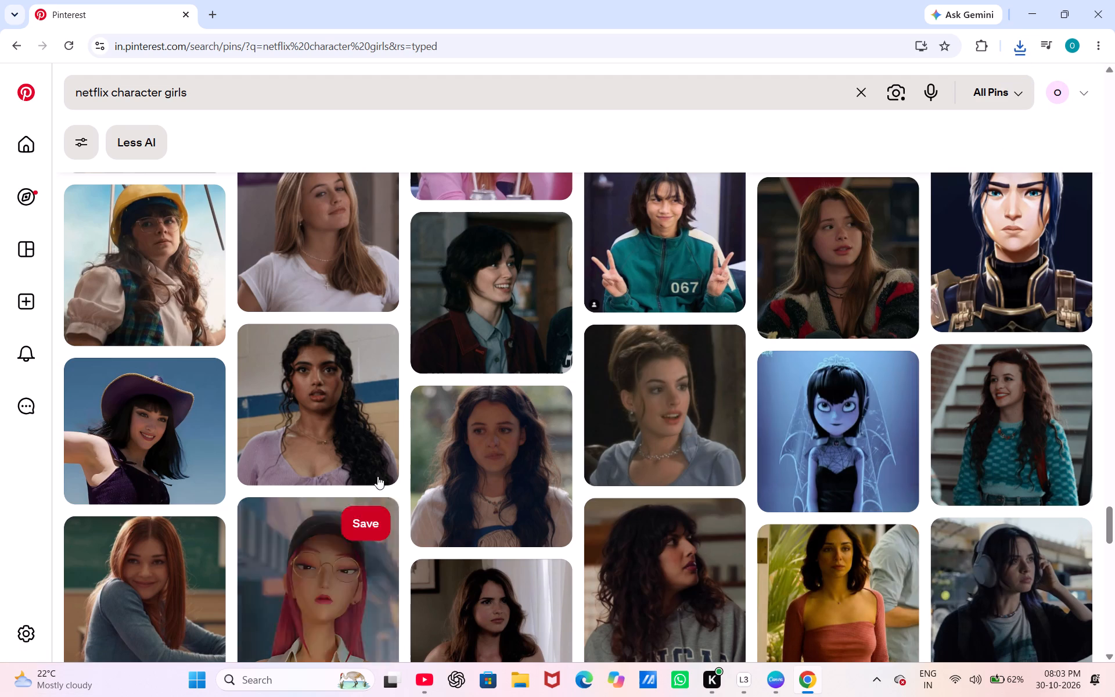
scroll(293, 508, "down", 5)
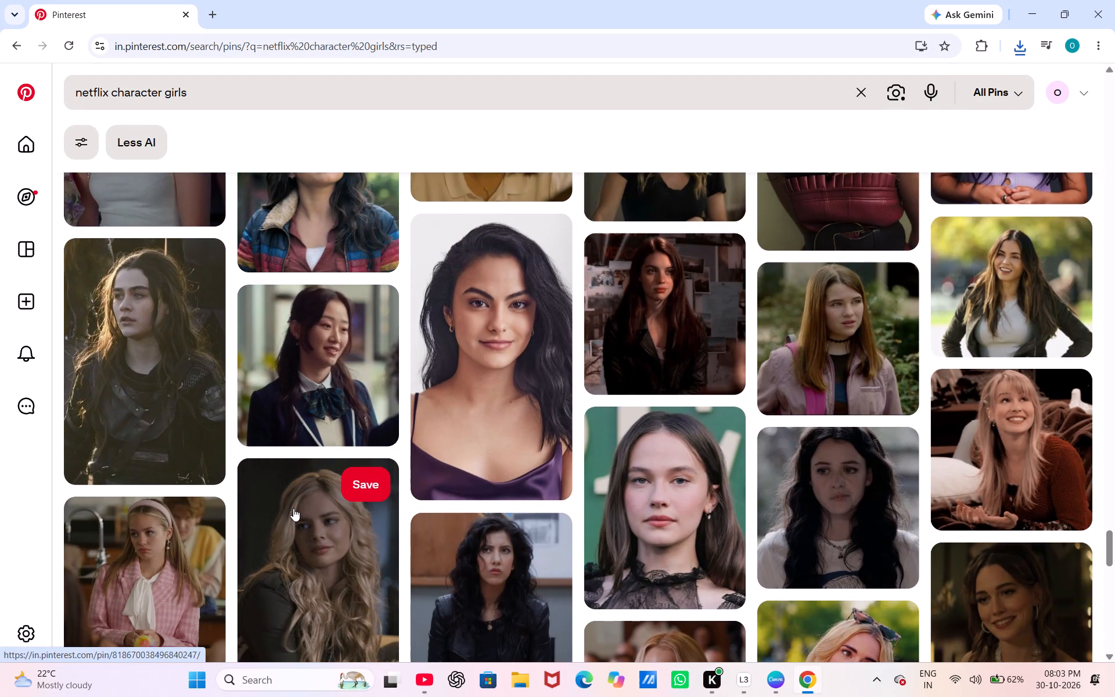
scroll(293, 508, "down", 5)
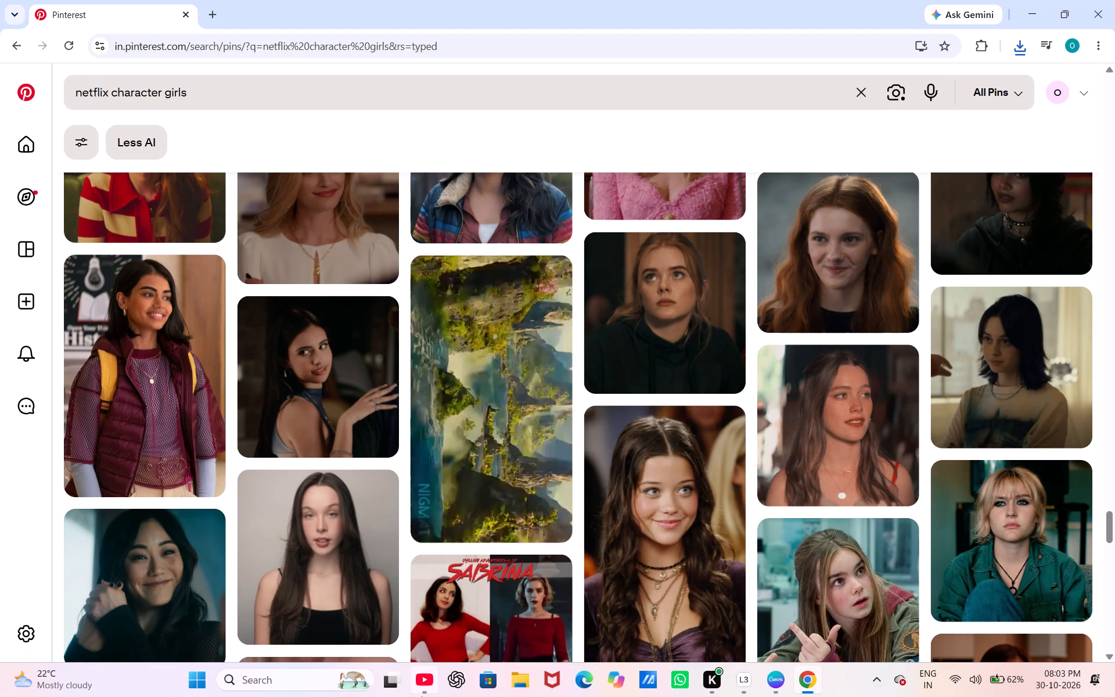
Switch to Canva and open the file chooser for uploading images from the Downloads folder.
left_click(770, 694)
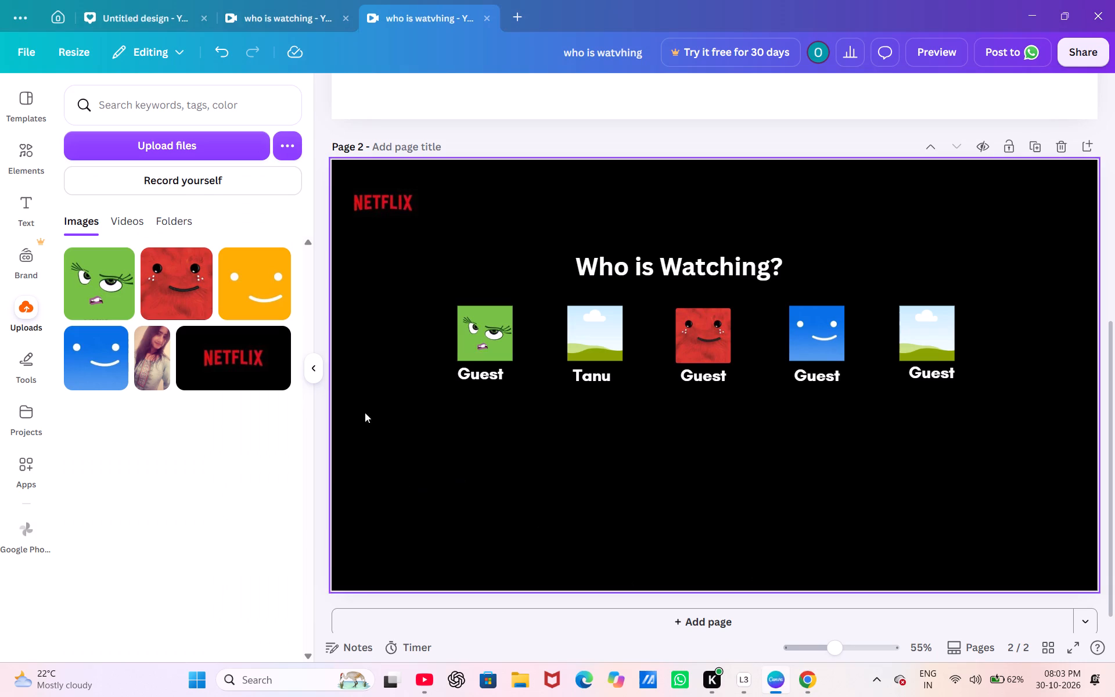
left_click(197, 142)
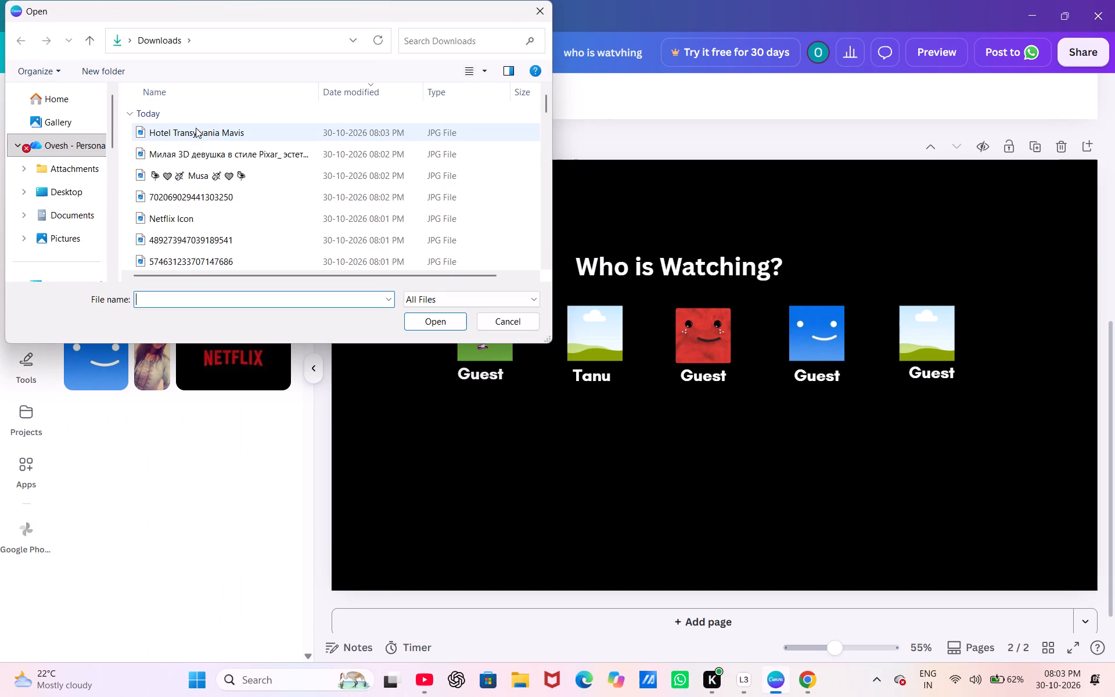
scroll(193, 180, "up", 2)
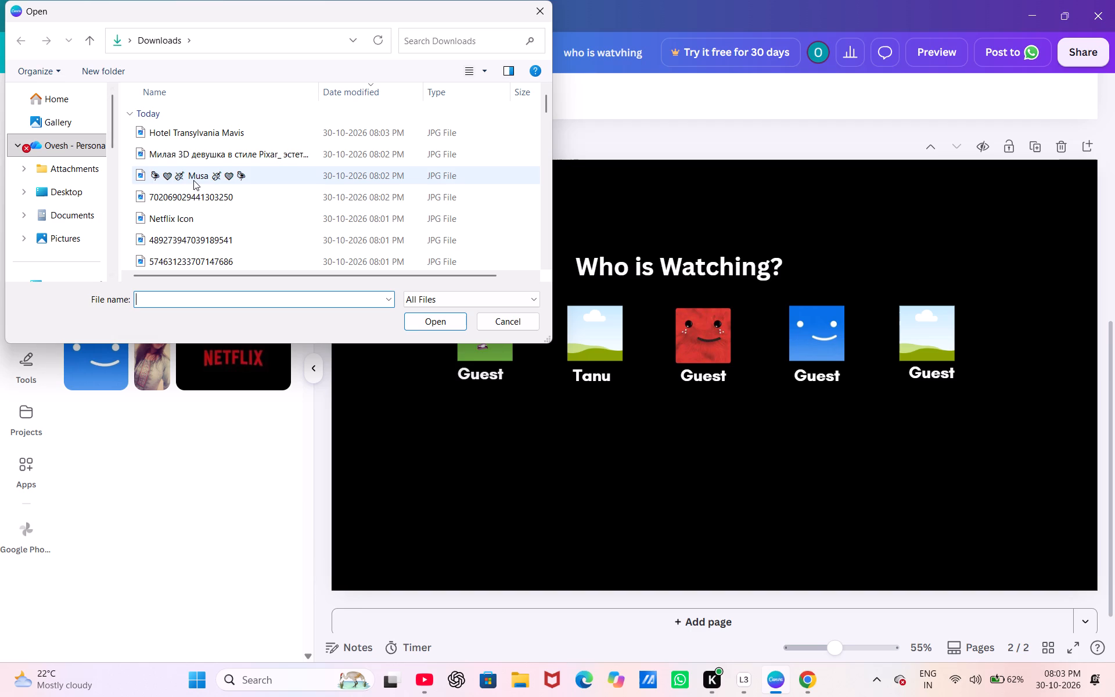
scroll(193, 180, "up", 2)
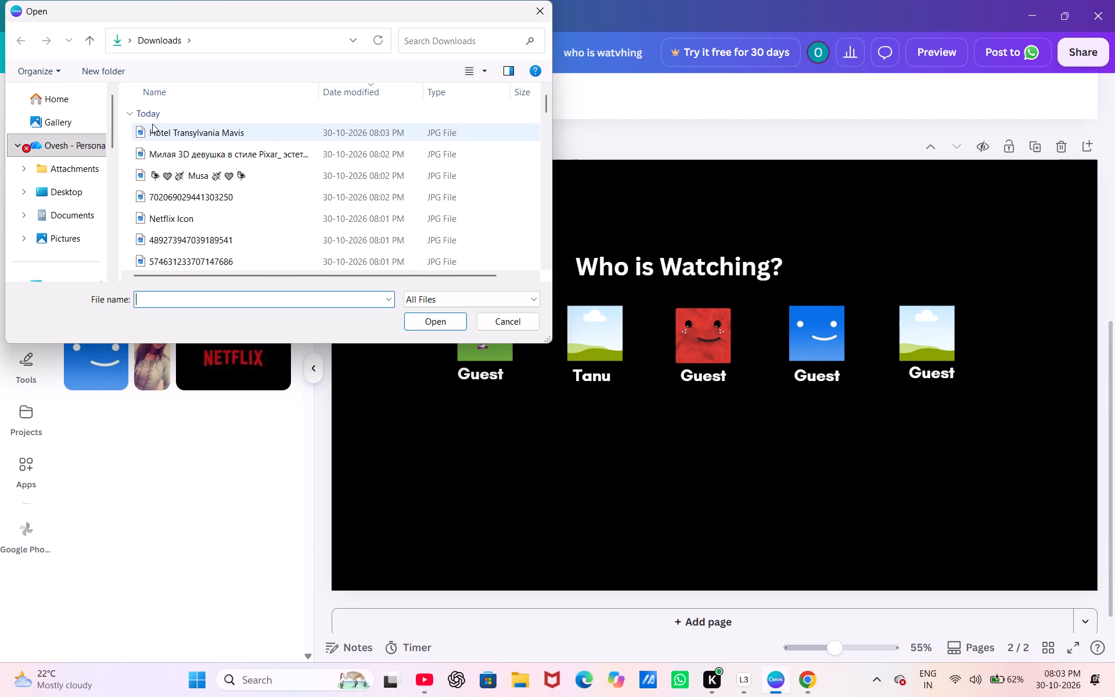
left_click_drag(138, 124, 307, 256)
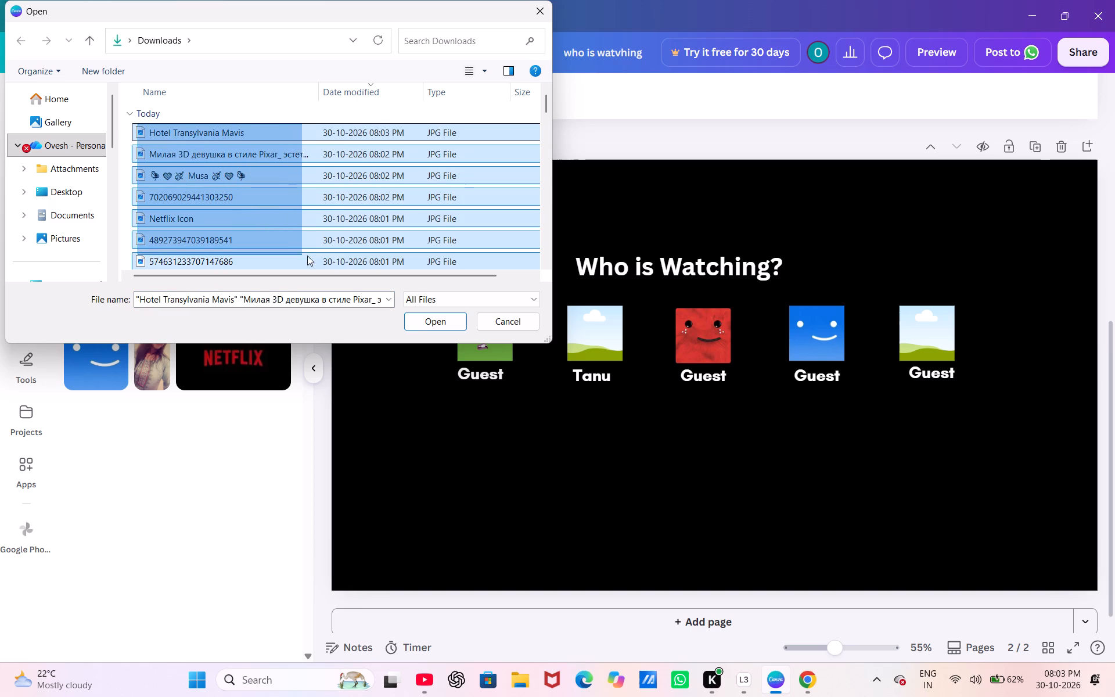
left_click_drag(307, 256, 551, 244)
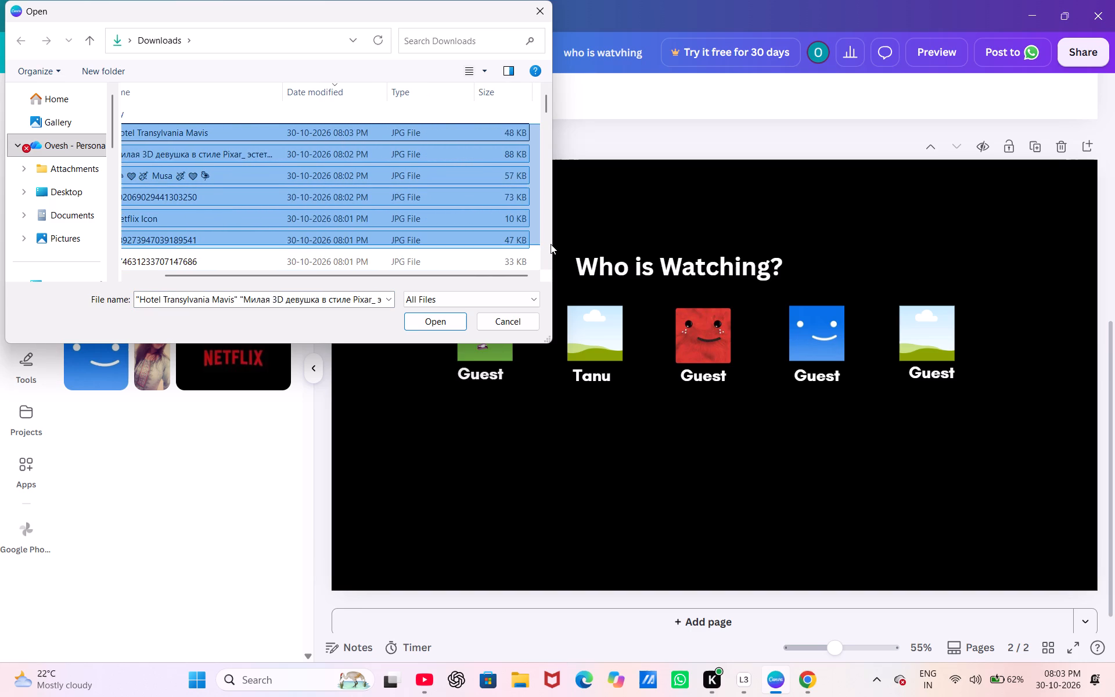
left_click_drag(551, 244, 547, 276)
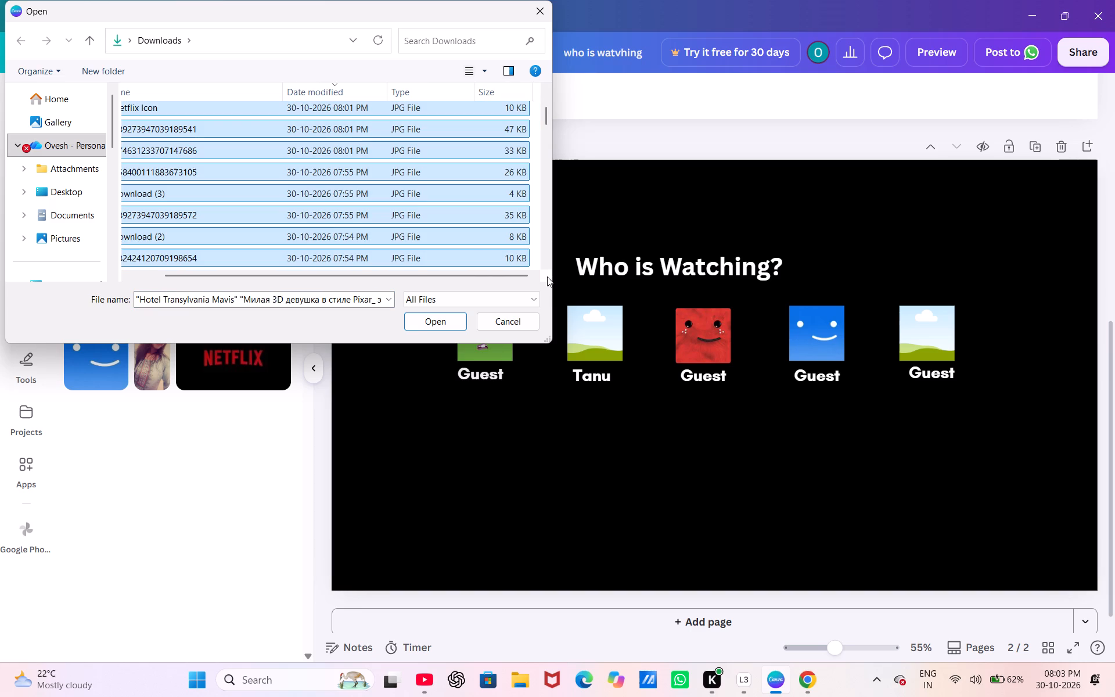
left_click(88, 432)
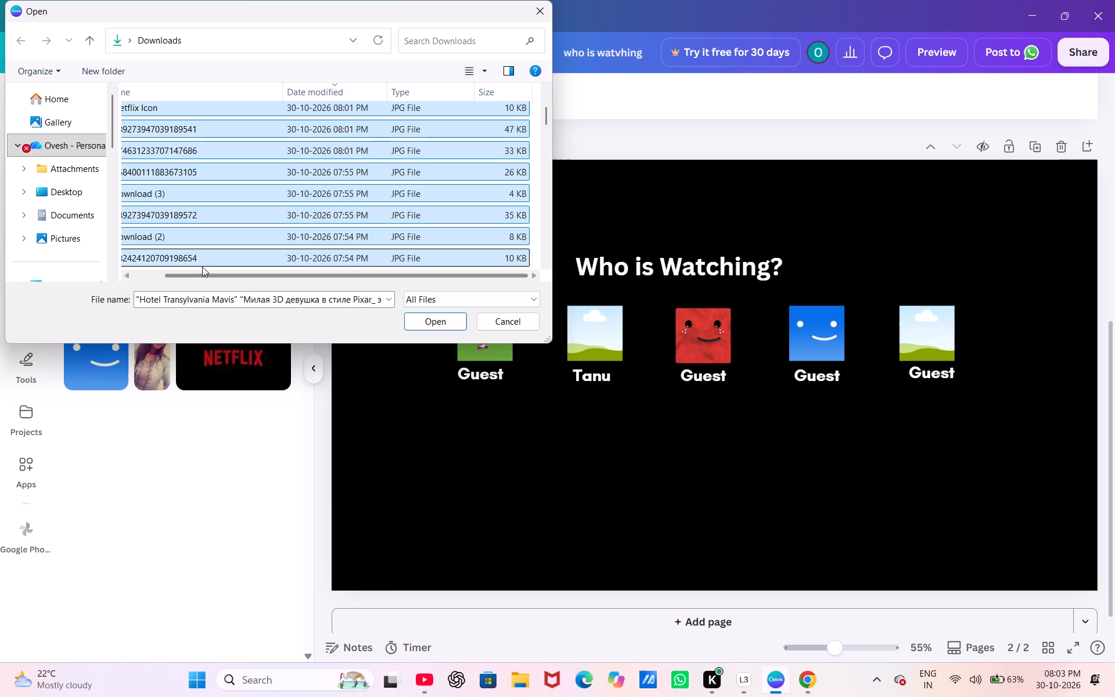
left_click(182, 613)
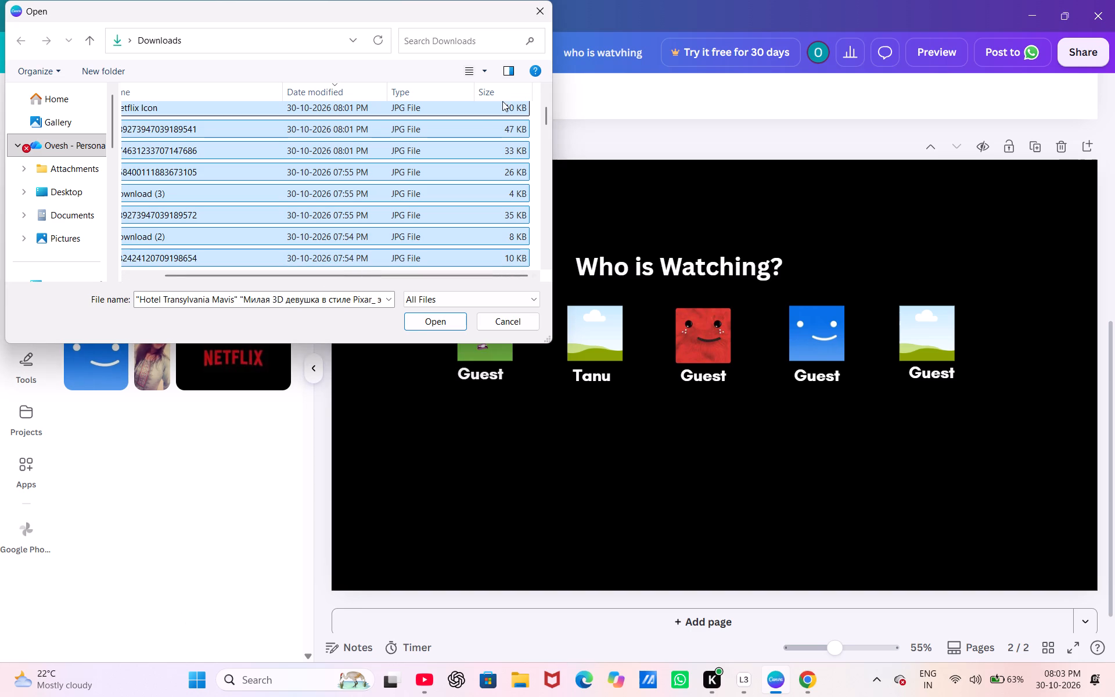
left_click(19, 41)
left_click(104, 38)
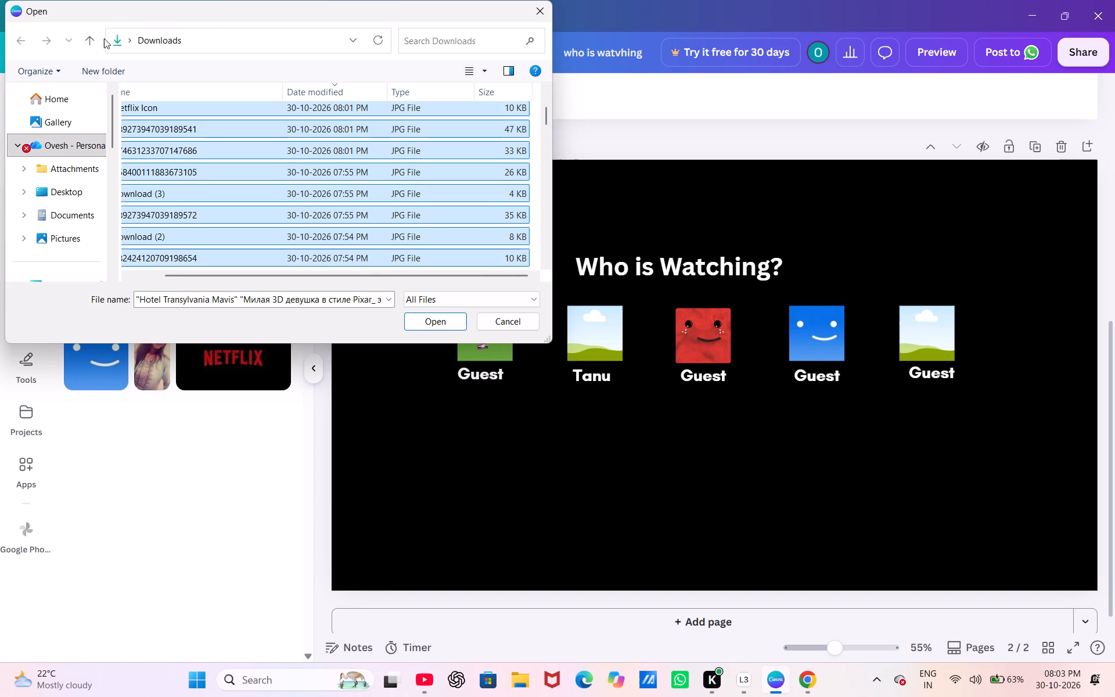
Upload the Netflix Icon image from Downloads to the Canva uploads.
left_click(175, 113)
left_click(175, 113)
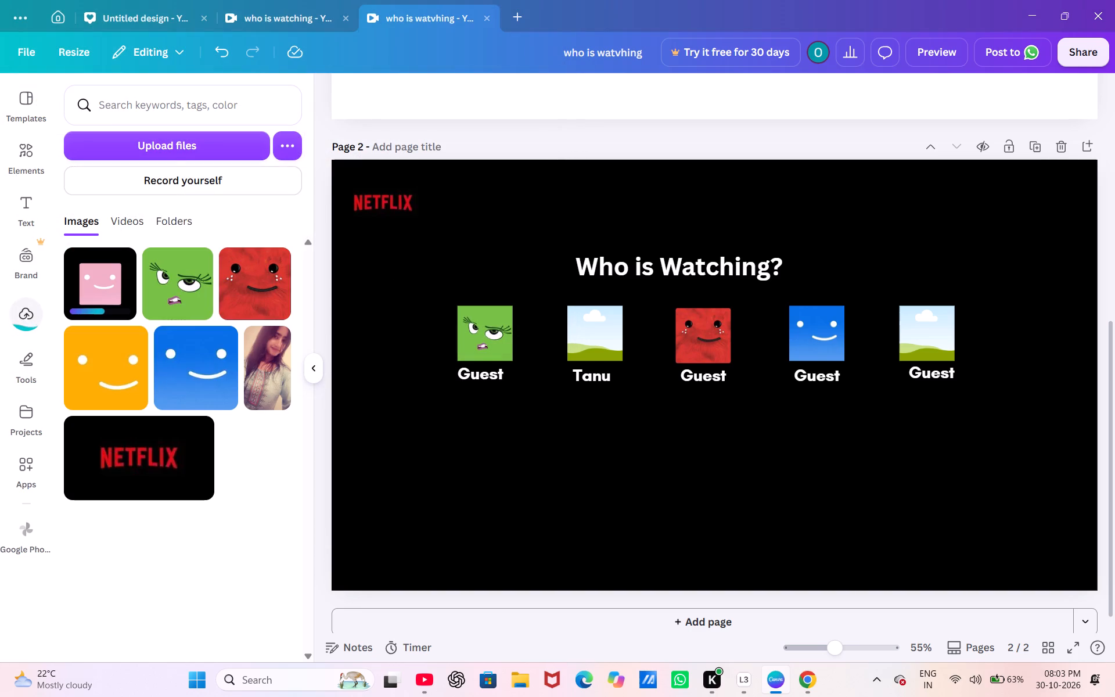
double_click(170, 147)
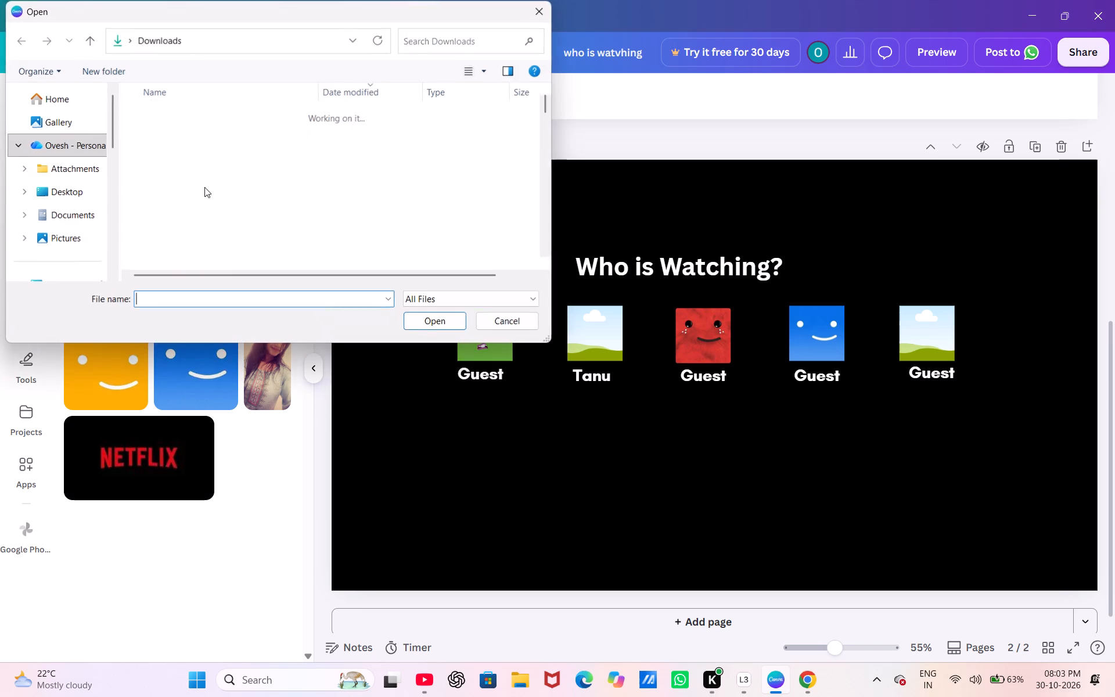
scroll(256, 147, "up", 3)
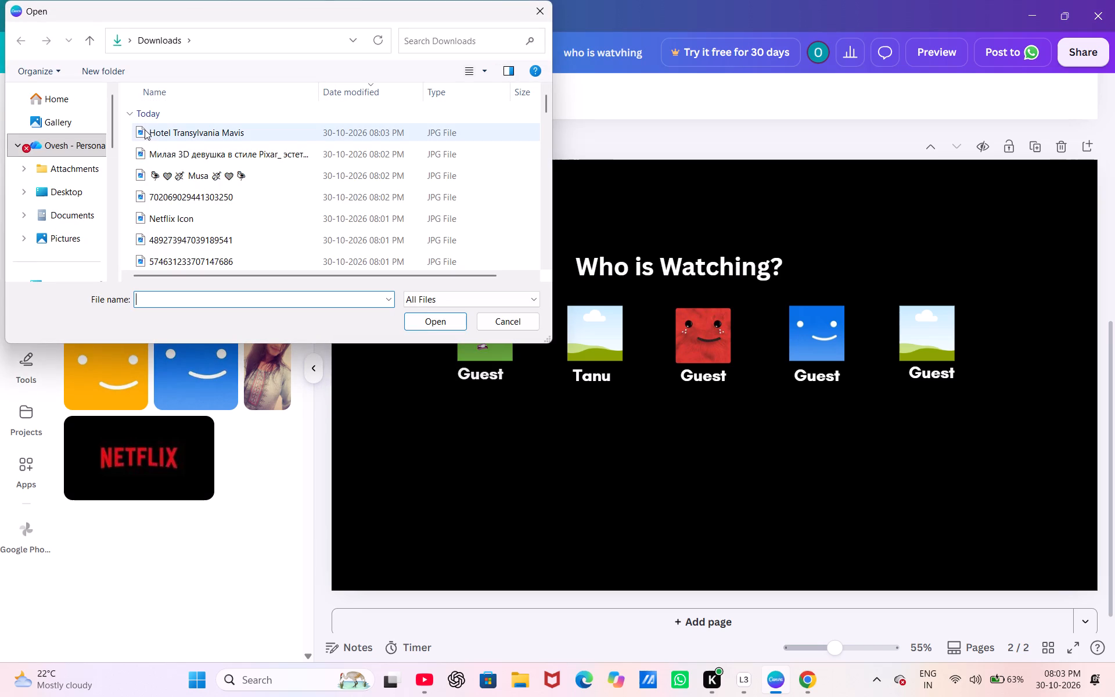
left_click_drag(131, 123, 303, 247)
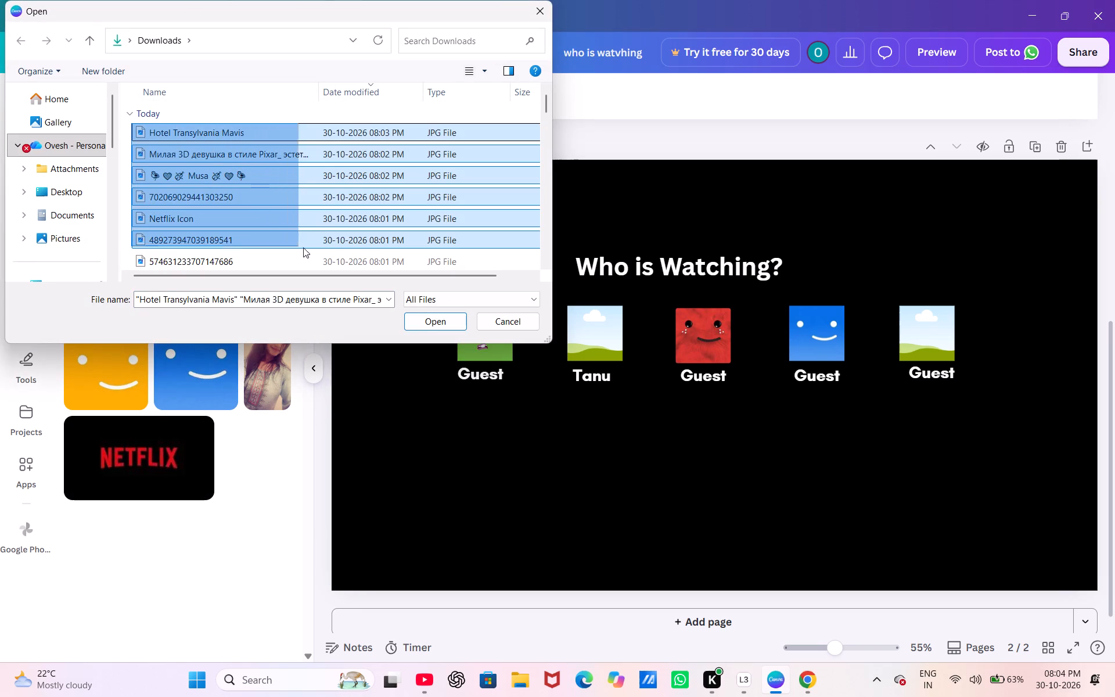
left_click_drag(303, 247, 340, 264)
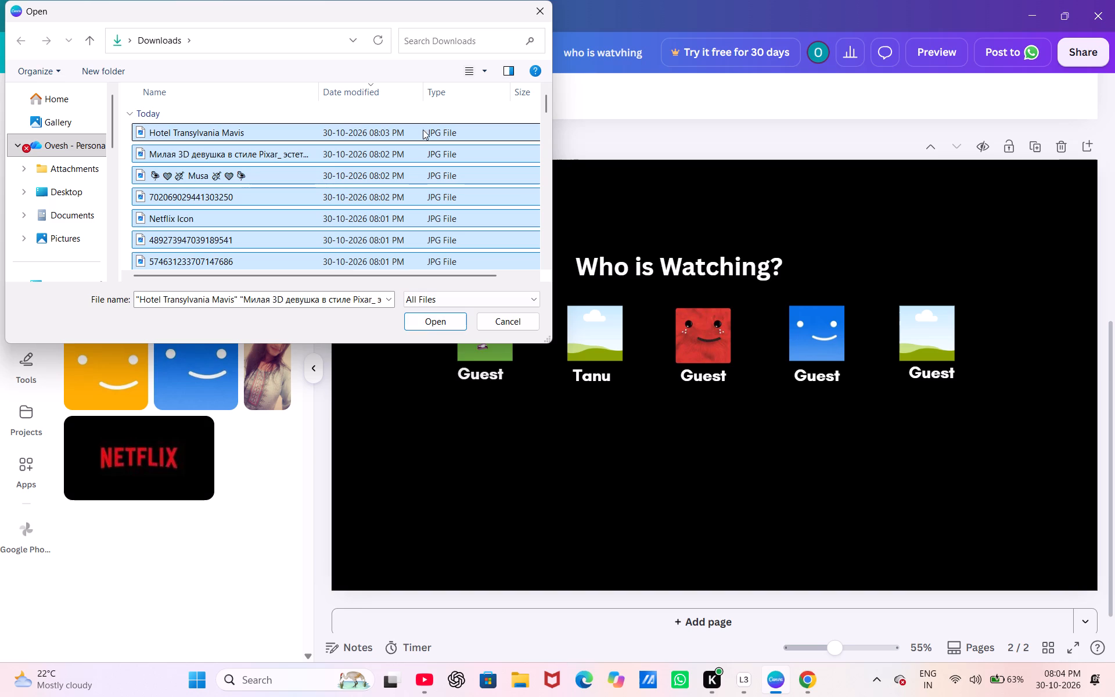
left_click(274, 443)
key("ctrl+v")
key("alt+v")
left_click(296, 532)
left_click(458, 317)
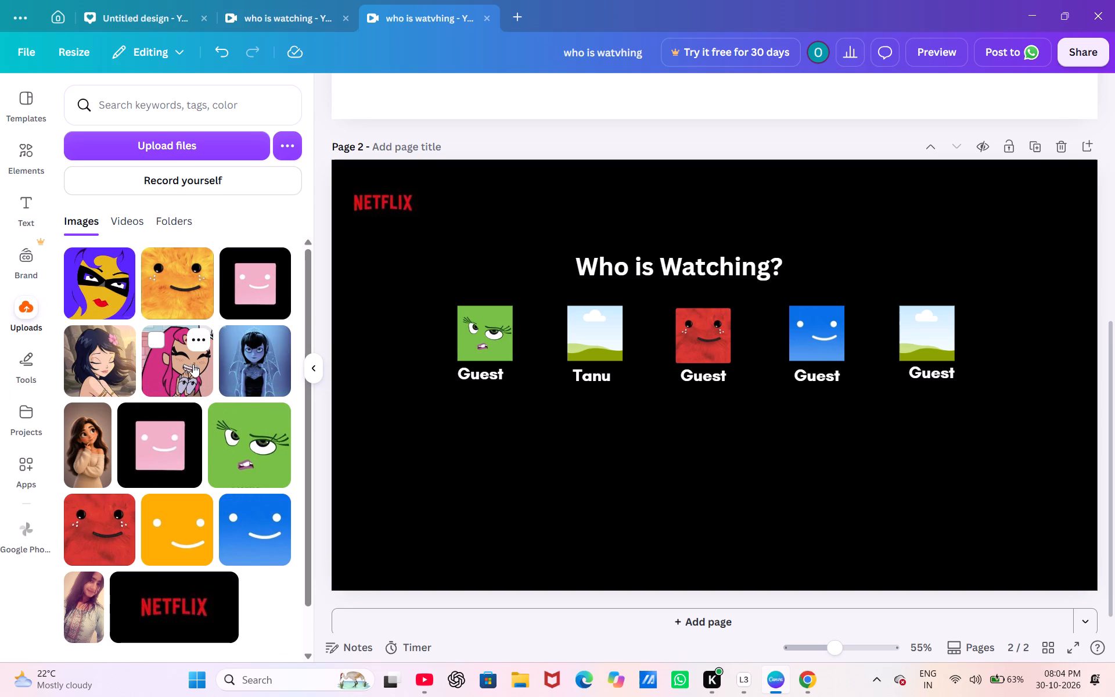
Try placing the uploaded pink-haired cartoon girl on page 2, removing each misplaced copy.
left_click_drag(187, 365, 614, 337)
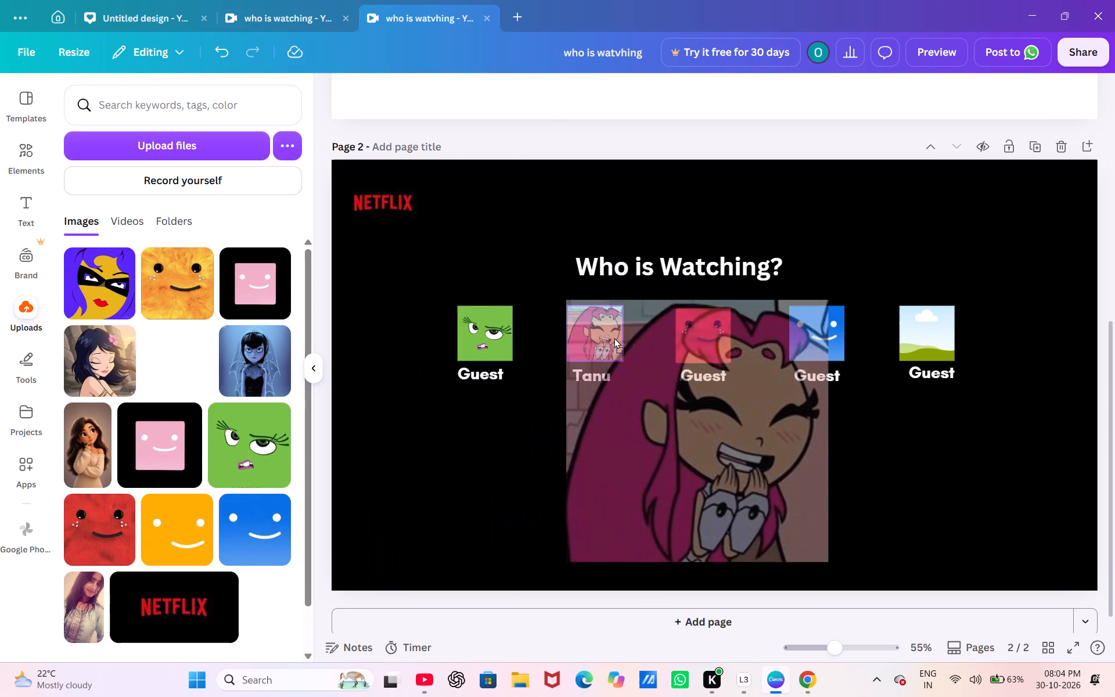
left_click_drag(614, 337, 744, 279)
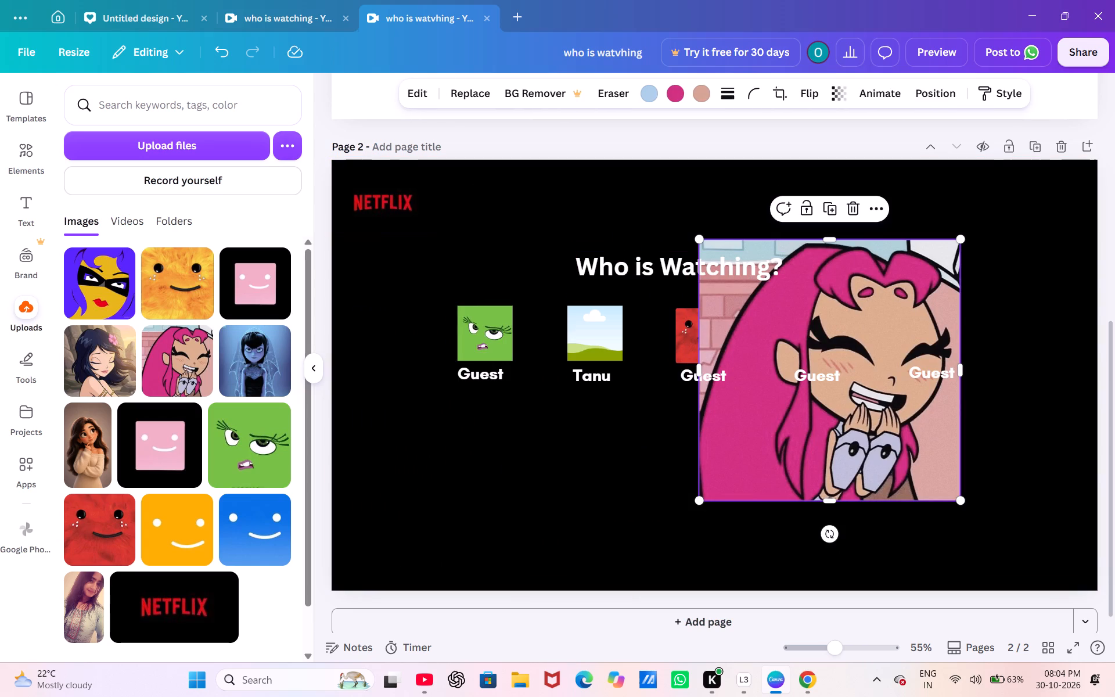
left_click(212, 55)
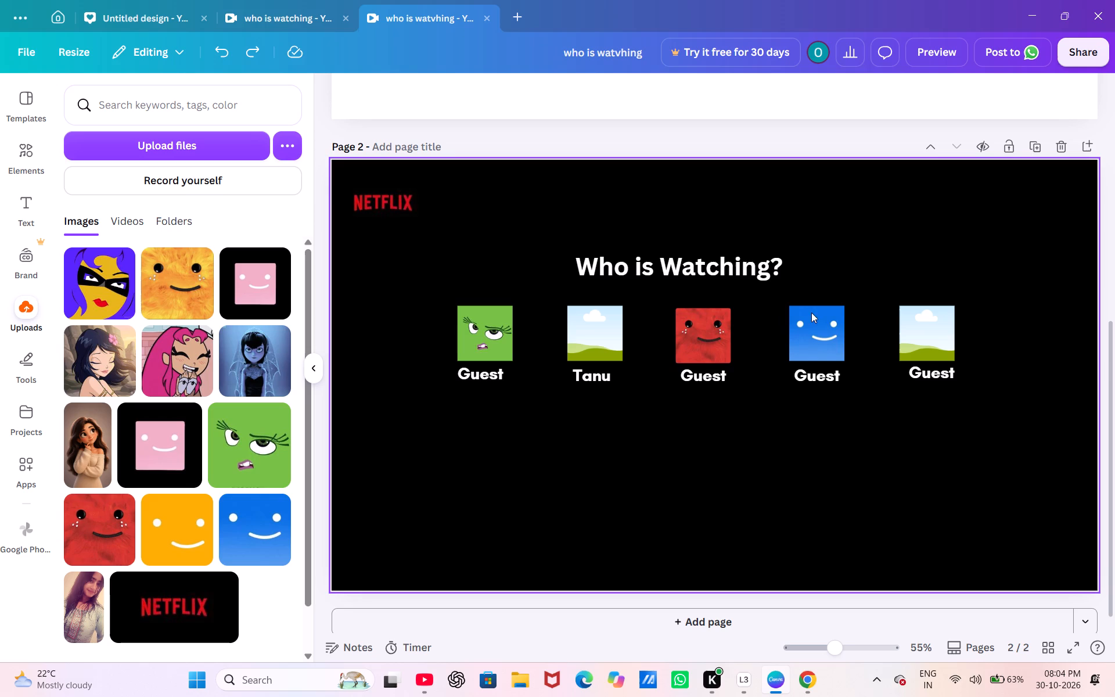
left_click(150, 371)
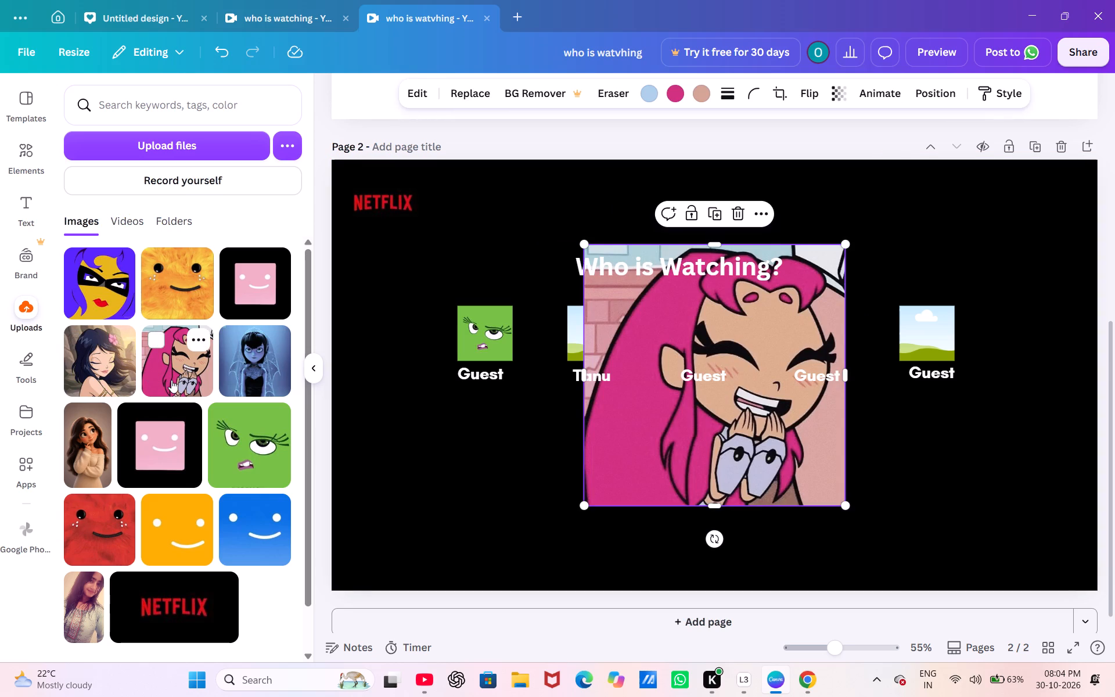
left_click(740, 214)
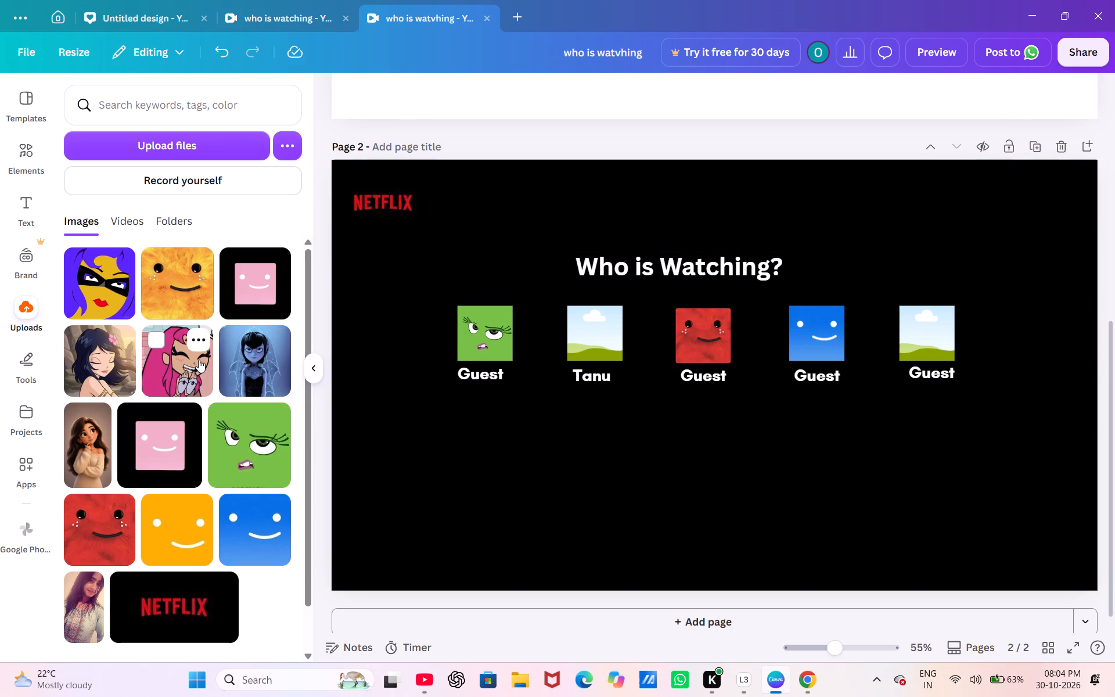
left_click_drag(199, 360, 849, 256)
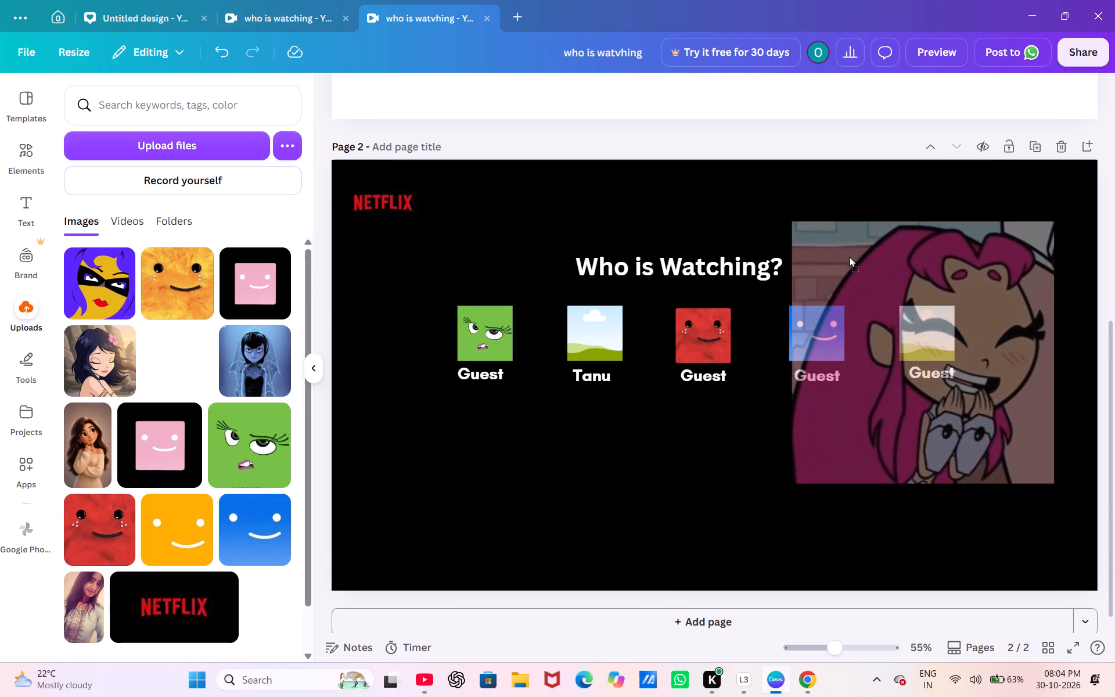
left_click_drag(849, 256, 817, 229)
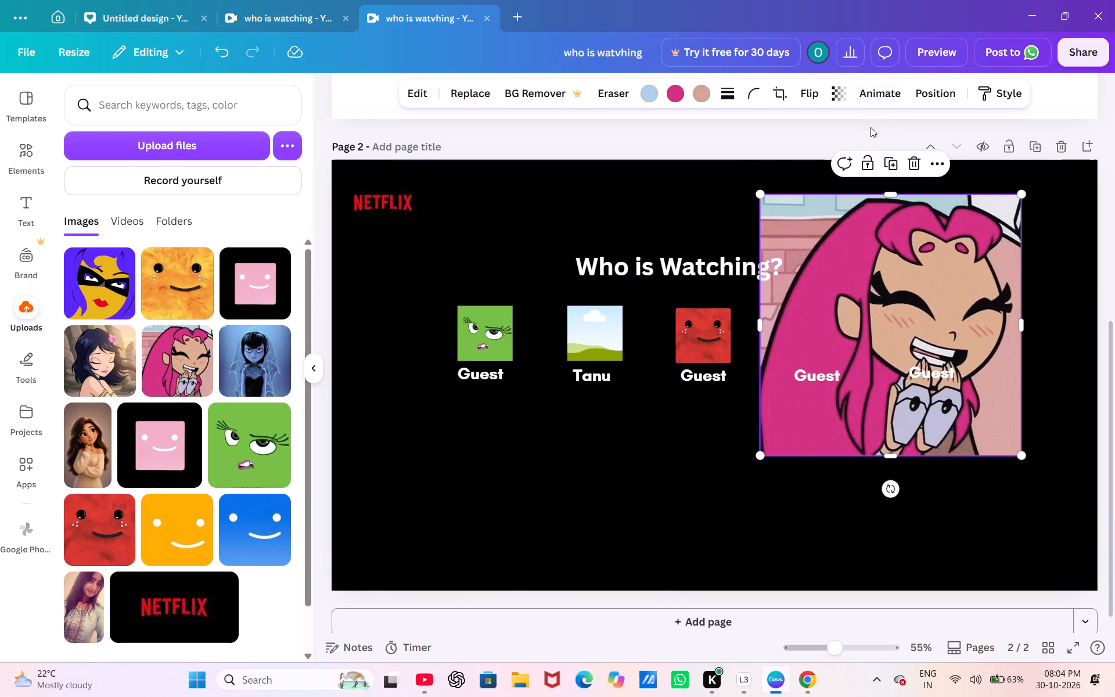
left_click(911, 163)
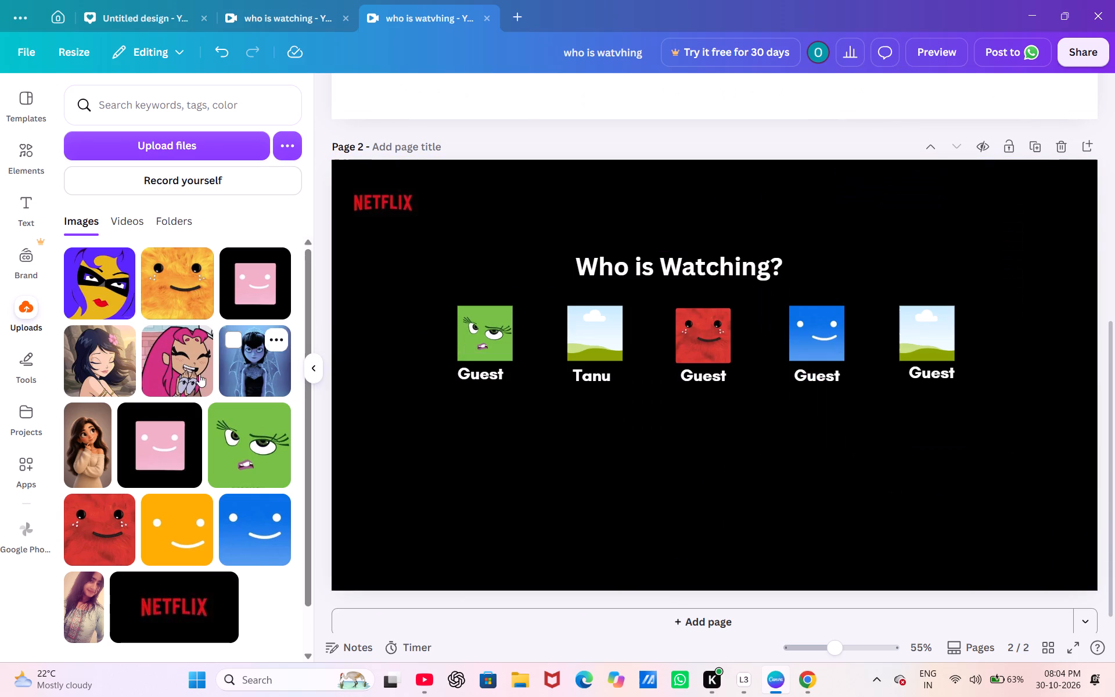
Add the pink-haired cartoon girl to page 2, shrink it to about 300 by 300, and fill the rightmost Guest frame with it.
left_click_drag(196, 372, 877, 261)
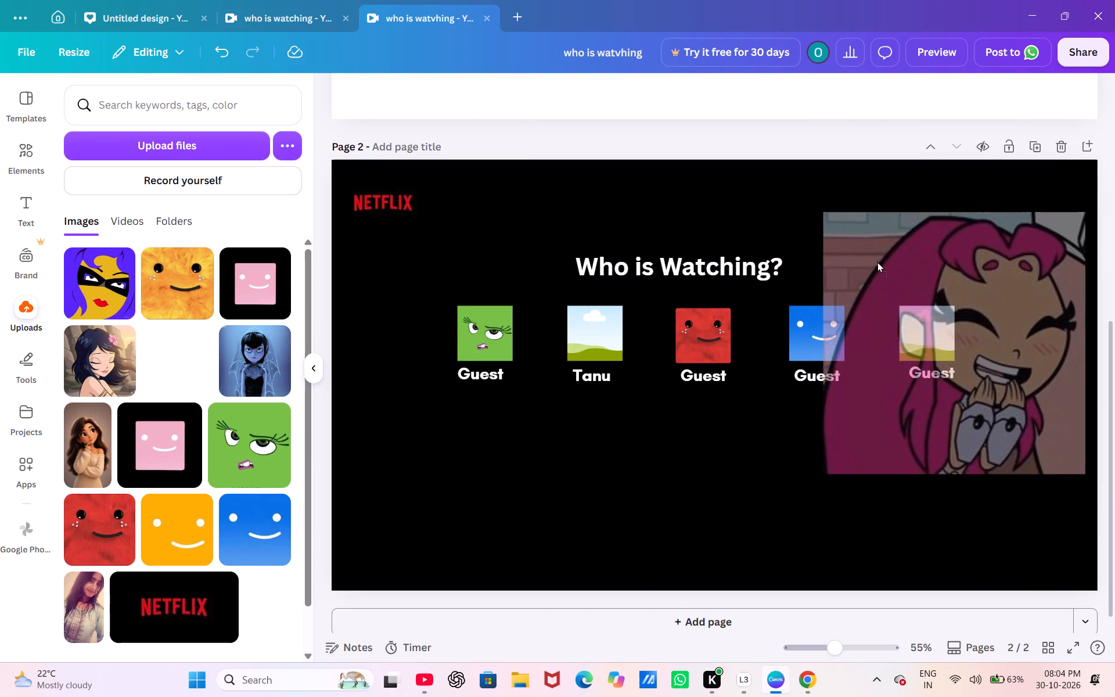
left_click_drag(877, 261, 801, 275)
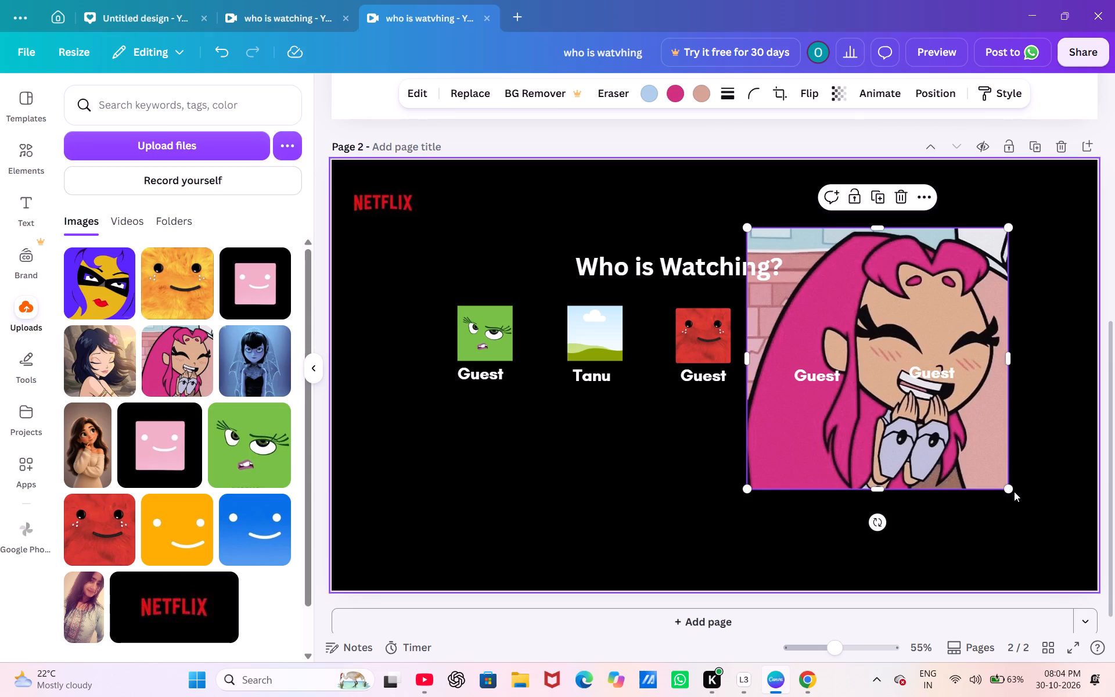
left_click_drag(1009, 490, 908, 298)
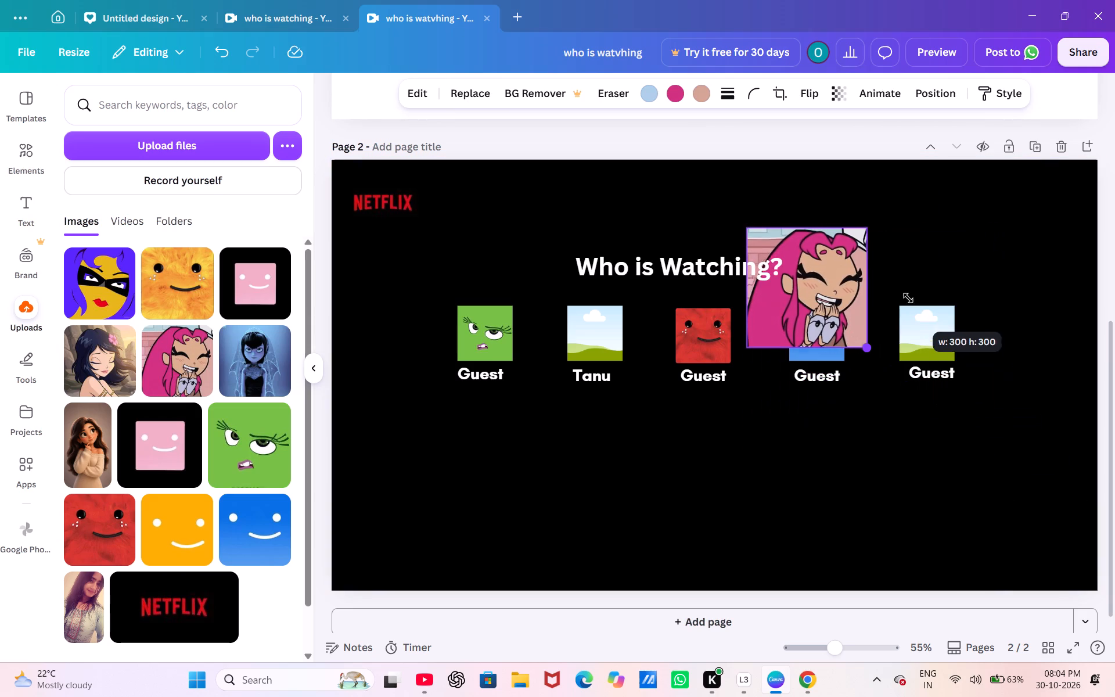
left_click_drag(908, 298, 904, 297)
left_click_drag(786, 299, 922, 338)
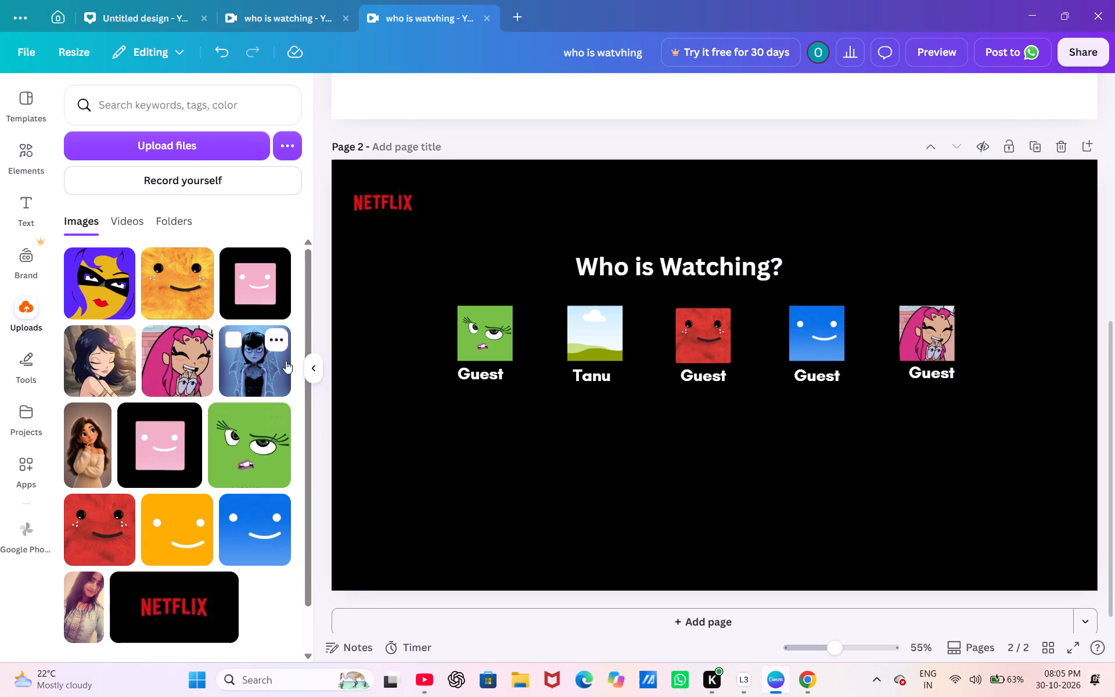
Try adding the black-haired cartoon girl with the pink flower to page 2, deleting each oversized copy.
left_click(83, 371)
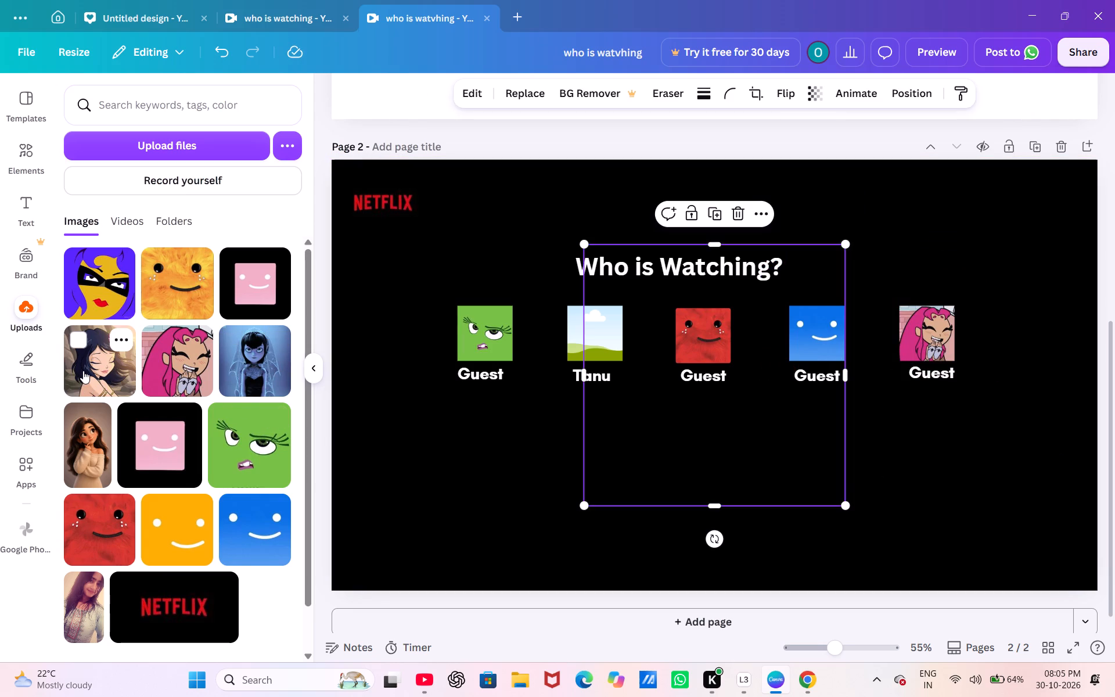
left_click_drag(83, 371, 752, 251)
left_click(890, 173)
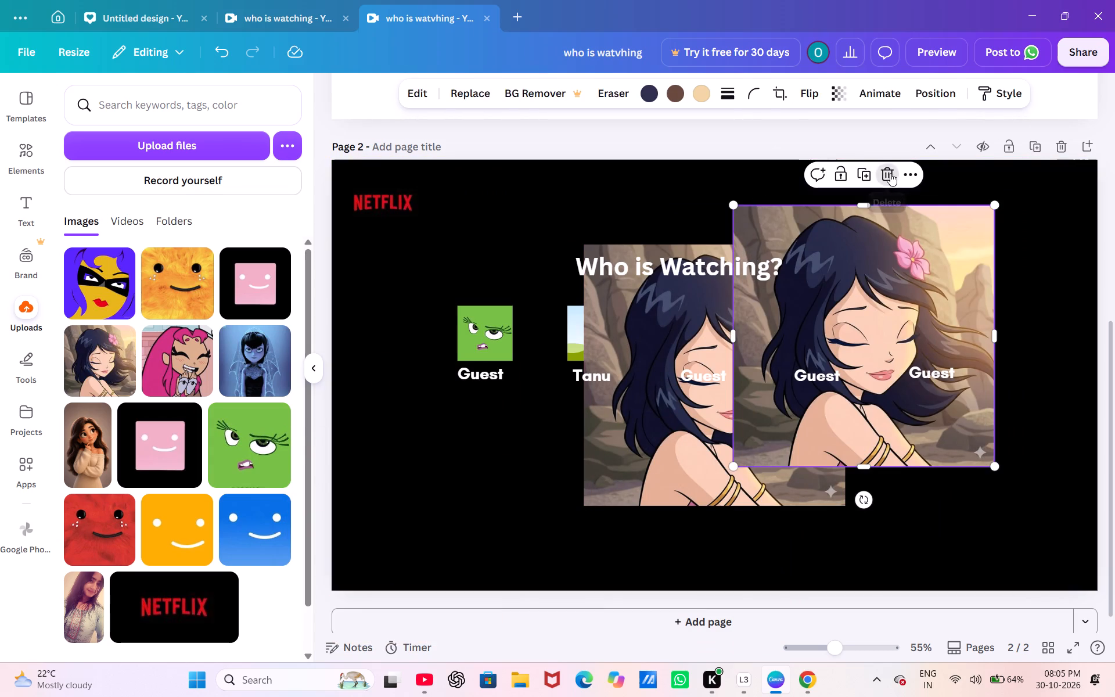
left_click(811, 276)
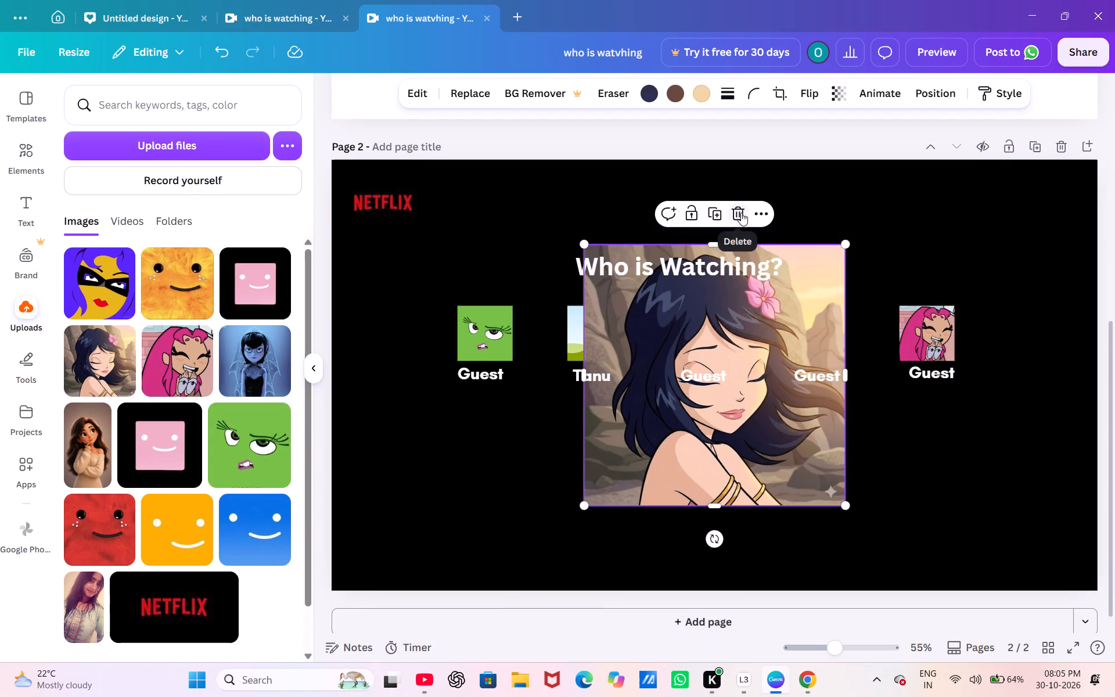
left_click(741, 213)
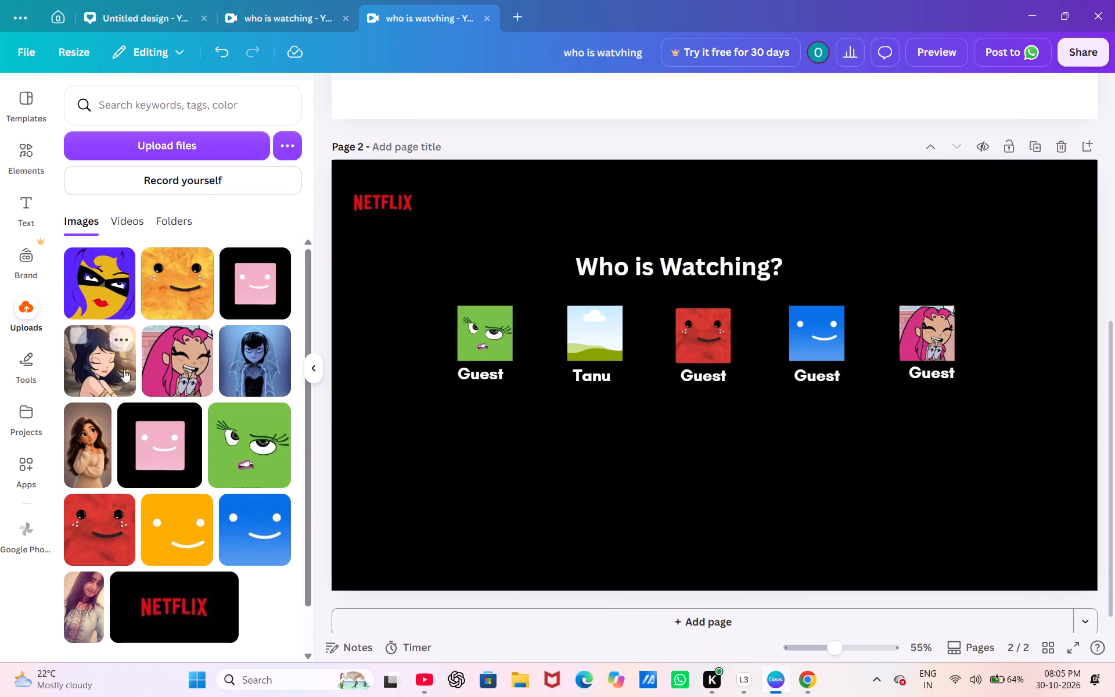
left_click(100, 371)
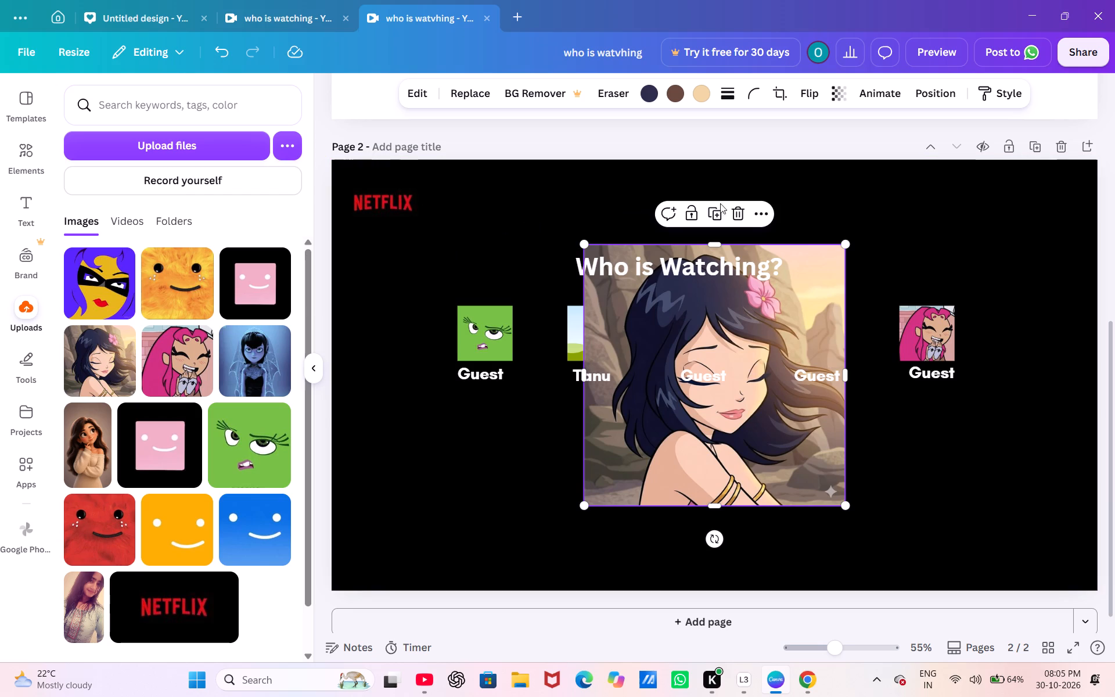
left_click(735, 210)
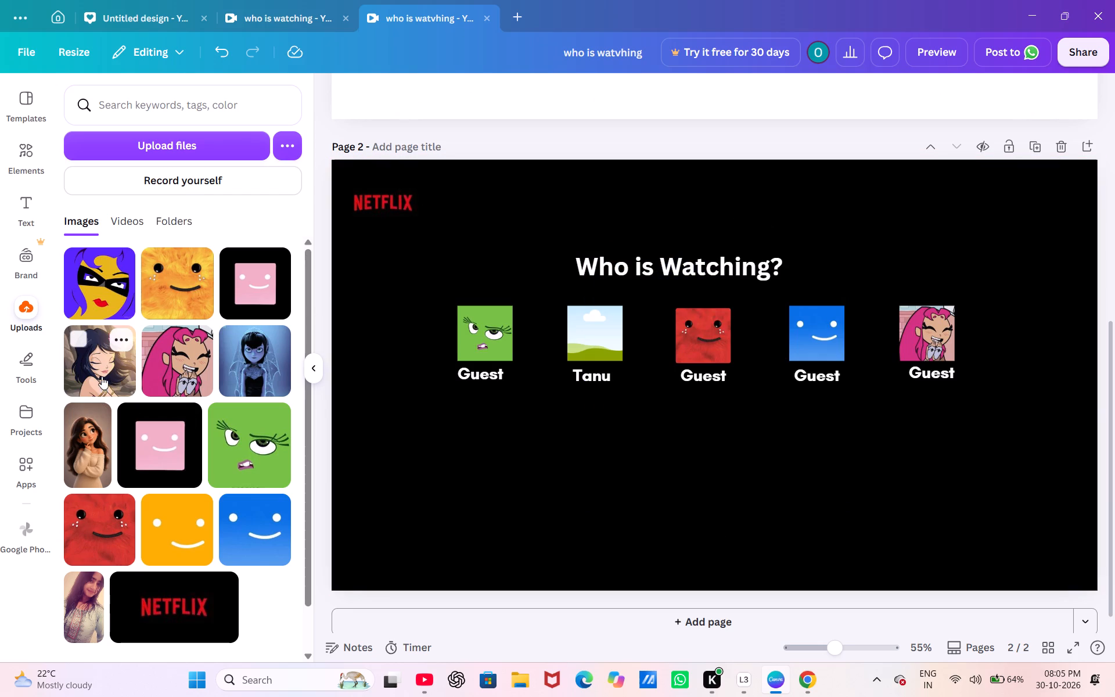
Place the black-haired cartoon girl with the pink flower on page 2, shrink it, and move it over the fourth profile frame.
left_click_drag(102, 376, 716, 292)
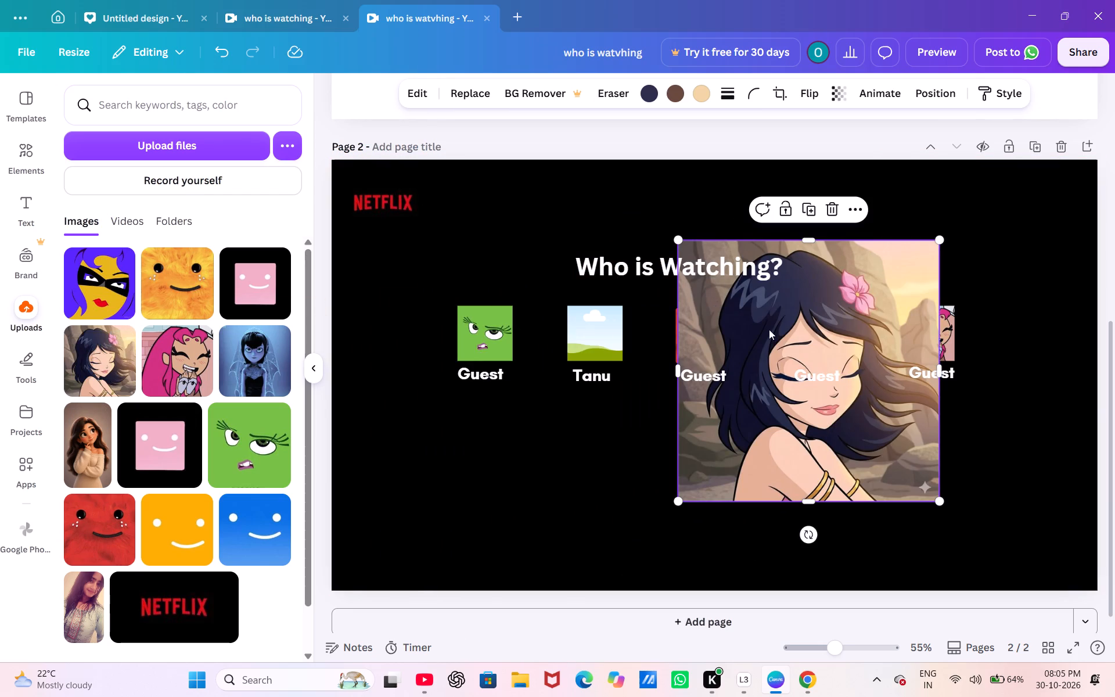
left_click(944, 505)
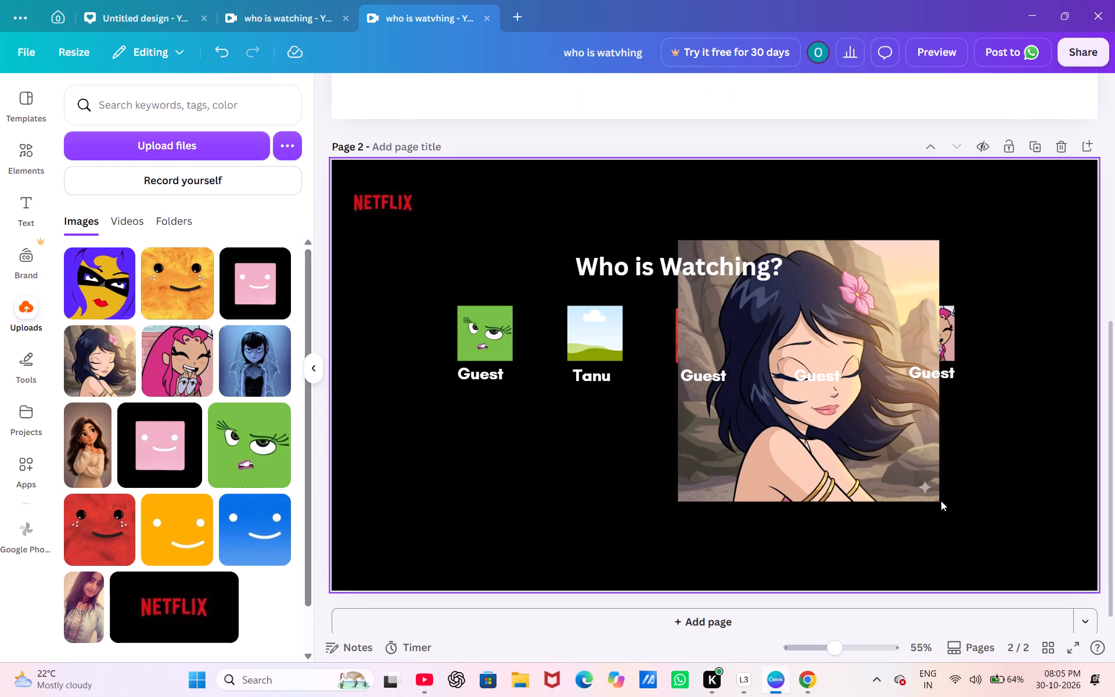
left_click_drag(941, 501, 934, 484)
left_click_drag(934, 484, 937, 495)
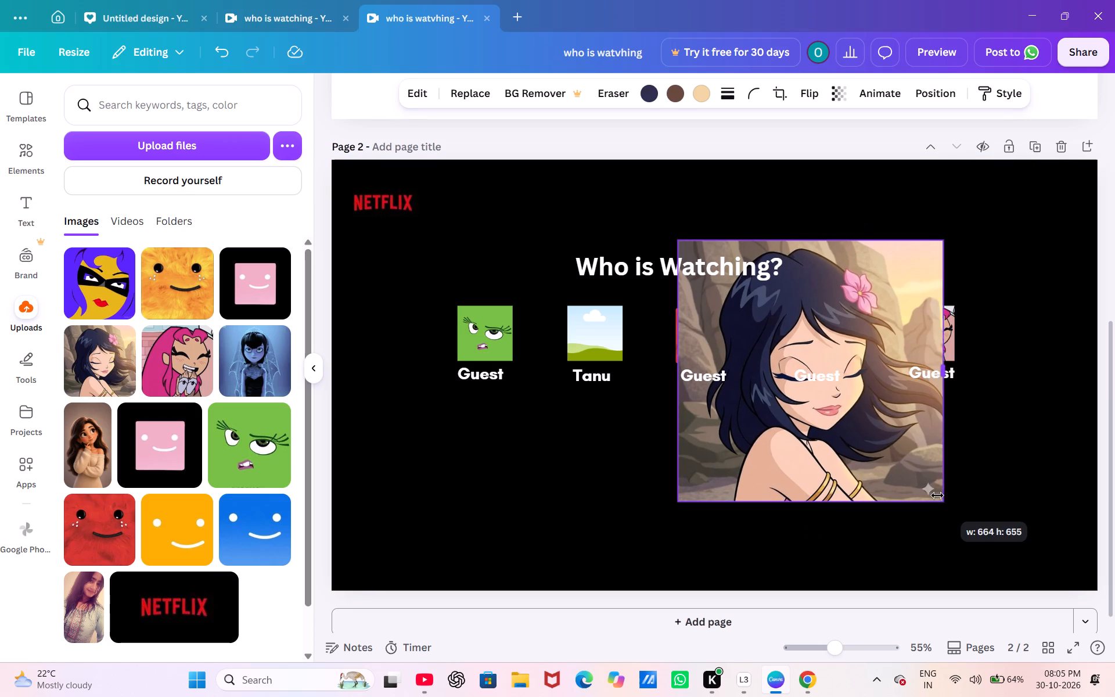
left_click_drag(937, 495, 951, 448)
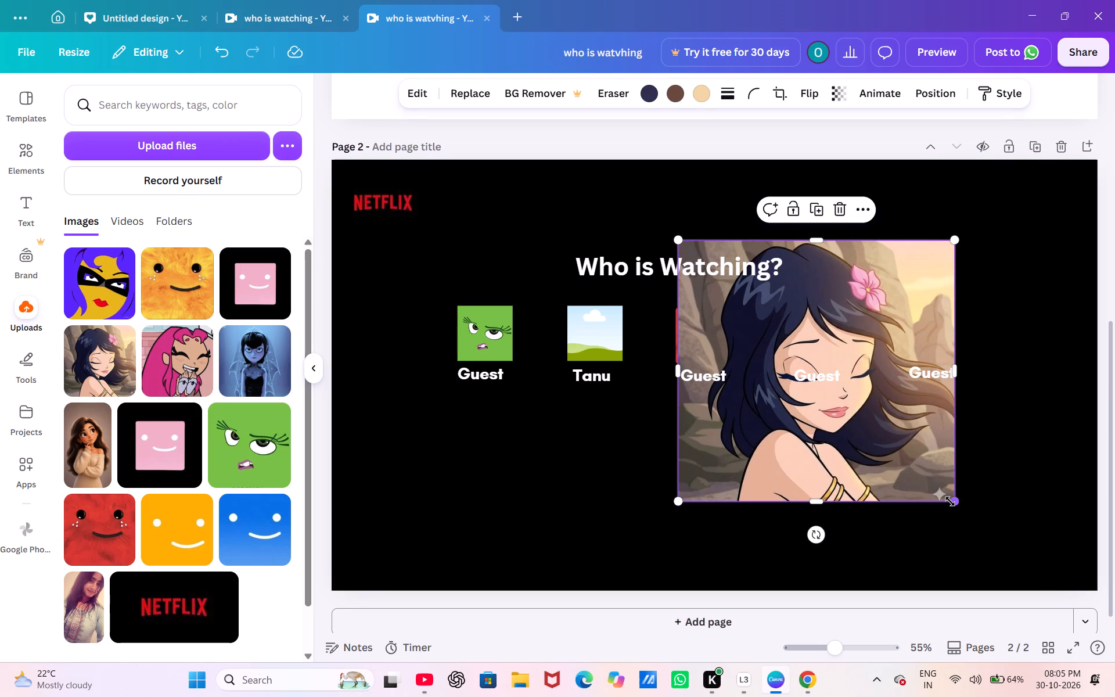
left_click_drag(950, 501, 857, 339)
left_click_drag(794, 315, 857, 332)
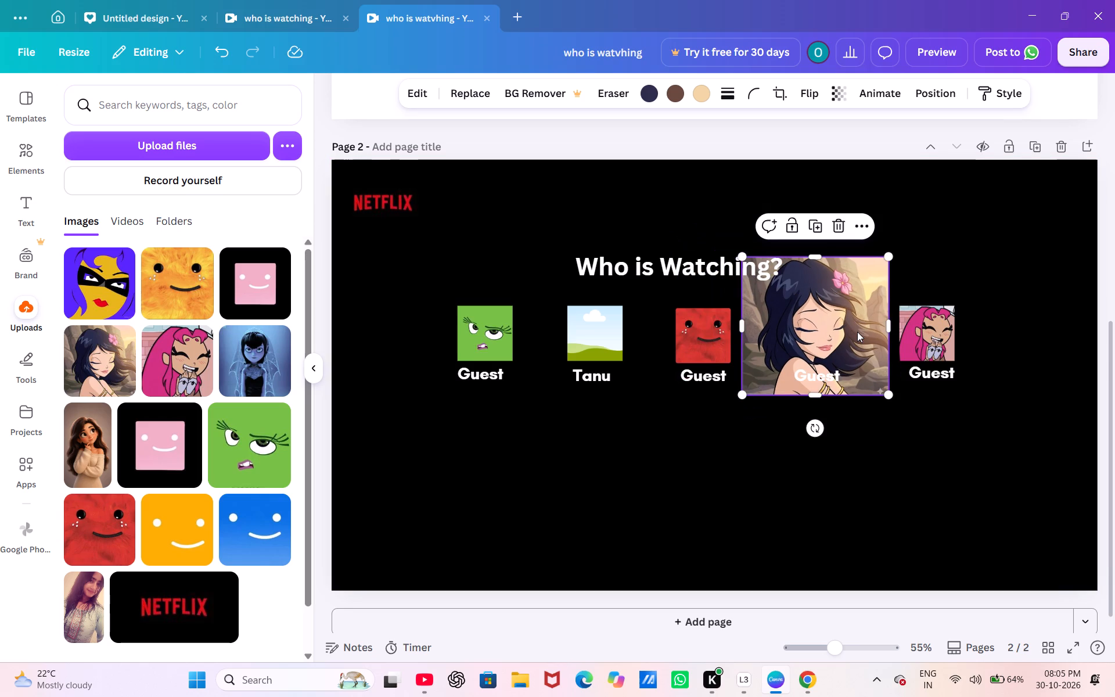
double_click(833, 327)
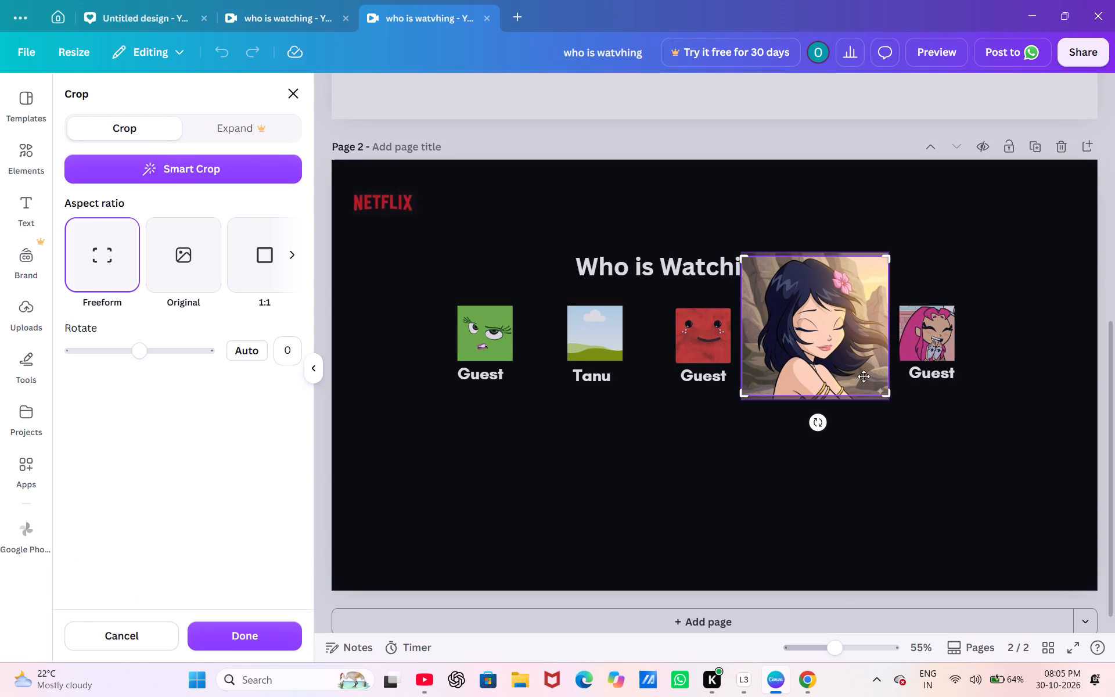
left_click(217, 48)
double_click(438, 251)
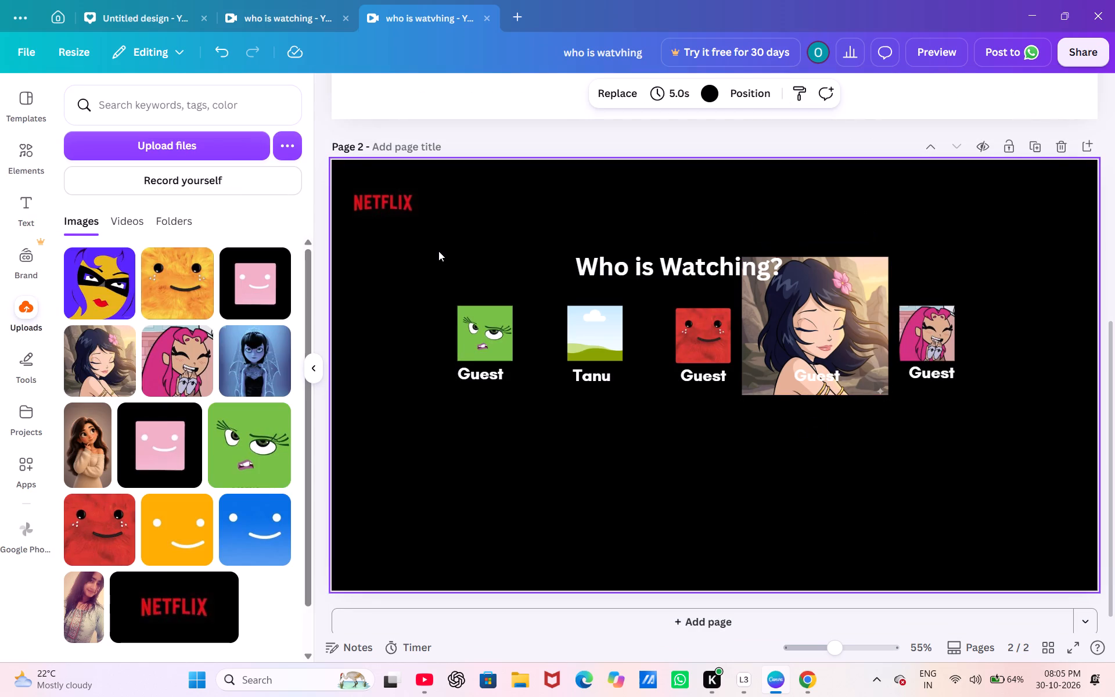
Shrink the black-haired cartoon girl with the pink flower and fill the fourth profile frame on page 2 with it.
left_click(881, 392)
left_click_drag(894, 394, 864, 369)
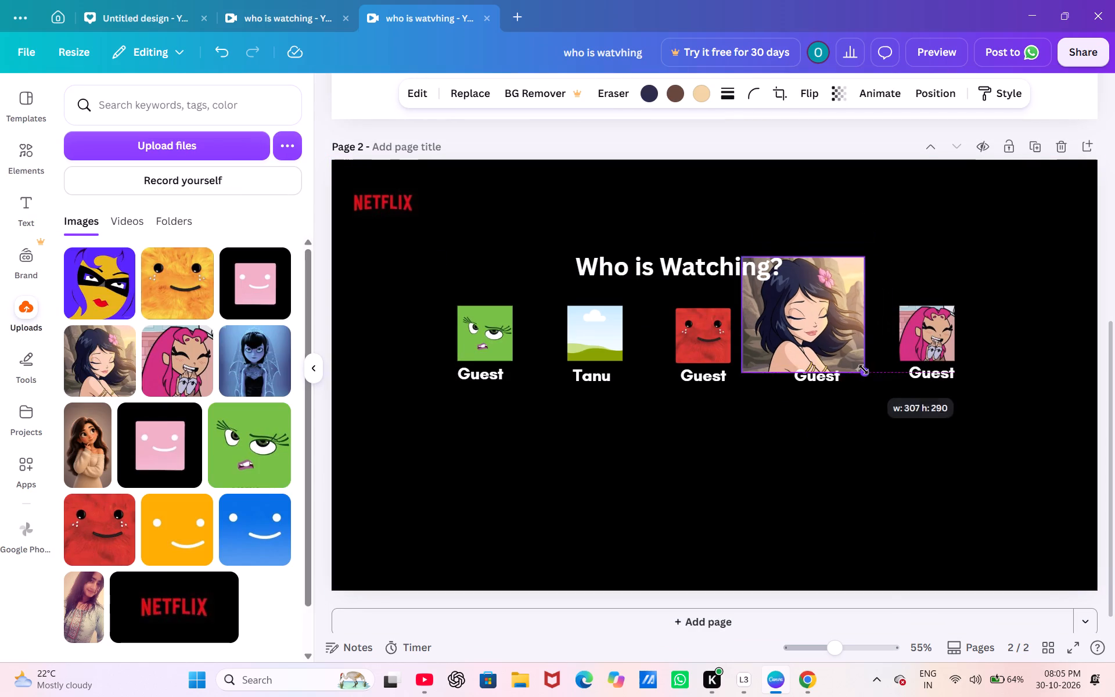
left_click_drag(864, 369, 862, 366)
left_click_drag(817, 326, 854, 340)
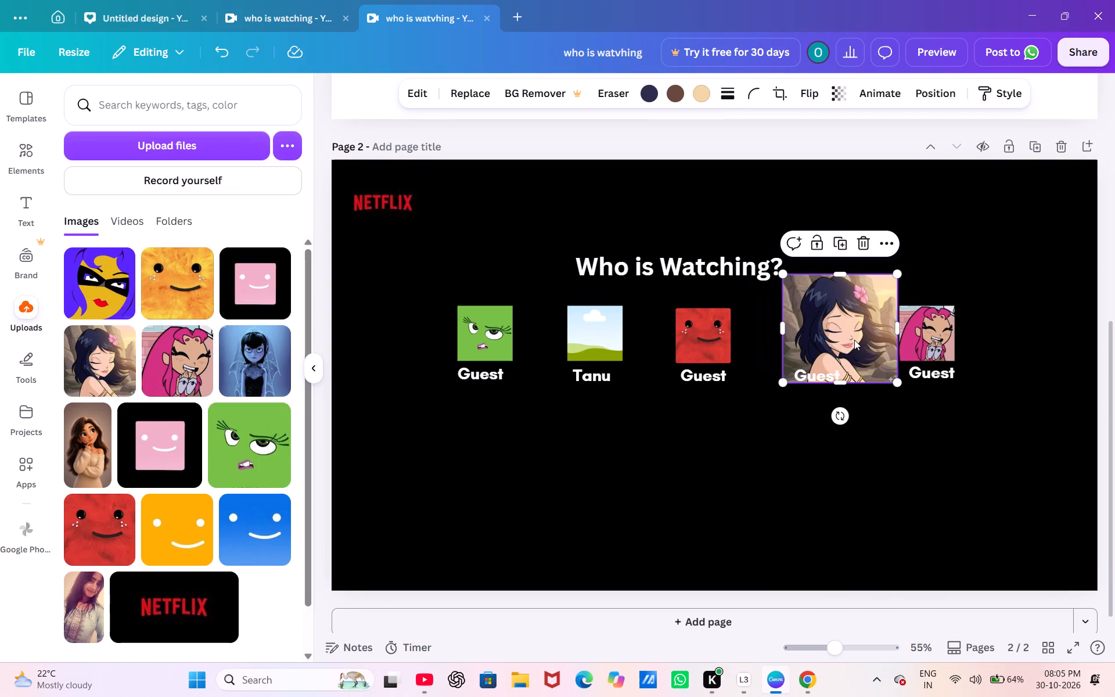
left_click_drag(839, 331, 809, 326)
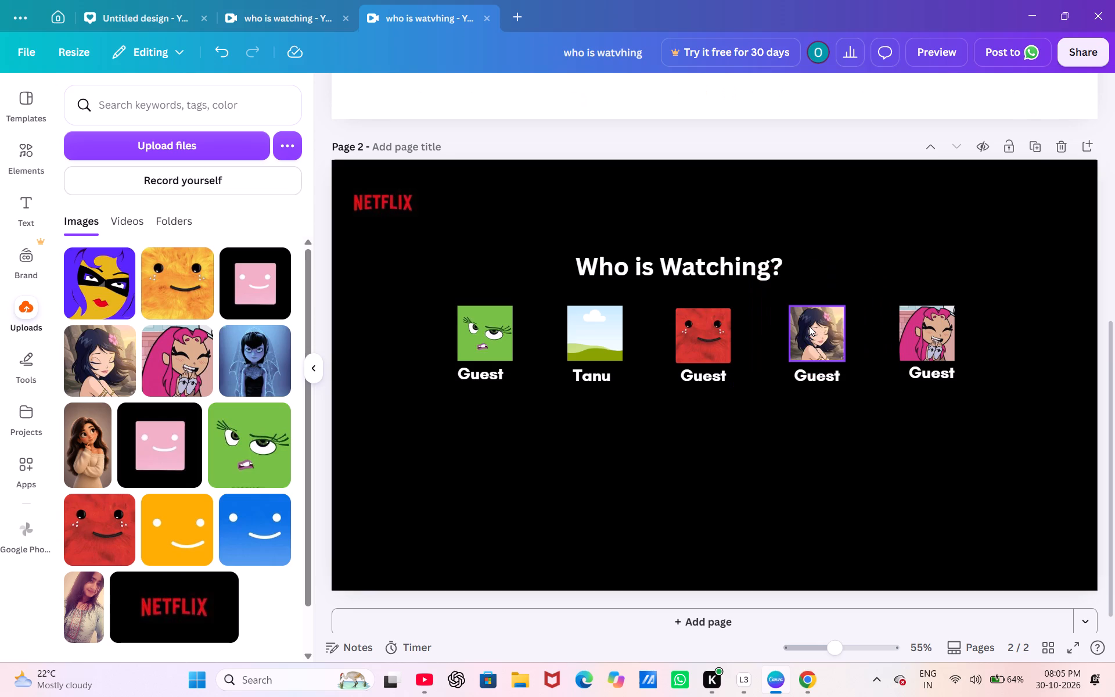
left_click(925, 491)
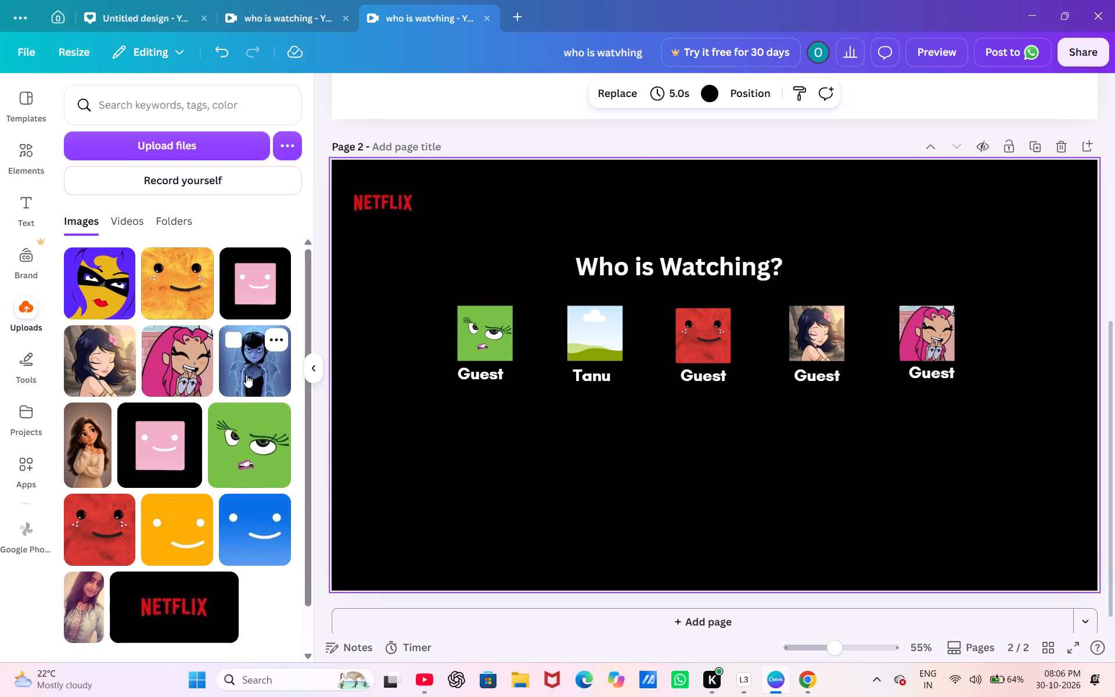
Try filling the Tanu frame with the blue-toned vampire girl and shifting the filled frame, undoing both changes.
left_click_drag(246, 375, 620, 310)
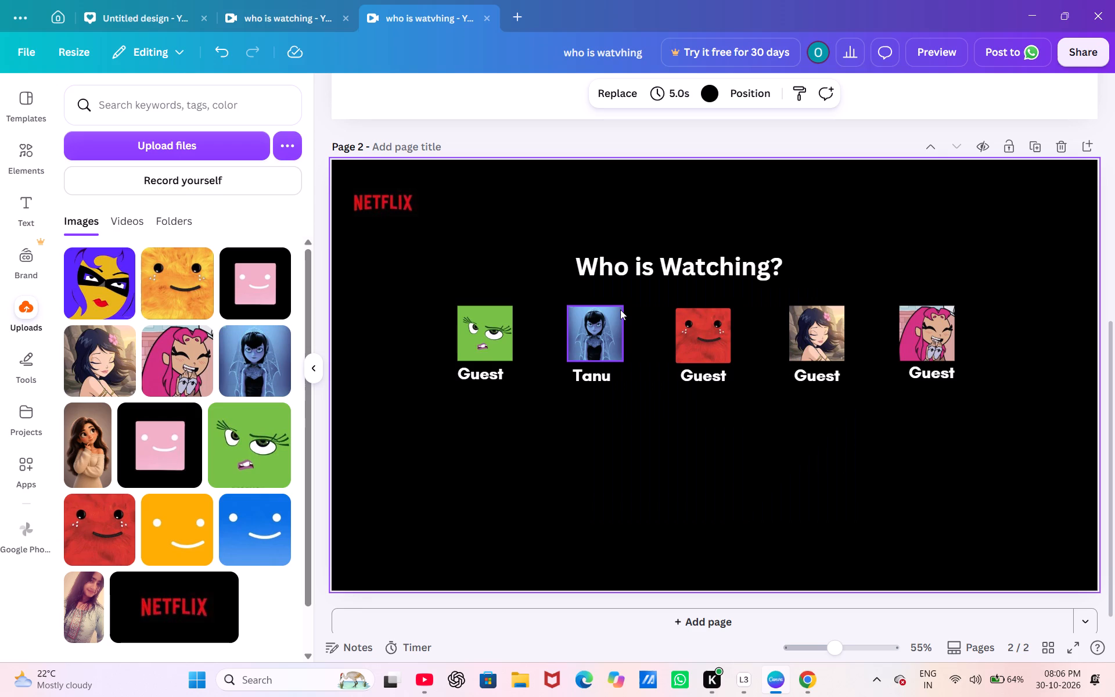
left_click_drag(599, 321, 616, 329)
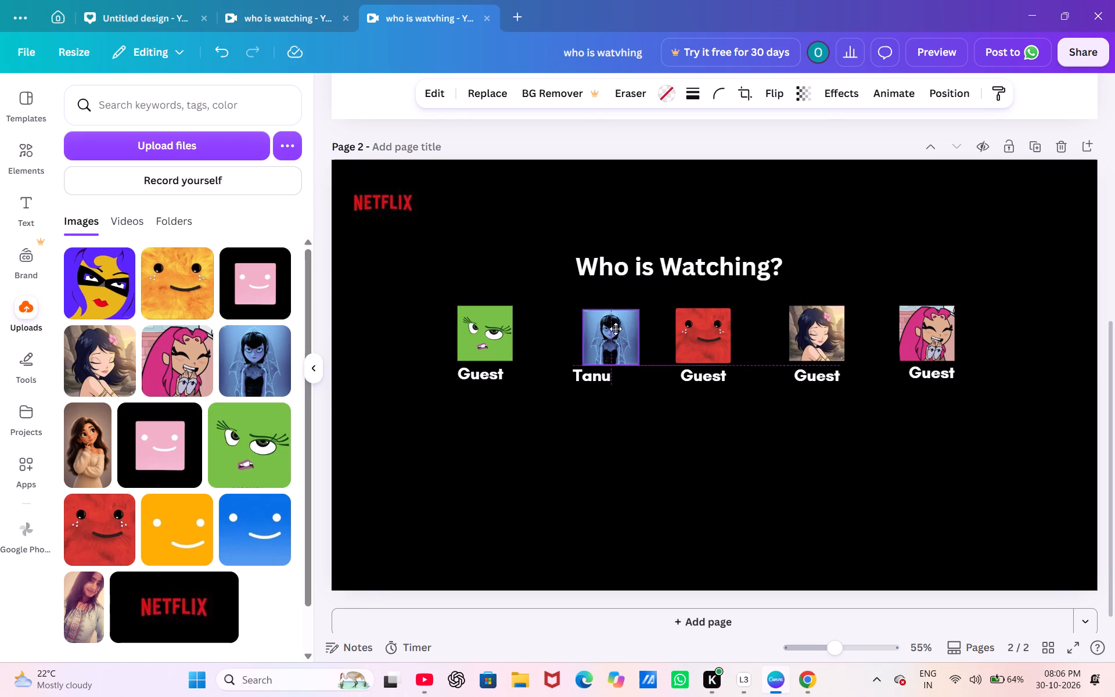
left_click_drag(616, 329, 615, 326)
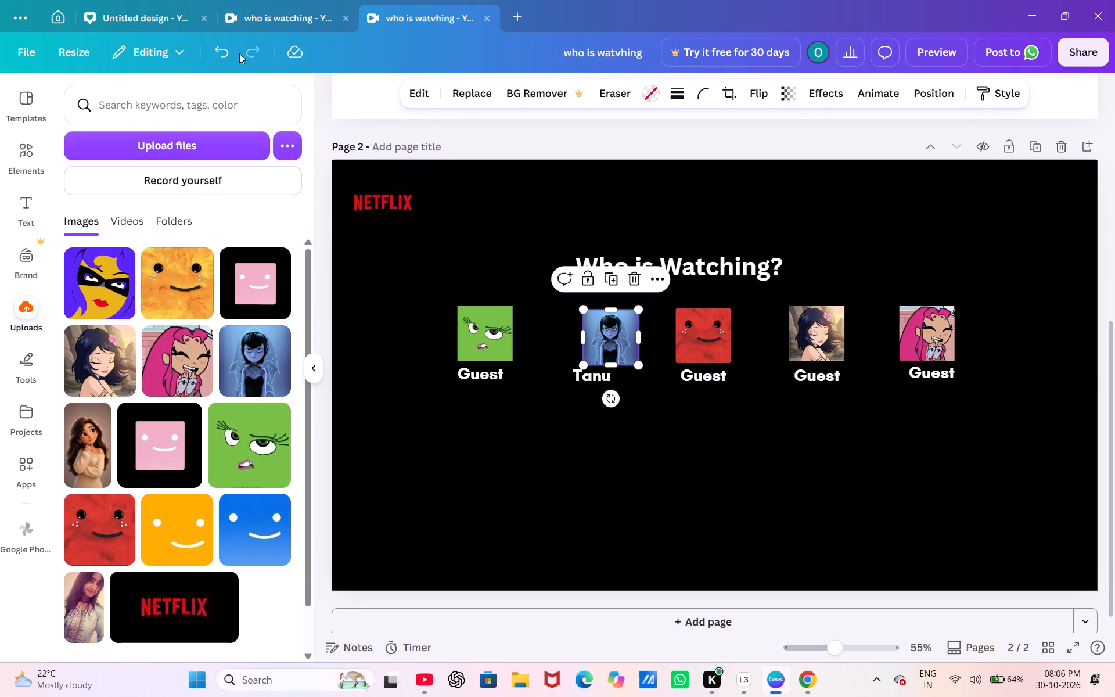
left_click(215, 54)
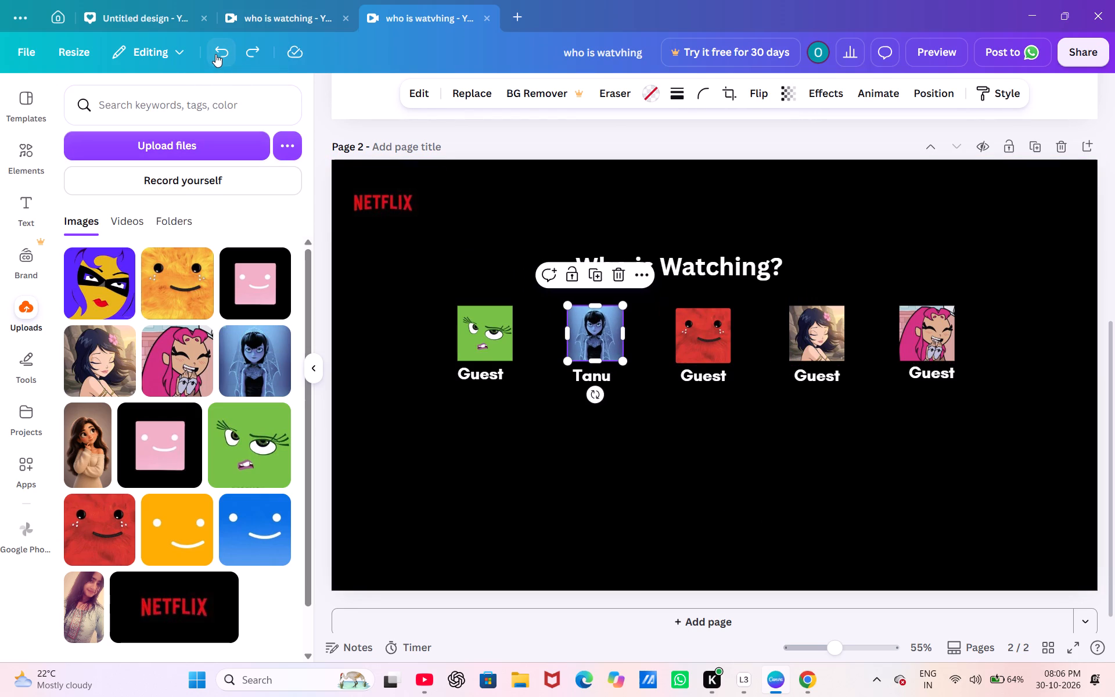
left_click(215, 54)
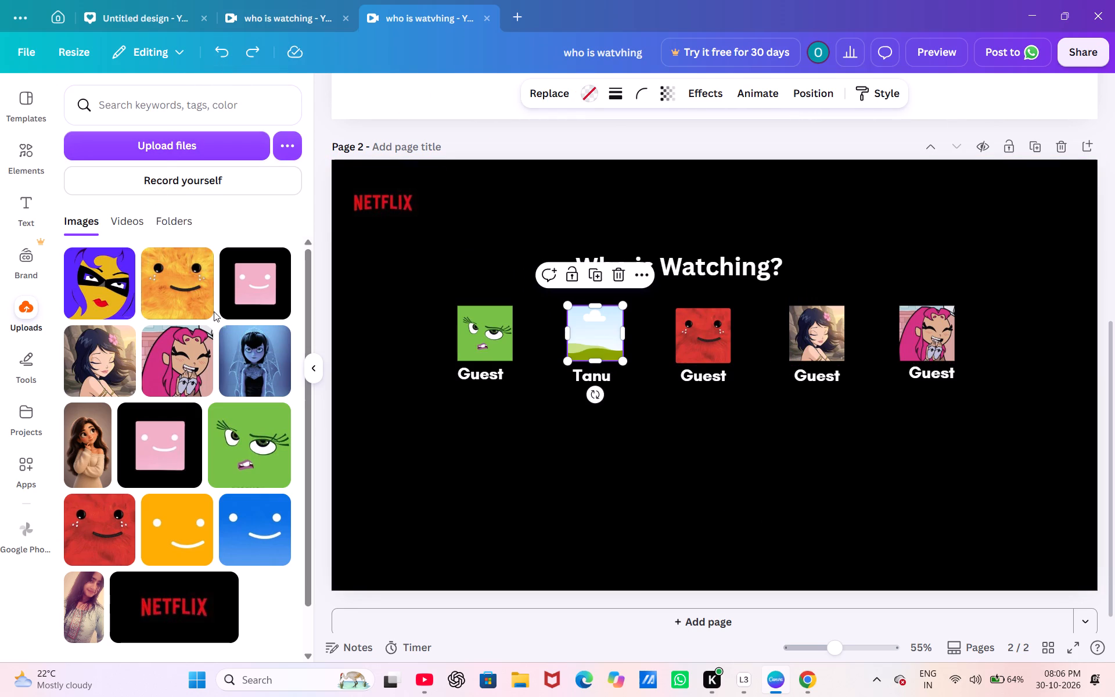
Delete the red face image from the middle Guest frame, keeping the frame itself.
left_click(708, 322)
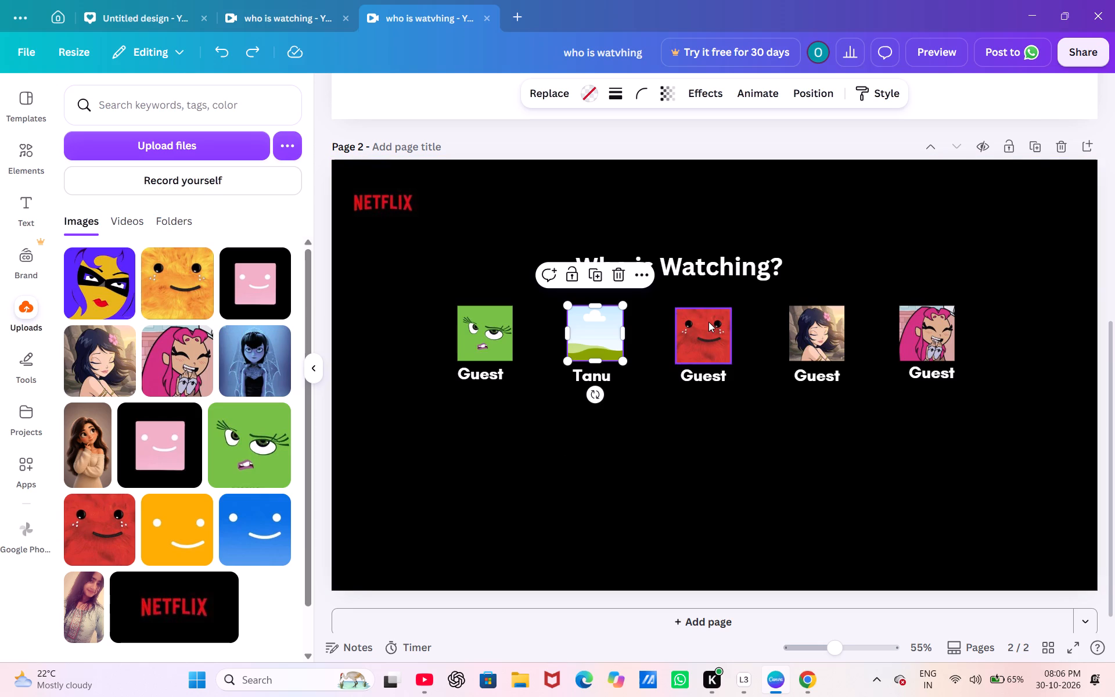
left_click(722, 274)
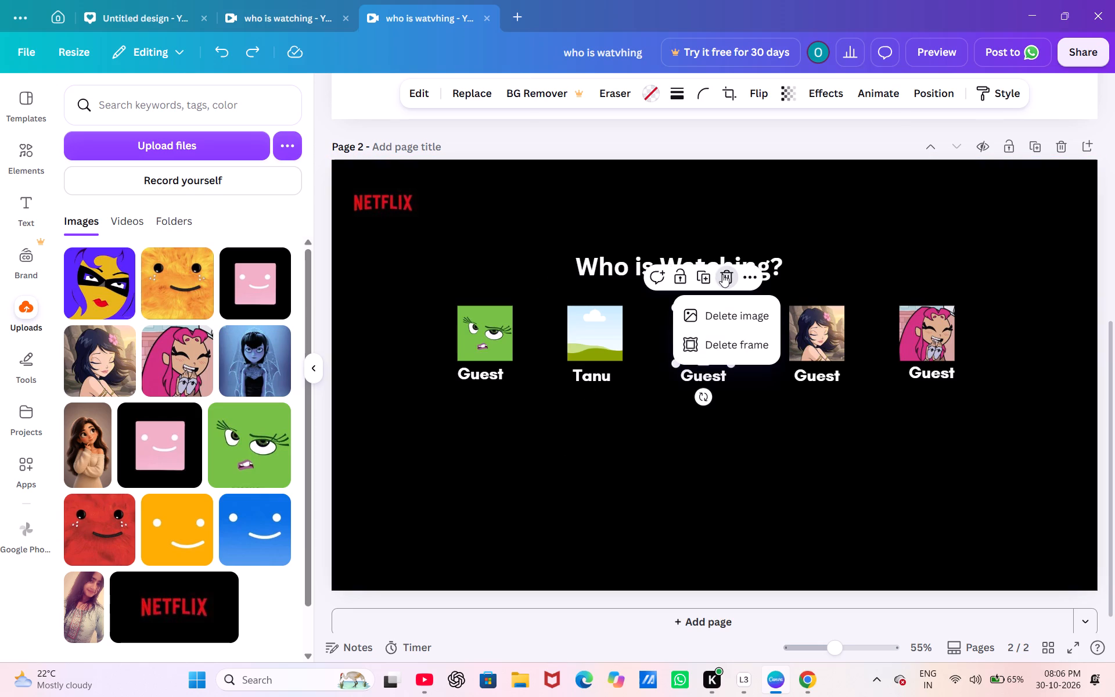
left_click(735, 316)
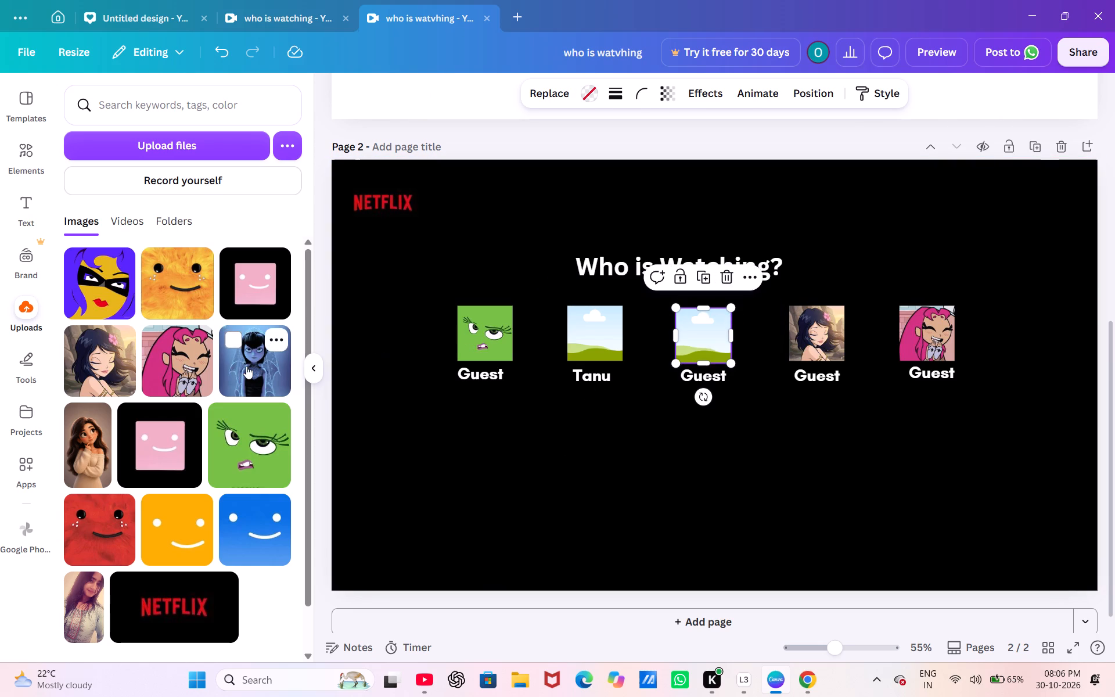
Add the blue-toned vampire girl to page 2, shrink it, and fill the empty middle Guest frame with it.
left_click_drag(258, 358, 609, 326)
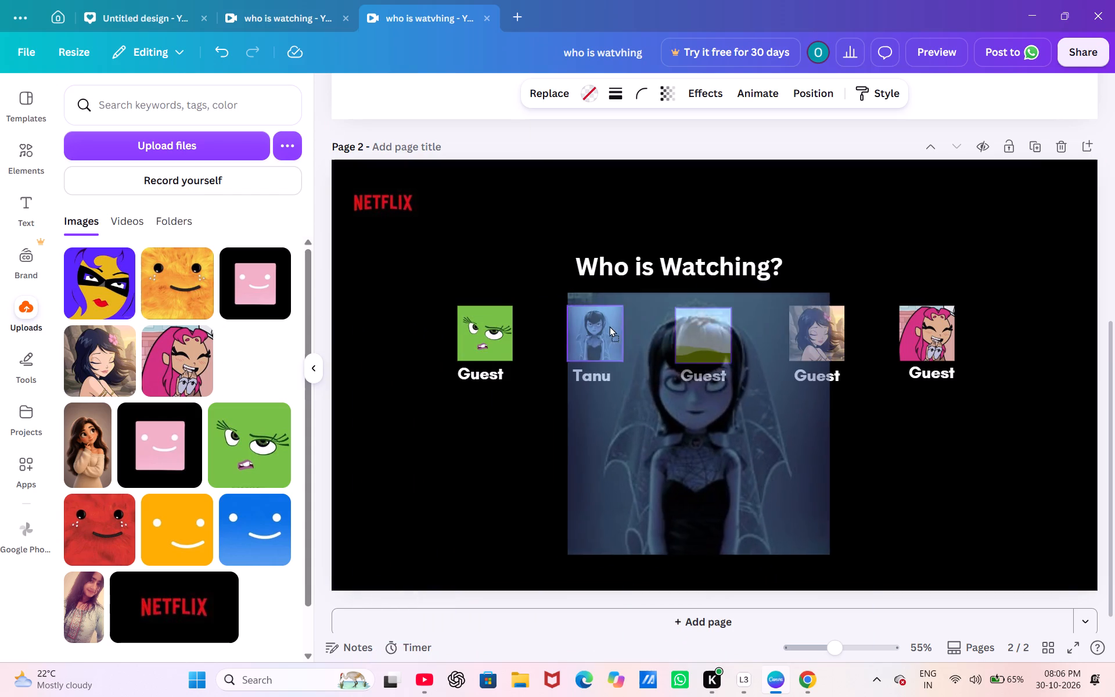
left_click_drag(609, 326, 668, 264)
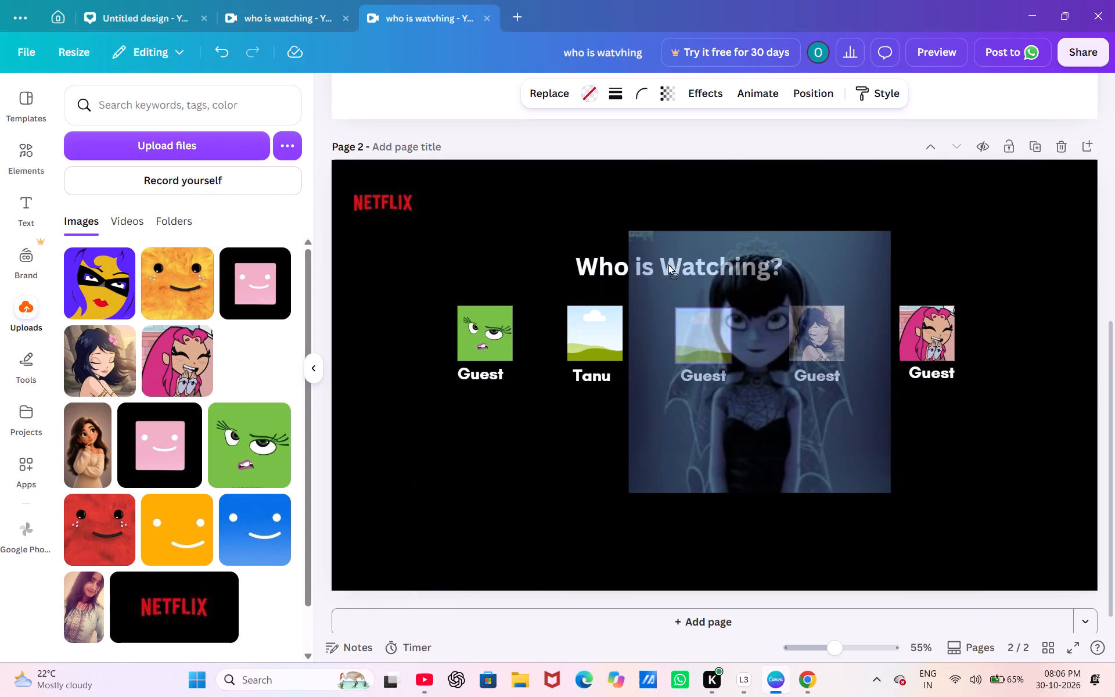
left_click_drag(668, 264, 652, 261)
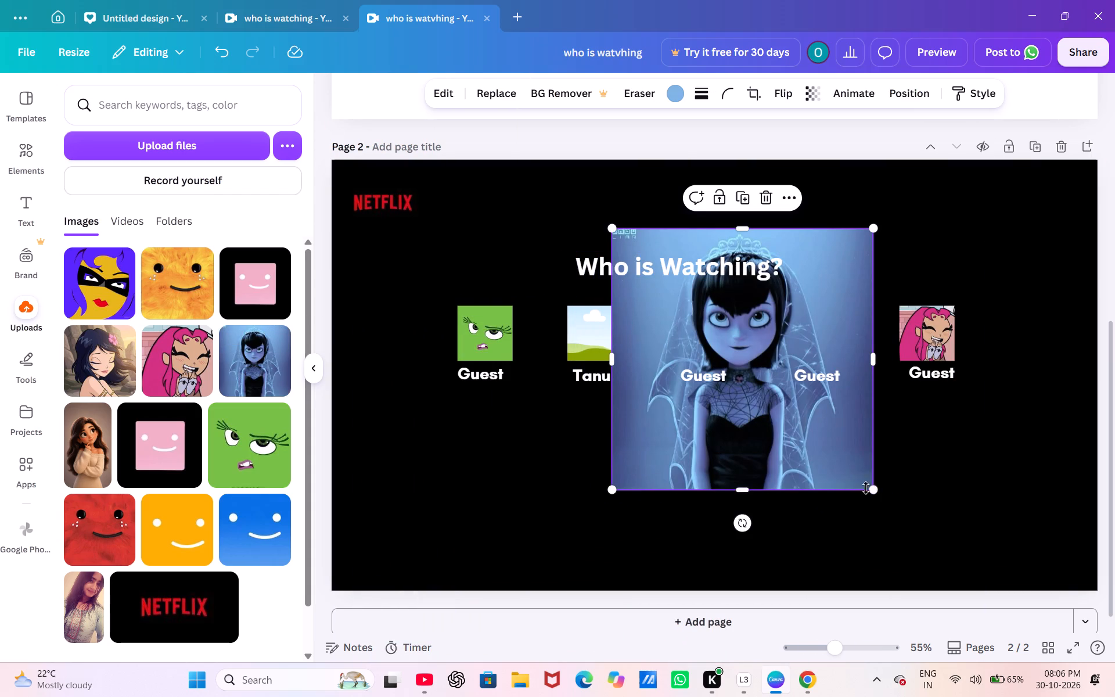
left_click(879, 491)
left_click(875, 484)
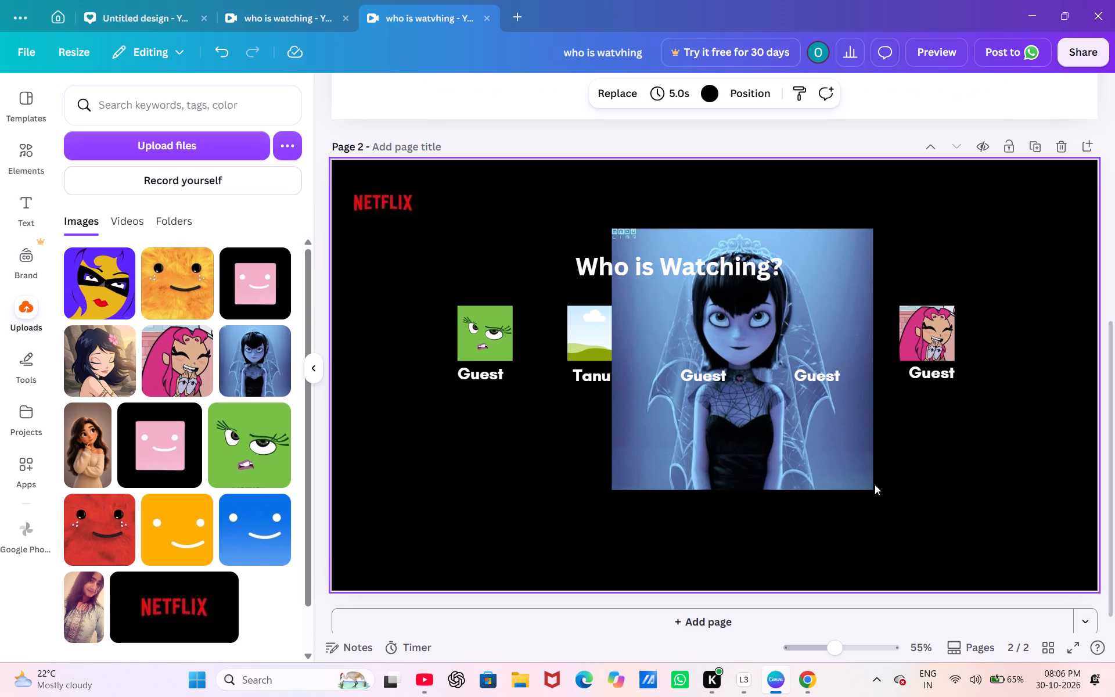
left_click(873, 482)
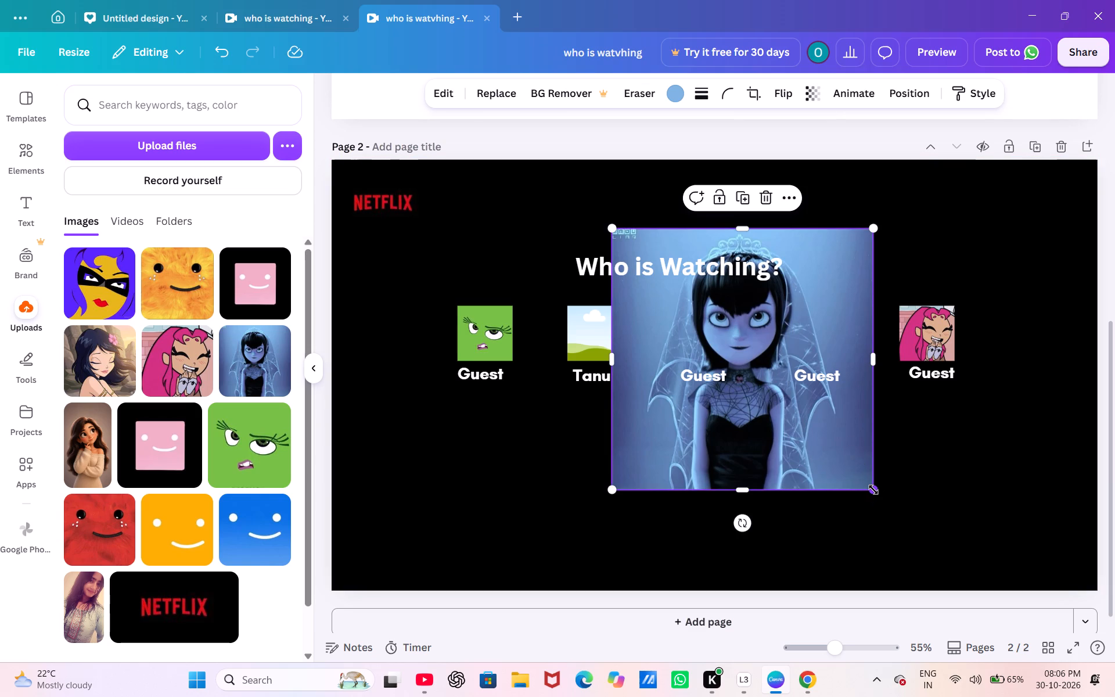
left_click_drag(873, 490, 754, 329)
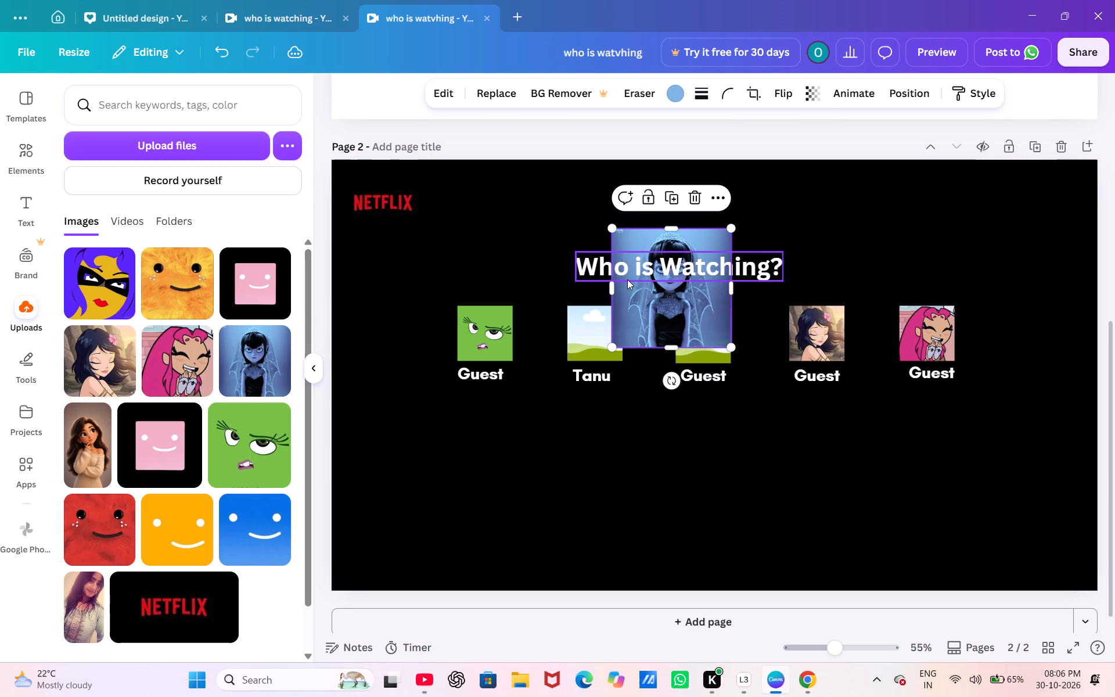
left_click_drag(671, 300, 690, 326)
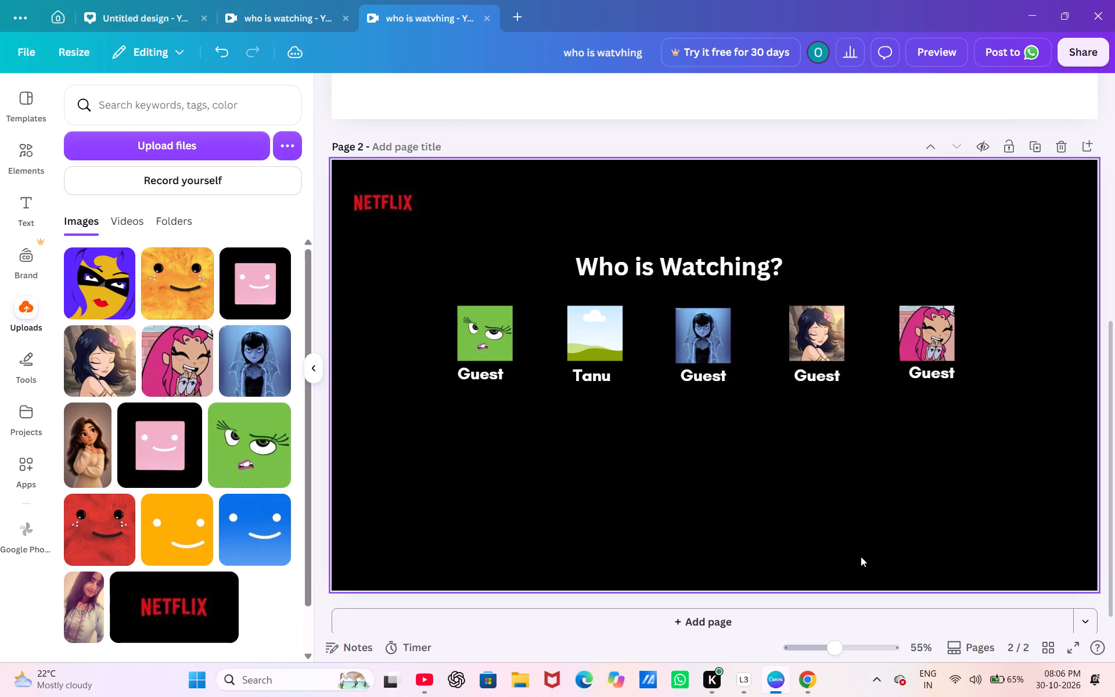
Upload the photo IMG_20260814_214507_634 from the meri shona folder inside the Desktop's vishal folder.
scroll(166, 462, "down", 2)
scroll(166, 462, "up", 1)
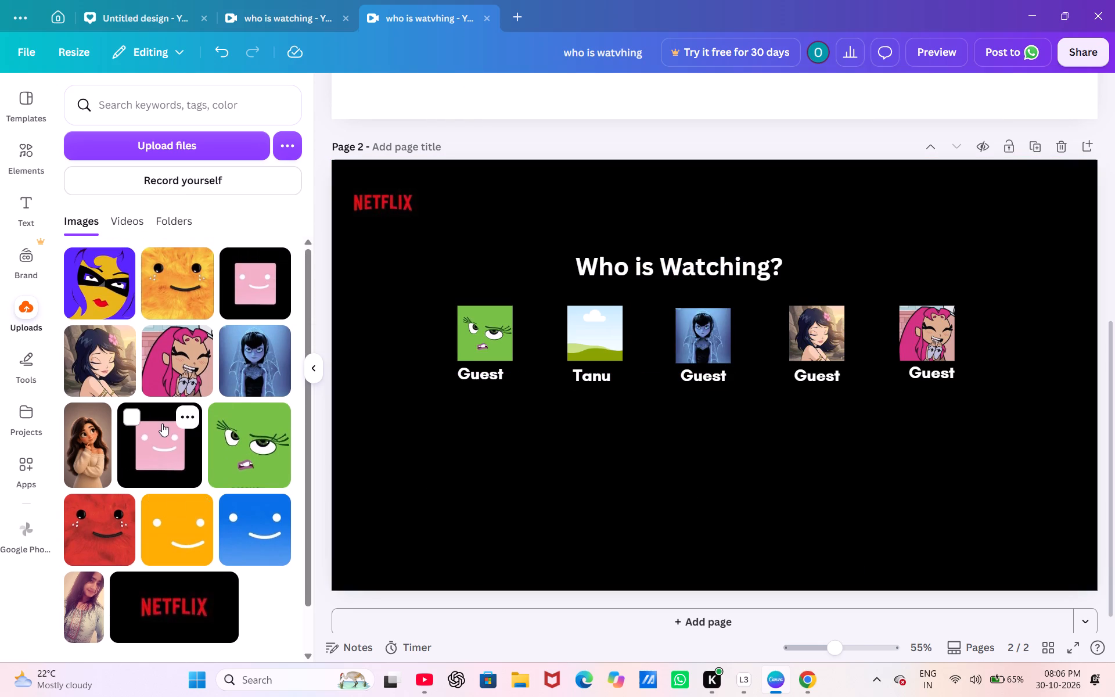
left_click(178, 144)
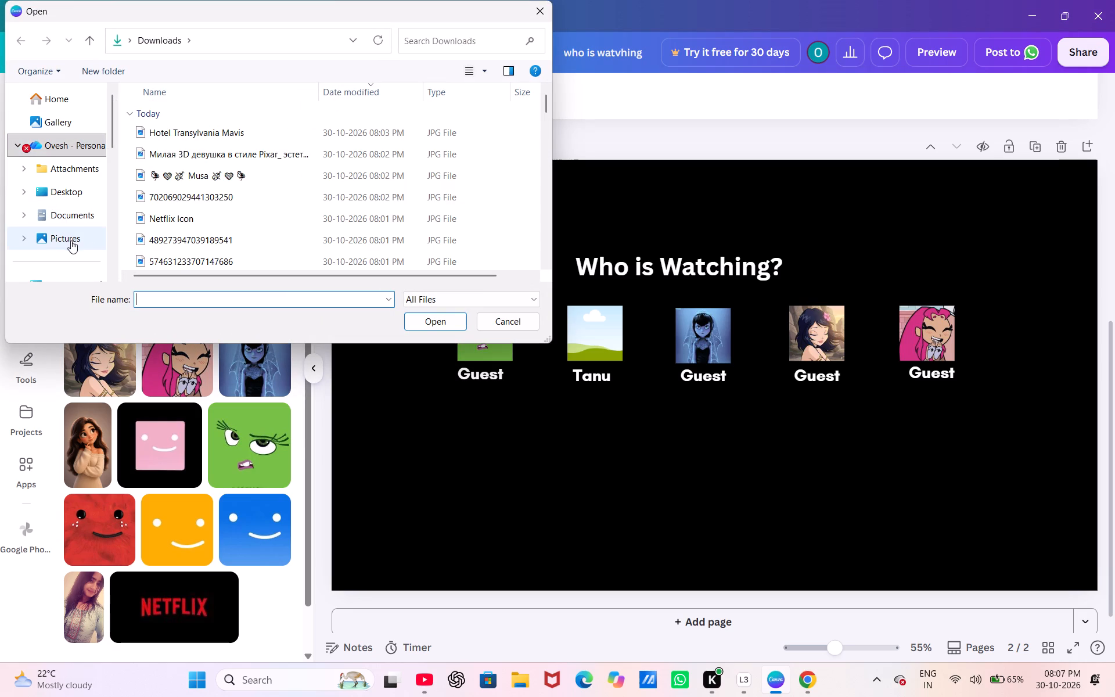
left_click(67, 185)
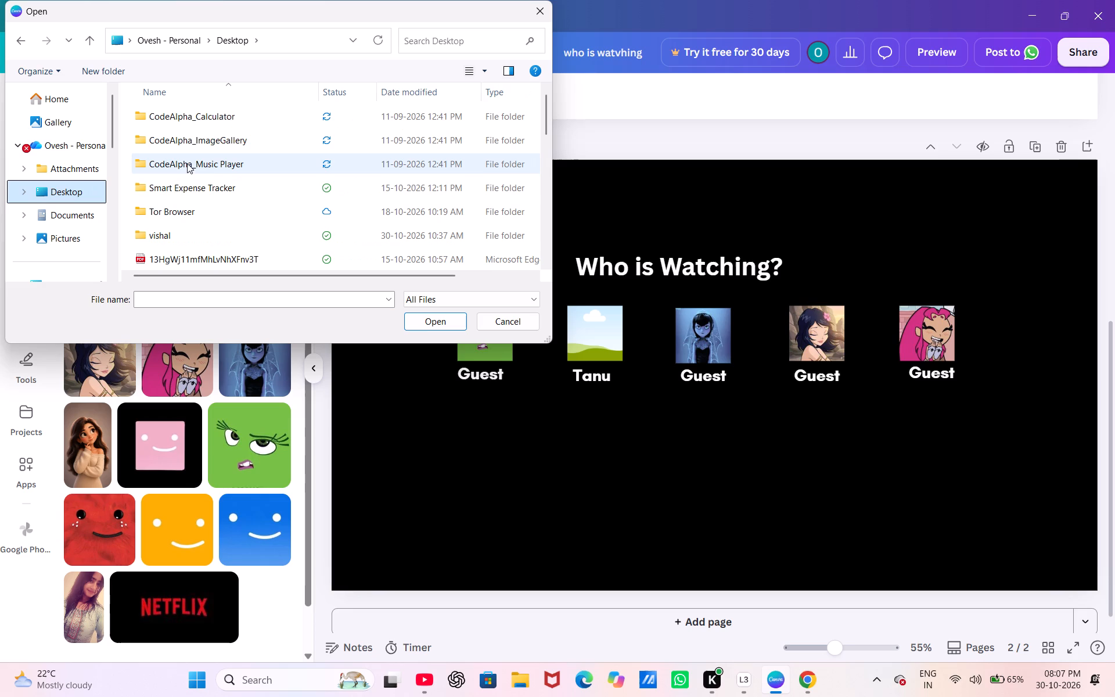
double_click(185, 231)
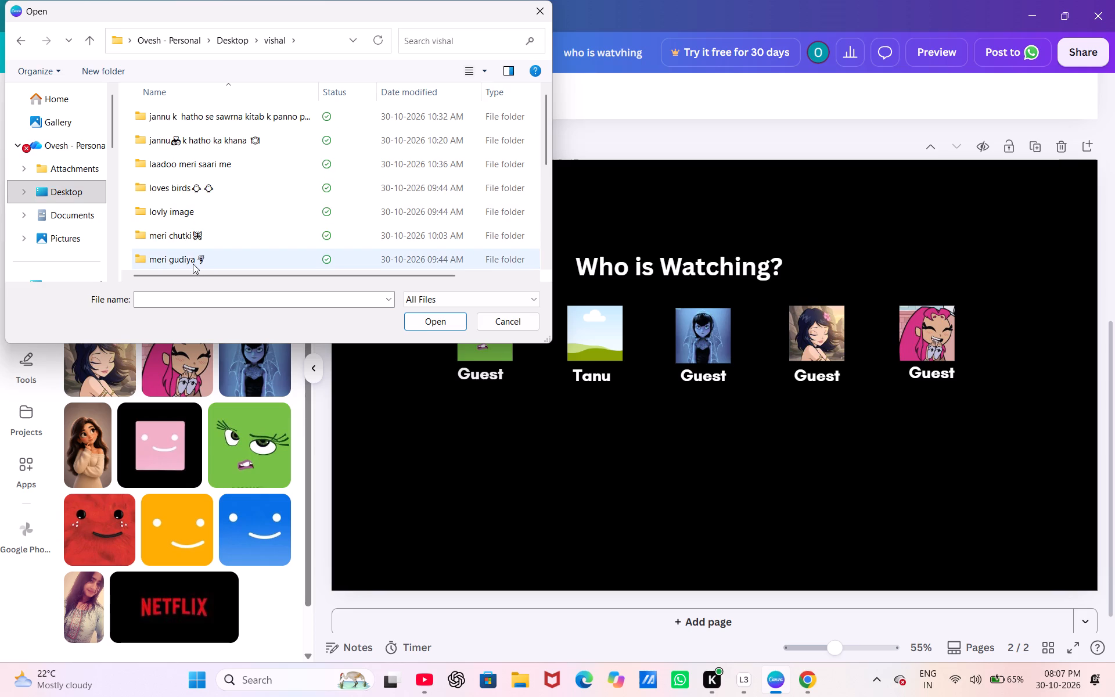
scroll(193, 264, "down", 1)
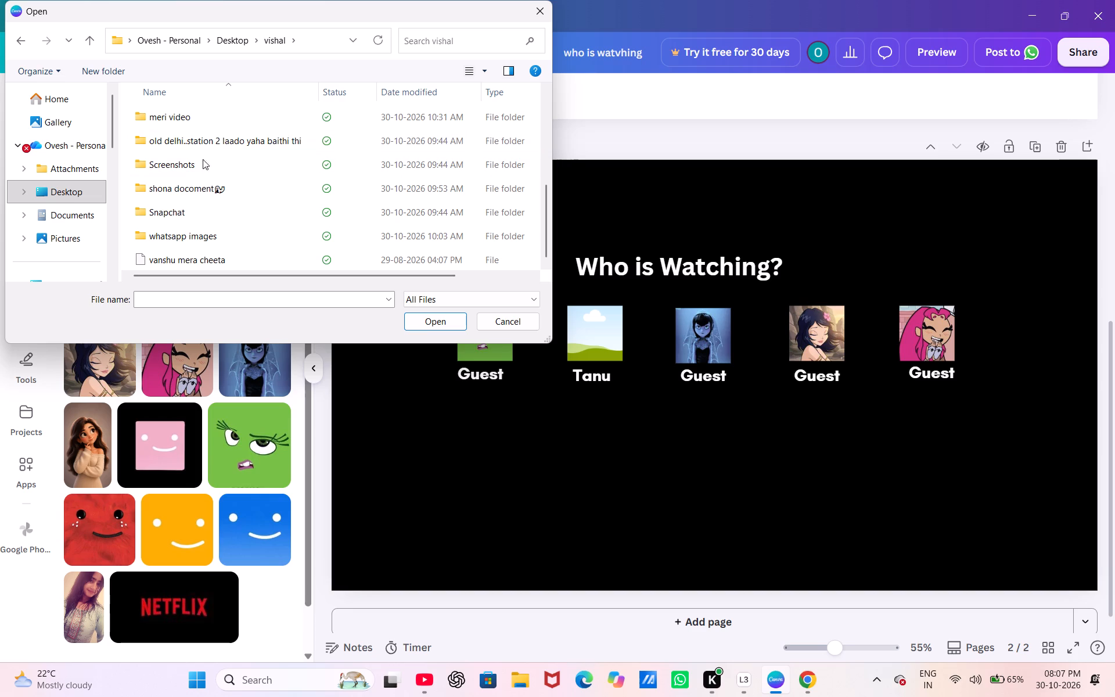
scroll(202, 195, "up", 1)
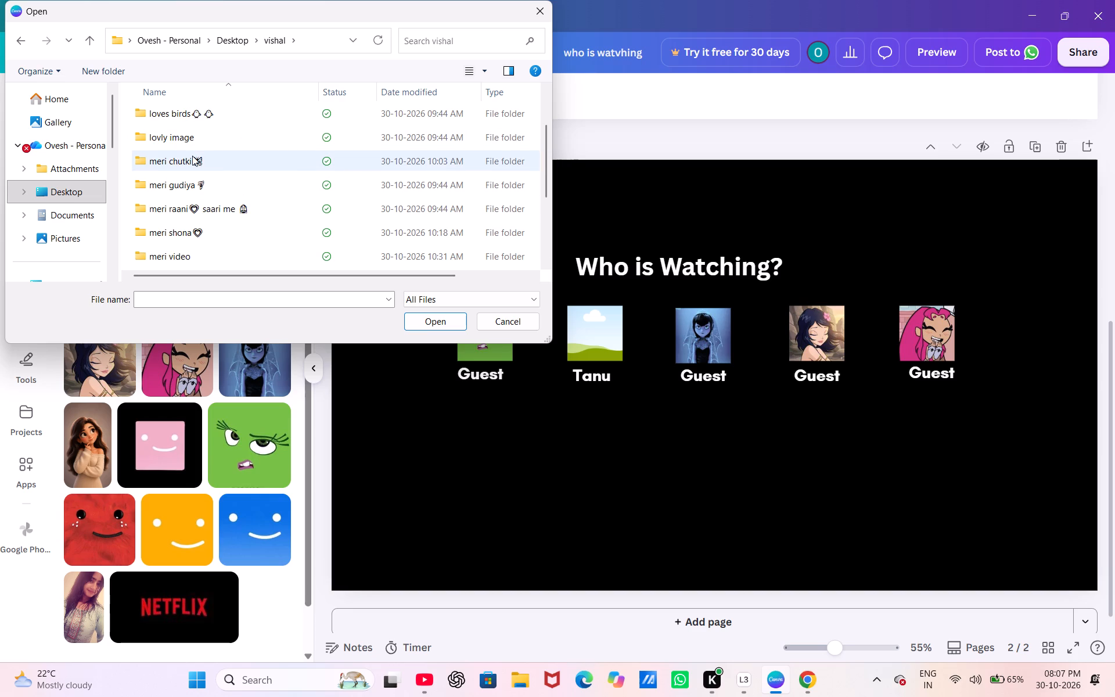
double_click(193, 227)
scroll(258, 224, "down", 1)
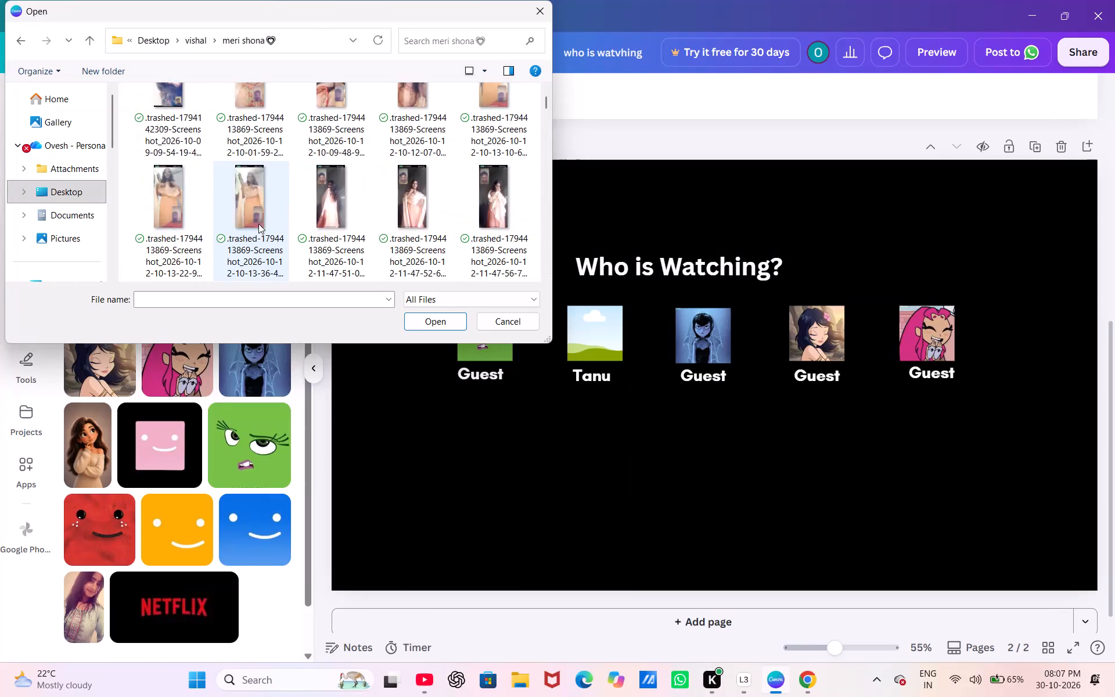
scroll(258, 224, "down", 3)
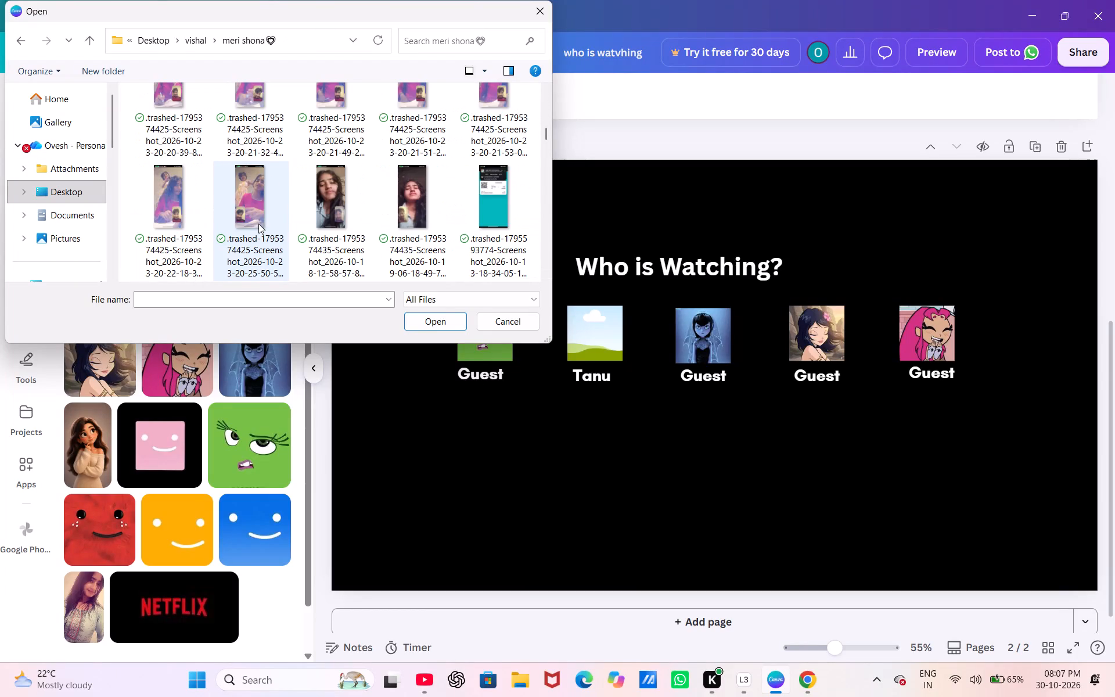
scroll(258, 224, "down", 1)
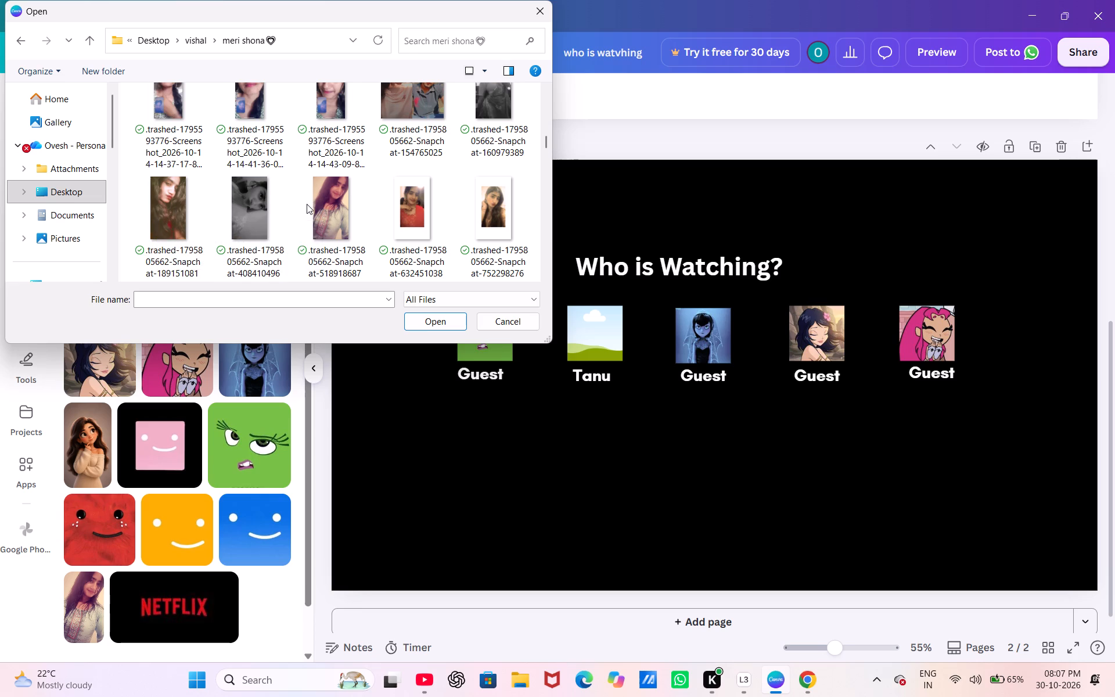
scroll(307, 204, "down", 1)
scroll(307, 204, "up", 1)
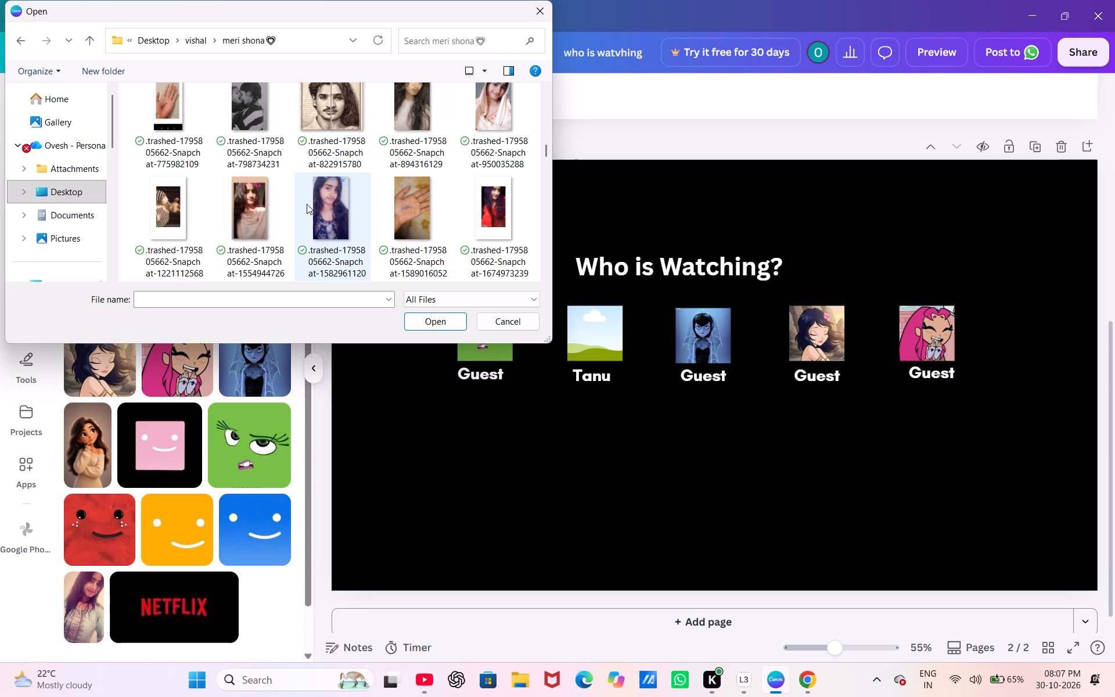
scroll(307, 204, "down", 2)
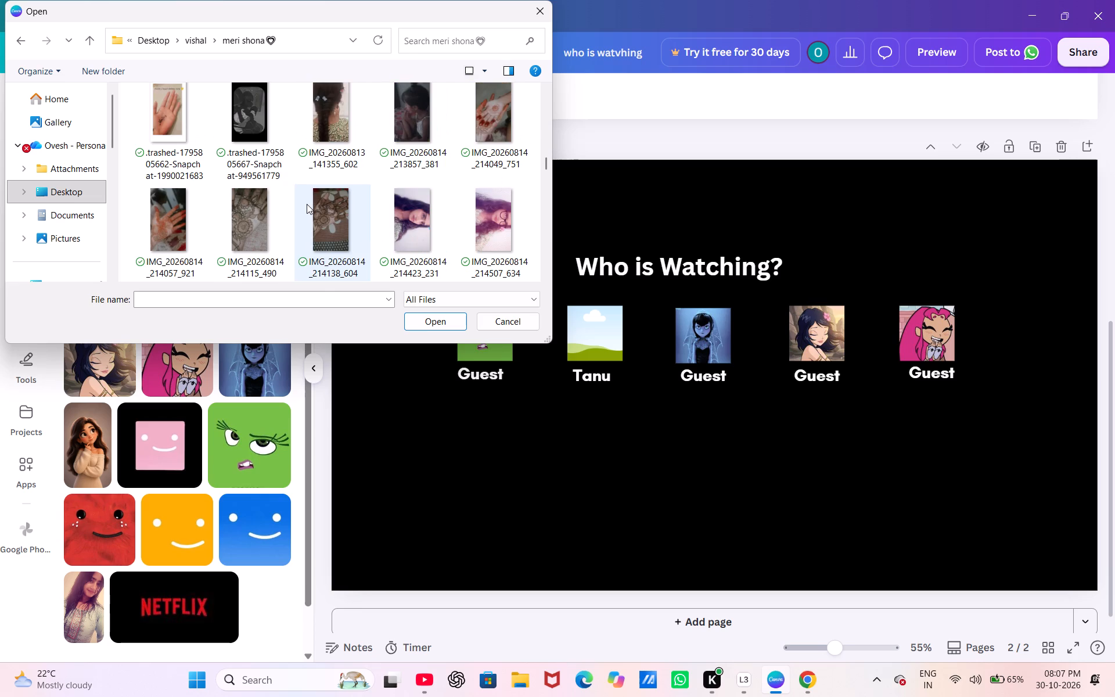
scroll(411, 226, "down", 1)
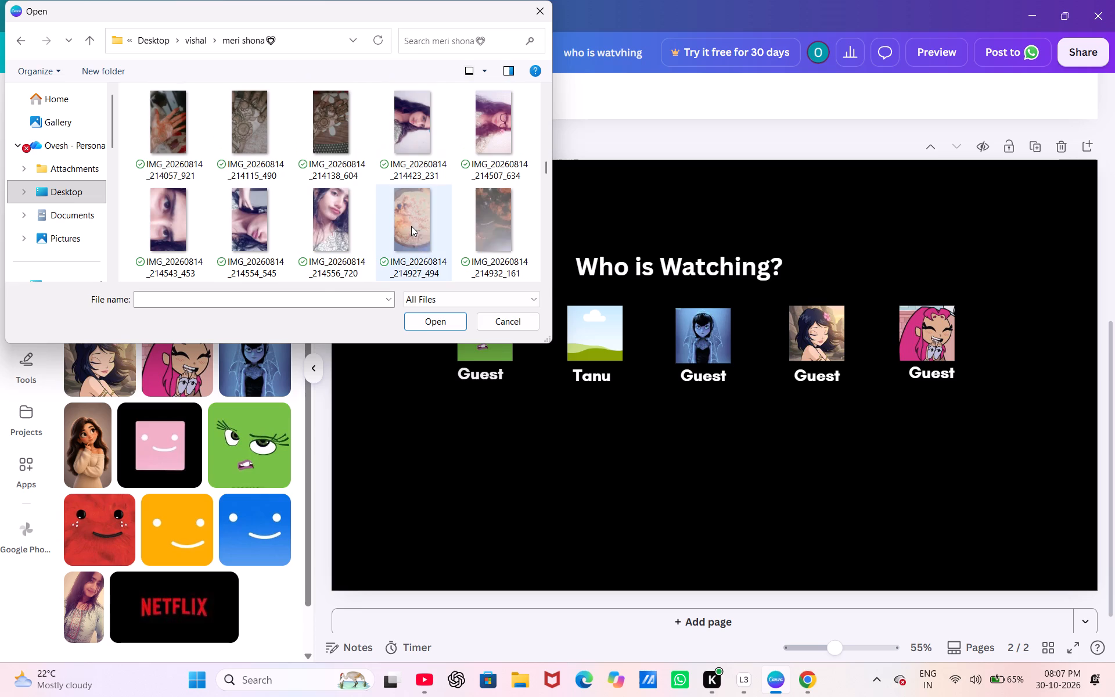
scroll(411, 226, "down", 1)
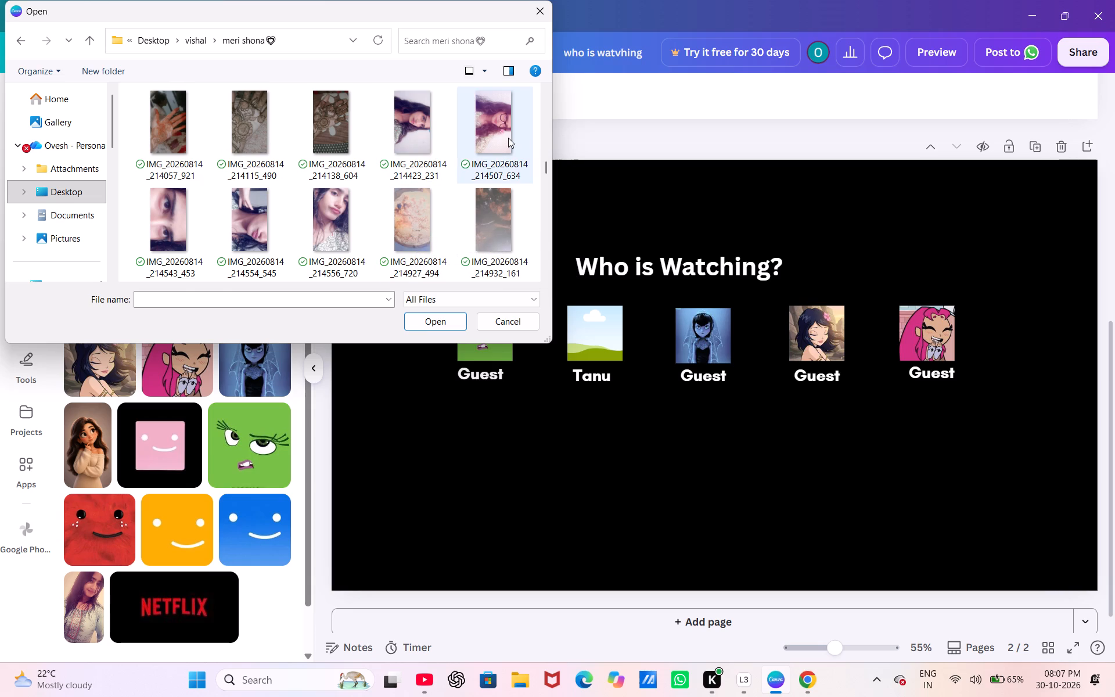
left_click(508, 137)
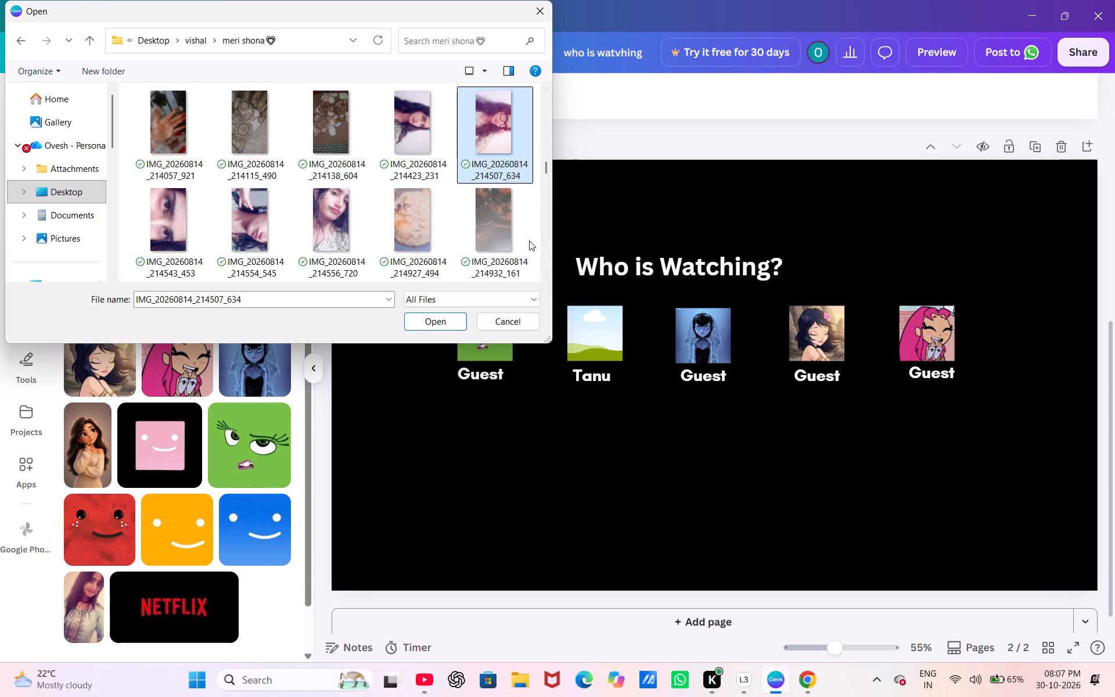
left_click(437, 325)
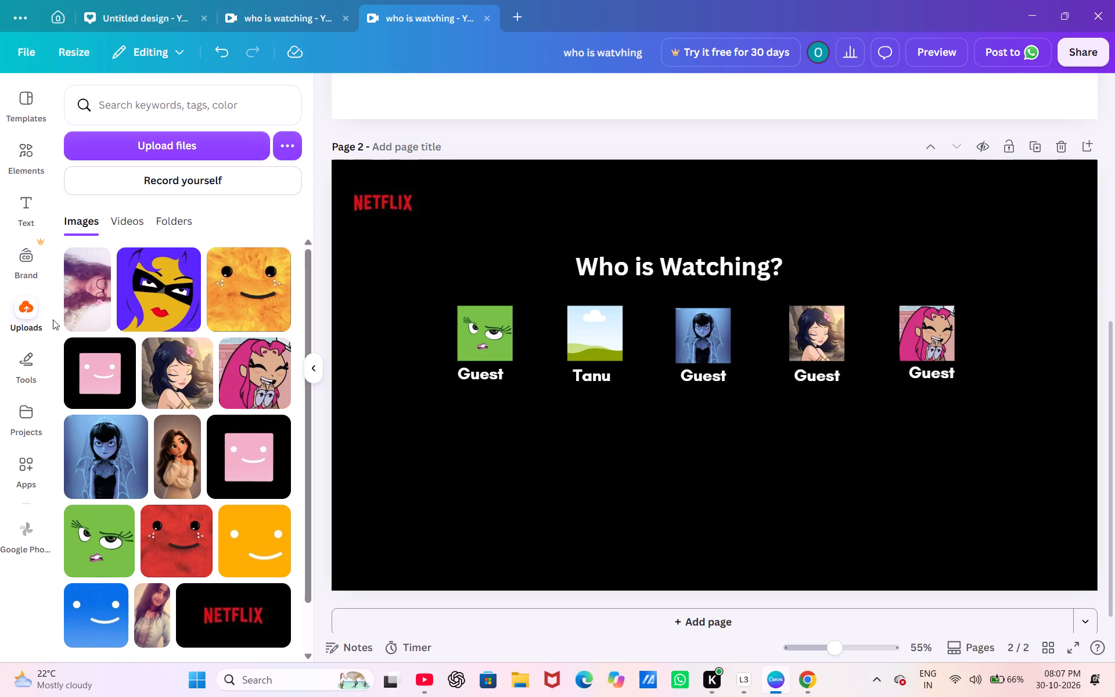
Add the newly uploaded sideways portrait photo to page 2 and shrink it down beside the empty Tanu frame.
left_click_drag(80, 308, 512, 301)
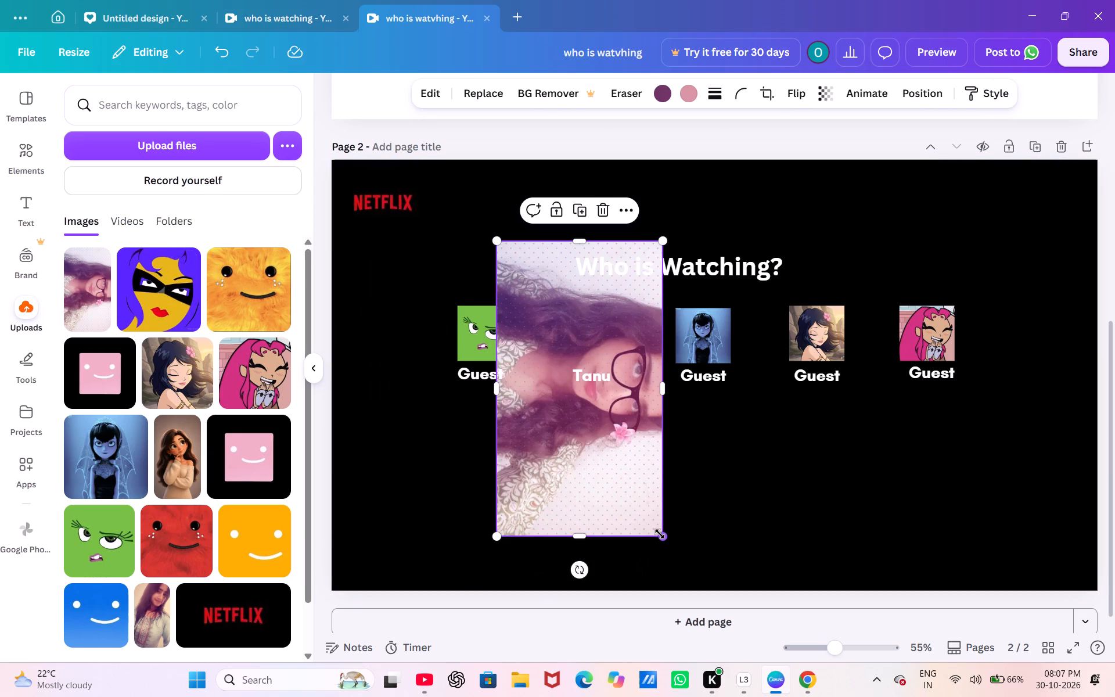
left_click_drag(667, 533, 660, 520)
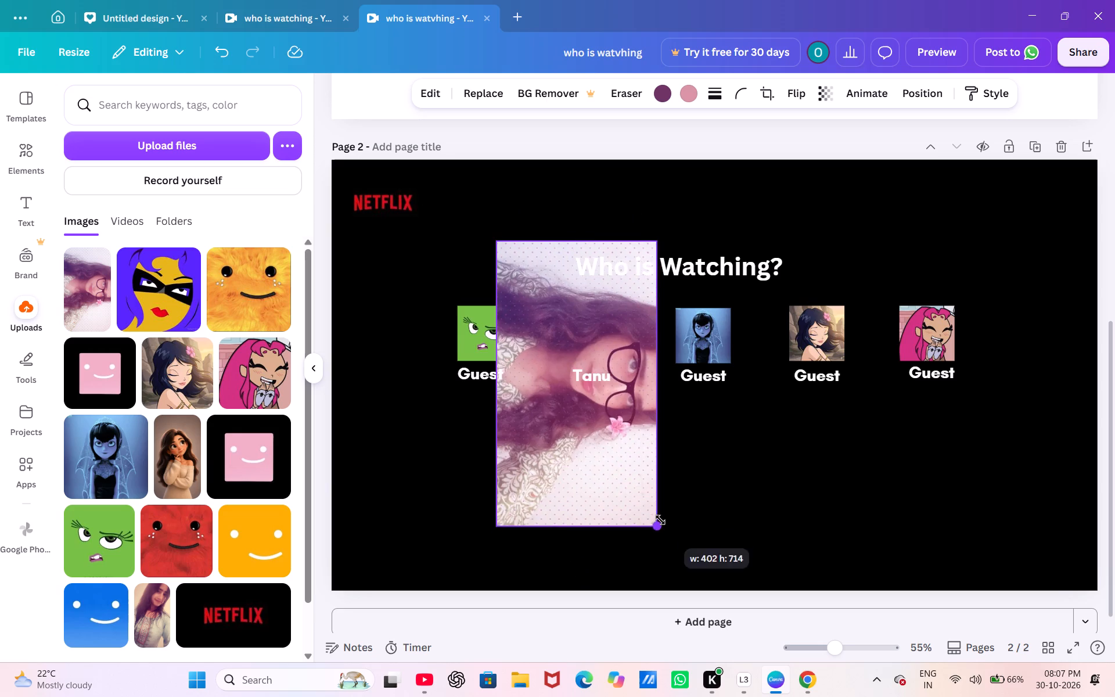
left_click_drag(660, 520, 634, 321)
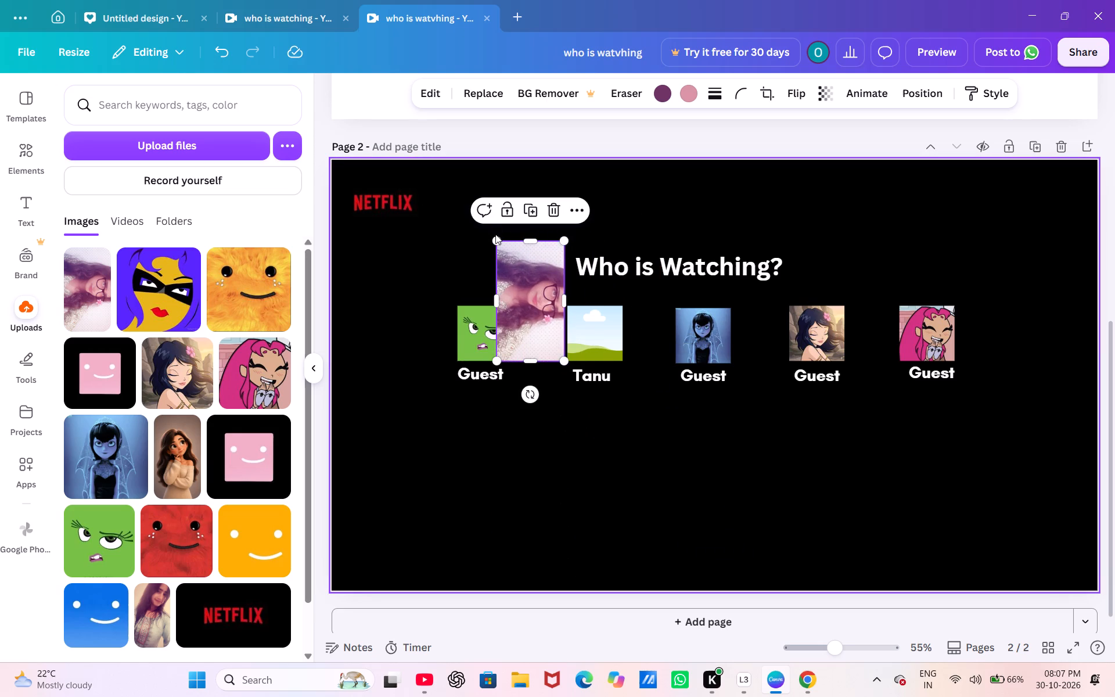
left_click_drag(495, 237, 493, 317)
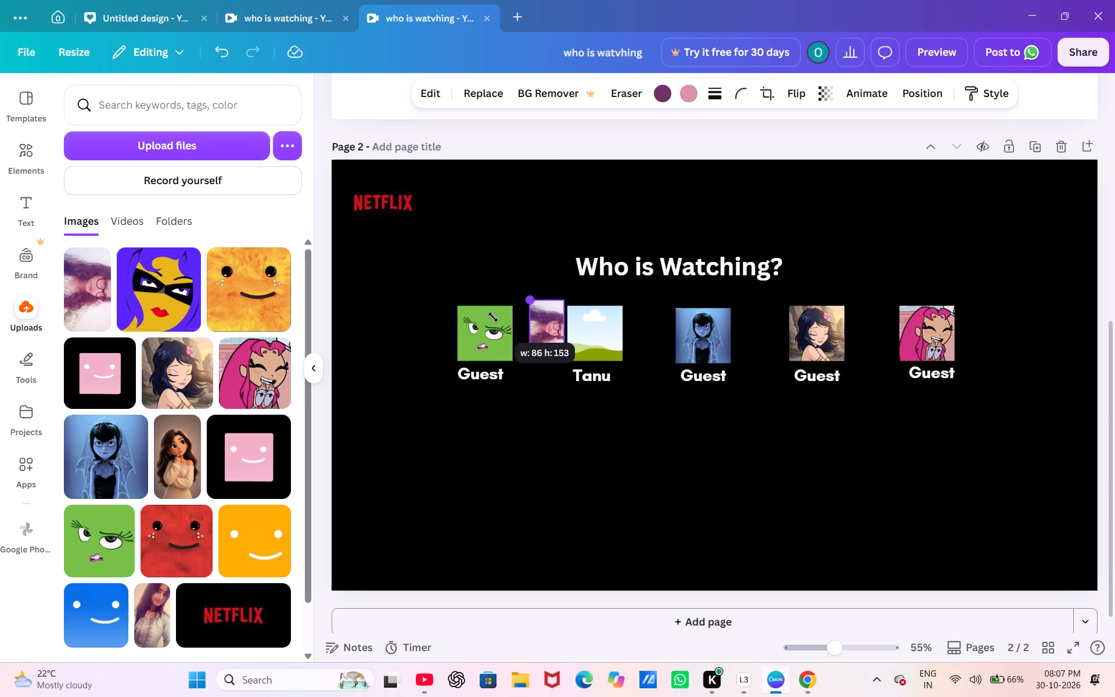
left_click_drag(493, 317, 444, 235)
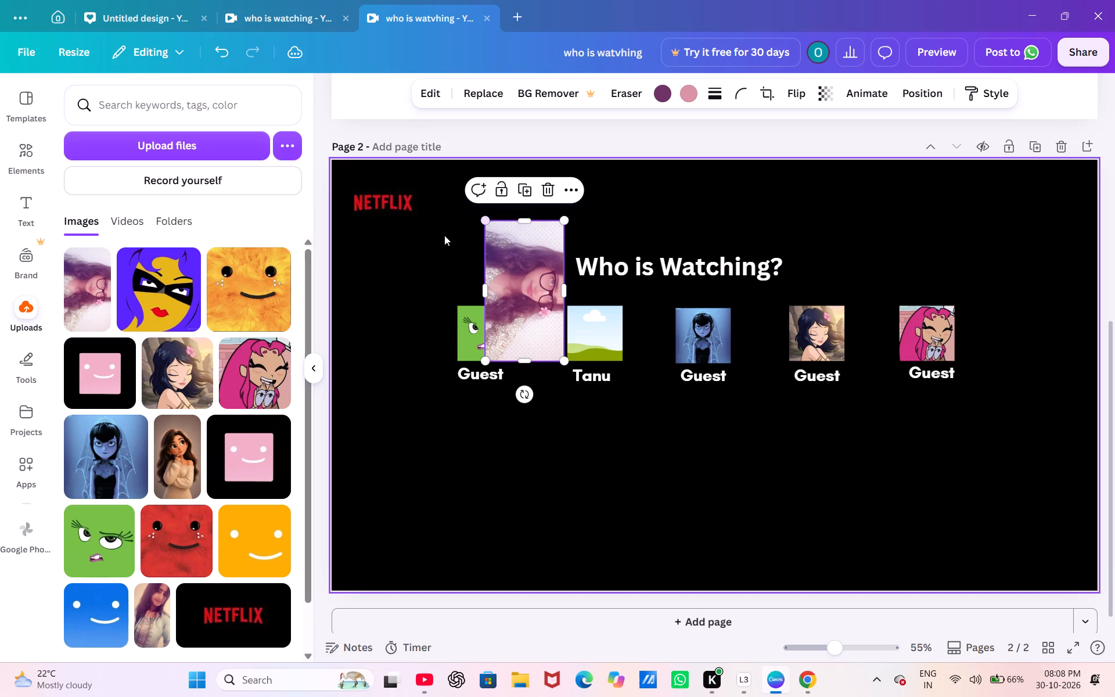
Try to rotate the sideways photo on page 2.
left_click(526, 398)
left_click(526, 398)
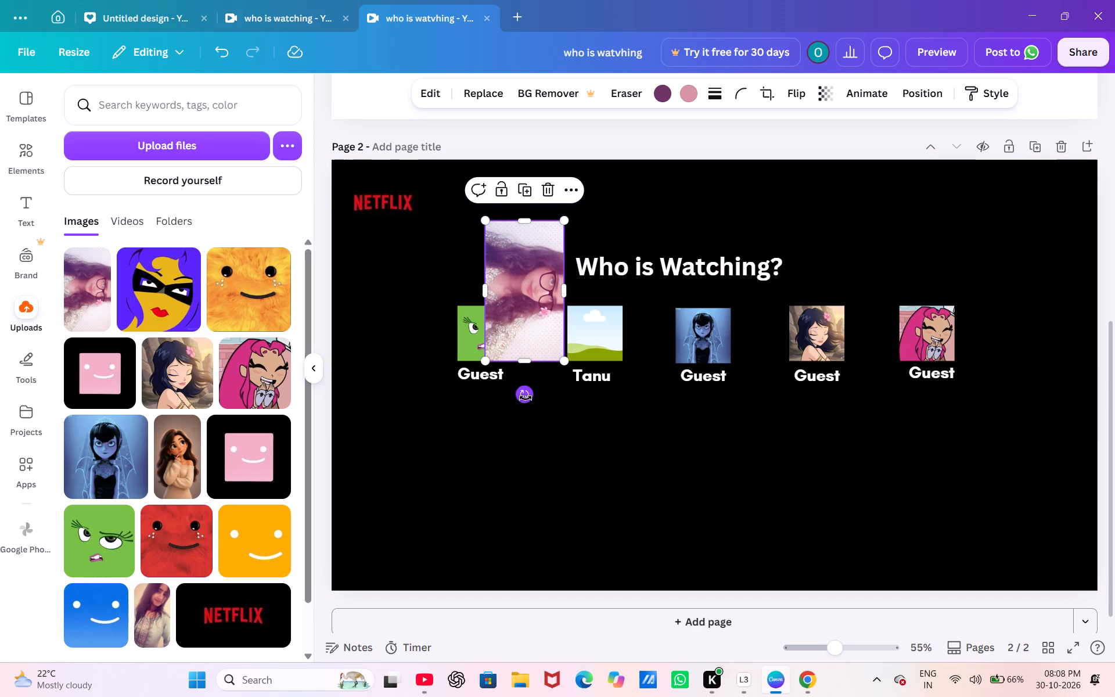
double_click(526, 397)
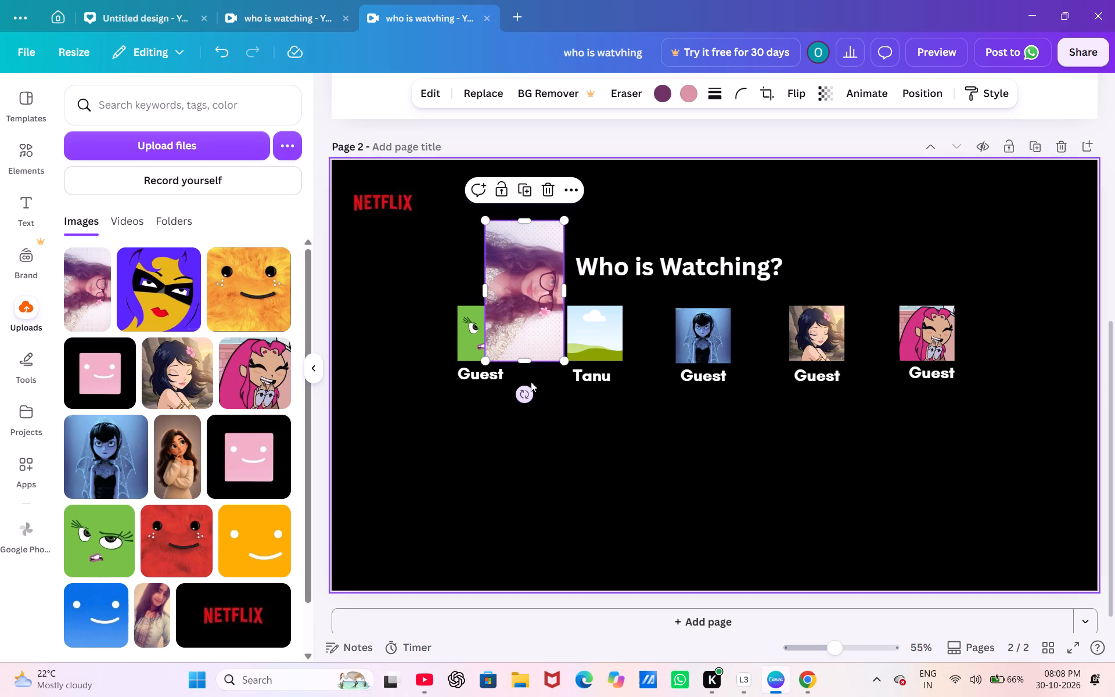
Enlarge the photo, reposition it over the middle Guest profile, and scale it to about 403 wide.
left_click(567, 358)
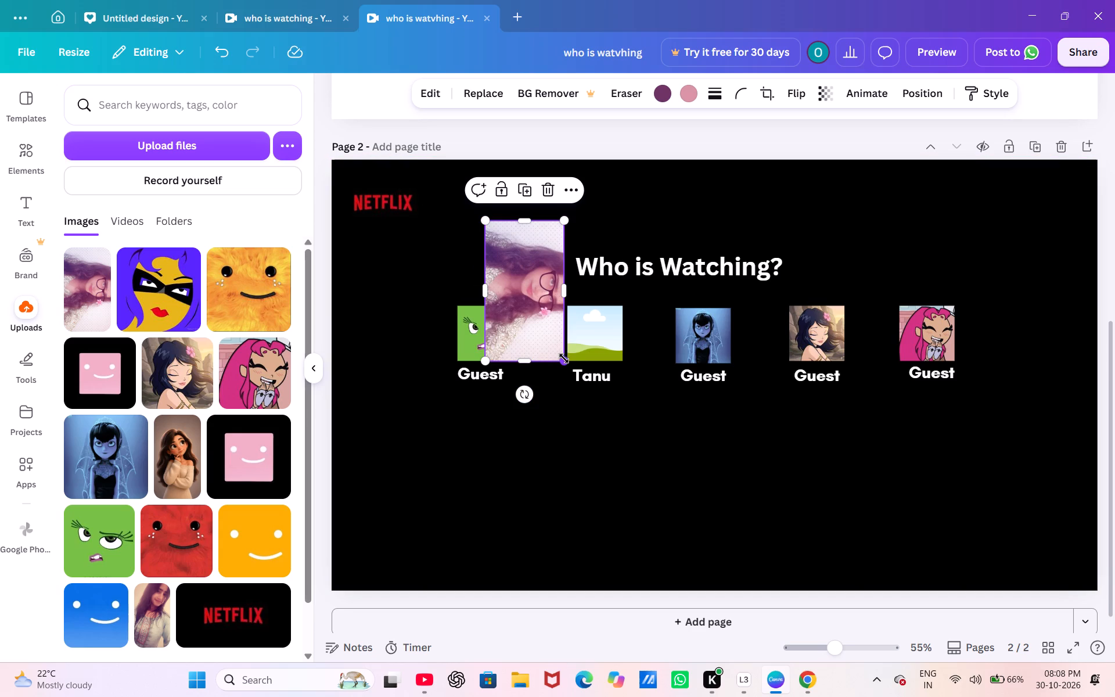
left_click(566, 358)
left_click_drag(566, 358, 949, 486)
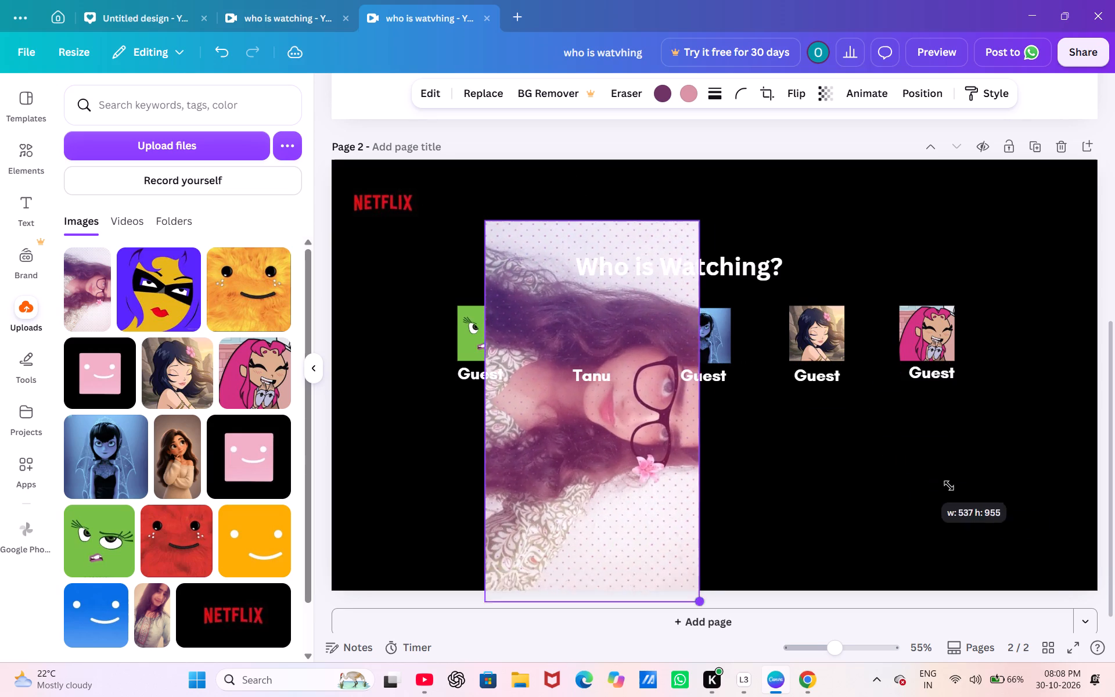
left_click_drag(949, 486, 960, 485)
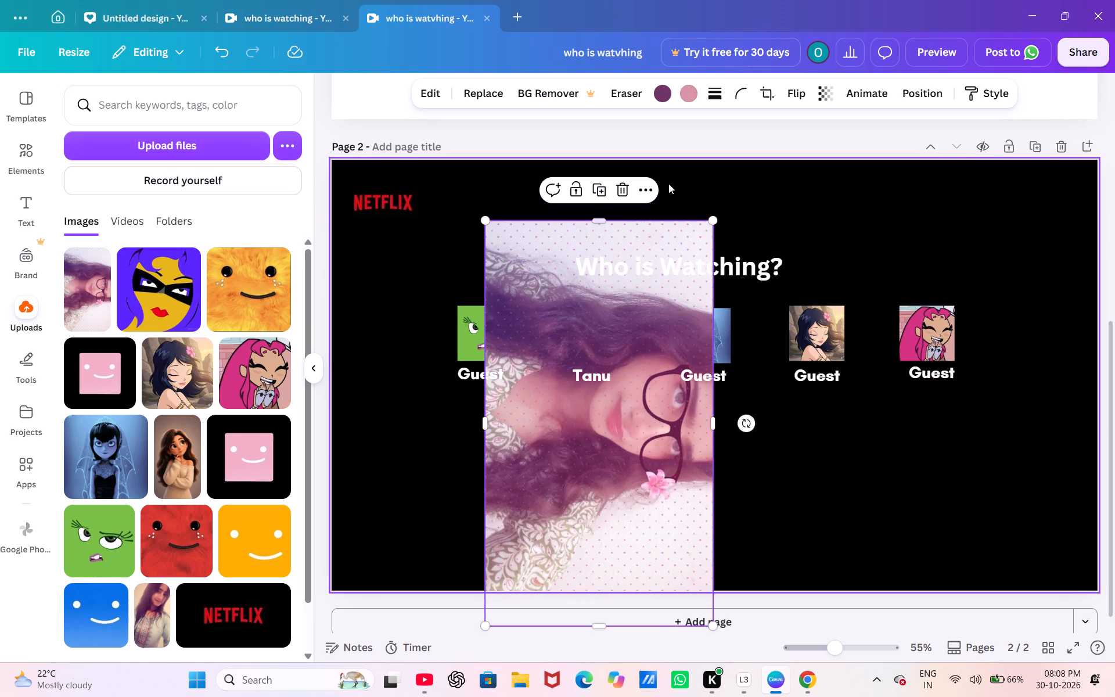
left_click(648, 182)
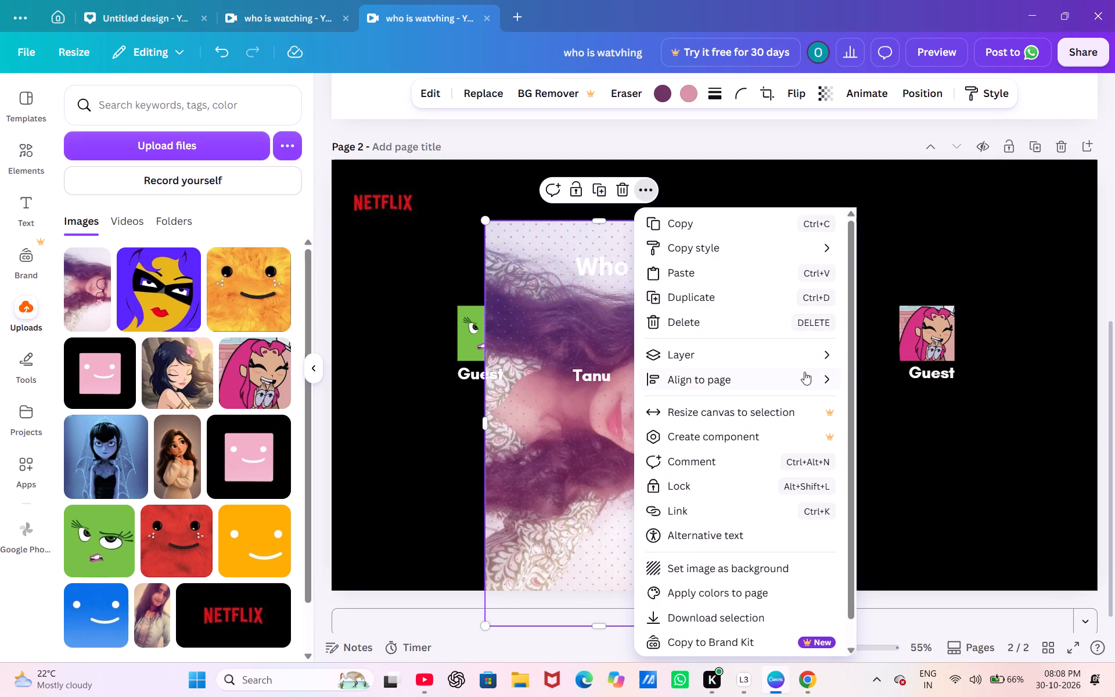
left_click(1008, 217)
left_click_drag(665, 520, 753, 358)
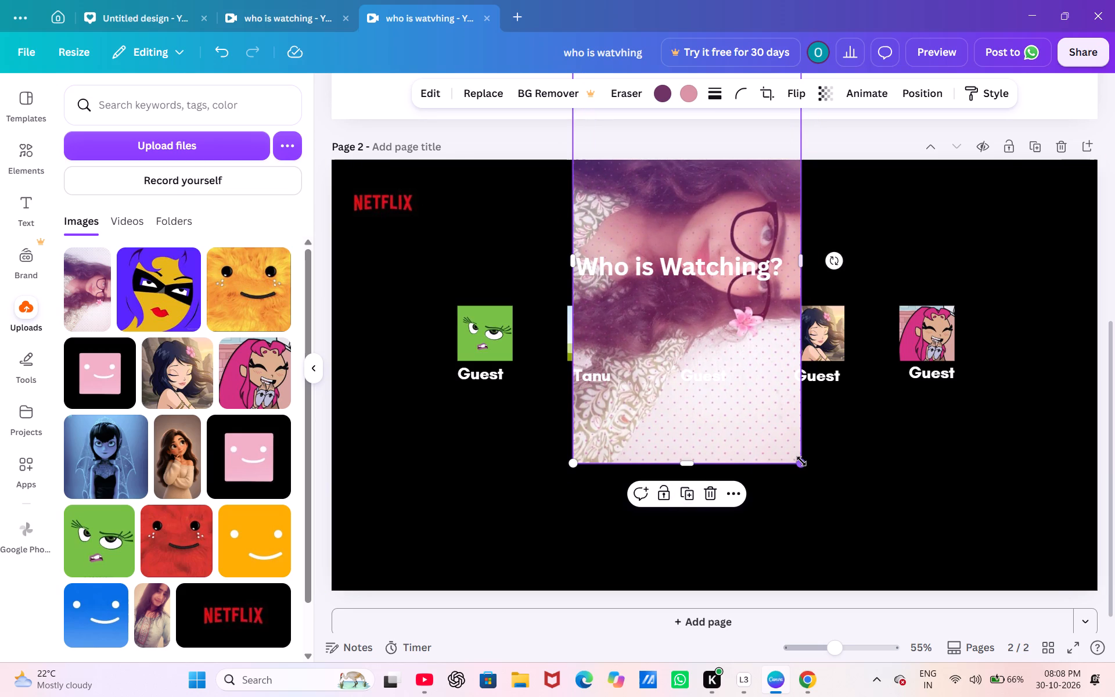
left_click_drag(805, 463, 755, 333)
left_click_drag(674, 207, 762, 349)
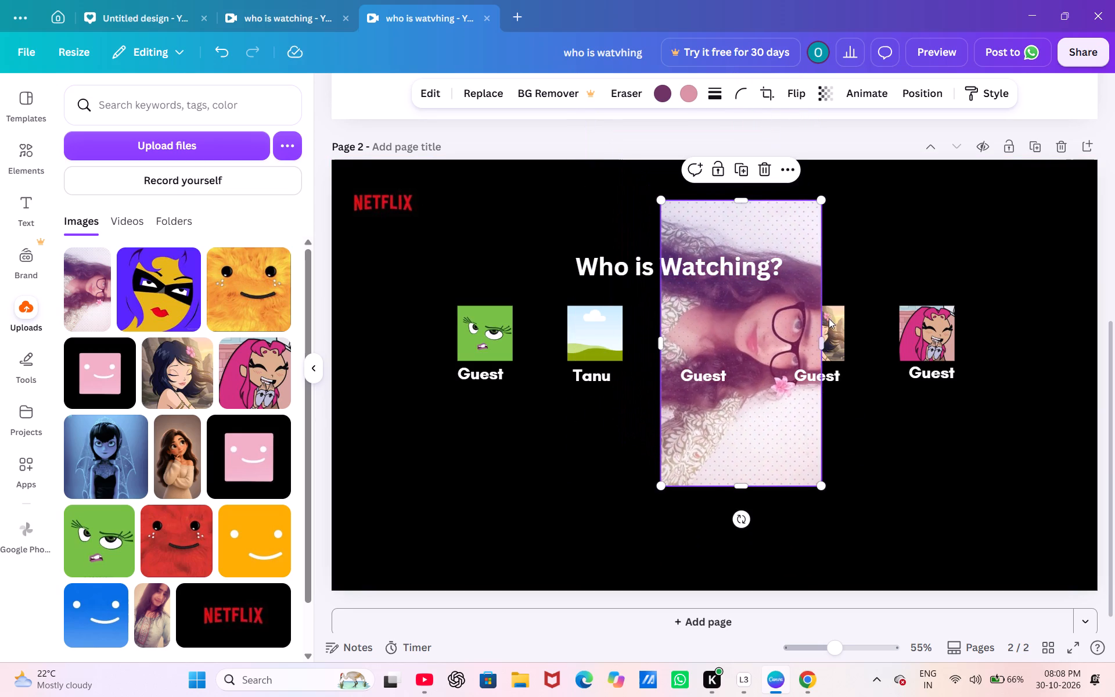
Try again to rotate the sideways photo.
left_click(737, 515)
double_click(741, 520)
Crop the photo slightly along its bottom edge, keeping its width.
left_click_drag(743, 490, 793, 477)
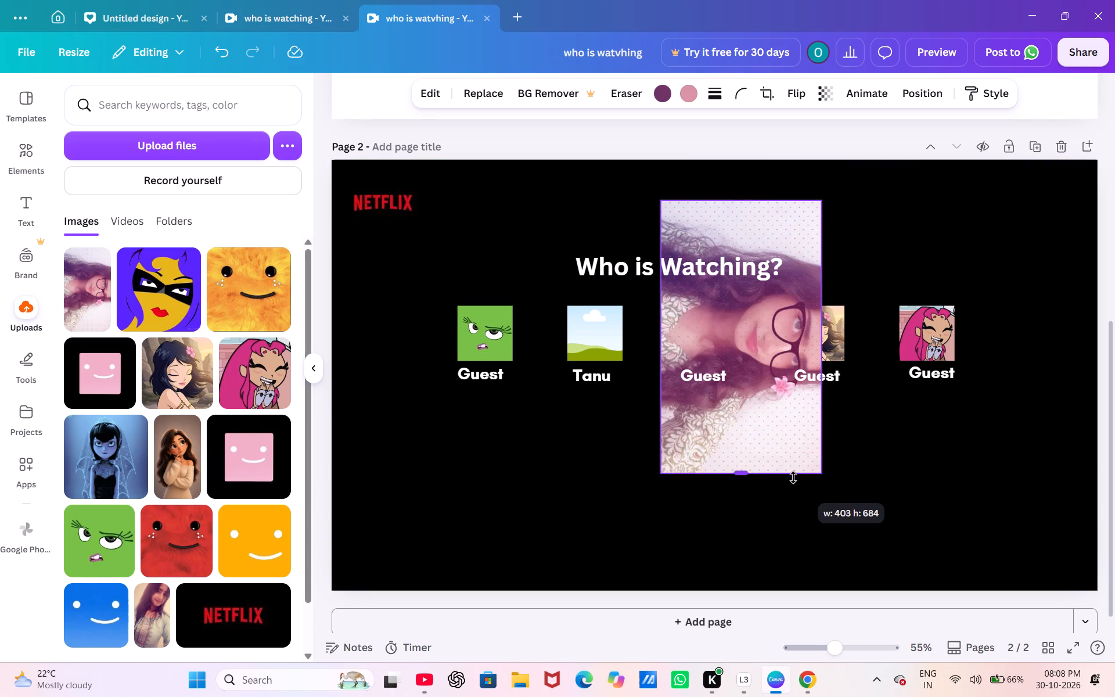
left_click_drag(793, 477, 787, 485)
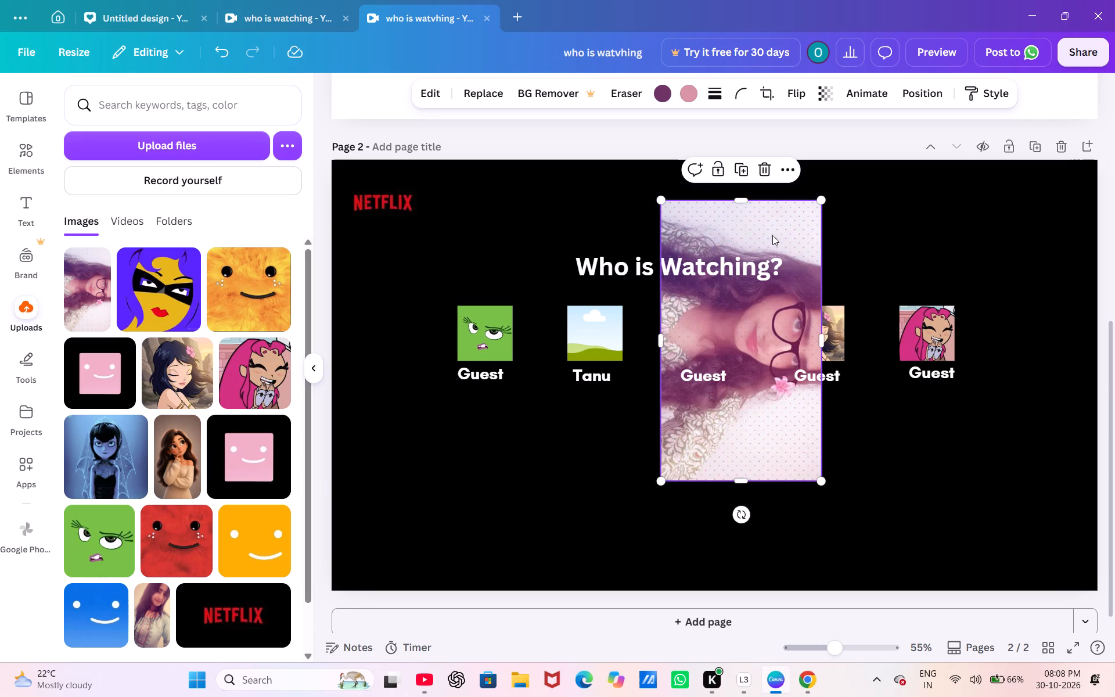
left_click(732, 200)
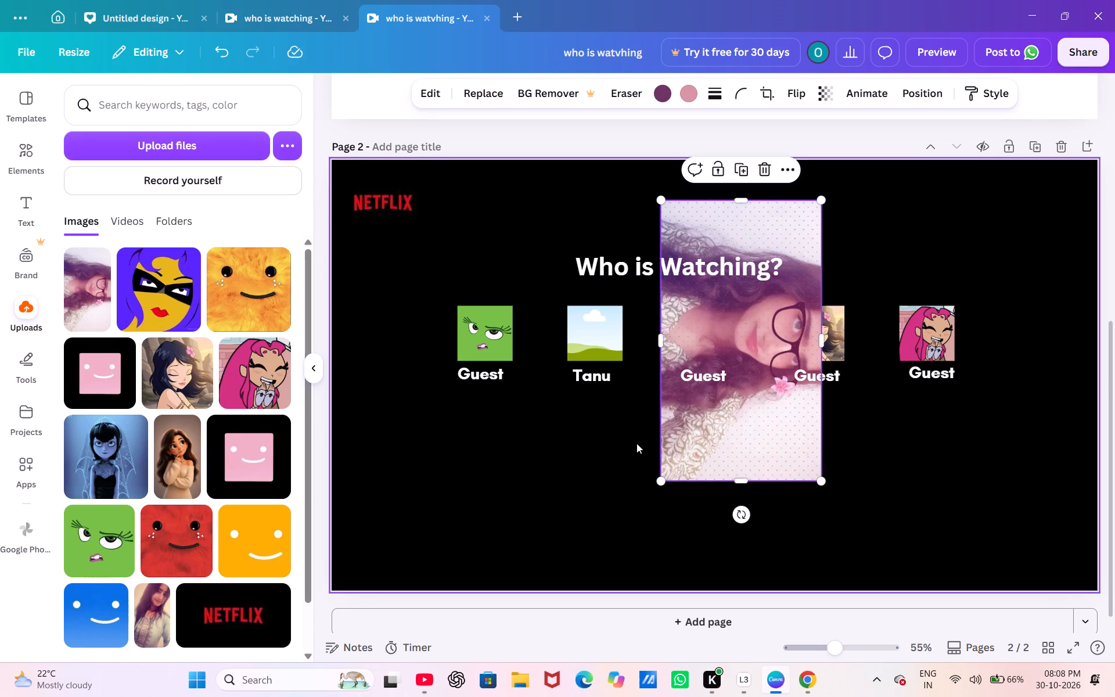
left_click(1111, 464)
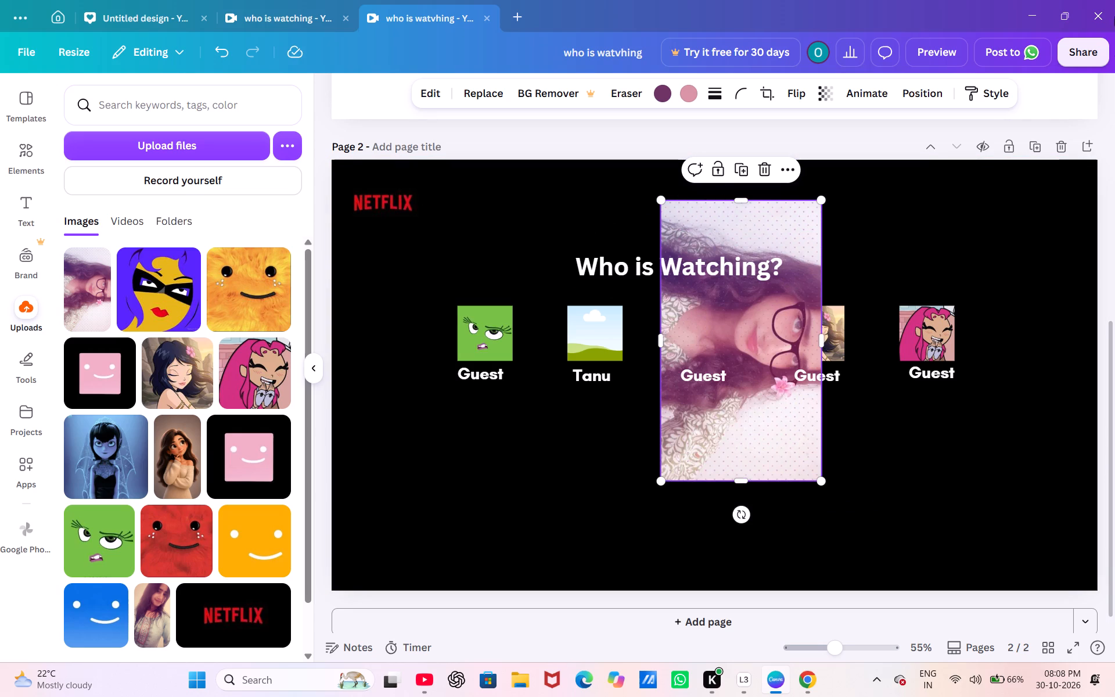
Close Canva and the browser window with the Pinterest search for netflix character girls.
left_click(1114, 0)
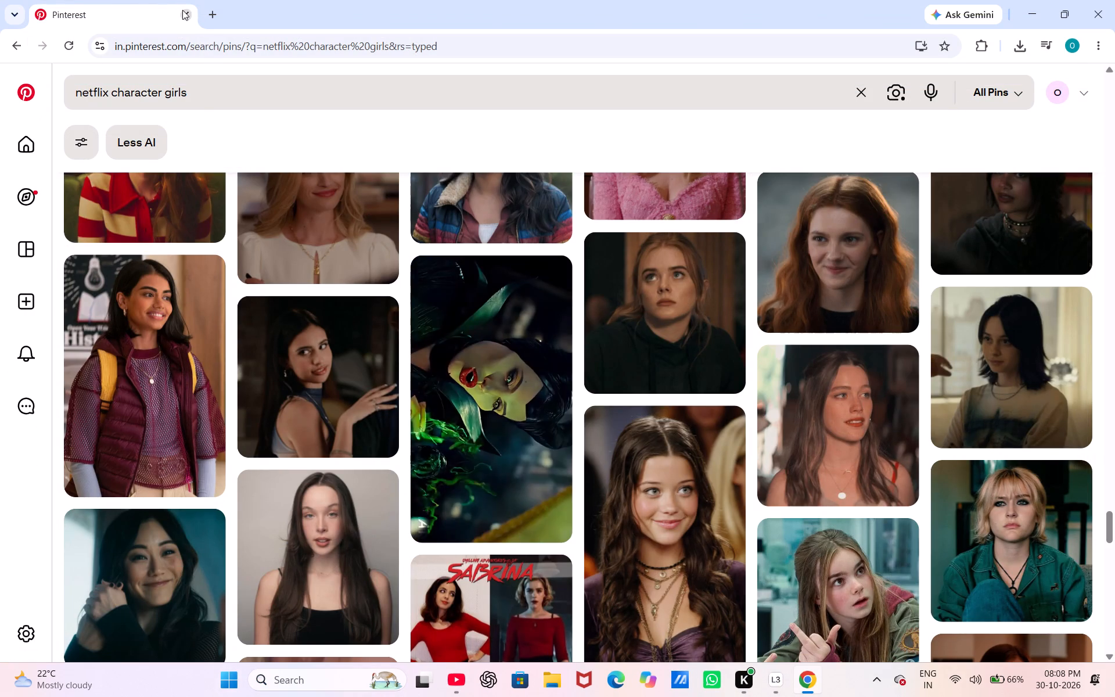
left_click(14, 10)
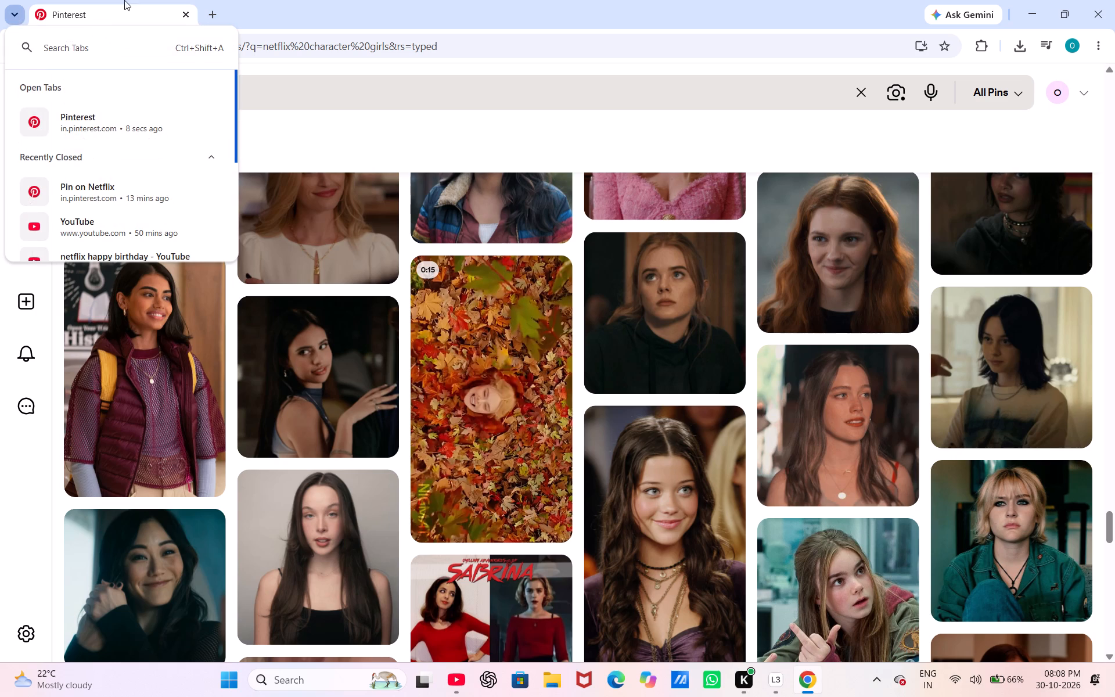
left_click(373, 1)
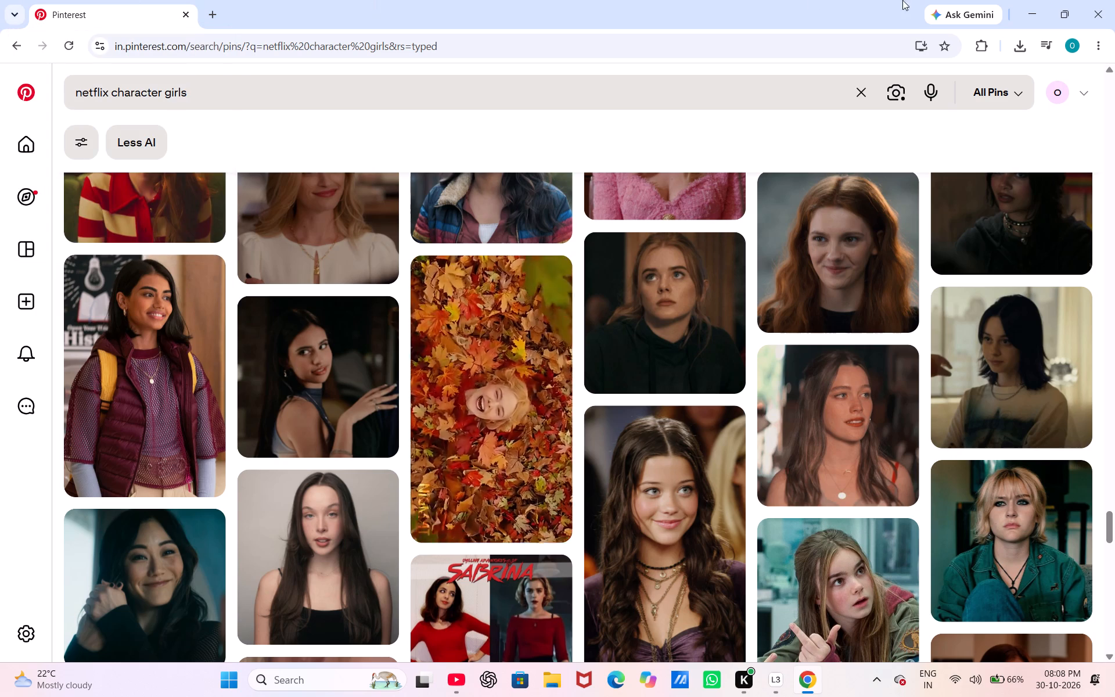
left_click(1092, 17)
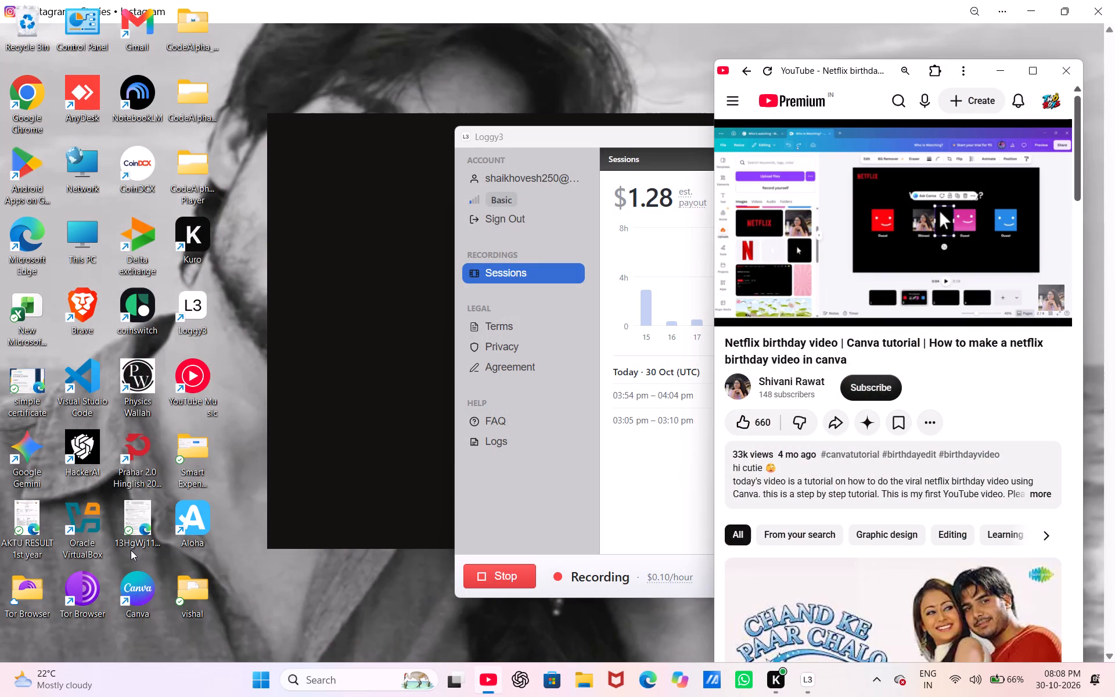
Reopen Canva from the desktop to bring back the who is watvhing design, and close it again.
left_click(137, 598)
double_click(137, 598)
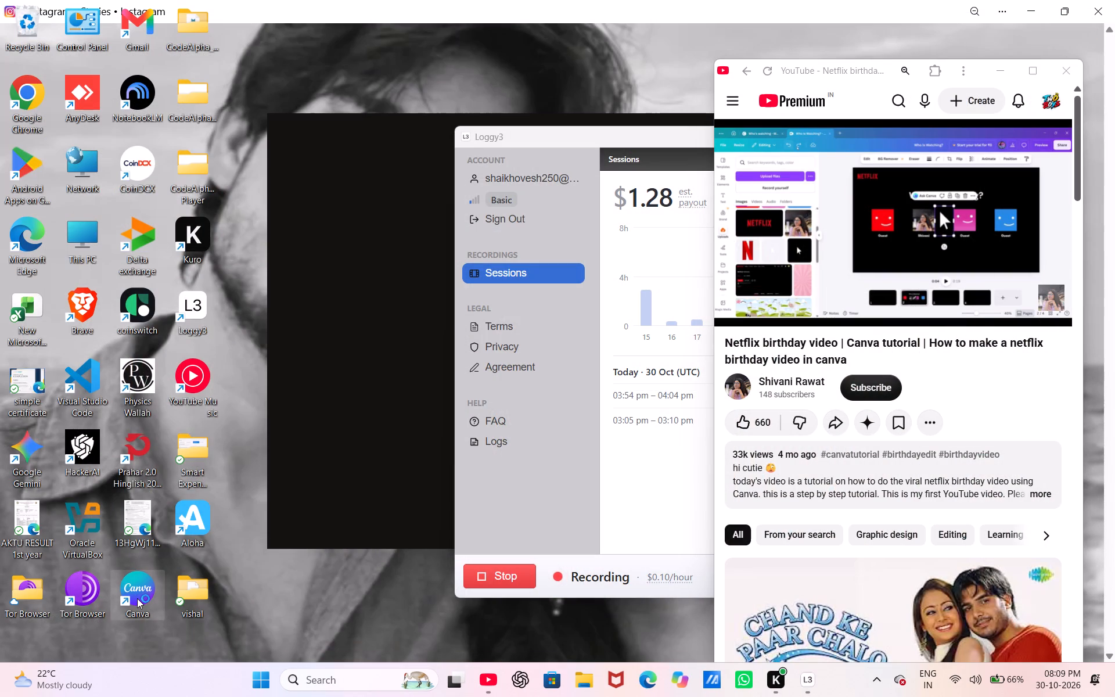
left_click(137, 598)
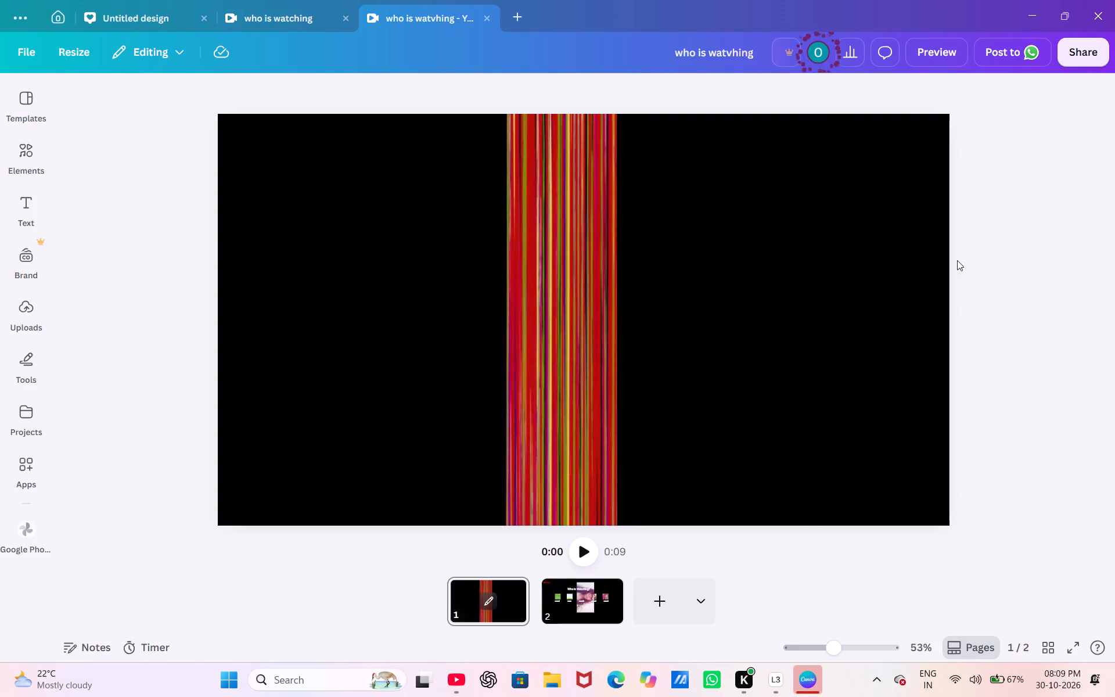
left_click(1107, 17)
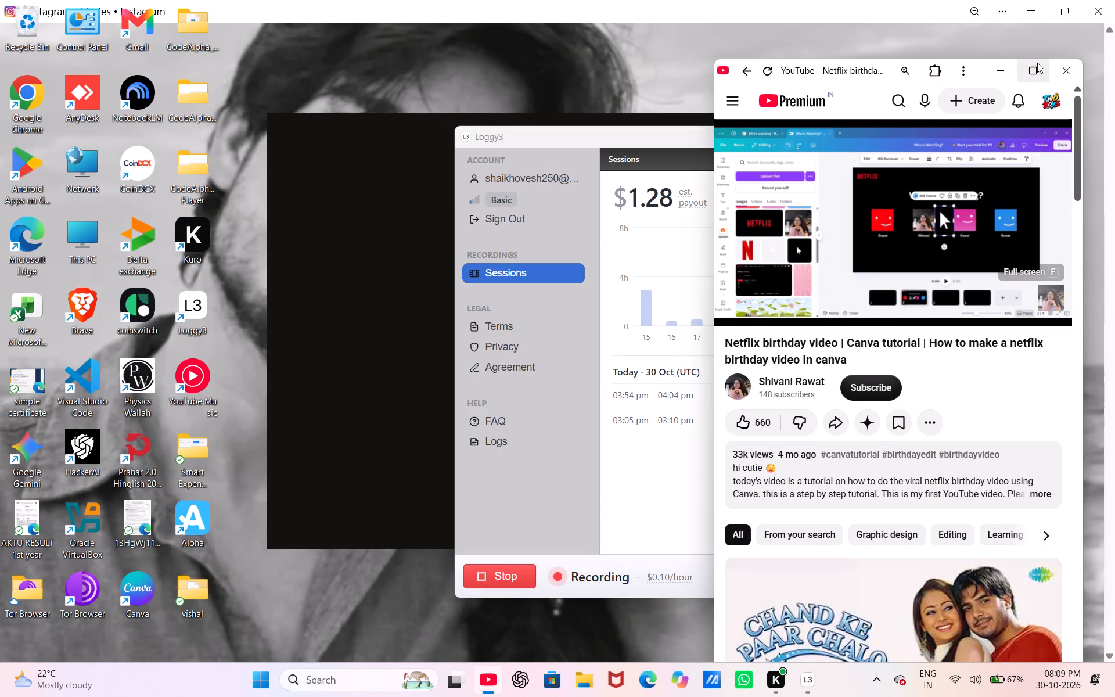
Close the YouTube window showing the Netflix birthday video tutorial.
left_click(1066, 66)
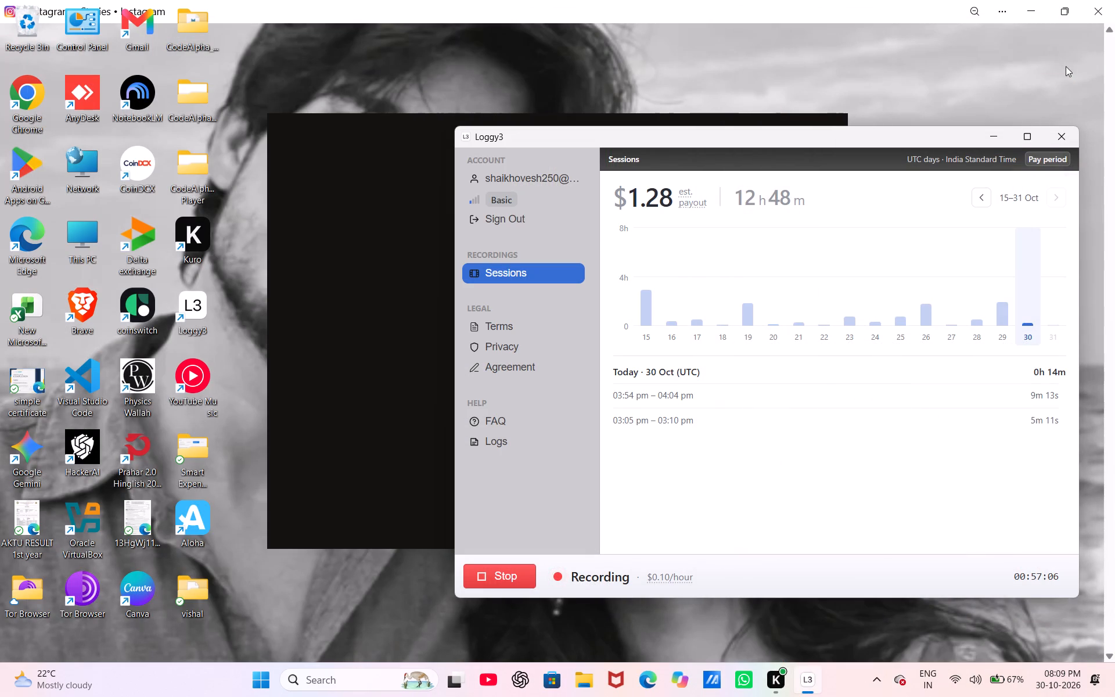